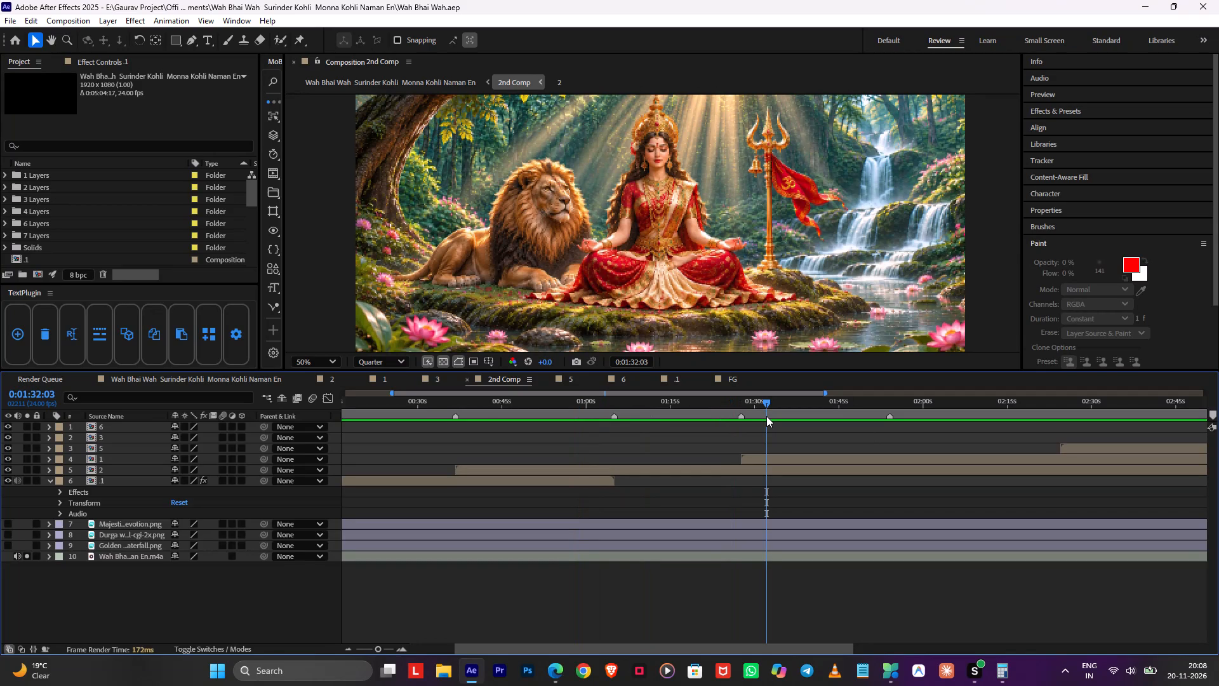
Scrub 2nd Comp back to about 0:00:32 and play back the temple shot.
key("c")
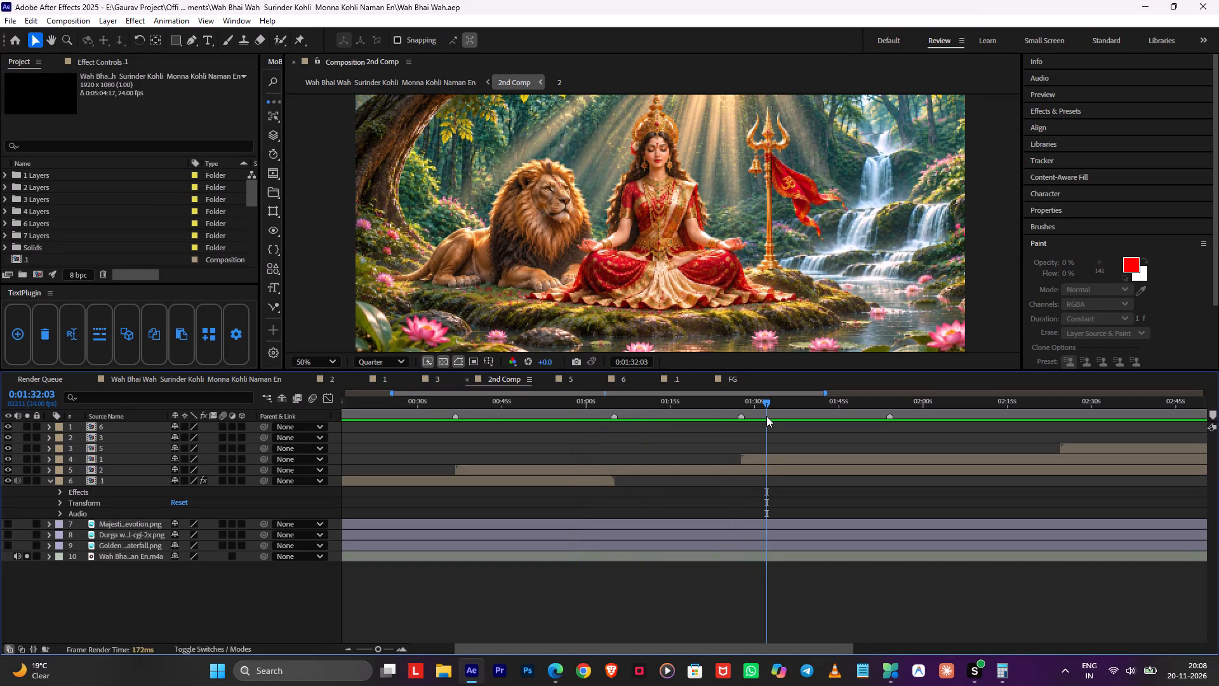
left_click(766, 416)
left_click_drag(710, 403, 480, 426)
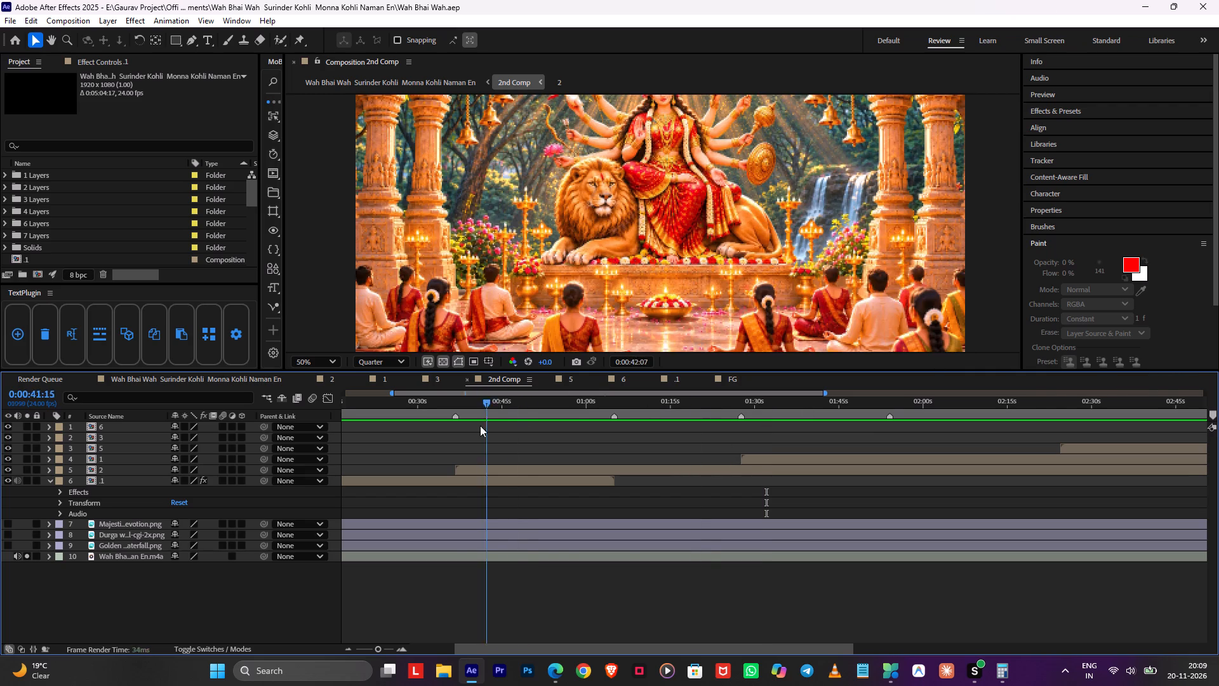
left_click_drag(480, 426, 428, 444)
key("space")
scroll(453, 459, "up", 1, "alt")
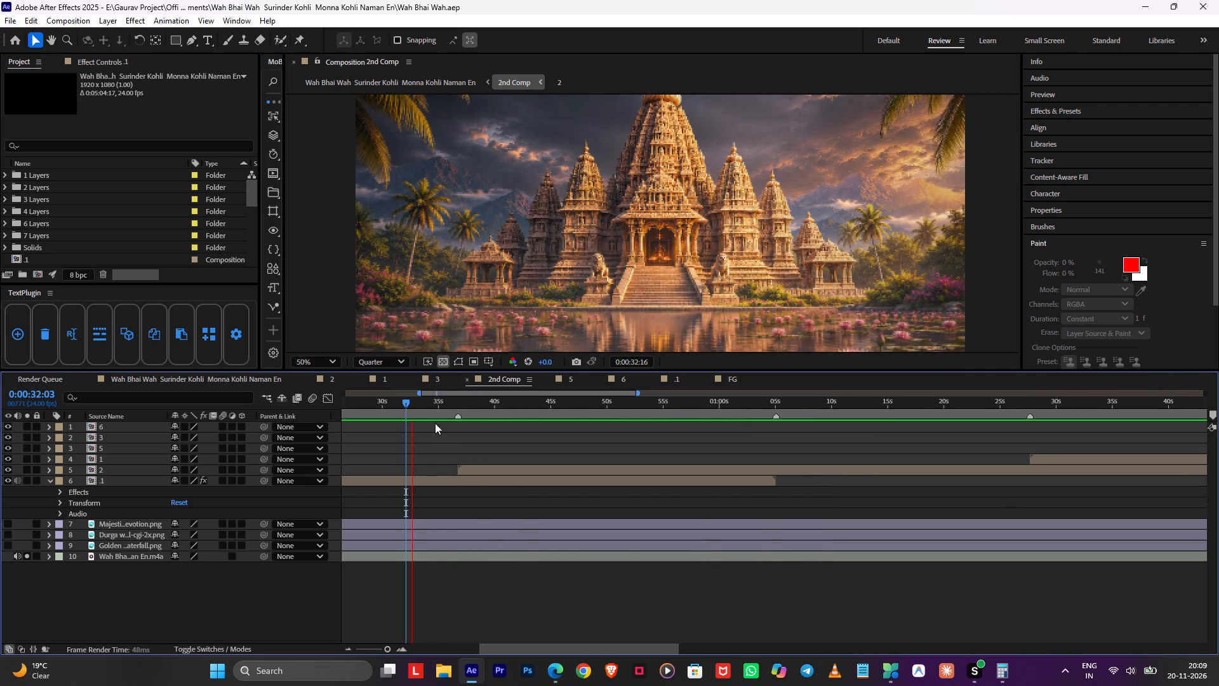
left_click(434, 412)
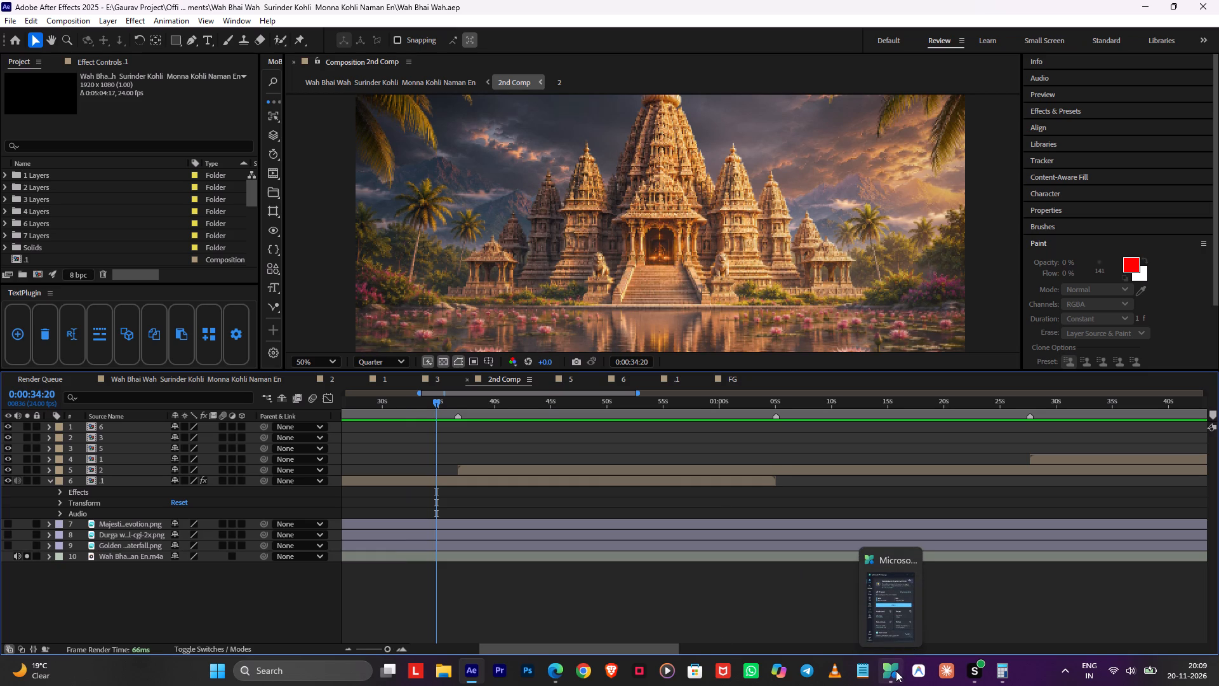
Switch to Microsoft PC Manager and run PC boost to free memory.
left_click(907, 617)
left_click(1006, 422)
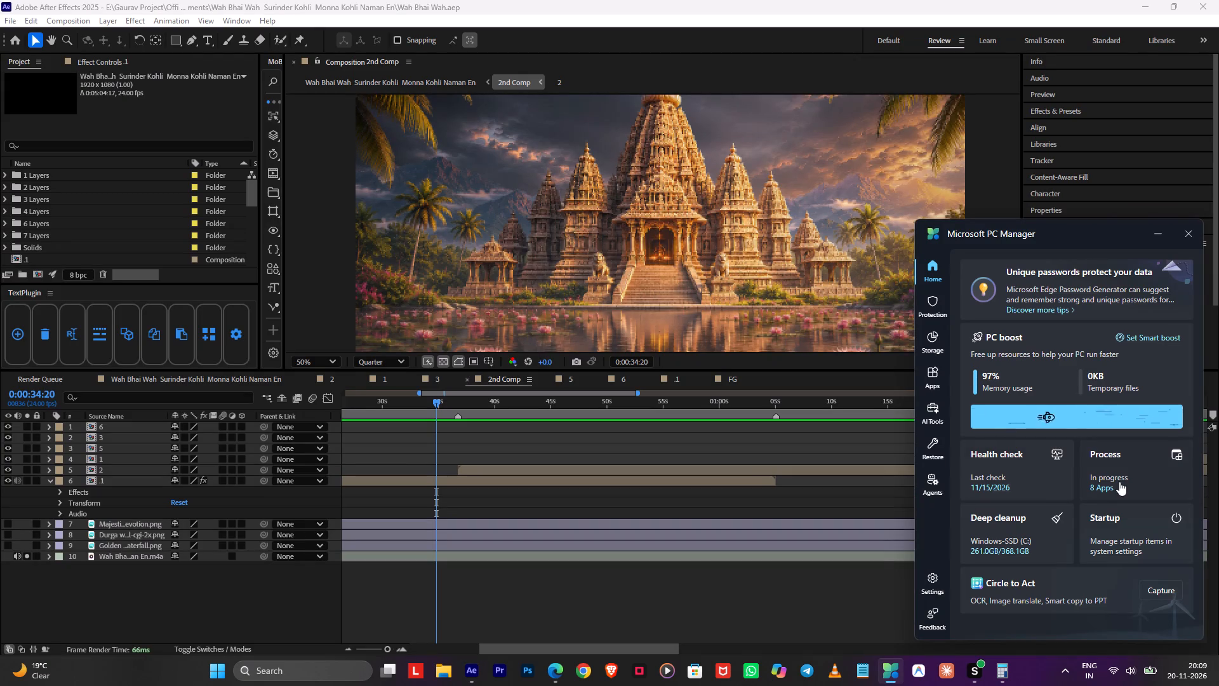
Open process management and end the background processes at the bottom of the list, including A-Volute NS, Calculator, NahimicSvc32 and MicrosoftStartFeedProvider.
left_click(1119, 481)
scroll(1115, 487, "down", 14)
left_click(1165, 615)
key("space")
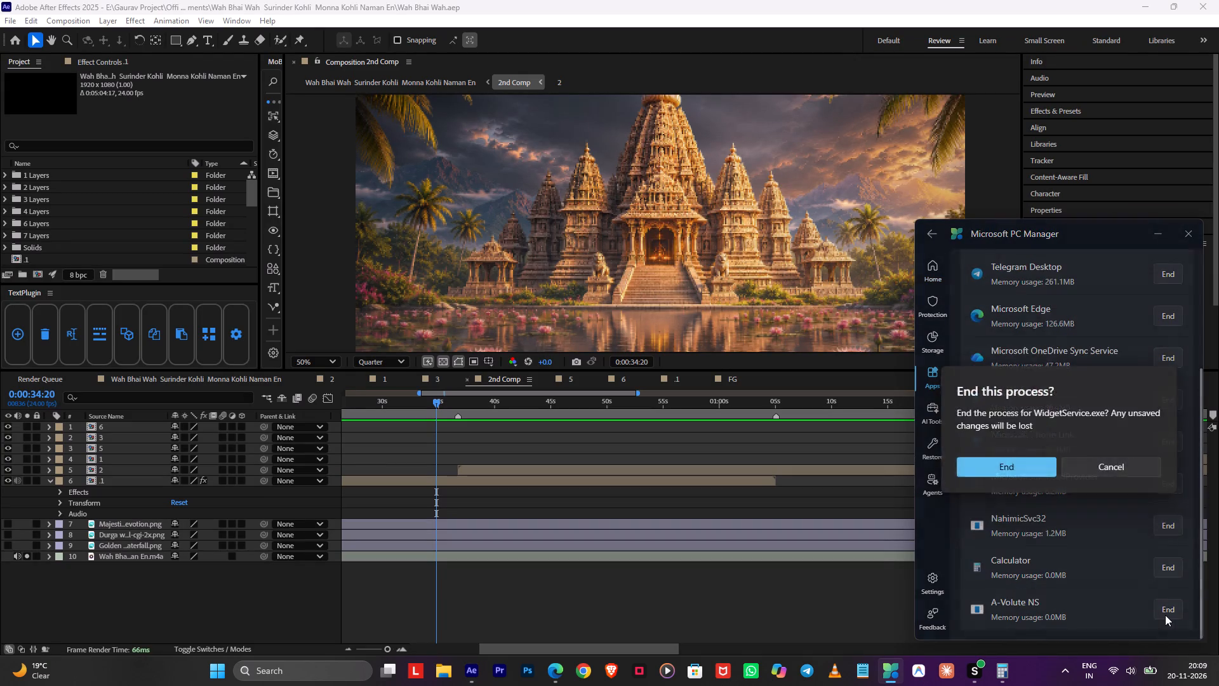
left_click(1165, 615)
key("space")
left_click(1165, 615)
key("space")
left_click(1166, 610)
key("space")
left_click(1166, 610)
key("space")
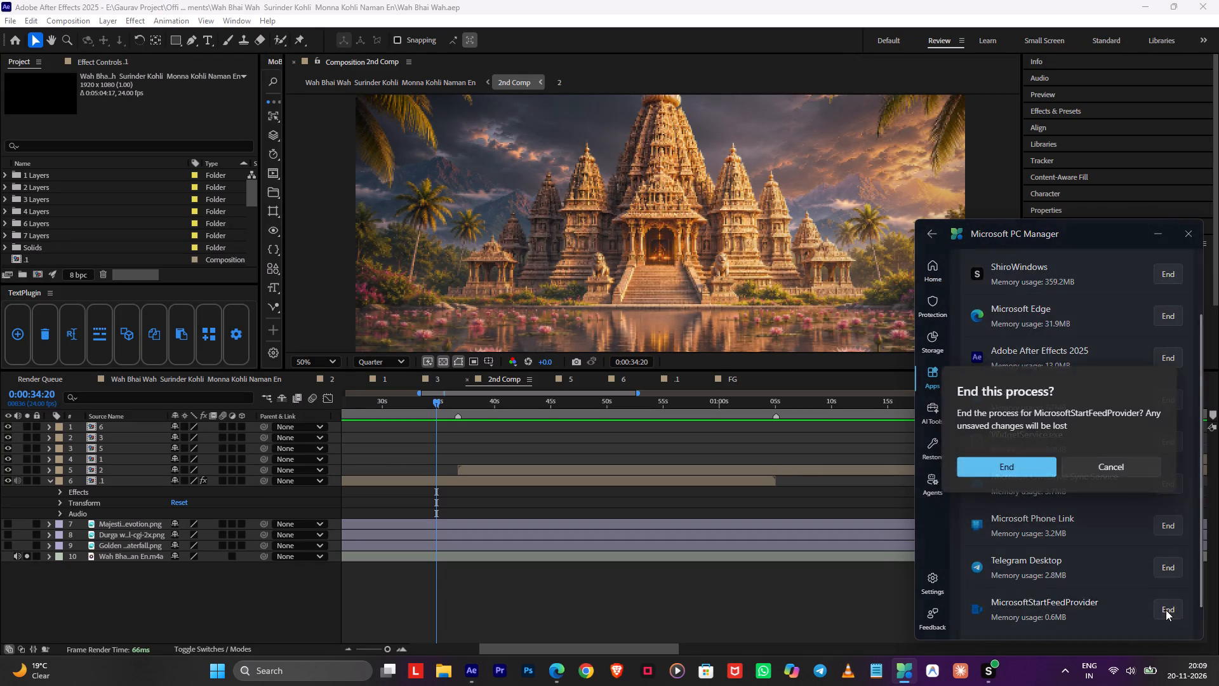
End the Telegram Desktop and Microsoft Phone Link processes.
left_click(1166, 610)
key("space")
left_click(1166, 610)
key("space")
left_click(1166, 610)
key("space")
left_click(1166, 610)
key("space")
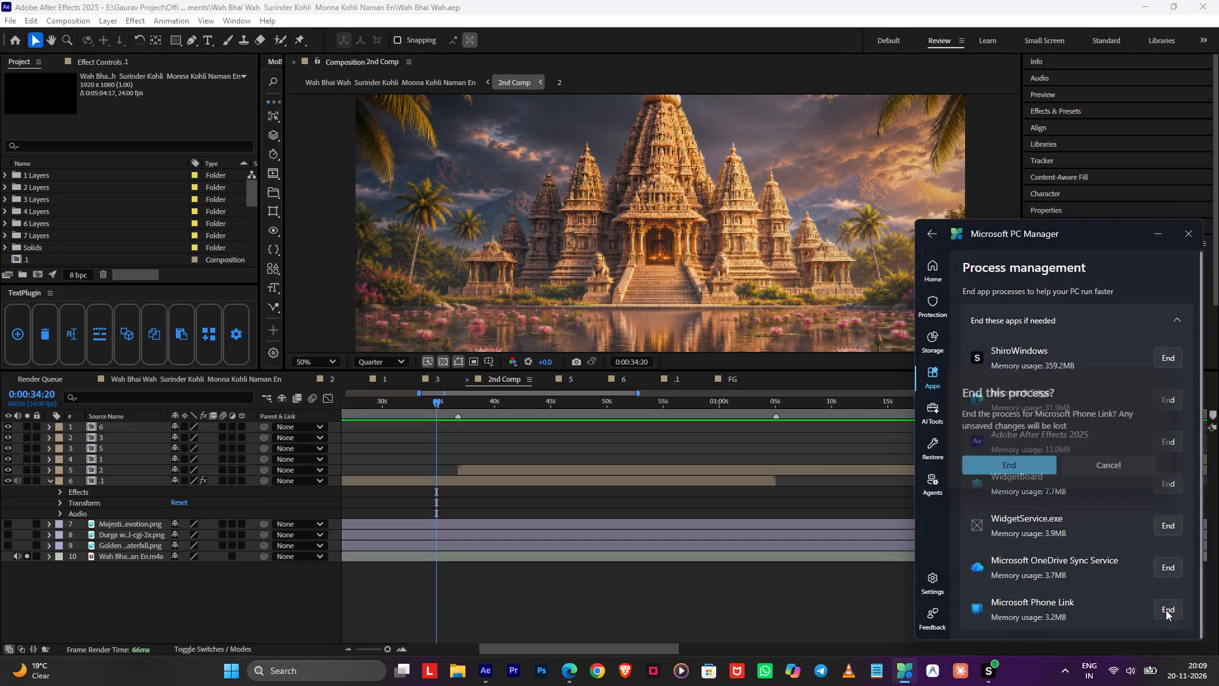
left_click(1166, 610)
End the Microsoft OneDrive Sync Service and WidgetService.exe processes.
left_click(1169, 581)
key("space")
left_click(1169, 575)
key("space")
left_click(1174, 557)
key("space")
left_click(1174, 557)
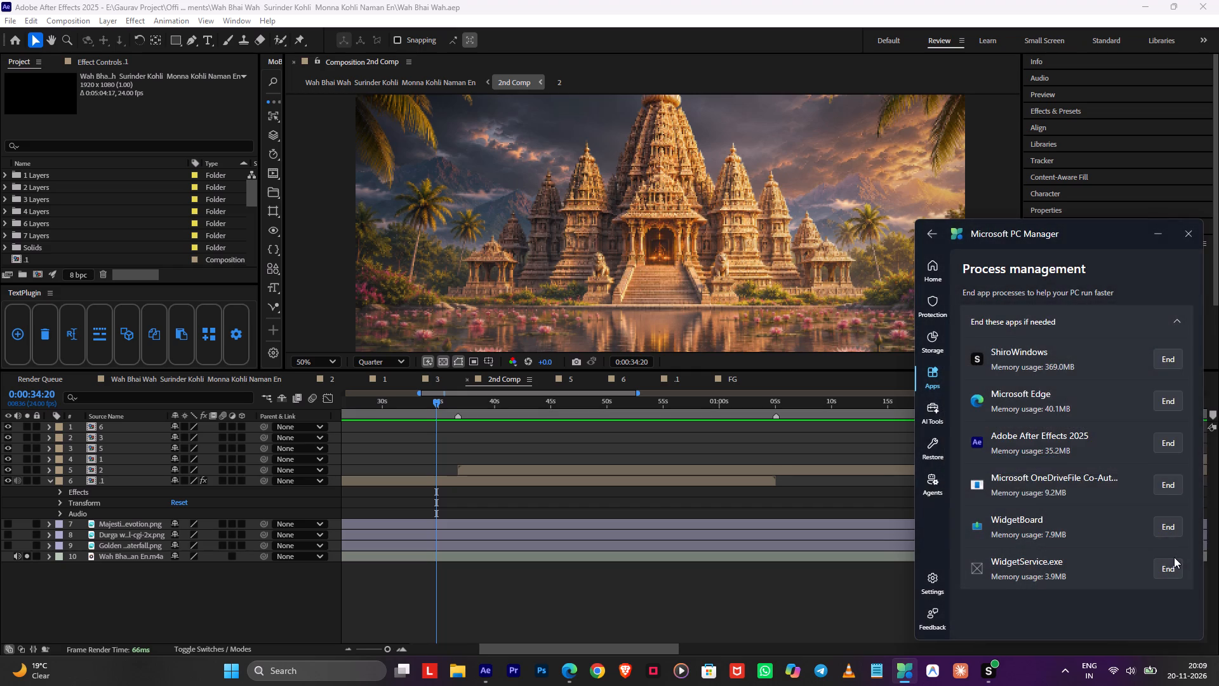
key("space")
left_click(1171, 563)
key("space")
End the WidgetBoard process and the Microsoft OneDriveFile Co-Authoring process.
left_click(1177, 515)
key("space")
left_click(1170, 521)
key("space")
left_click(1162, 497)
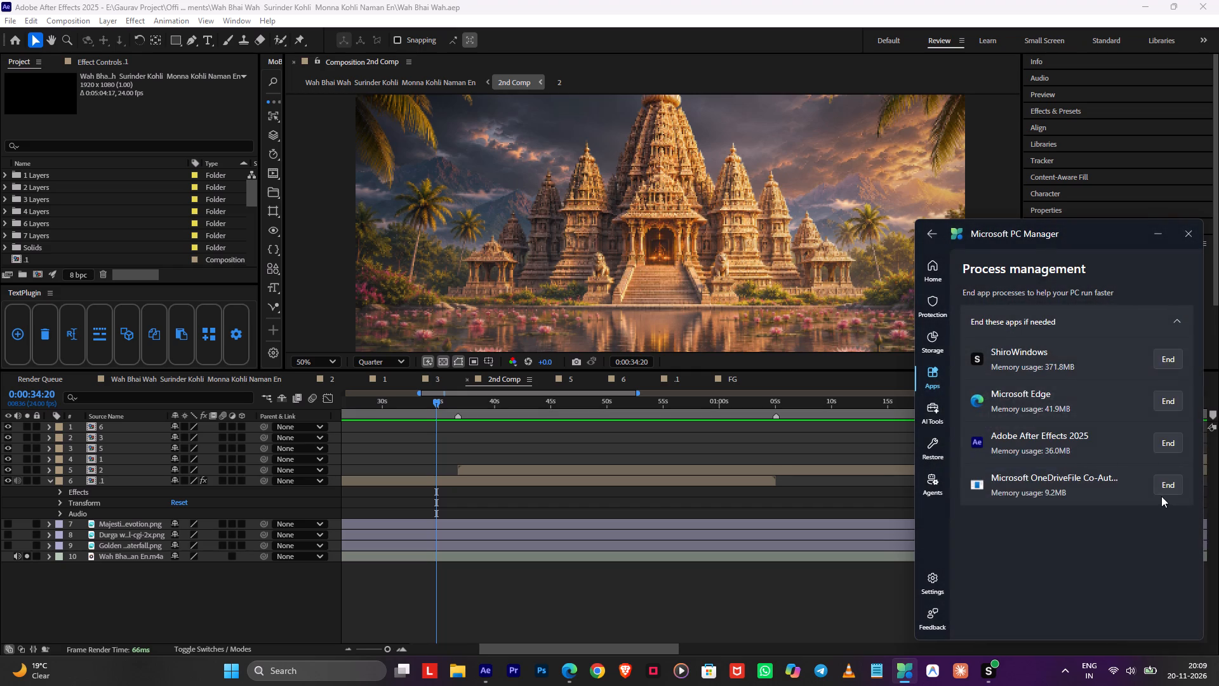
key("space")
left_click(1161, 485)
key("space")
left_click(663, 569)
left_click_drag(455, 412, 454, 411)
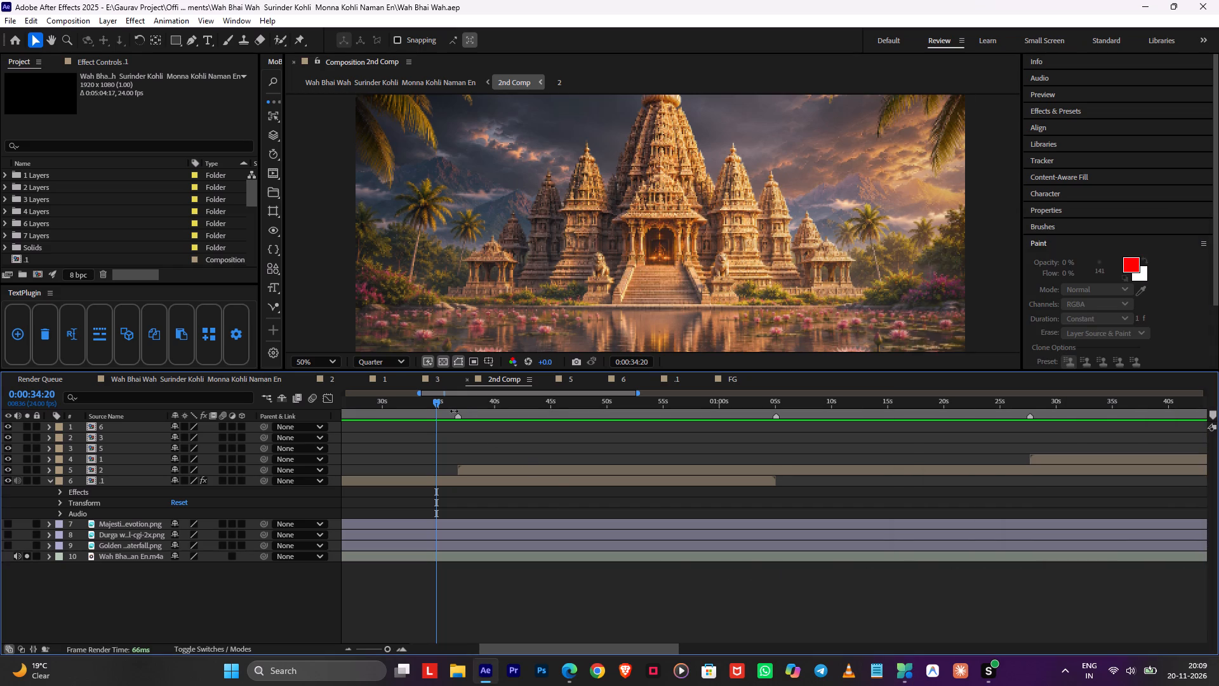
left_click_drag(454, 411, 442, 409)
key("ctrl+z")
Play back the temple shot in 2nd Comp from about 0:00:35 and again from 0:00:17 to examine its motion and smoke.
left_click(446, 403)
key("space")
scroll(432, 440, "up", 3, "alt")
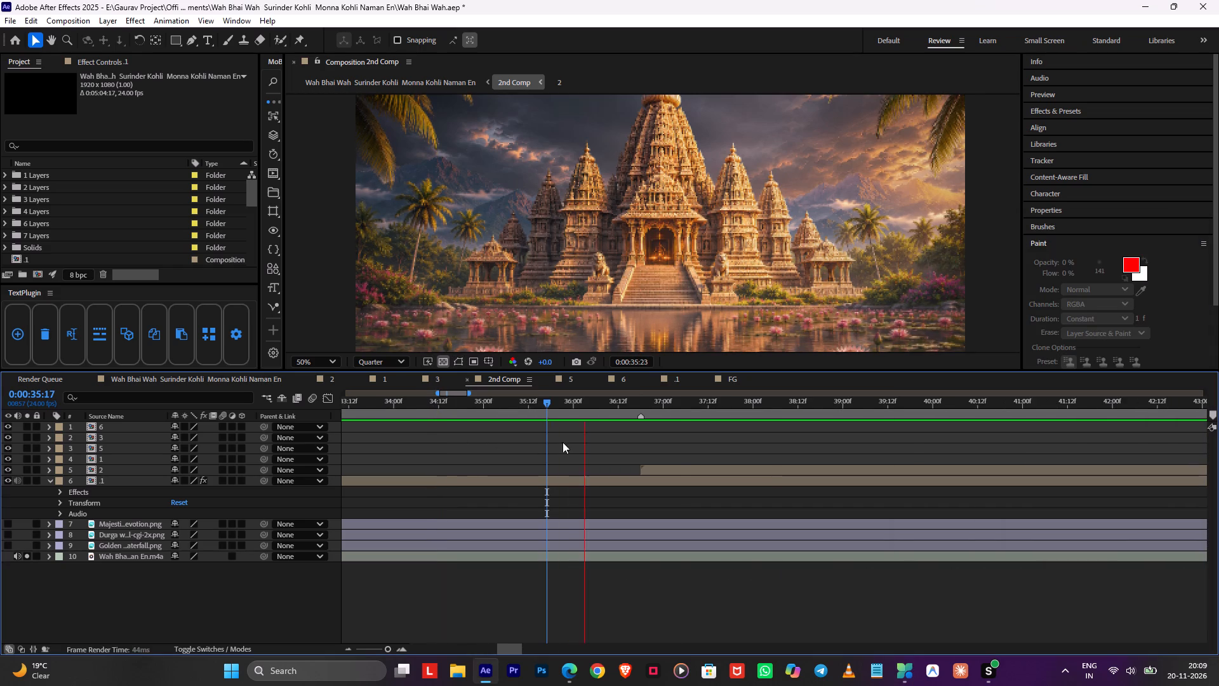
scroll(629, 446, "down", 1, "alt")
left_click_drag(654, 401, 614, 412)
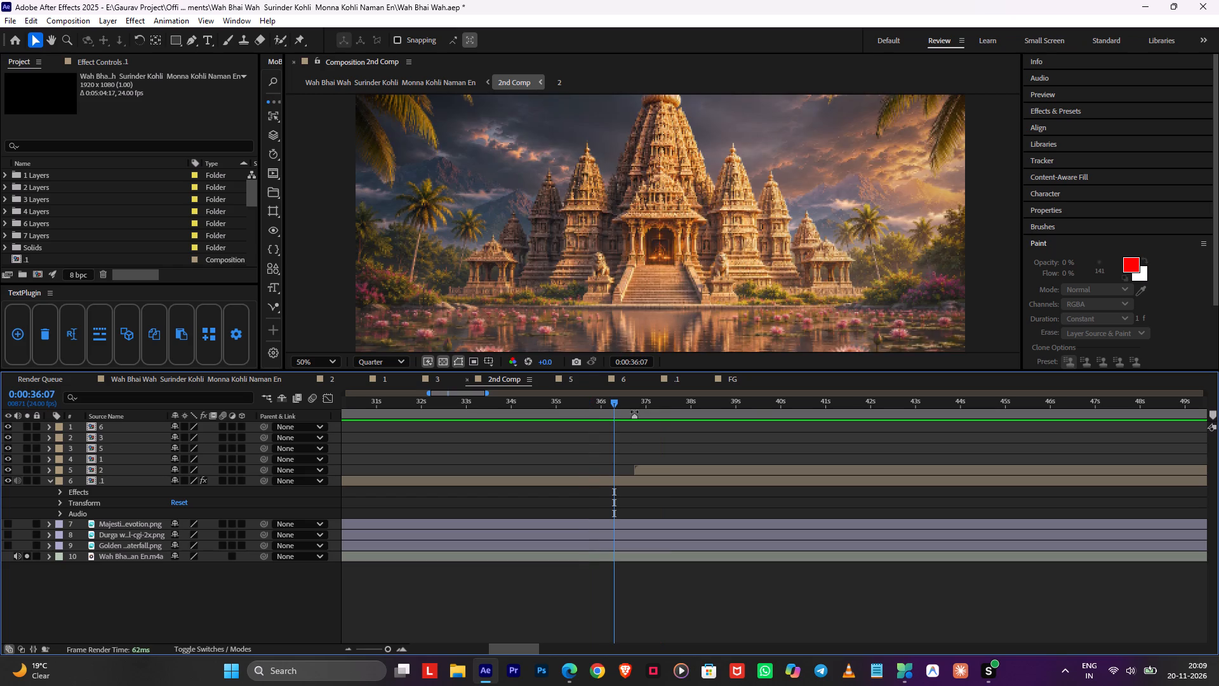
left_click_drag(639, 405, 263, 434)
key("space")
scroll(496, 441, "down", 1, "alt")
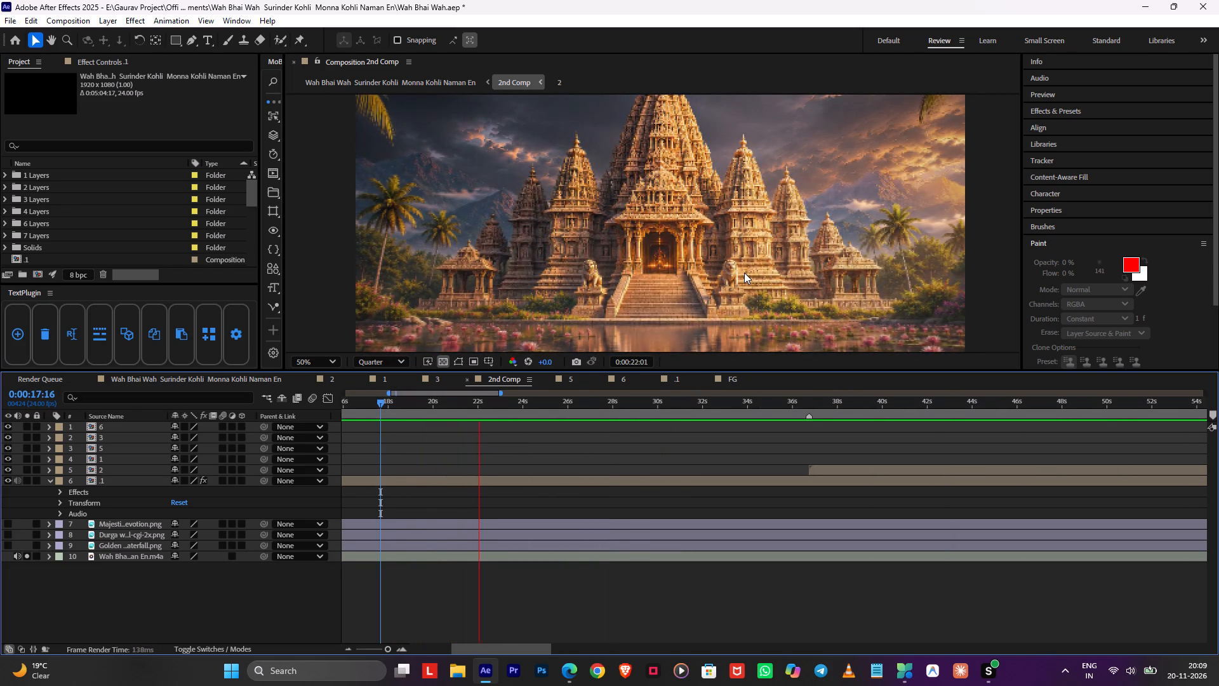
scroll(643, 436, "up", 3)
scroll(643, 436, "down", 1, "alt")
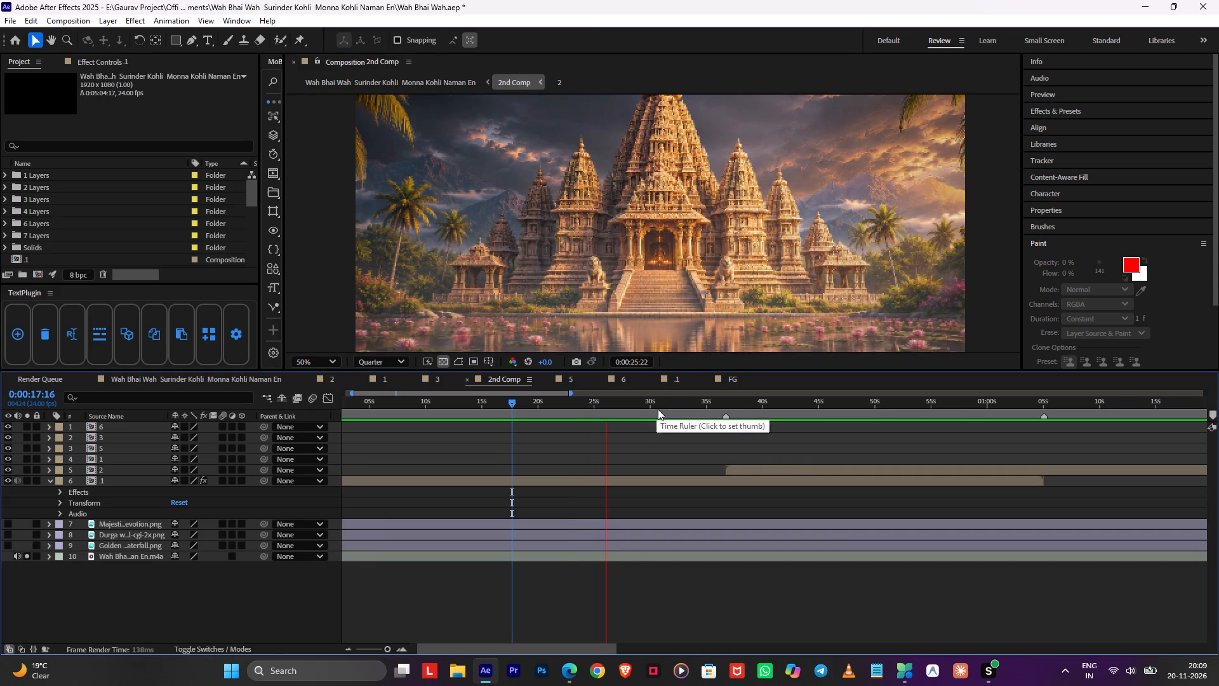
key("space")
key("space")
key("space")
In precomp .1, fade in the second smoke clip's opacity from 0% at 0:00:25:09 to 55% where the first smoke clip ends.
double_click(597, 480)
left_click(719, 465)
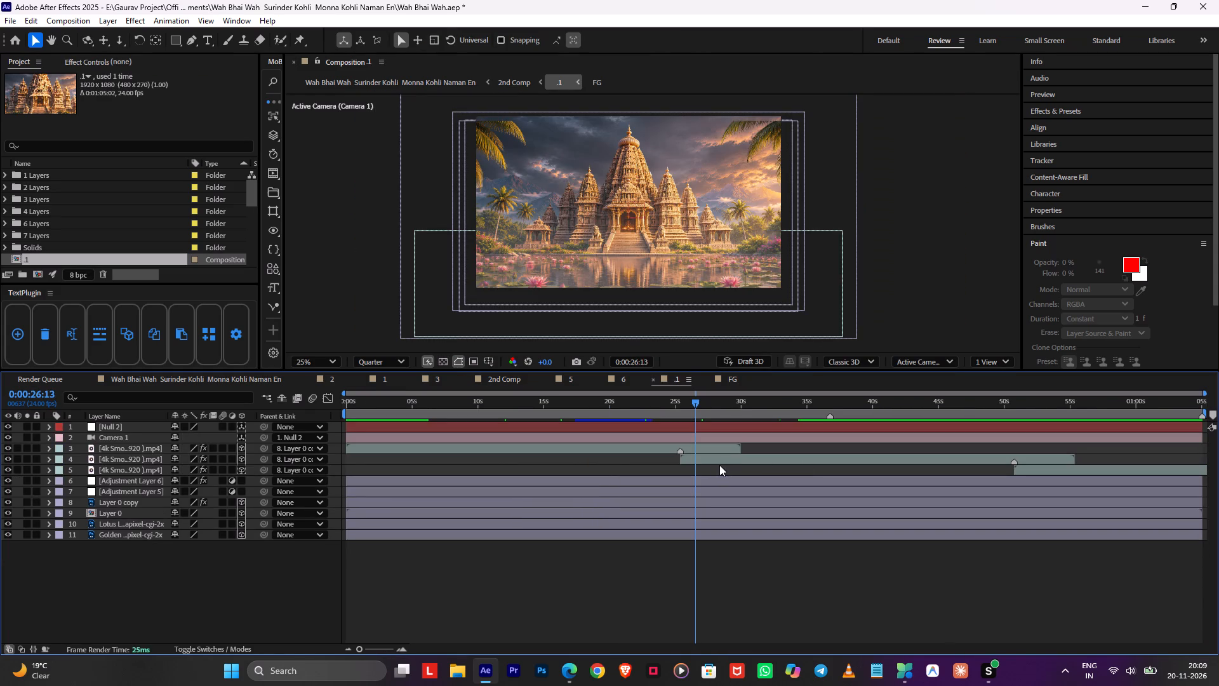
left_click(719, 462)
key("t")
scroll(684, 463, "up", 1, "alt")
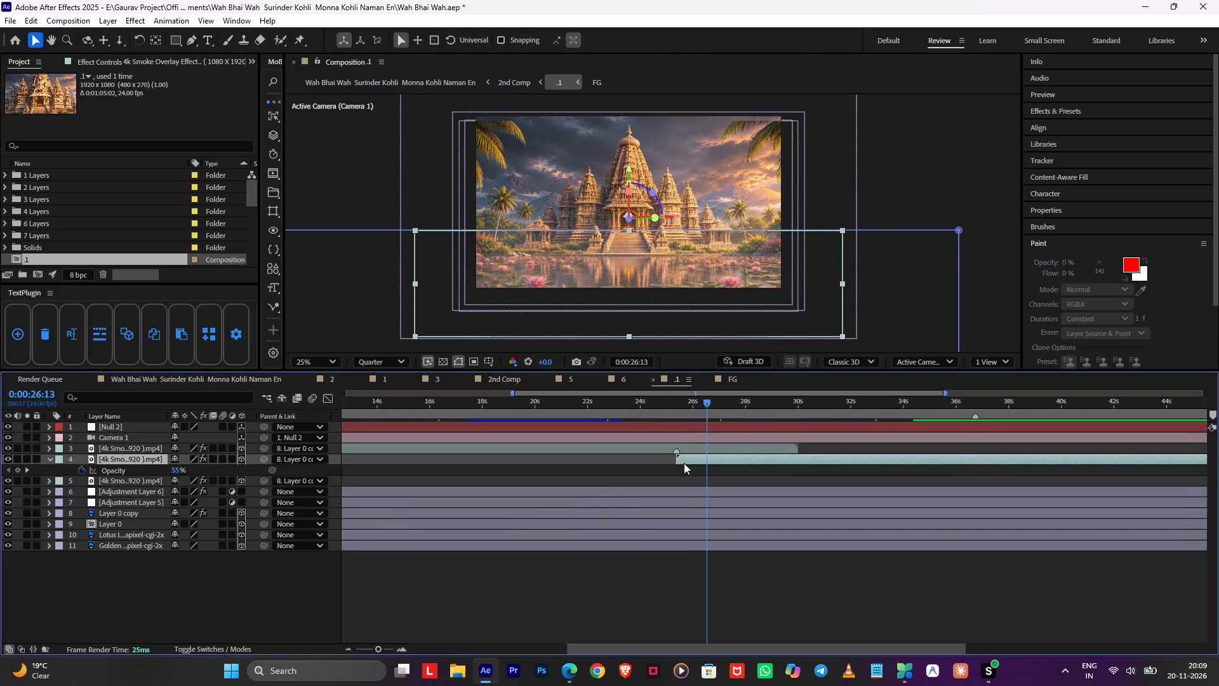
left_click_drag(703, 413, 664, 417)
left_click(516, 445)
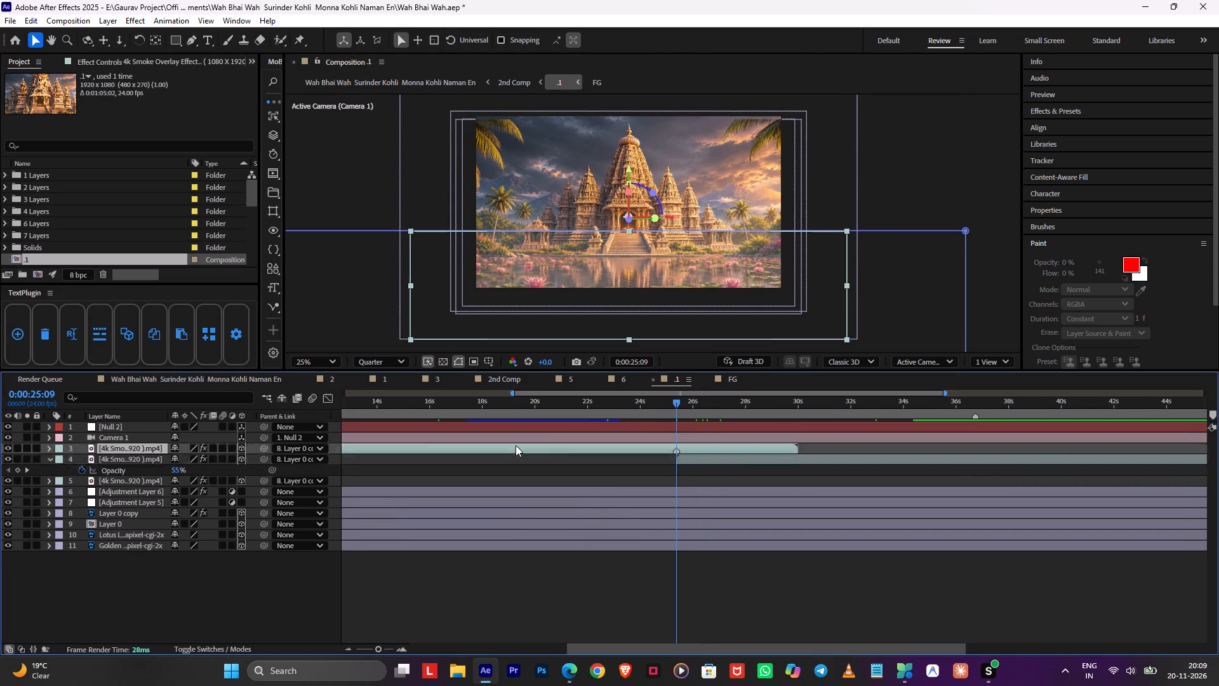
scroll(518, 448, "down", 1, "alt")
left_click(18, 471)
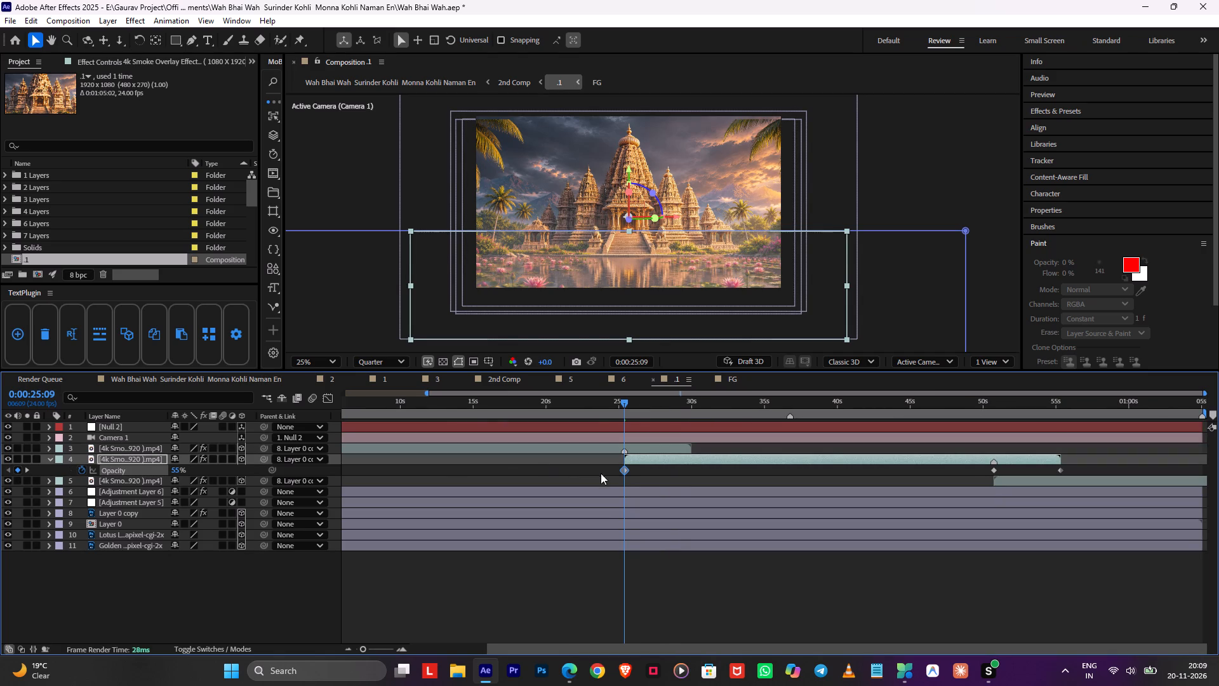
left_click_drag(623, 469, 696, 475)
left_click_drag(175, 470, 0, 520)
Return to 2nd Comp and save the project.
key("Tab")
left_click(491, 464)
key("space")
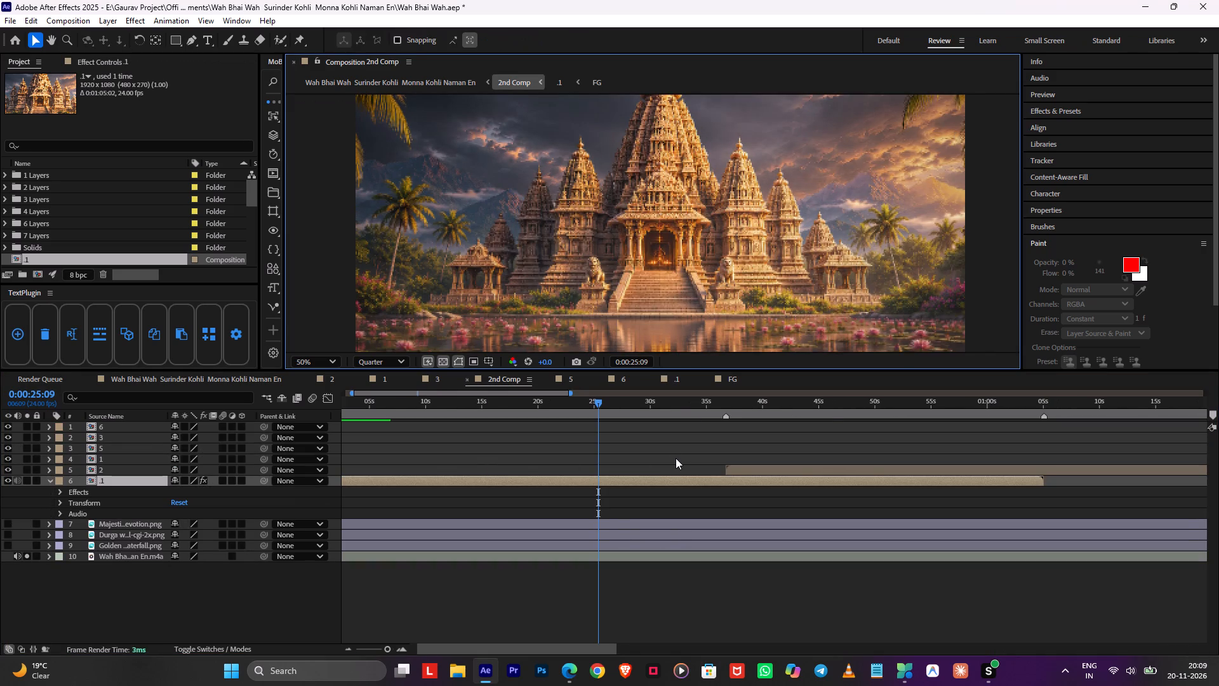
key("ctrl+s")
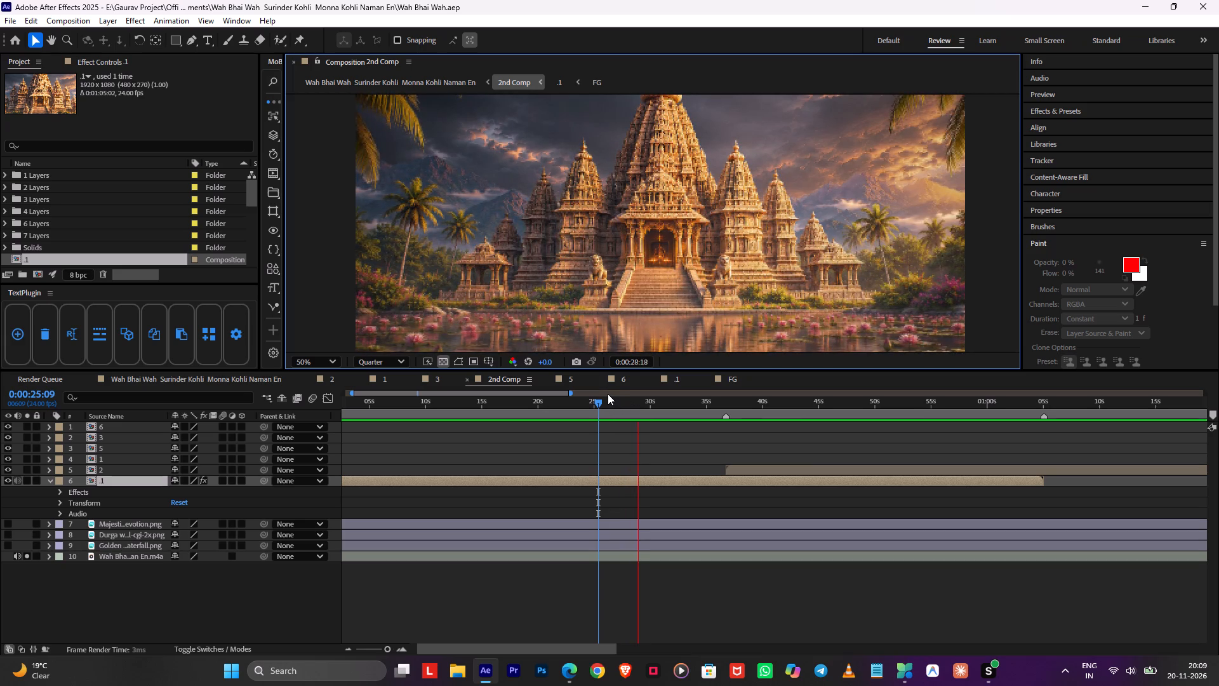
Play back 2nd Comp from about 0:00:20 and again from about 0:00:31 to examine the smoke transition.
left_click_drag(592, 405, 536, 412)
key("space")
scroll(557, 435, "down", 1, "alt")
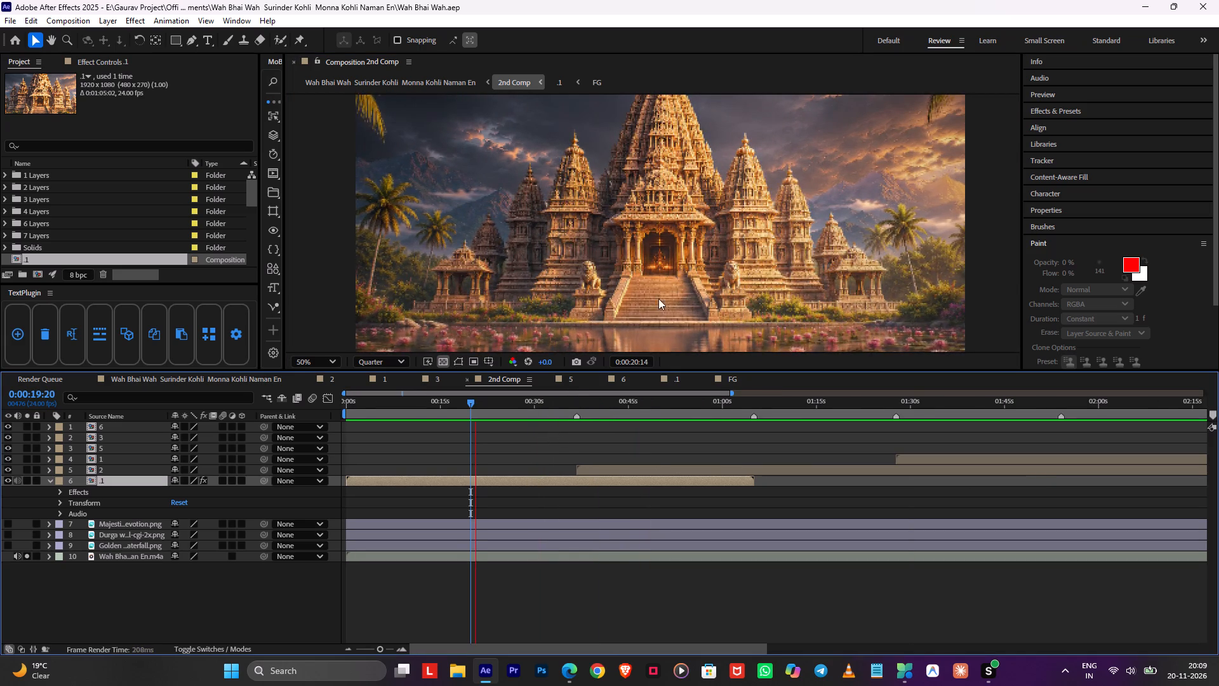
scroll(669, 294, "down", 1)
left_click_drag(526, 403, 543, 412)
key("space")
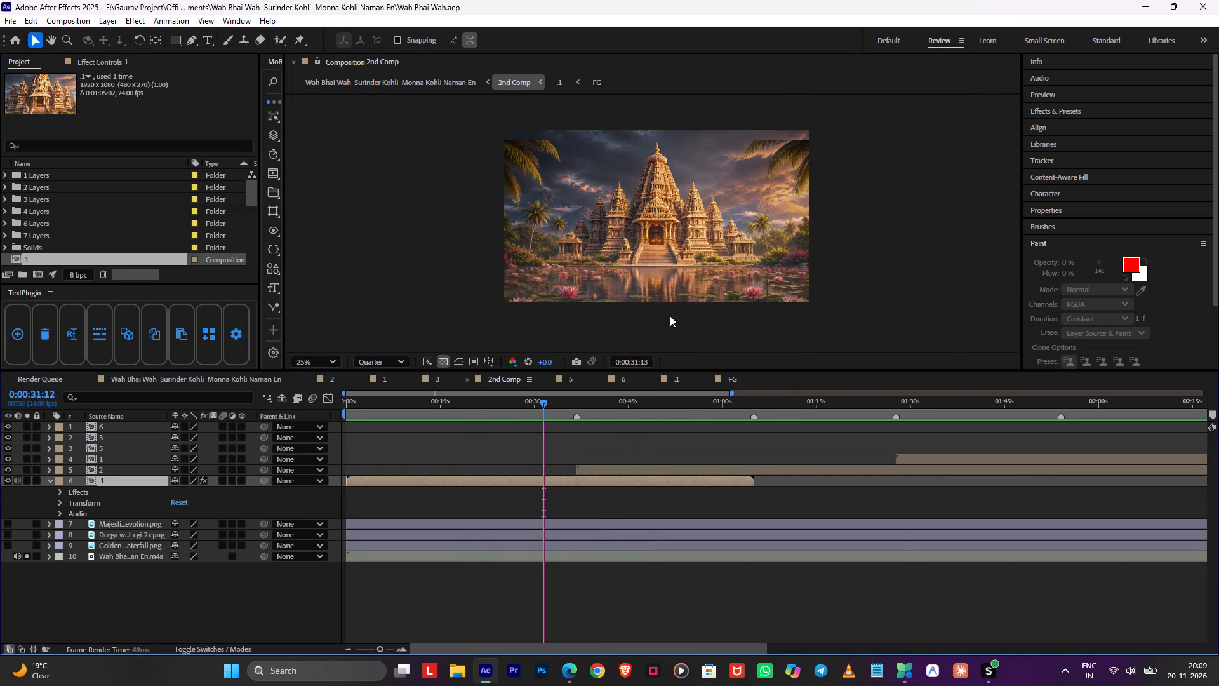
scroll(672, 314, "up", 1)
scroll(673, 314, "down", 1)
scroll(547, 431, "up", 1, "alt")
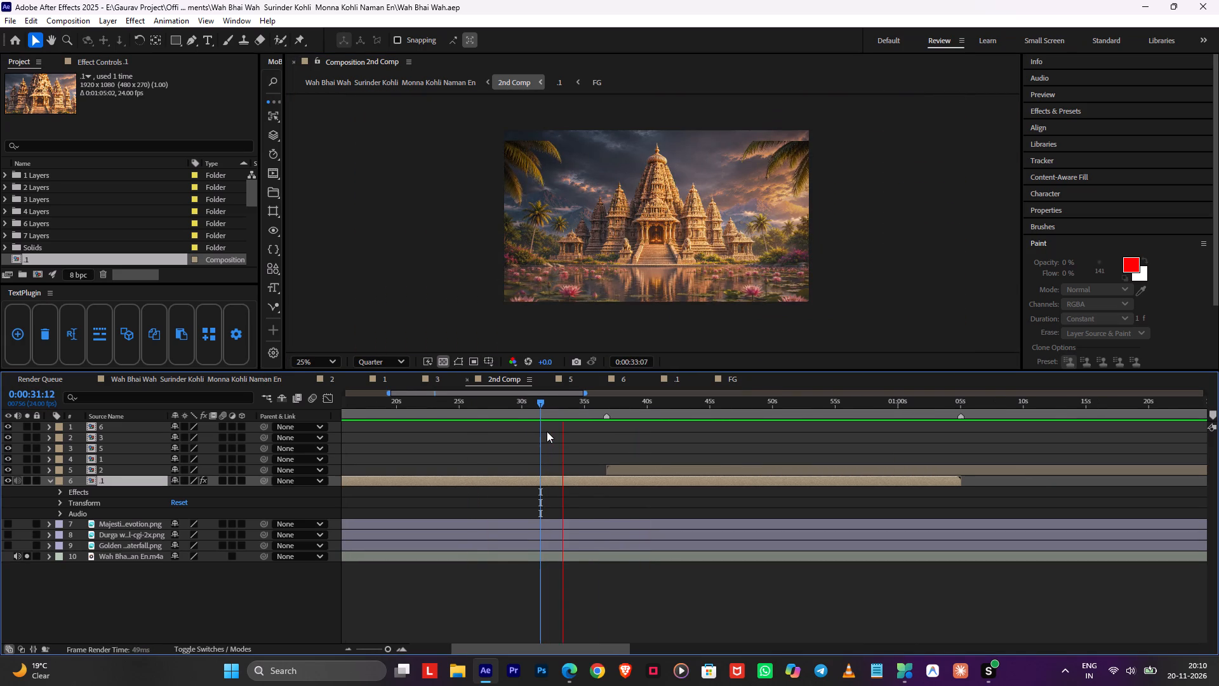
key("space")
Examine the frame at 0:00:36:18 in the main composition and the shot change at that marker in 2nd Comp.
key("Tab")
left_click(465, 433)
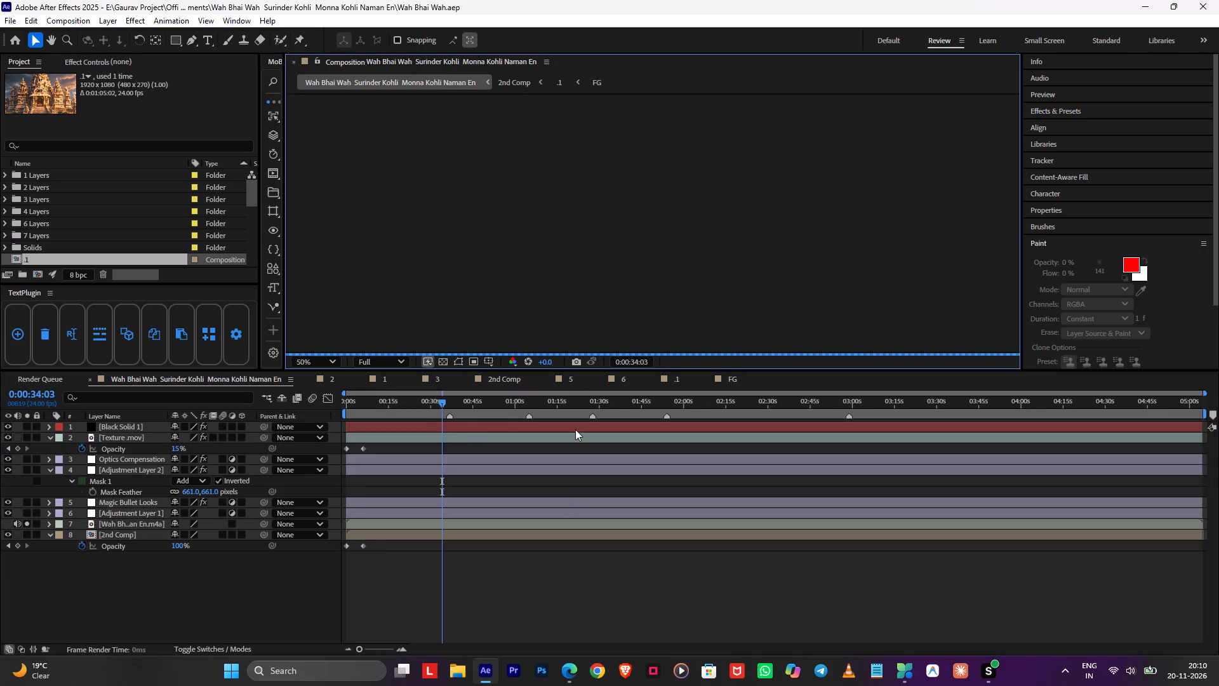
left_click_drag(446, 404, 455, 405)
scroll(761, 251, "down", 1)
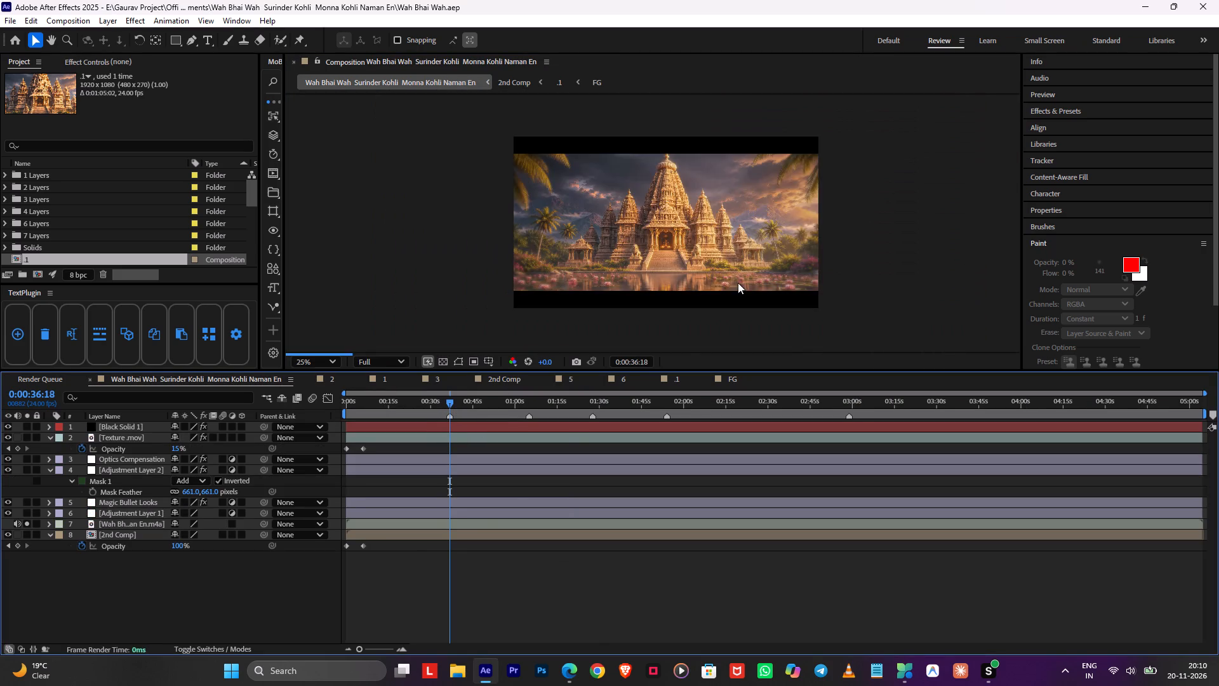
double_click(451, 533)
left_click_drag(599, 403, 579, 404)
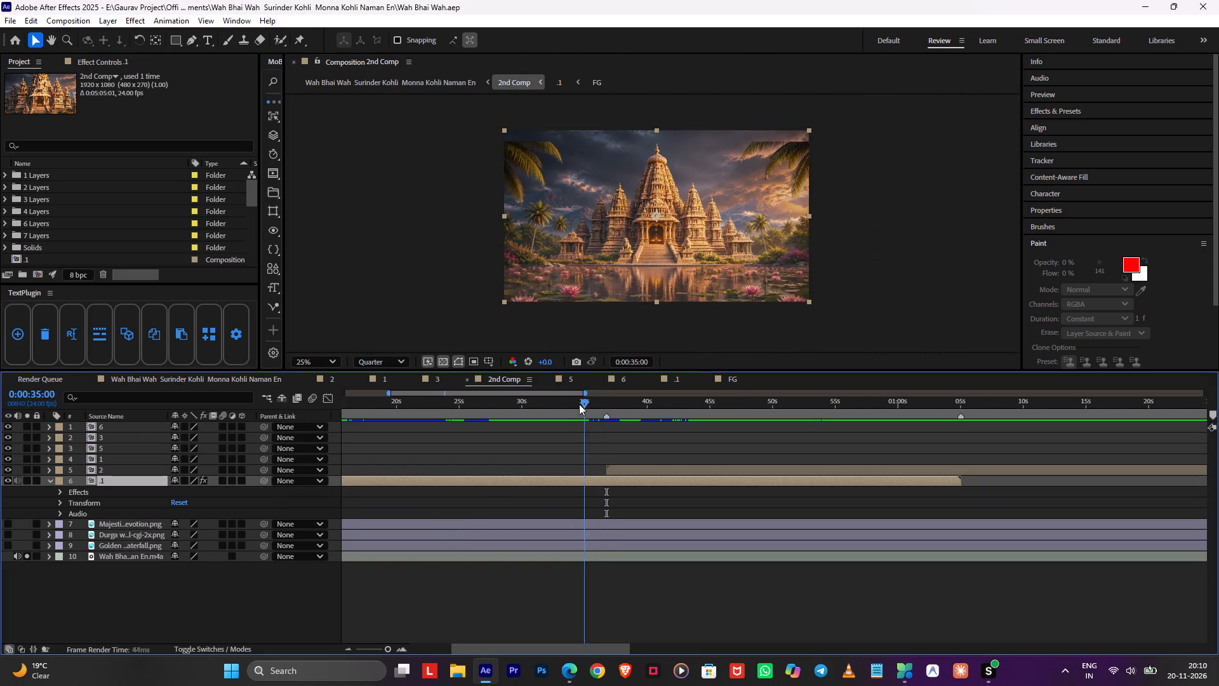
left_click_drag(579, 404, 606, 426)
In precomp .1, move Null 2's end Position keyframe to about 0:00:50.
double_click(608, 485)
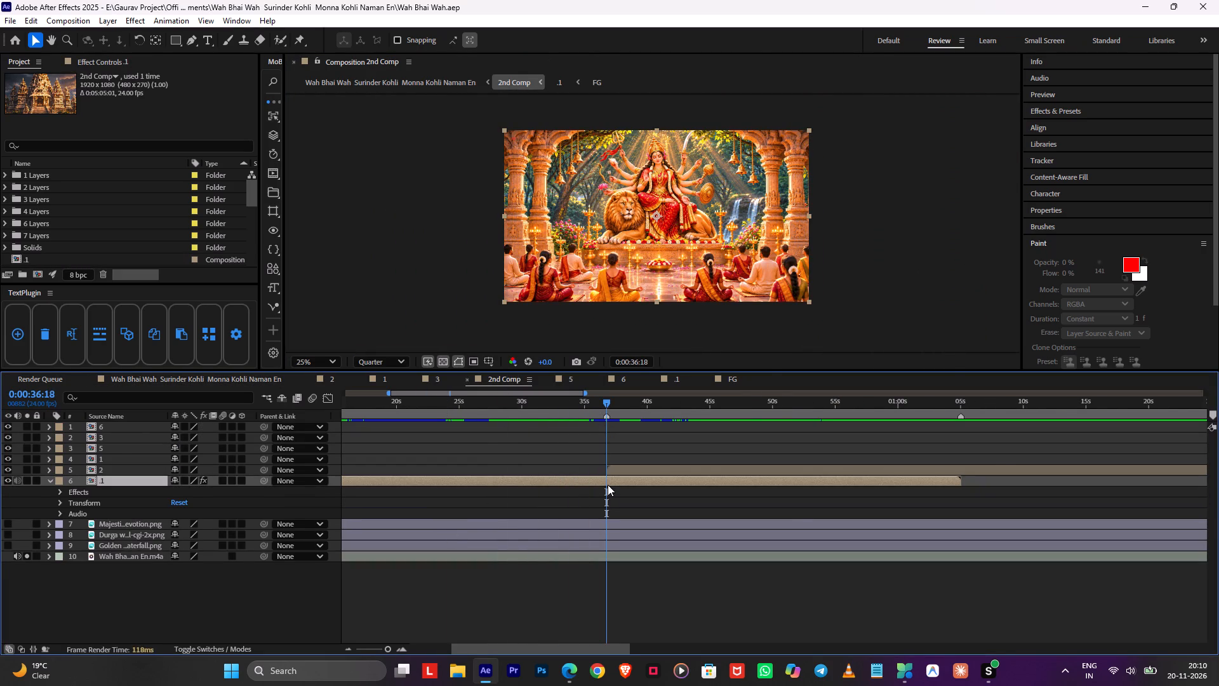
left_click(841, 429)
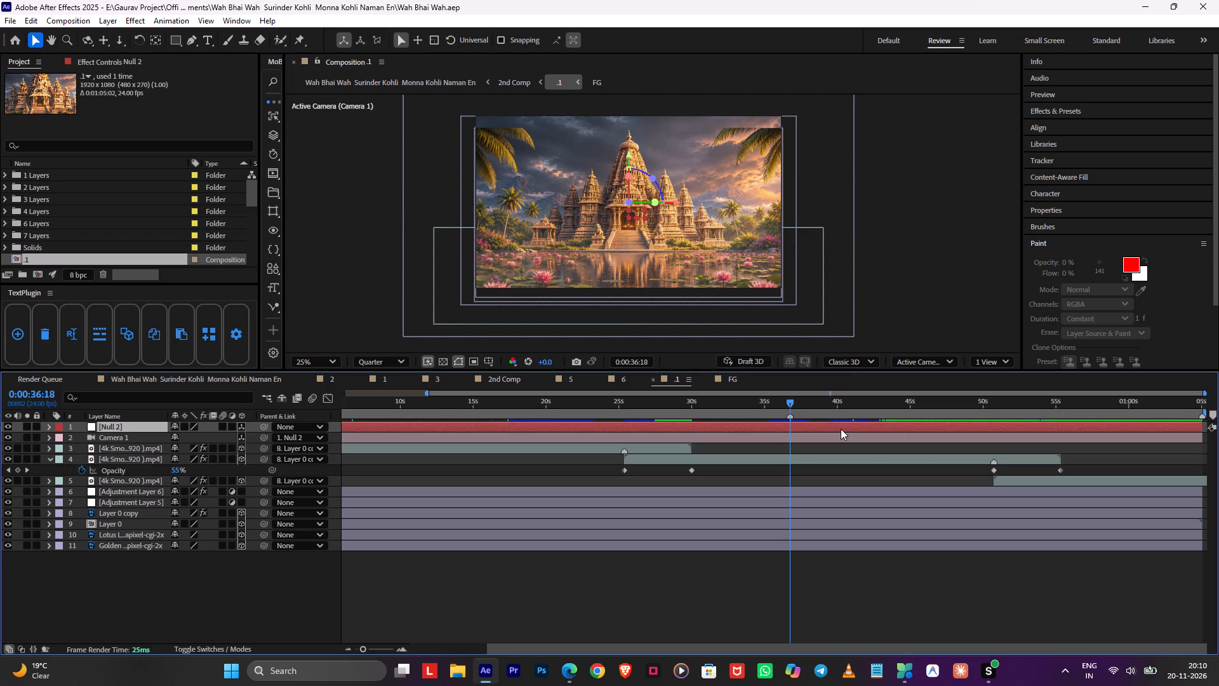
key("p")
scroll(815, 447, "down", 2, "alt")
left_click_drag(830, 437, 1002, 443)
Set Null 2's Position at 0:00:00:00 to 960.0, 251.0, 2057.6 for a closer, reframed opening camera view.
left_click_drag(993, 406, 208, 448)
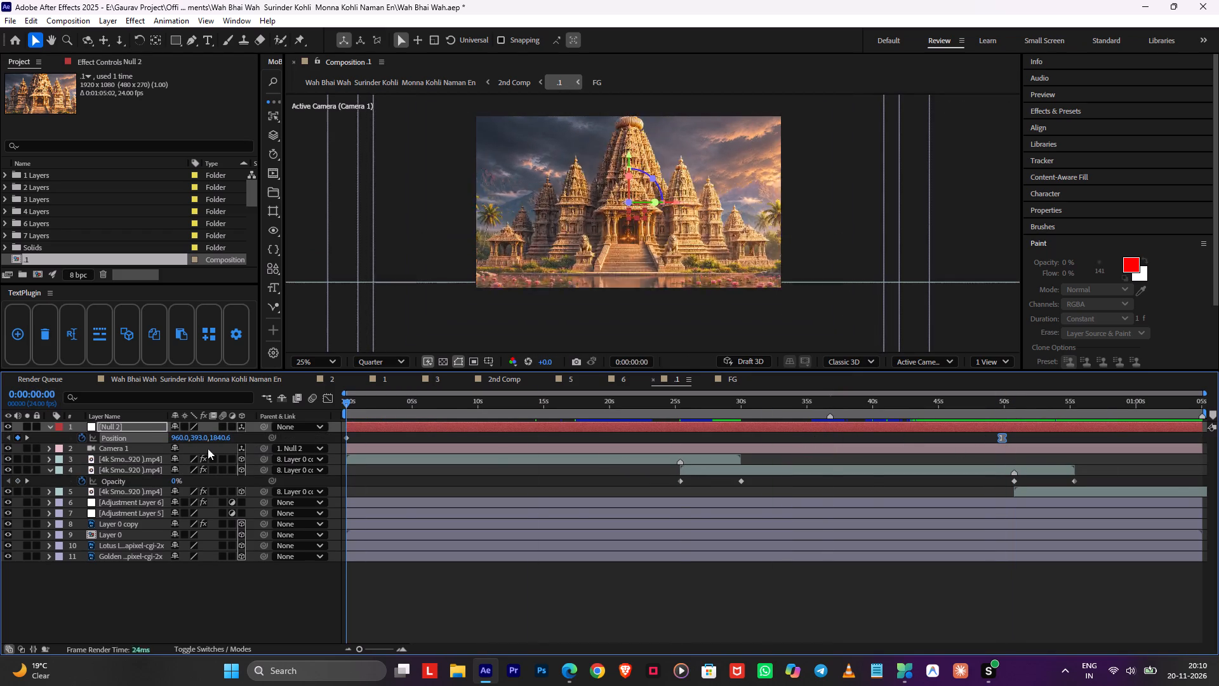
left_click_drag(208, 448, 185, 448)
left_click_drag(223, 440, 355, 433)
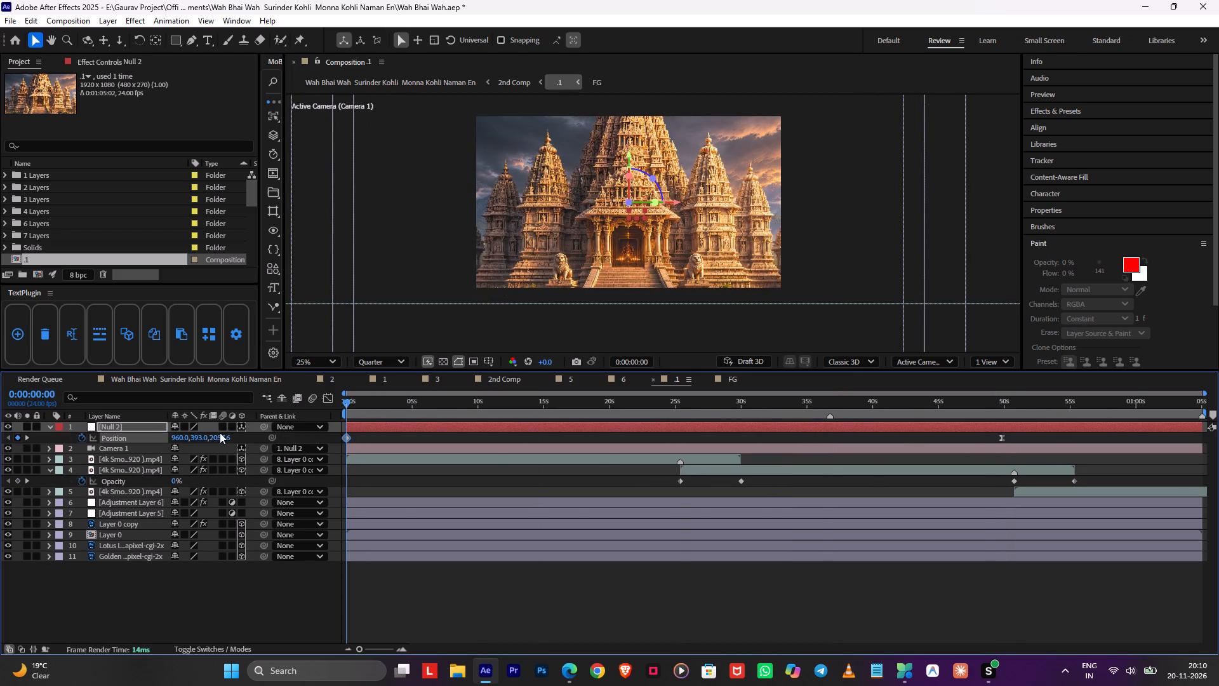
left_click_drag(196, 434, 71, 469)
Return to 2nd Comp and save the project.
key("Tab")
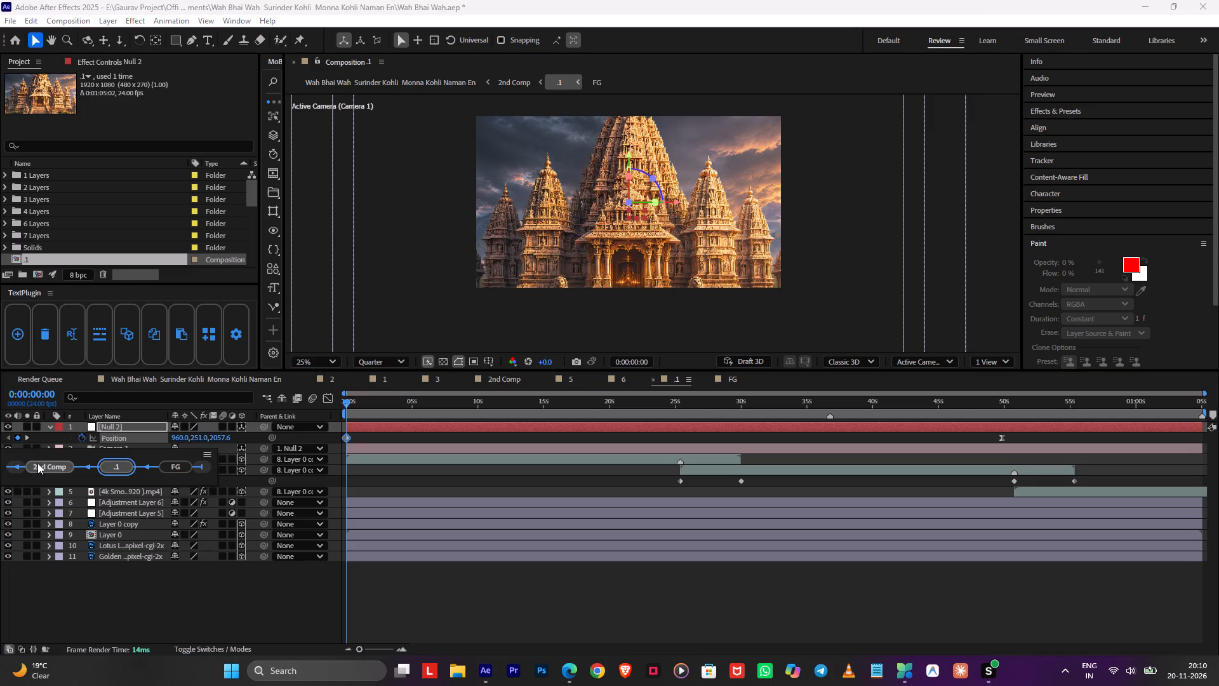
left_click(37, 463)
key("ctrl+s")
Play 2nd Comp's opening temple camera move, skipping ahead to check the approach to the next shot from 0:00:33:05.
left_click(420, 563)
key("space")
scroll(436, 541, "down", 1, "alt")
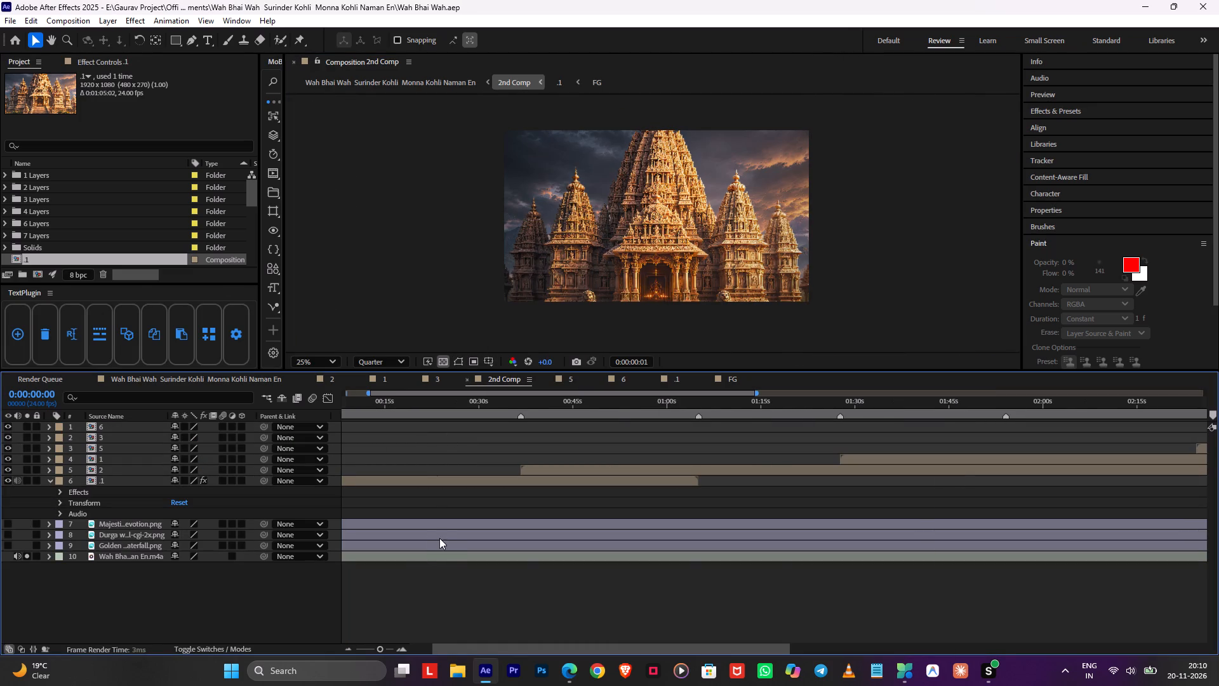
middle_click_drag(434, 502, 816, 501)
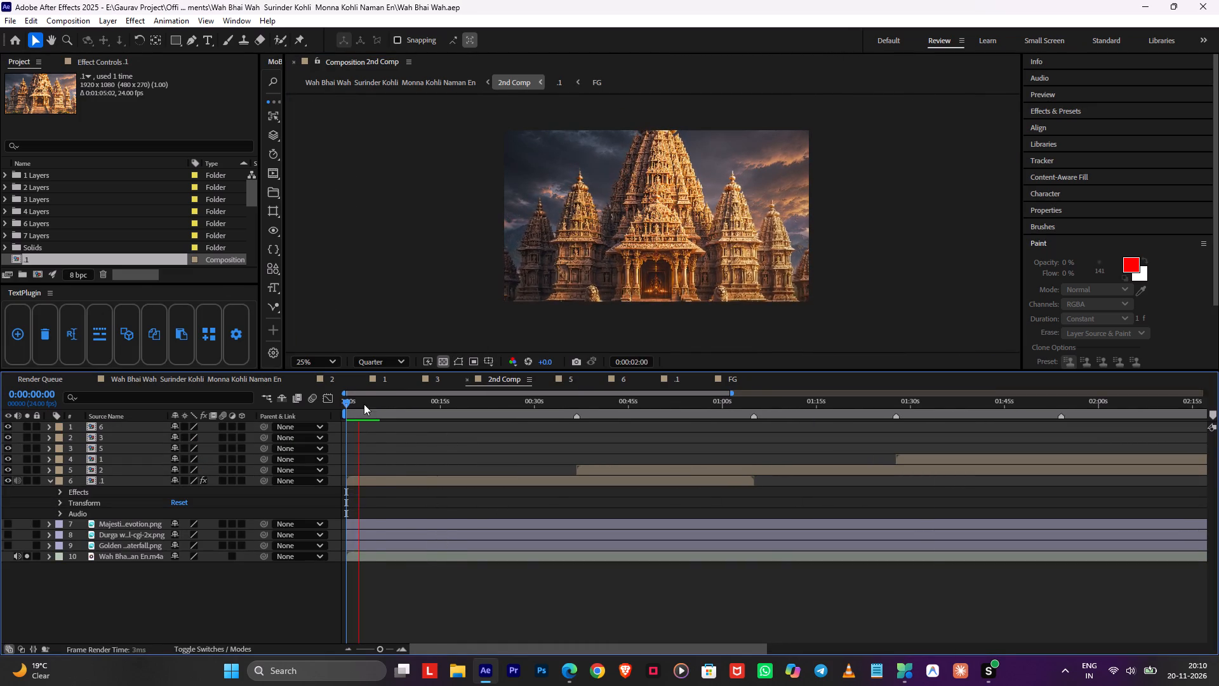
left_click_drag(365, 403, 375, 405)
key("space")
left_click_drag(386, 406, 396, 408)
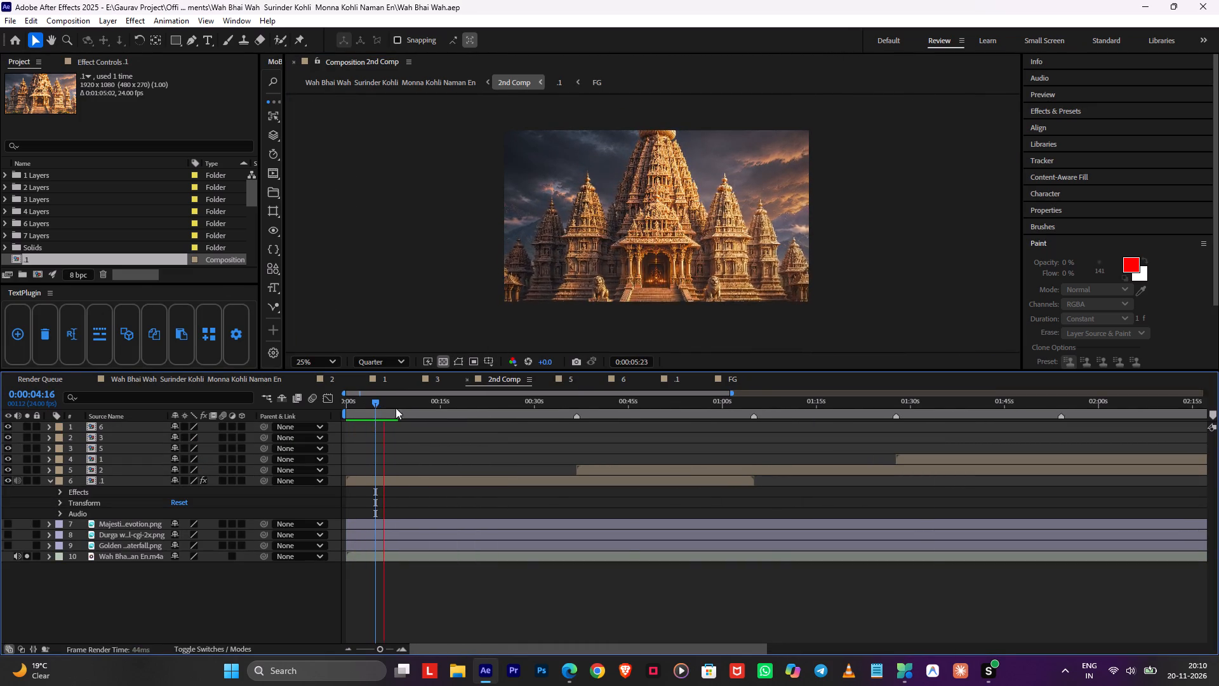
left_click_drag(396, 408, 554, 434)
key("space")
scroll(560, 431, "up", 1, "alt")
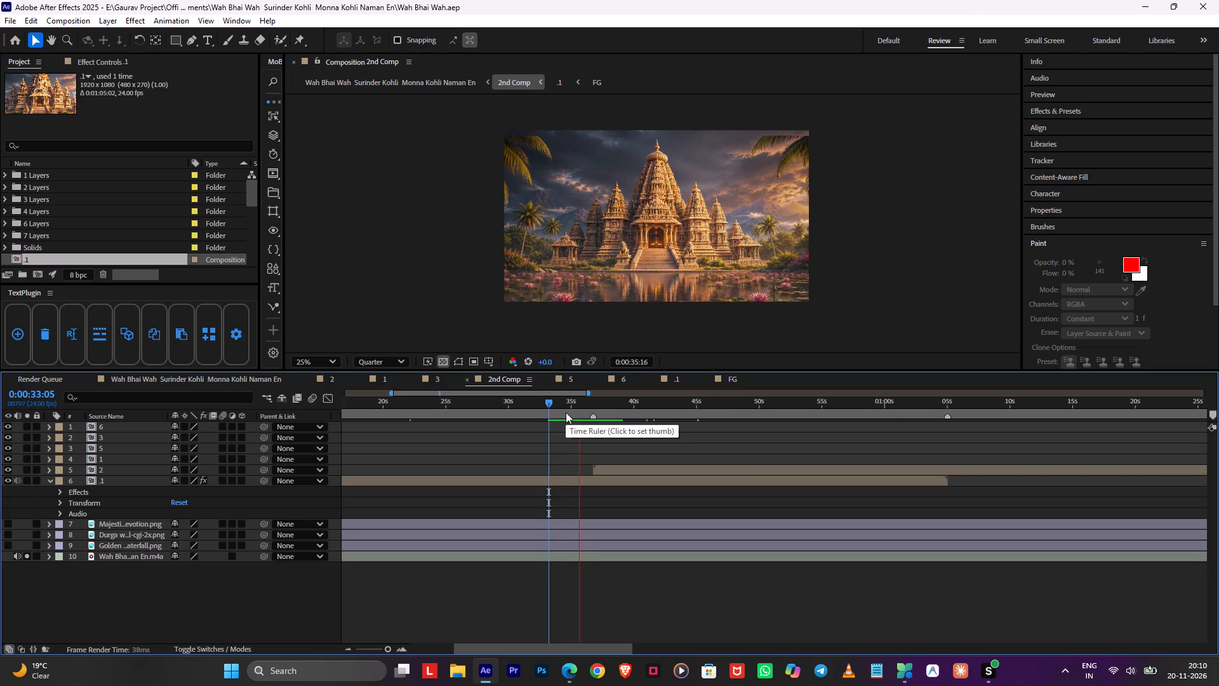
Fade in layer 2 with Opacity keyframes from 0% at 0:00:36:18 to 100% at about 0:00:51, and save the project.
left_click_drag(576, 408, 597, 413)
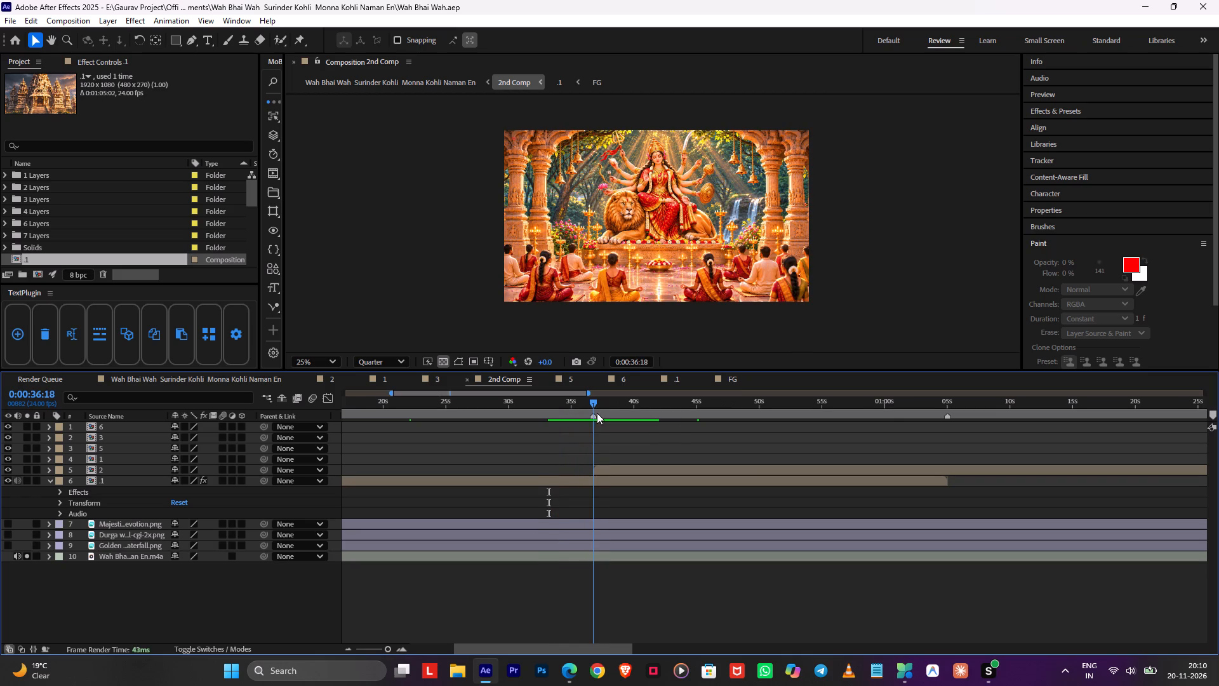
left_click_drag(597, 413, 597, 414)
left_click(602, 472)
key("t")
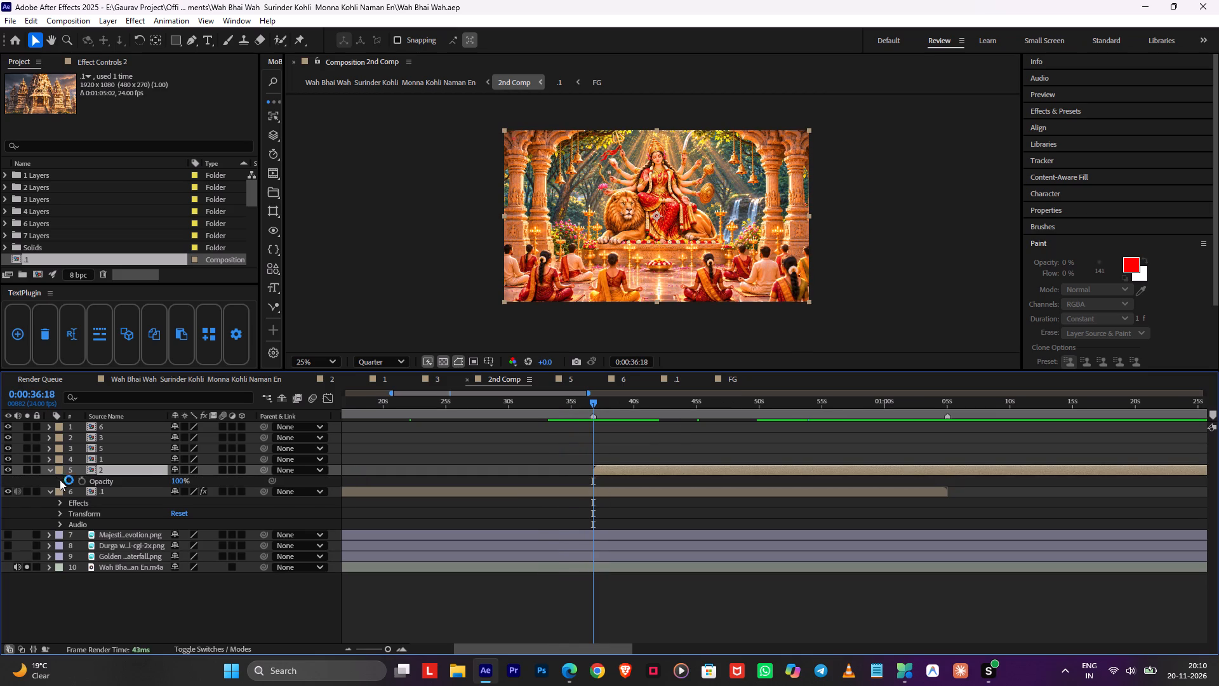
left_click(84, 482)
left_click_drag(592, 481, 769, 481)
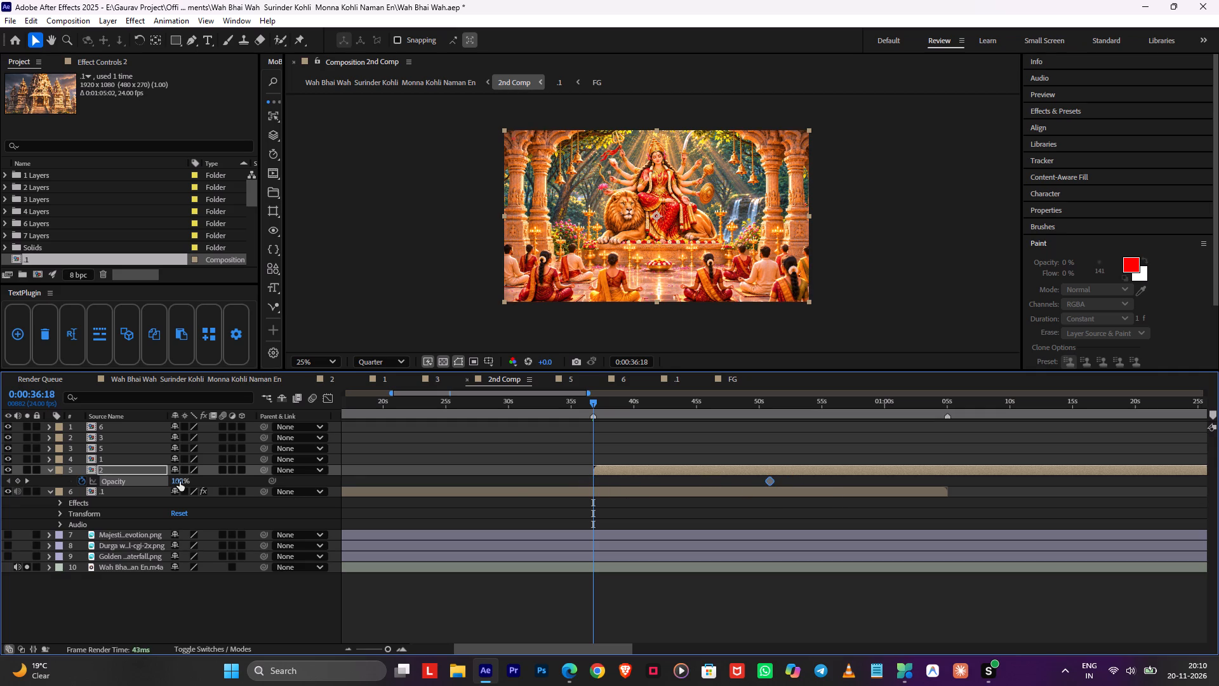
left_click_drag(179, 481, 0, 494)
left_click(656, 442)
key("ctrl+s")
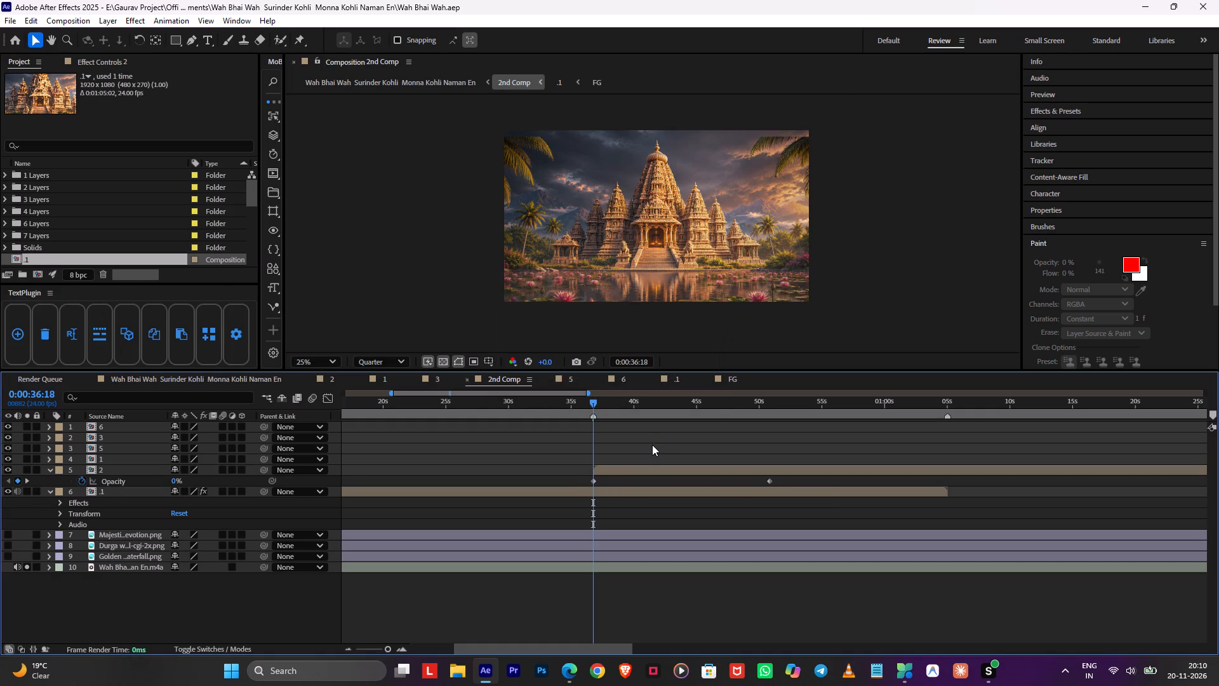
key("space")
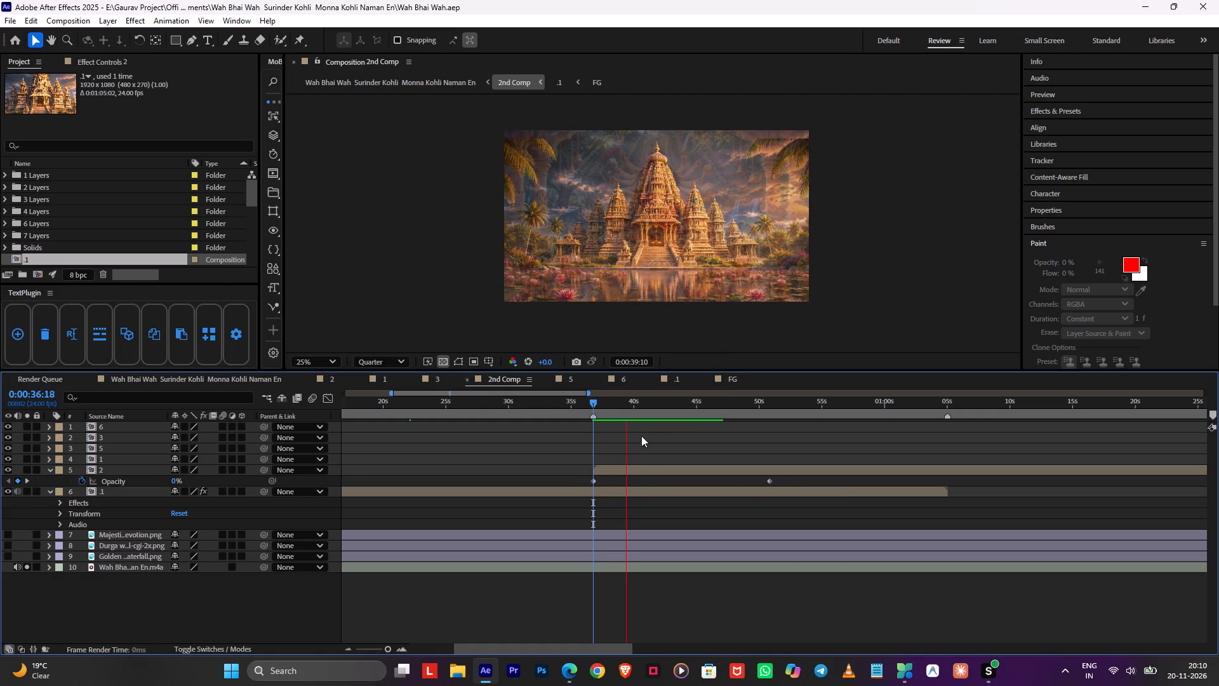
left_click_drag(627, 403, 599, 405)
In precomp 2, add a starting Position keyframe on Null 1 at its first frame with values 587.0, 715.0, 705.0.
double_click(609, 471)
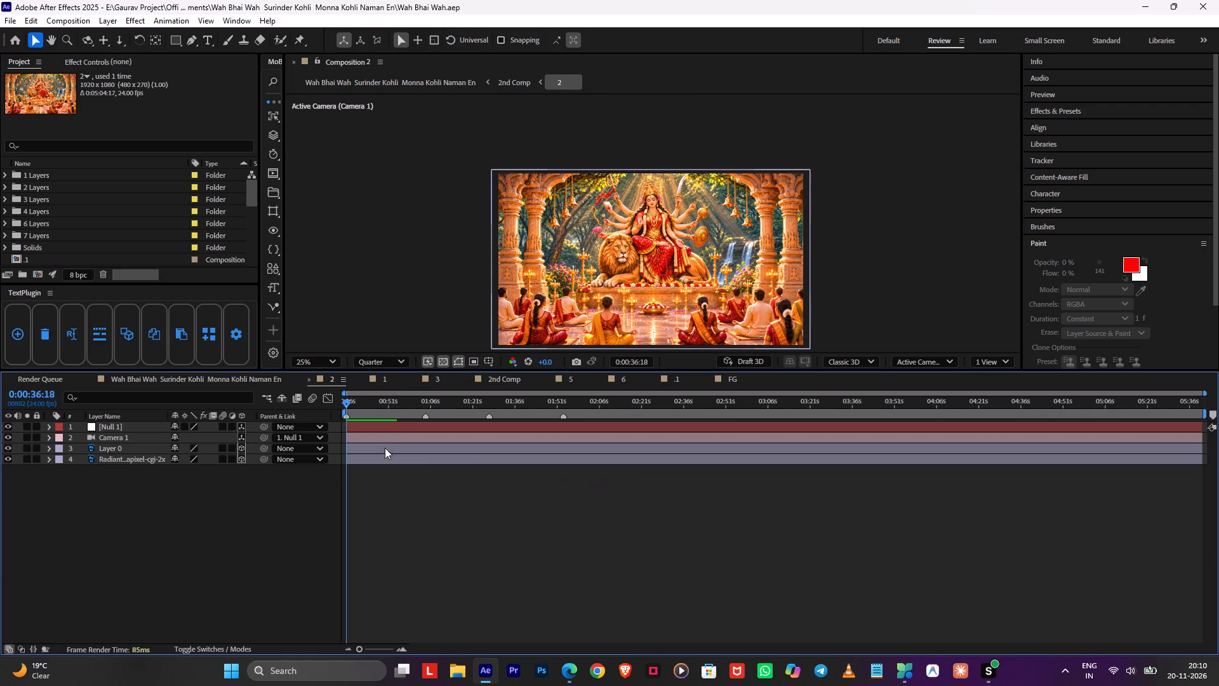
left_click(378, 432)
left_click(380, 425)
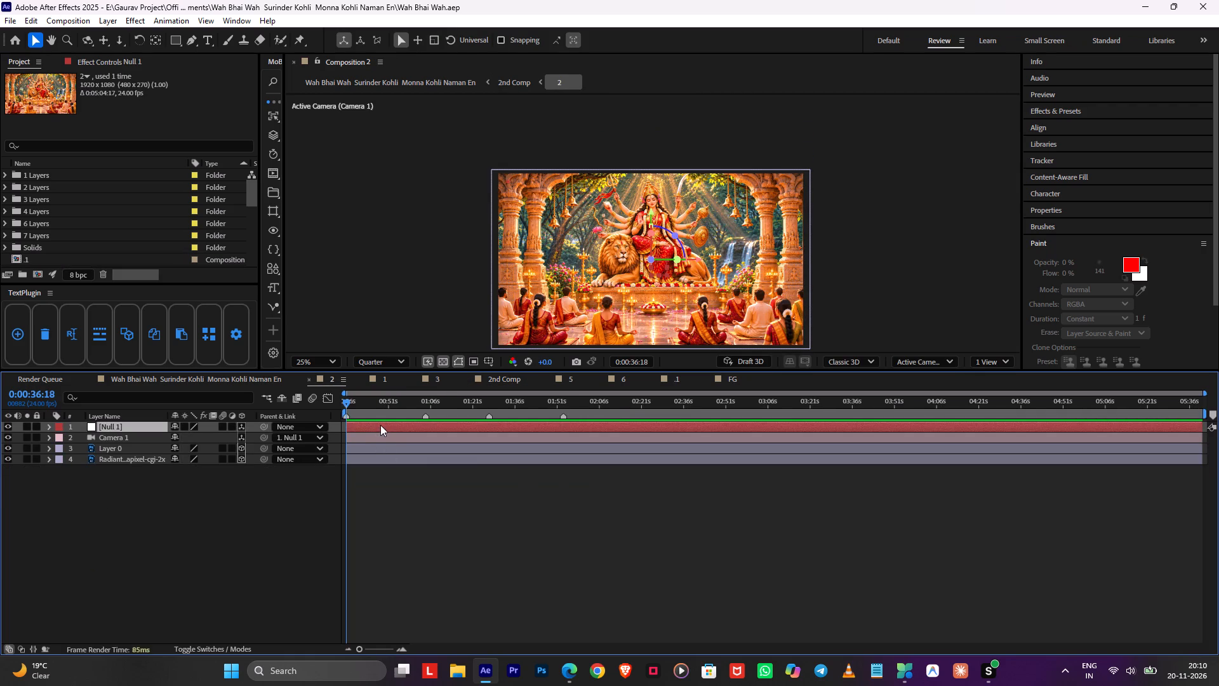
left_click(386, 425)
key("p")
left_click(79, 440)
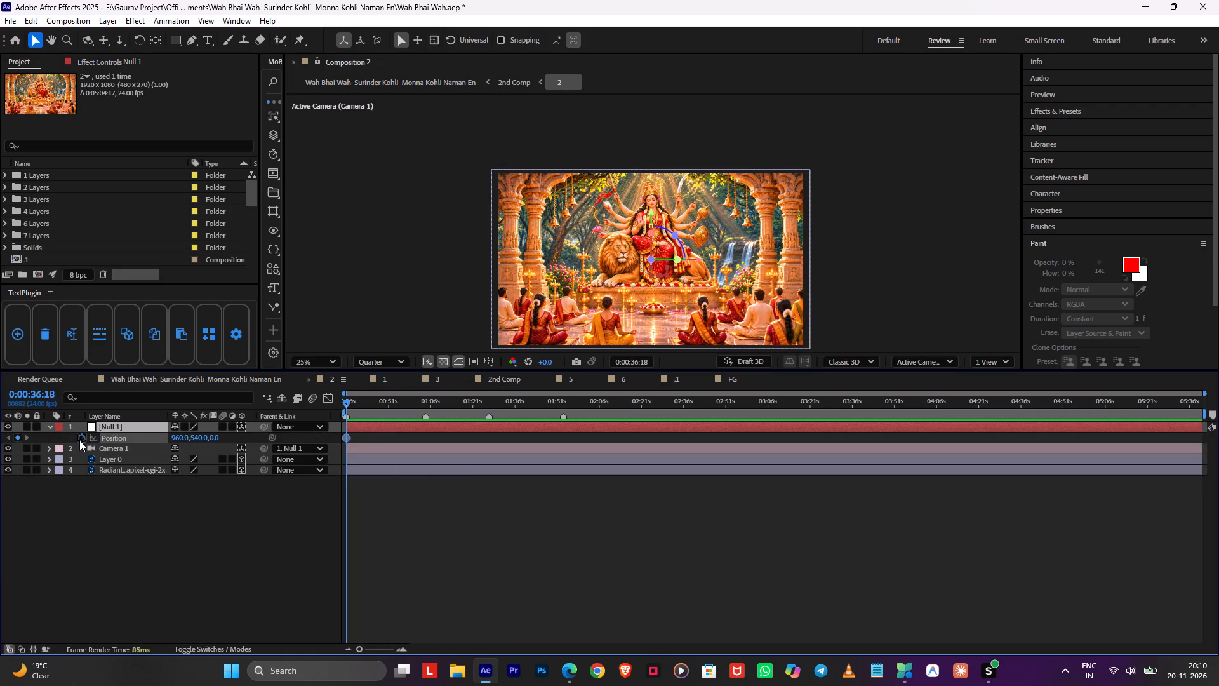
left_click_drag(210, 436, 646, 424)
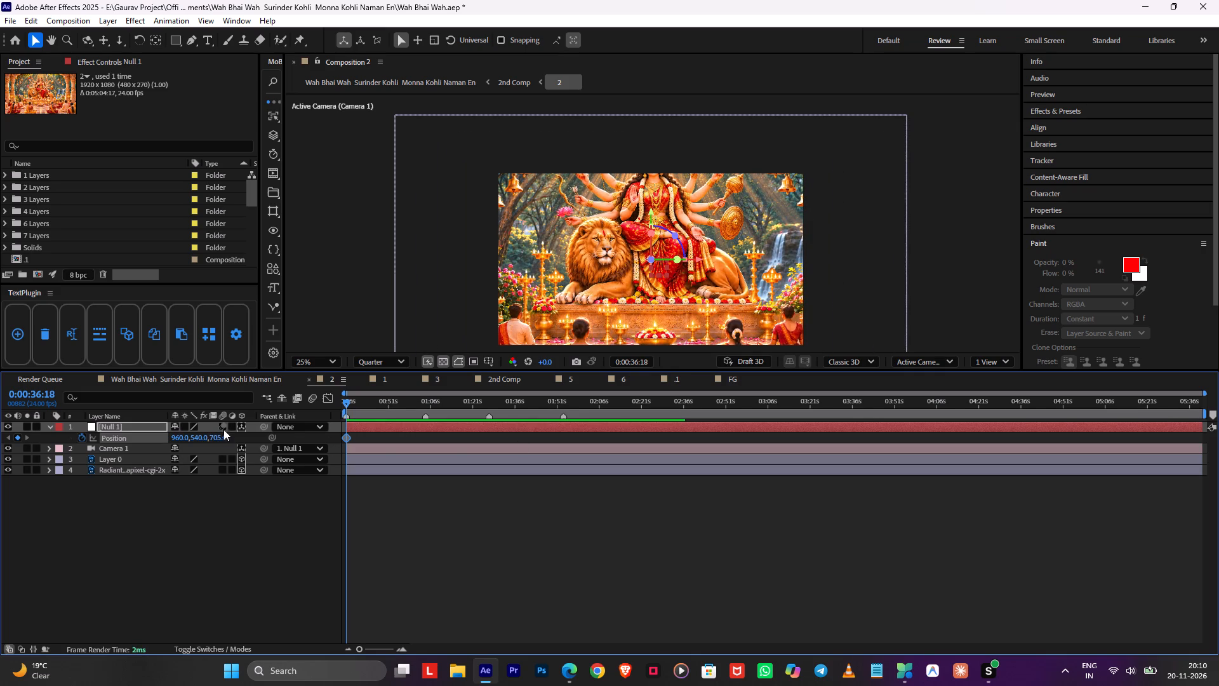
left_click_drag(201, 437, 324, 424)
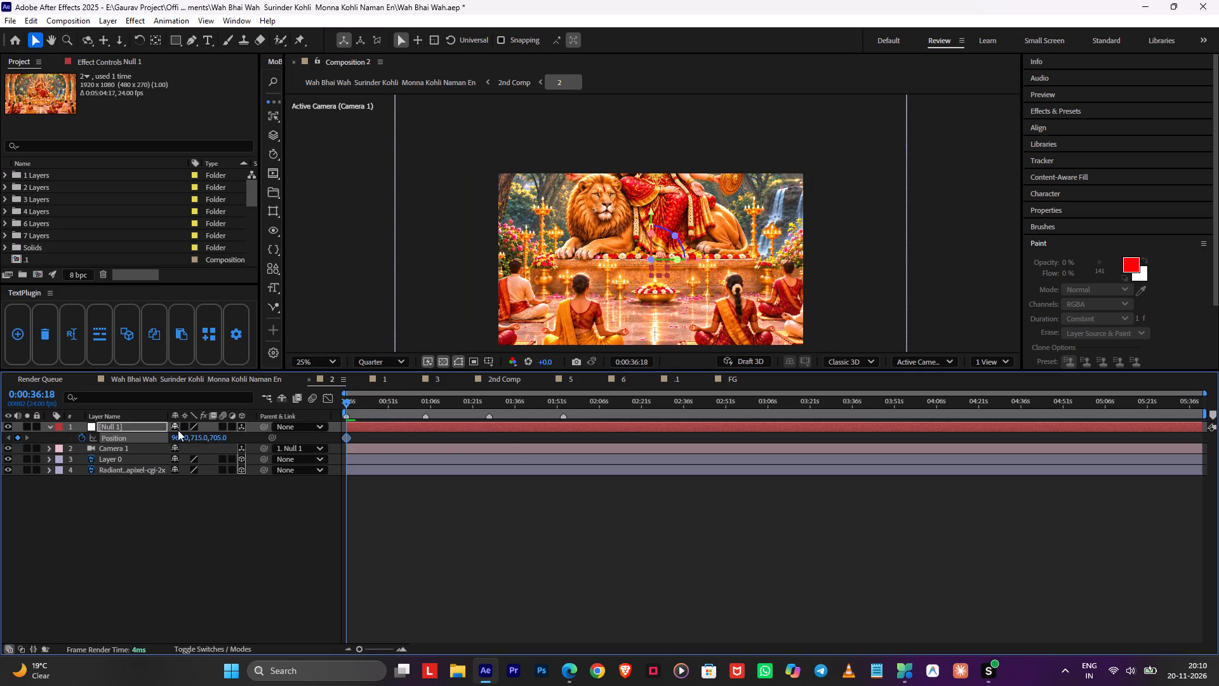
left_click_drag(174, 434, 0, 462)
left_click_drag(177, 434, 147, 440)
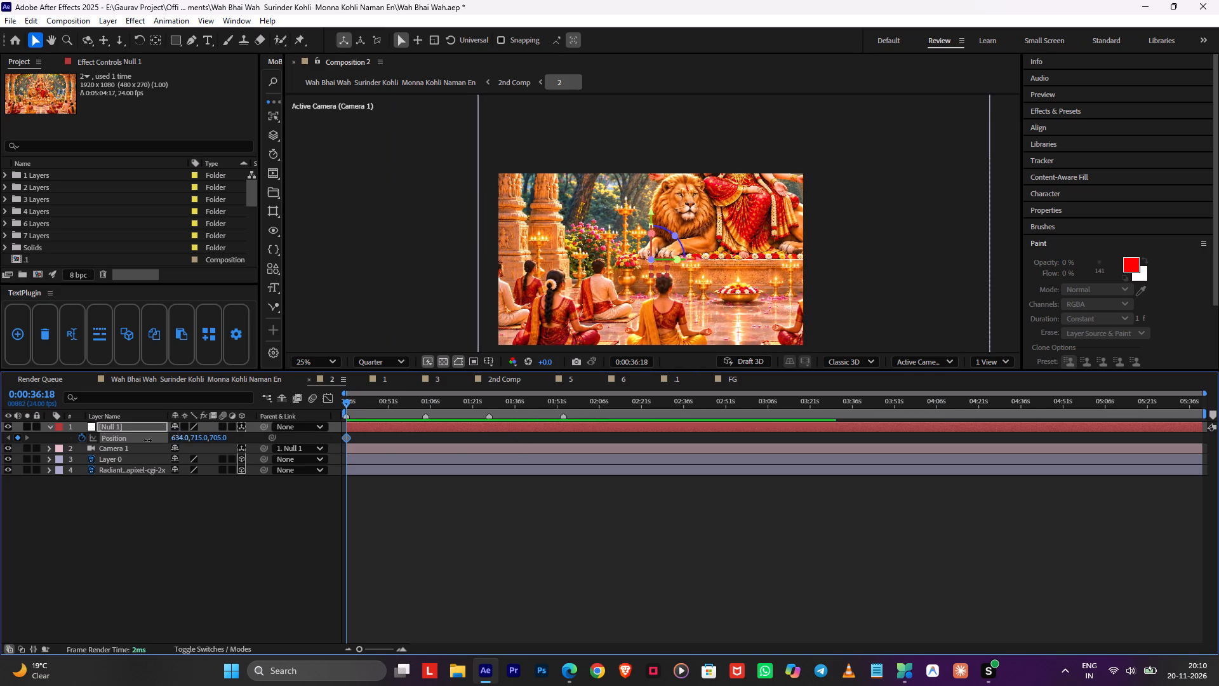
left_click_drag(147, 440, 154, 447)
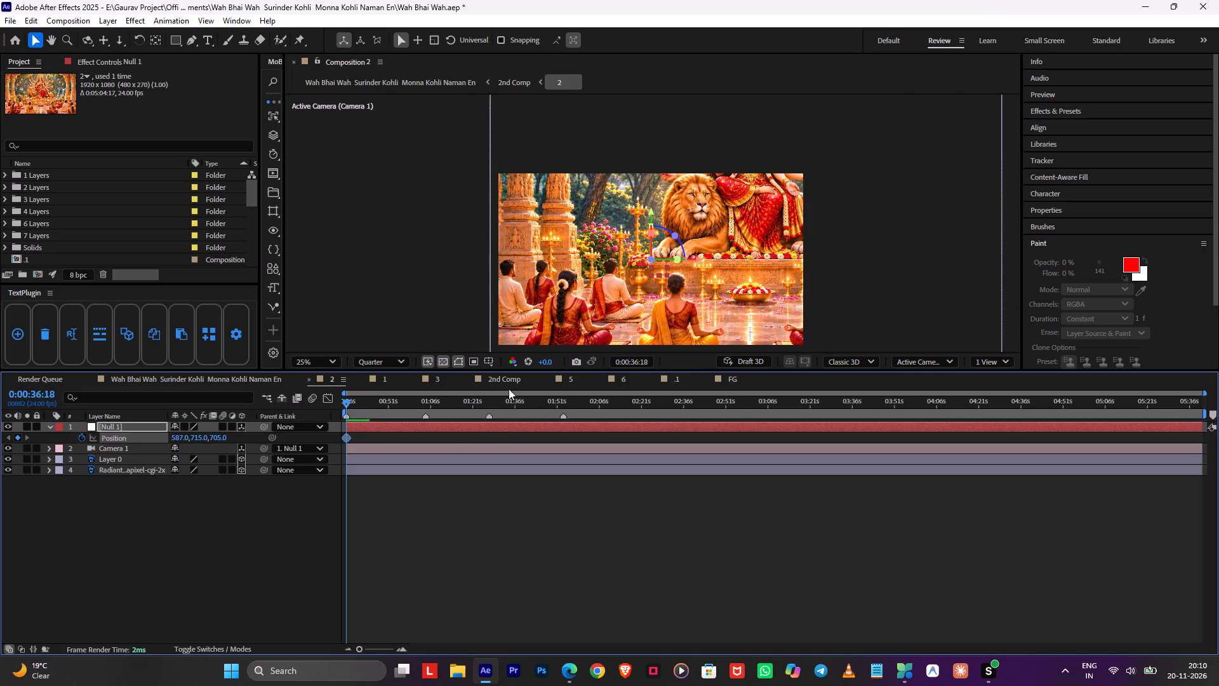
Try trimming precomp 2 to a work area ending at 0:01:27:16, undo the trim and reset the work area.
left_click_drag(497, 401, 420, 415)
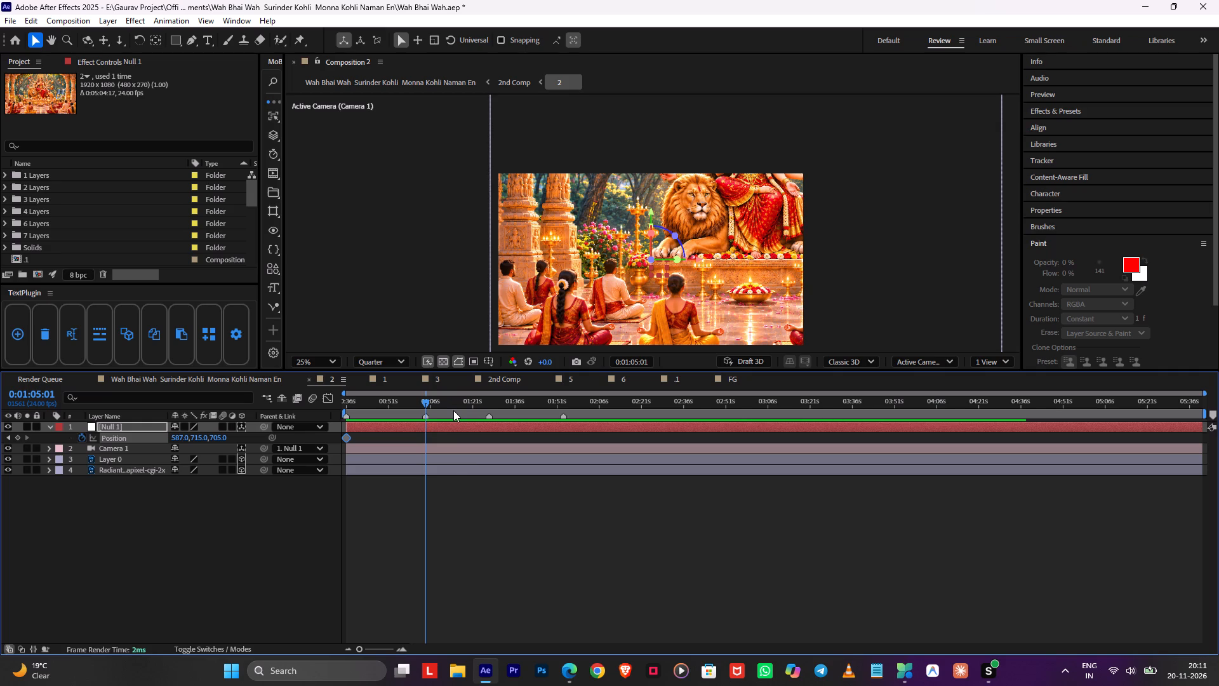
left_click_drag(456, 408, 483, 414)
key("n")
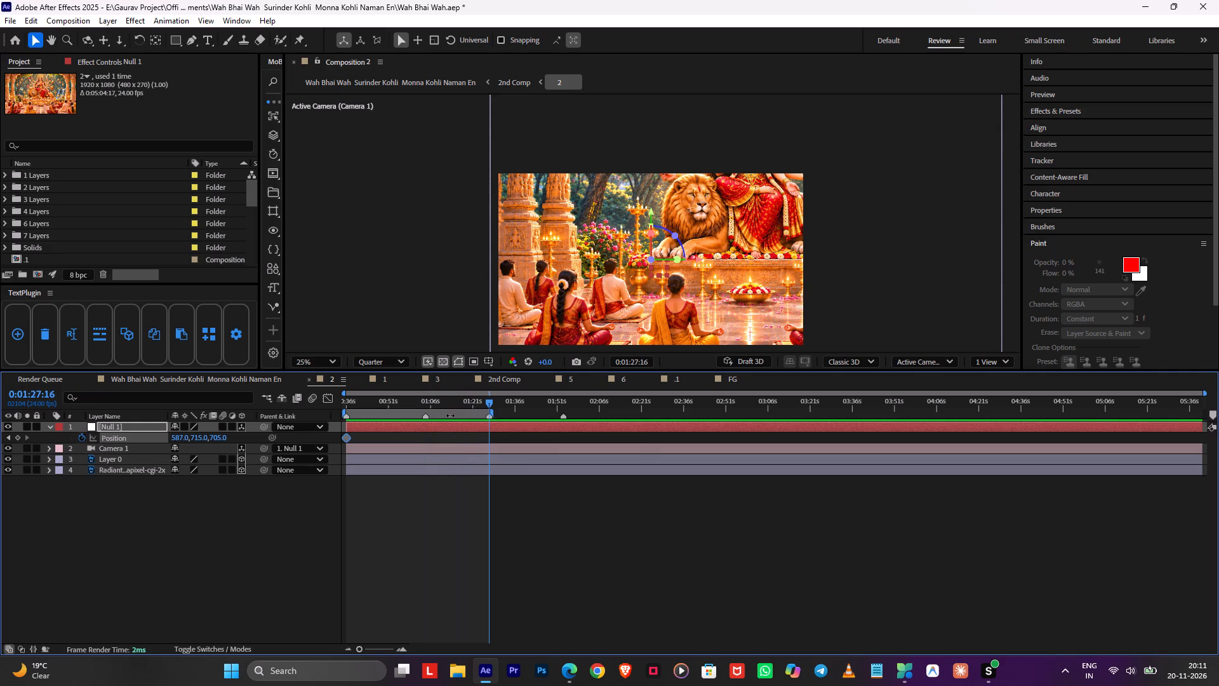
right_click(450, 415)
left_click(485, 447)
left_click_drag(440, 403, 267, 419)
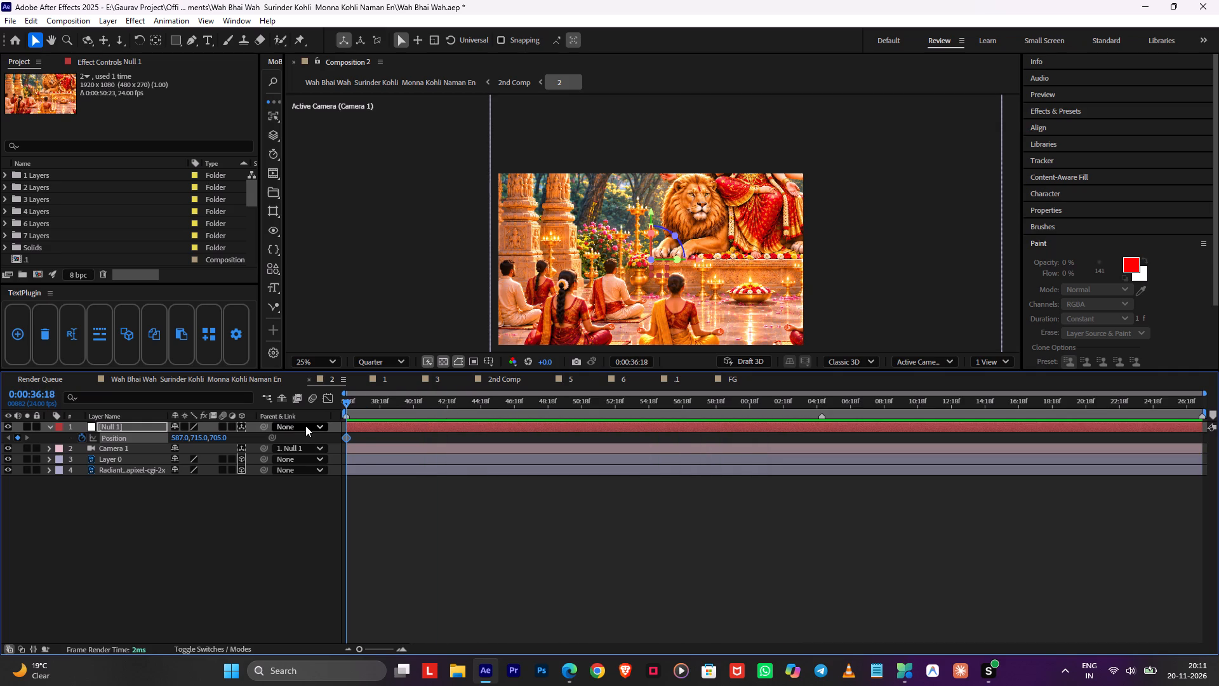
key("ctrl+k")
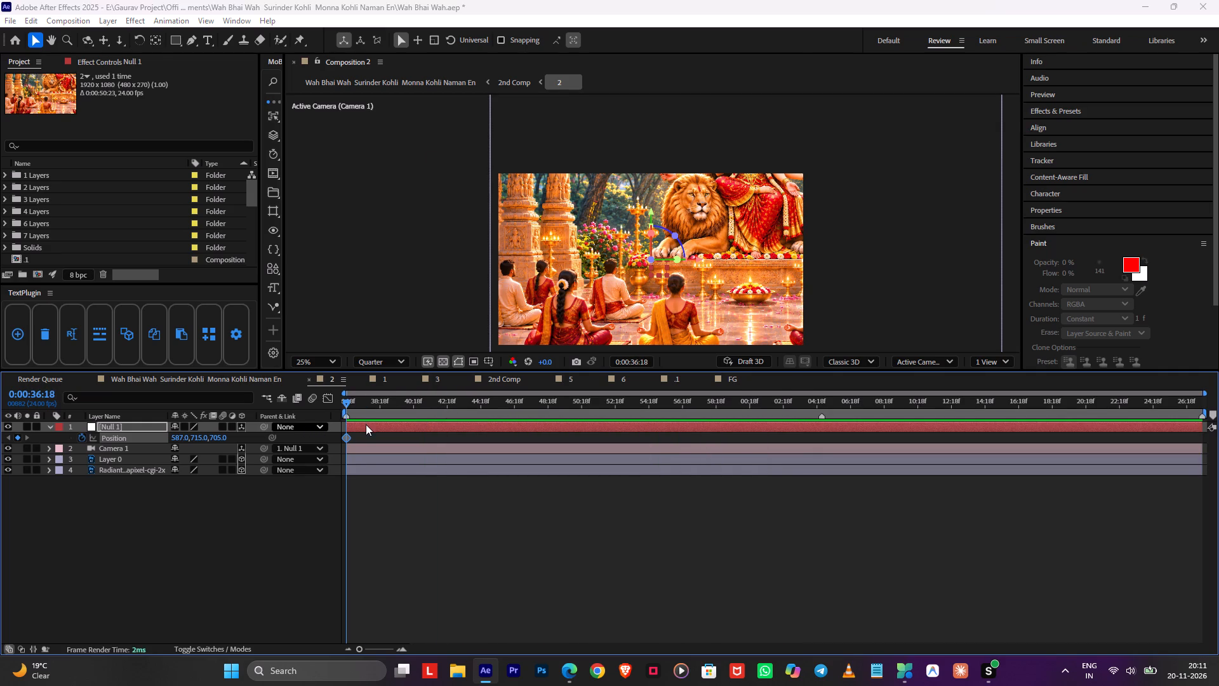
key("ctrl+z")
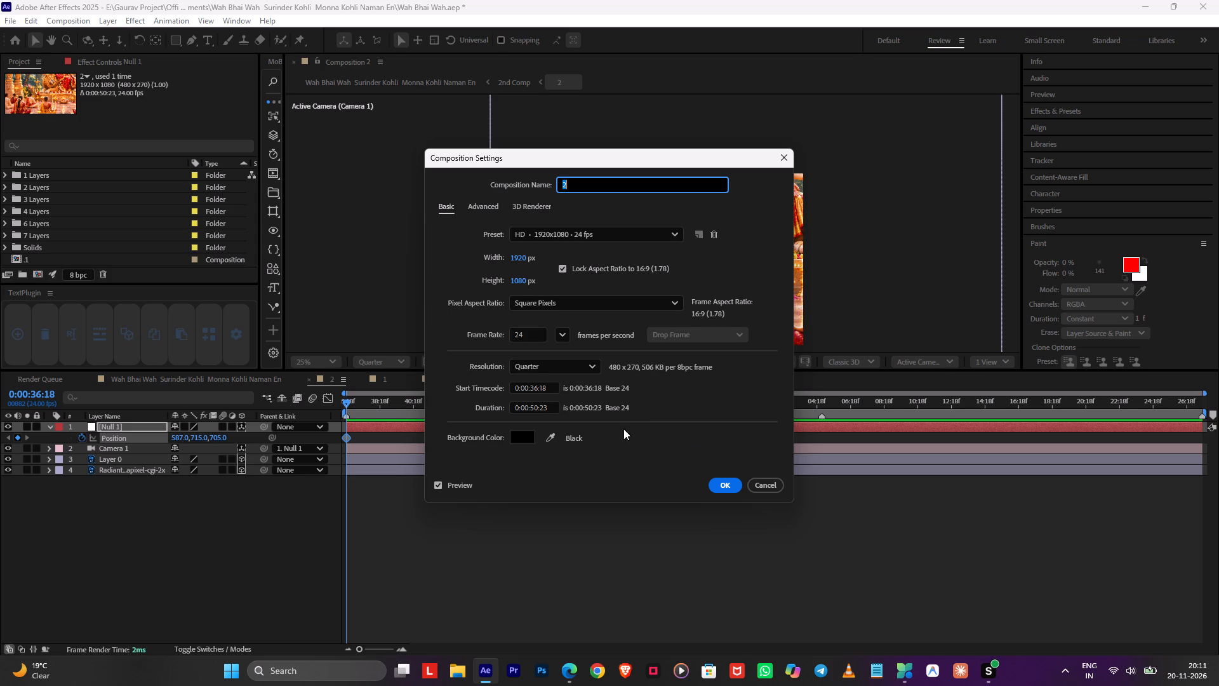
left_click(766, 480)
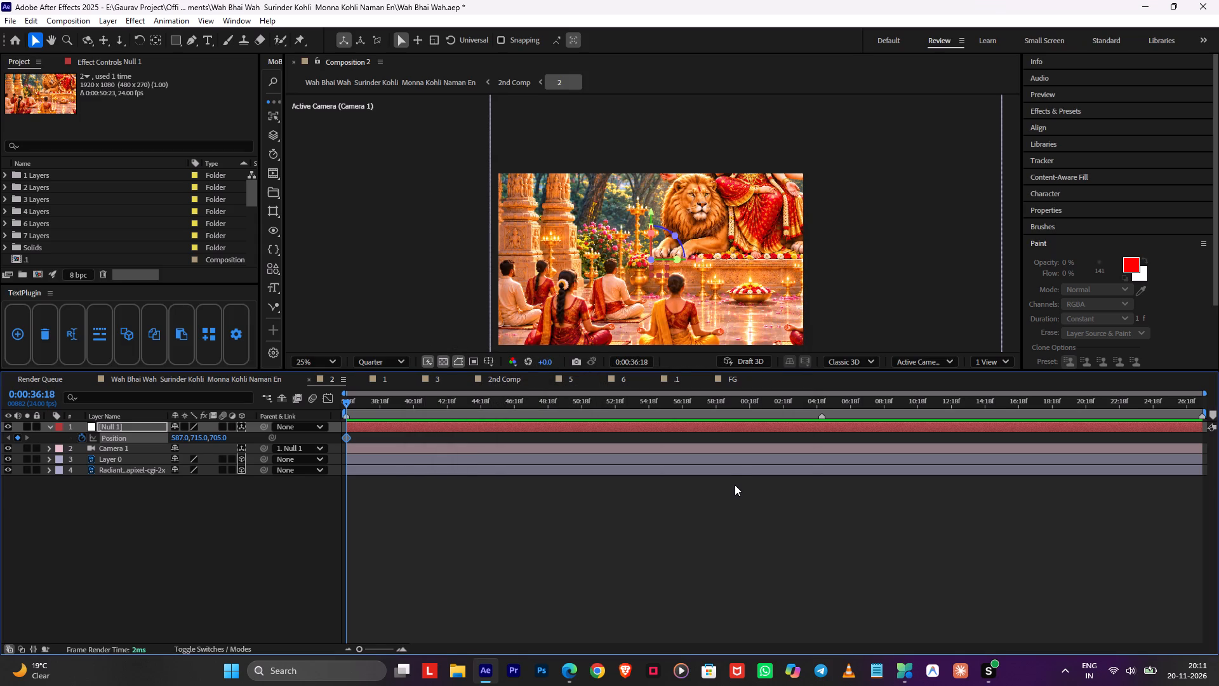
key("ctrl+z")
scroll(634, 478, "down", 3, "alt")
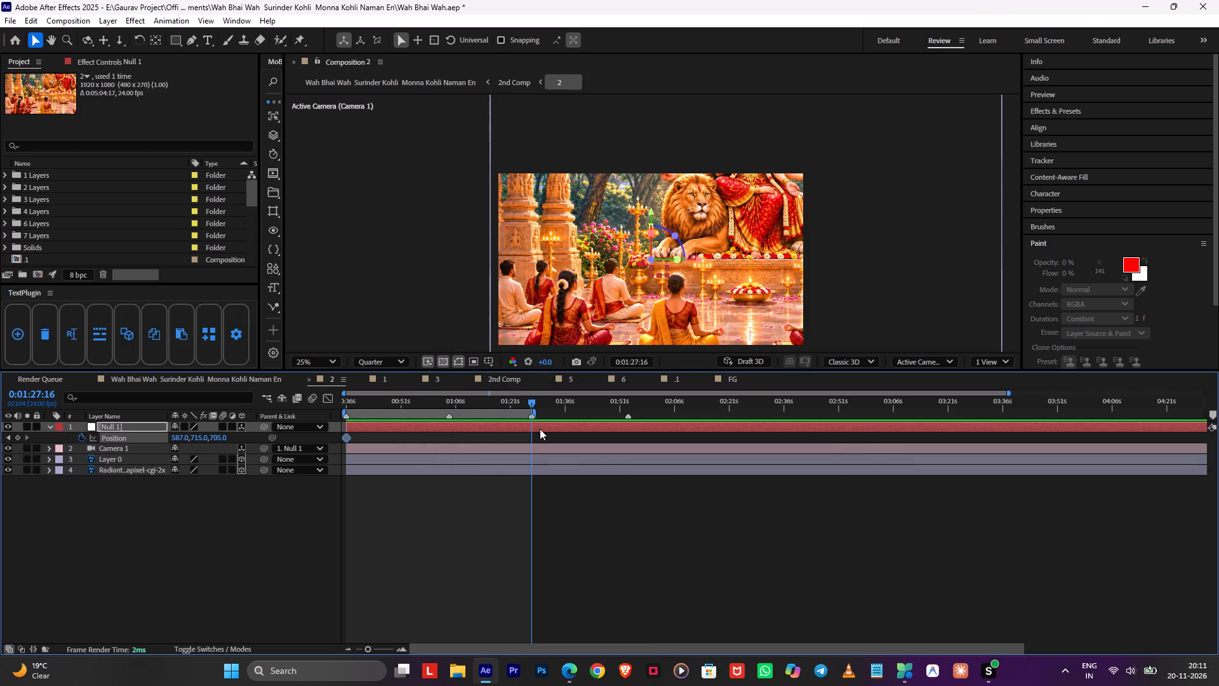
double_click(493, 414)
Set precomp 2's start timecode to 0 in its composition settings.
key("ctrl+k")
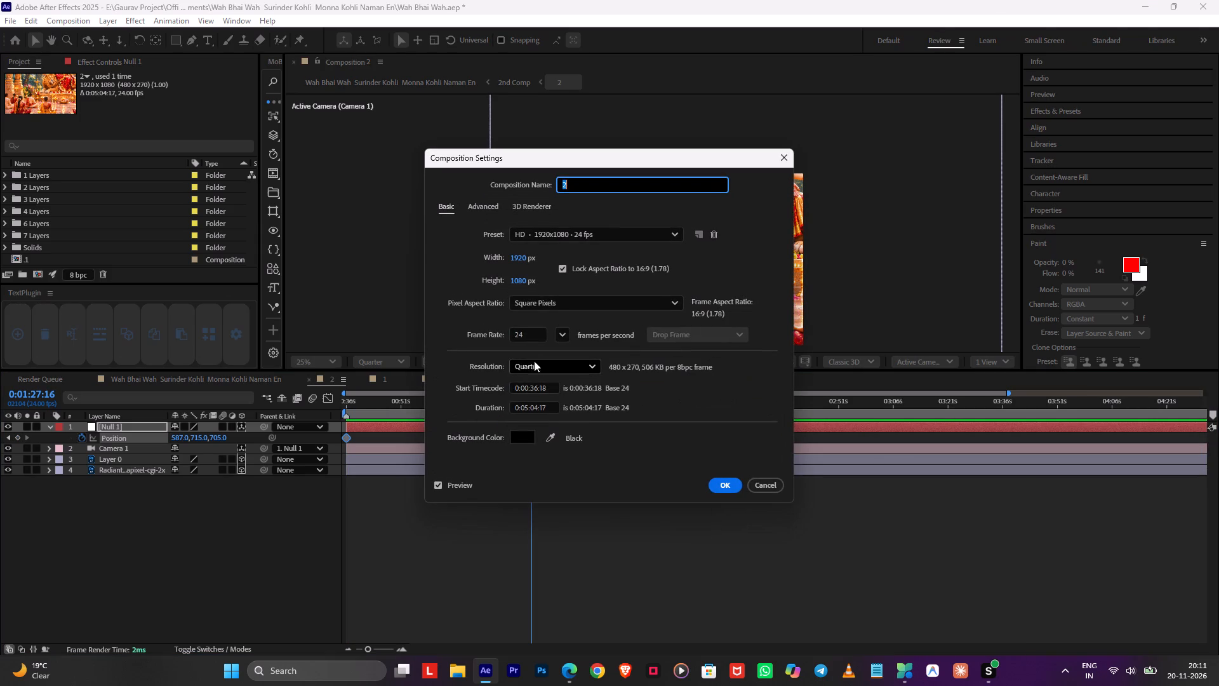
double_click(530, 382)
double_click(530, 391)
key("0")
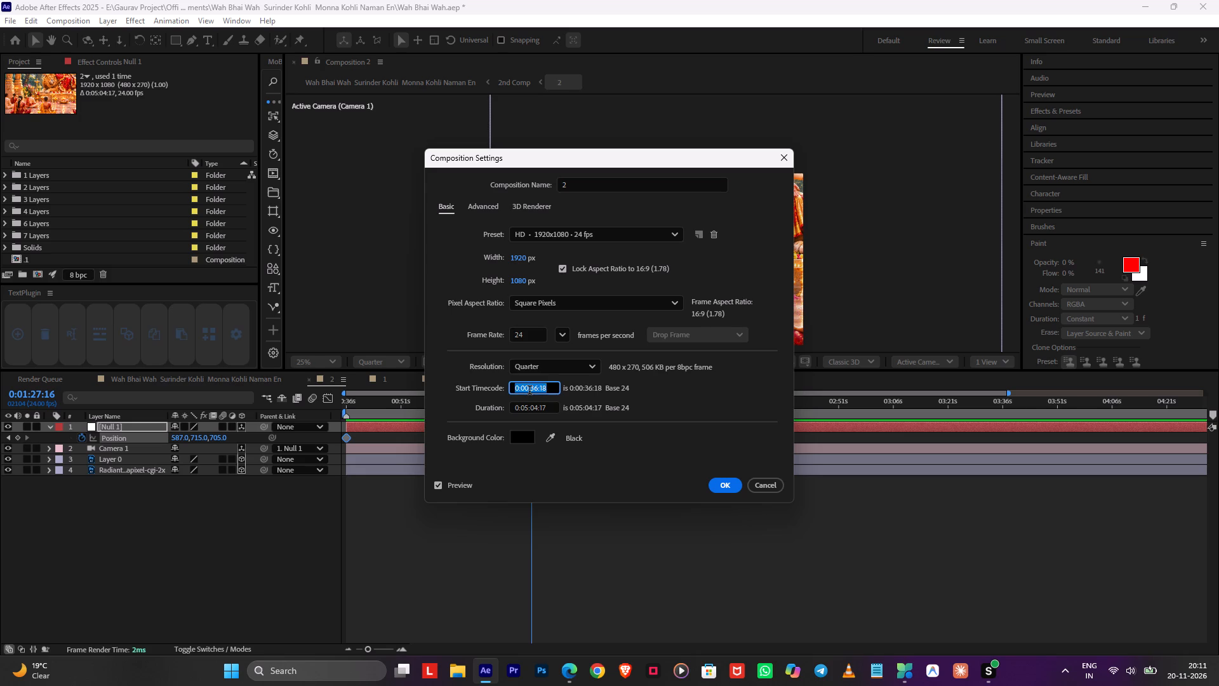
left_click(718, 487)
End precomp 2's work area at the marker at 0:01:17:08 and trim the composition to that work area.
scroll(481, 507, "down", 2, "alt")
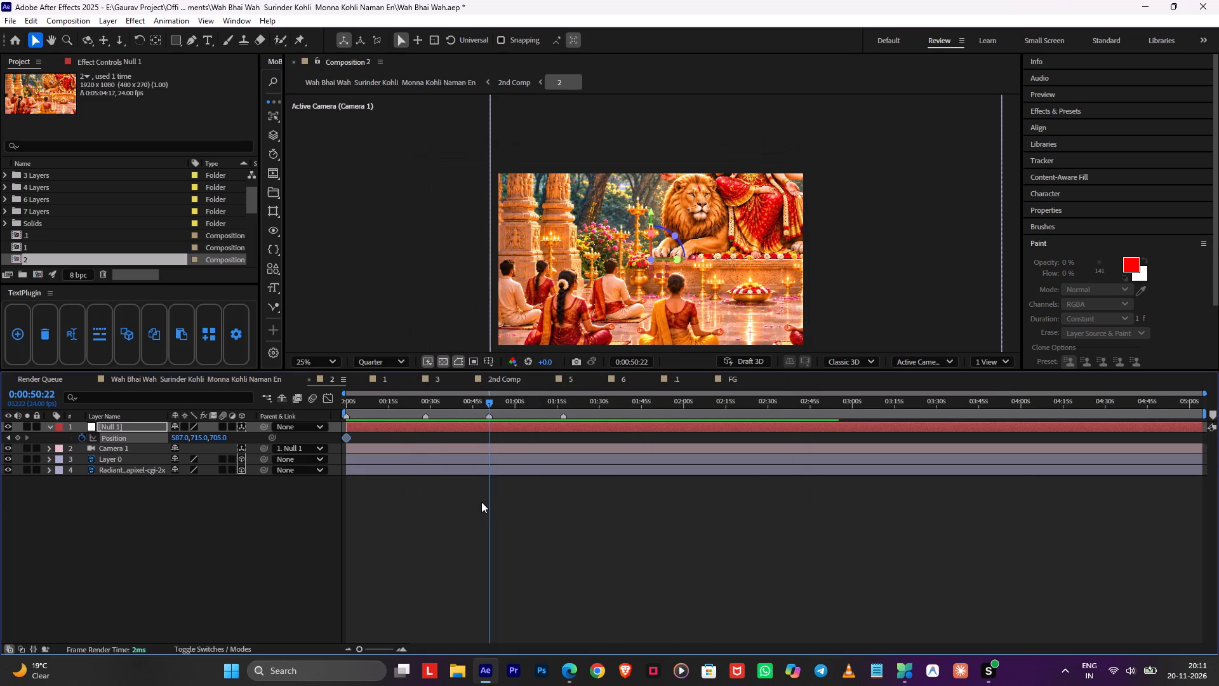
left_click_drag(568, 405, 550, 419)
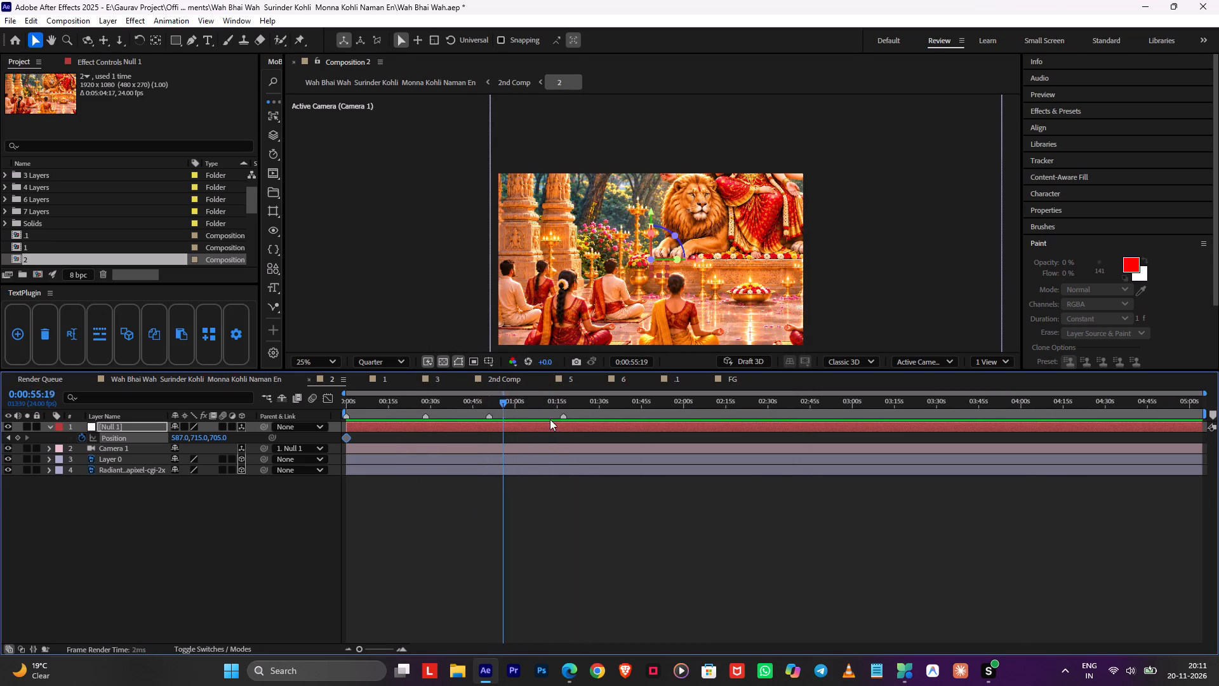
left_click_drag(550, 419, 566, 422)
key("n")
right_click(542, 415)
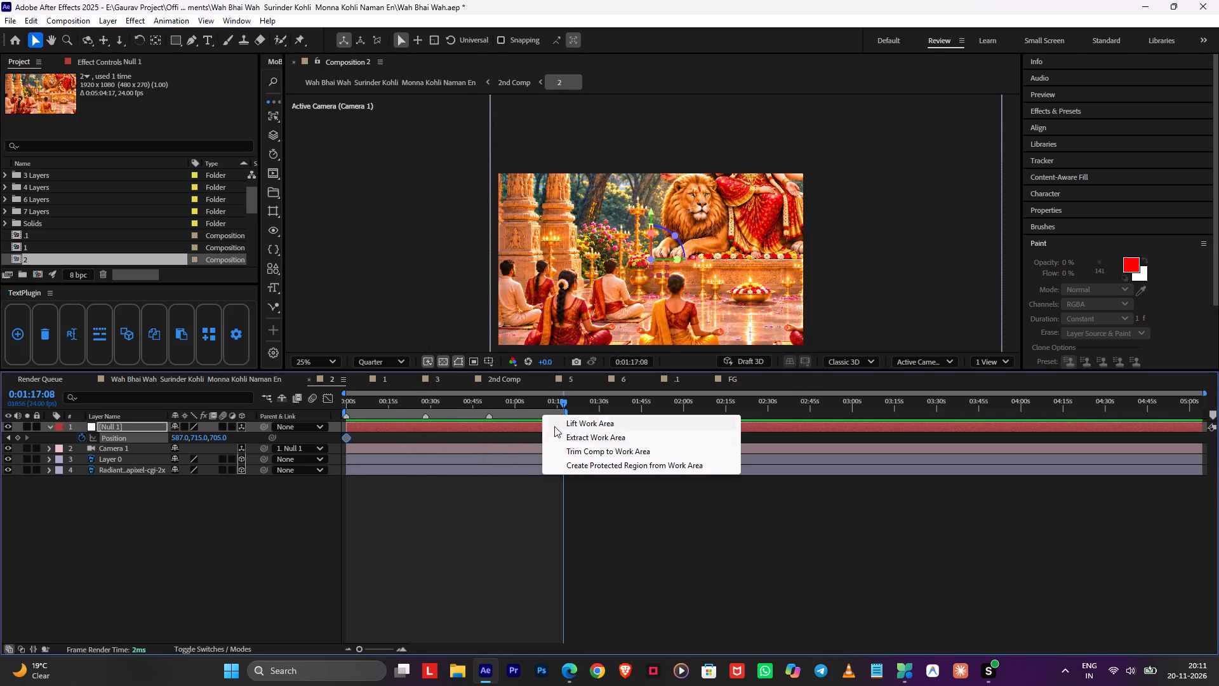
left_click(582, 447)
Delete all the composition markers in precomp 2.
right_click(657, 417)
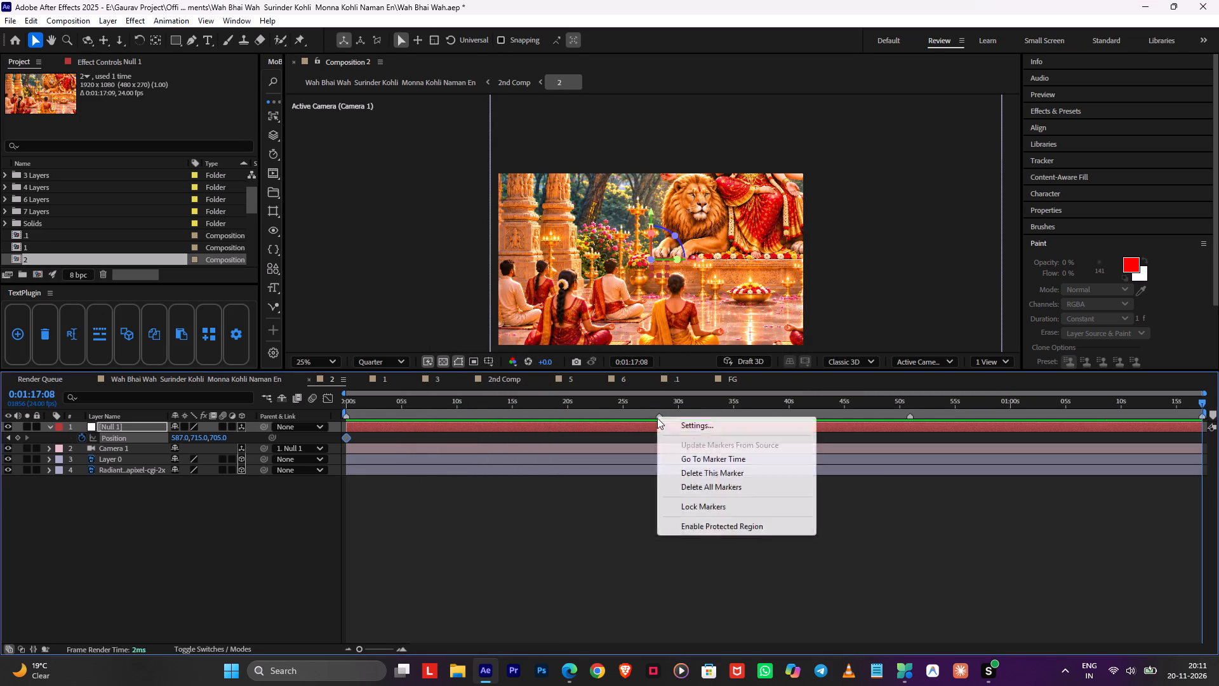
left_click(705, 485)
At 0:00:15:00, keyframe Null 1's Position at 1275.0, 715.0, 705.0 and apply Easy Ease to that keyframe.
left_click_drag(576, 409, 515, 417)
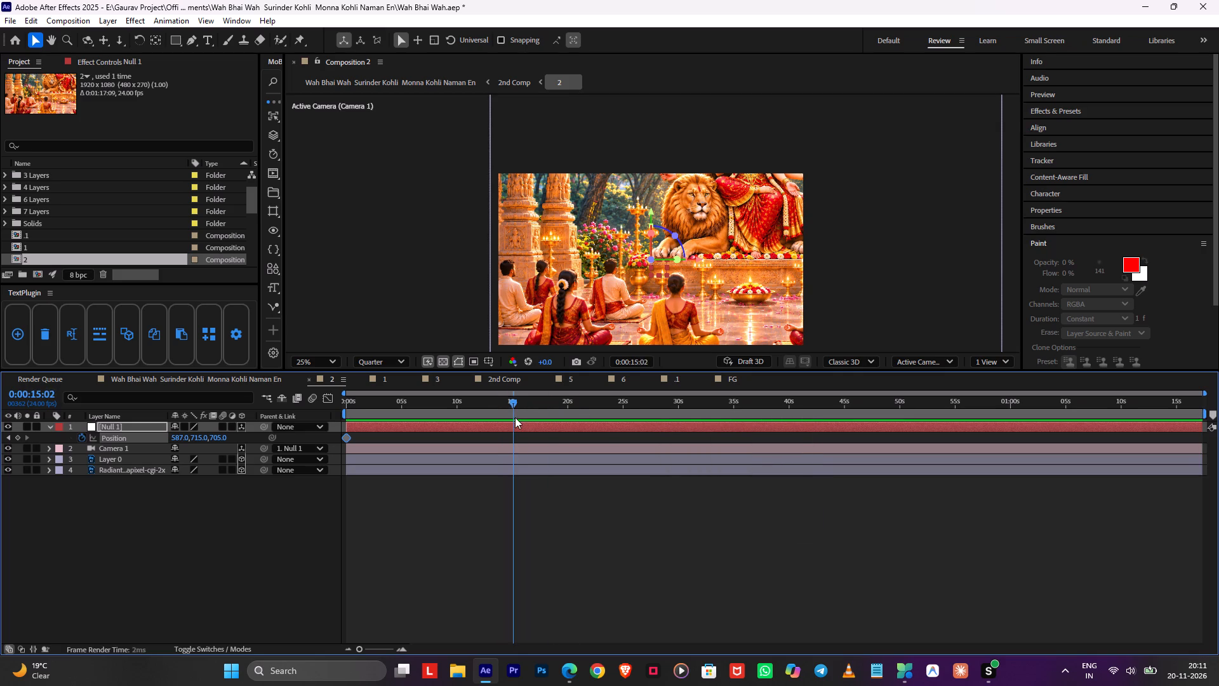
left_click_drag(515, 417, 513, 419)
key("ctrl+Left")
key("ctrl+Left")
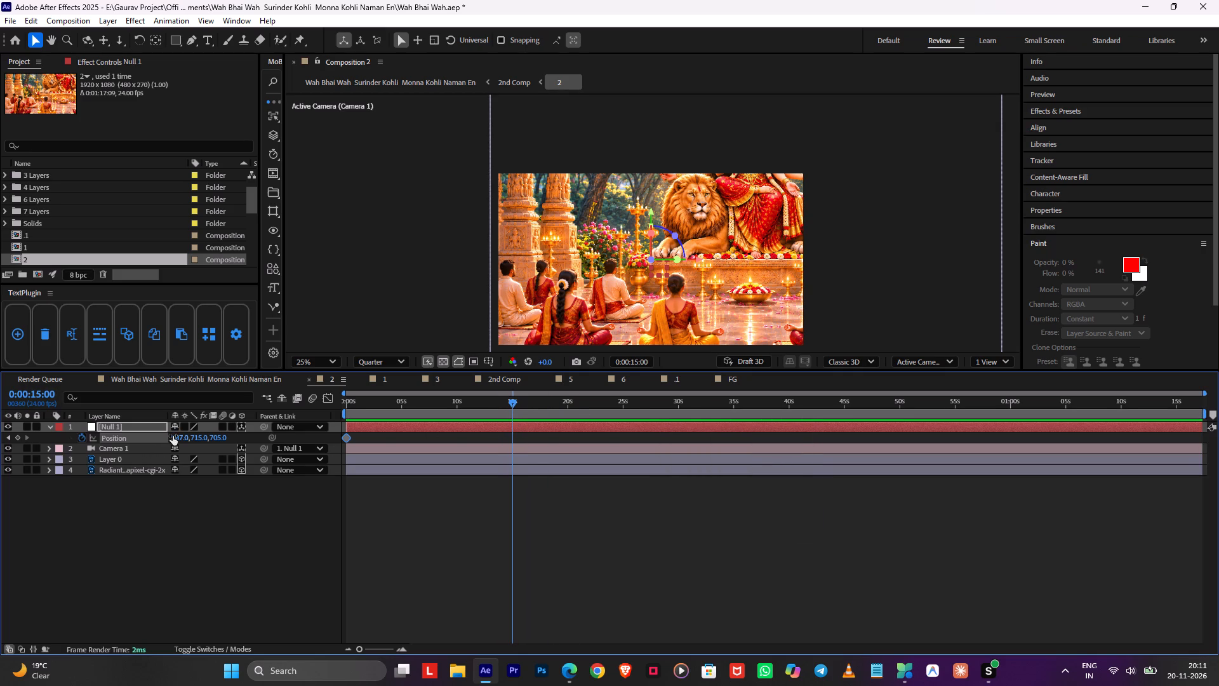
left_click_drag(175, 436, 526, 425)
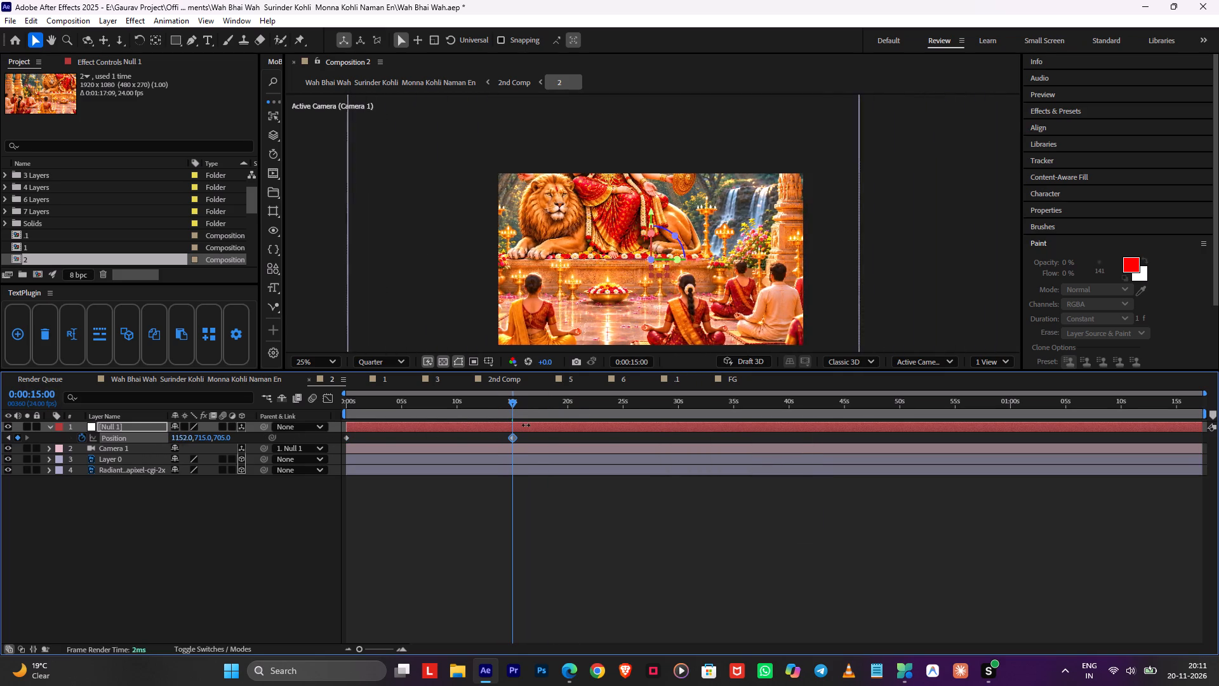
left_click_drag(526, 425, 600, 424)
key("F9")
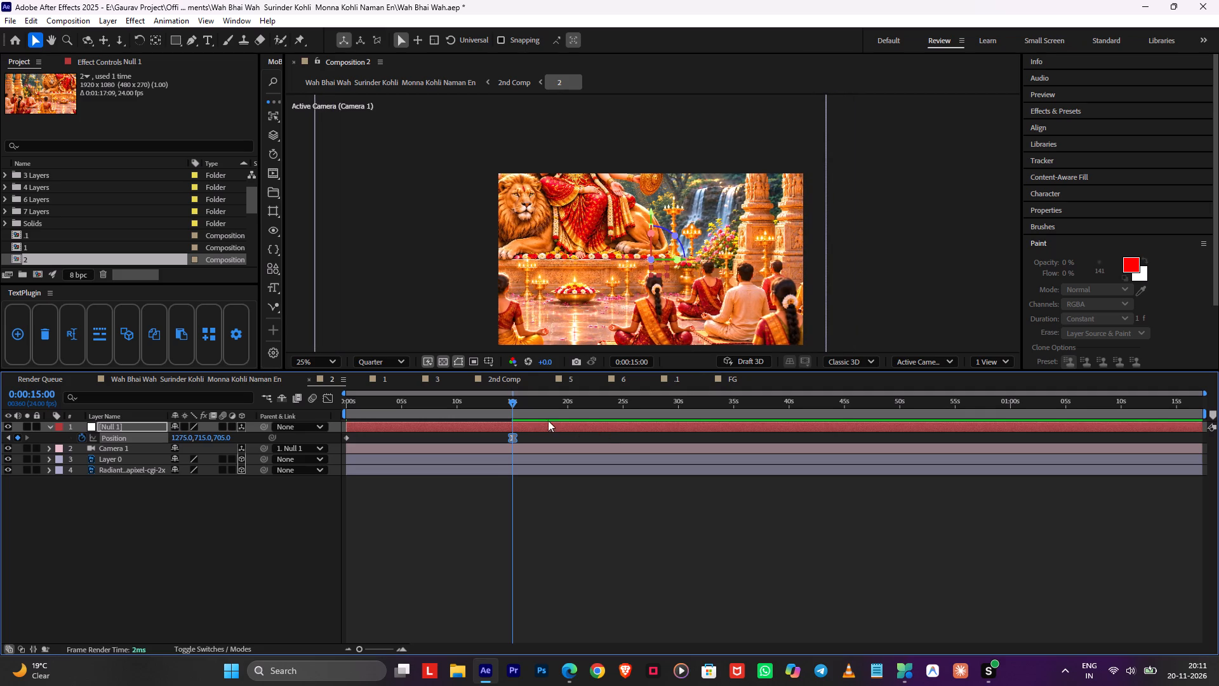
Save the project and preview the crossfade from the temple scene to layer 2 in 2nd Comp.
left_click_drag(500, 401, 149, 426)
key("Tab")
left_click(75, 427)
key("space")
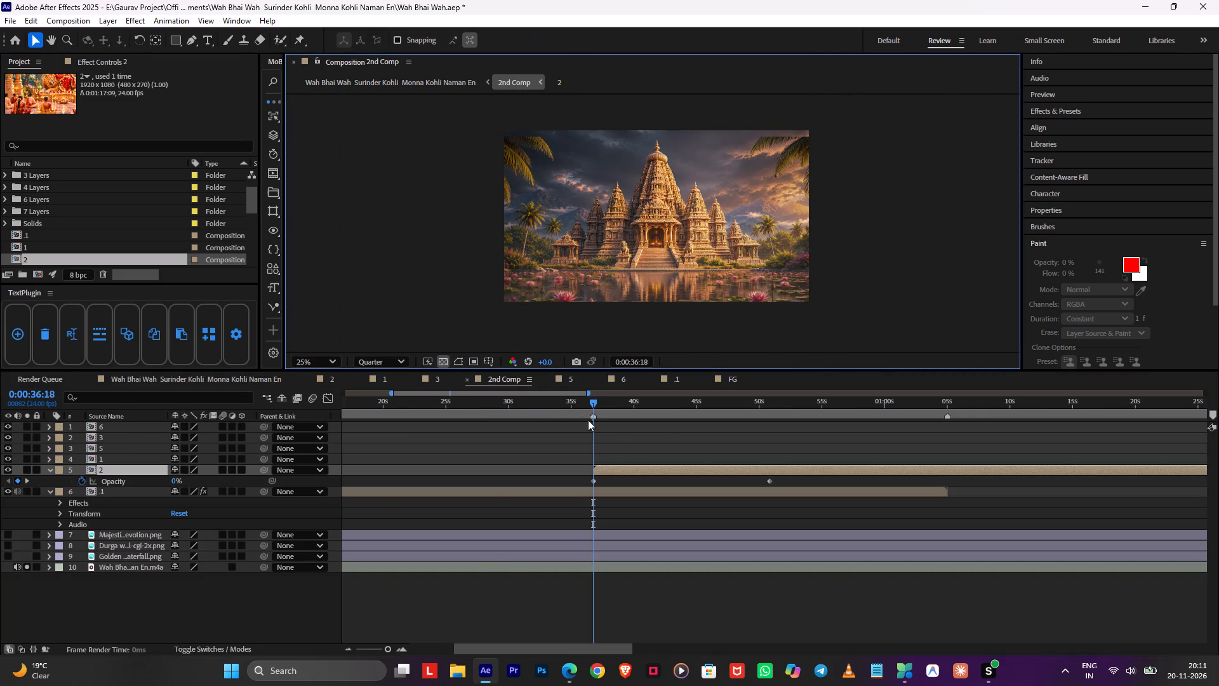
key("ctrl+s")
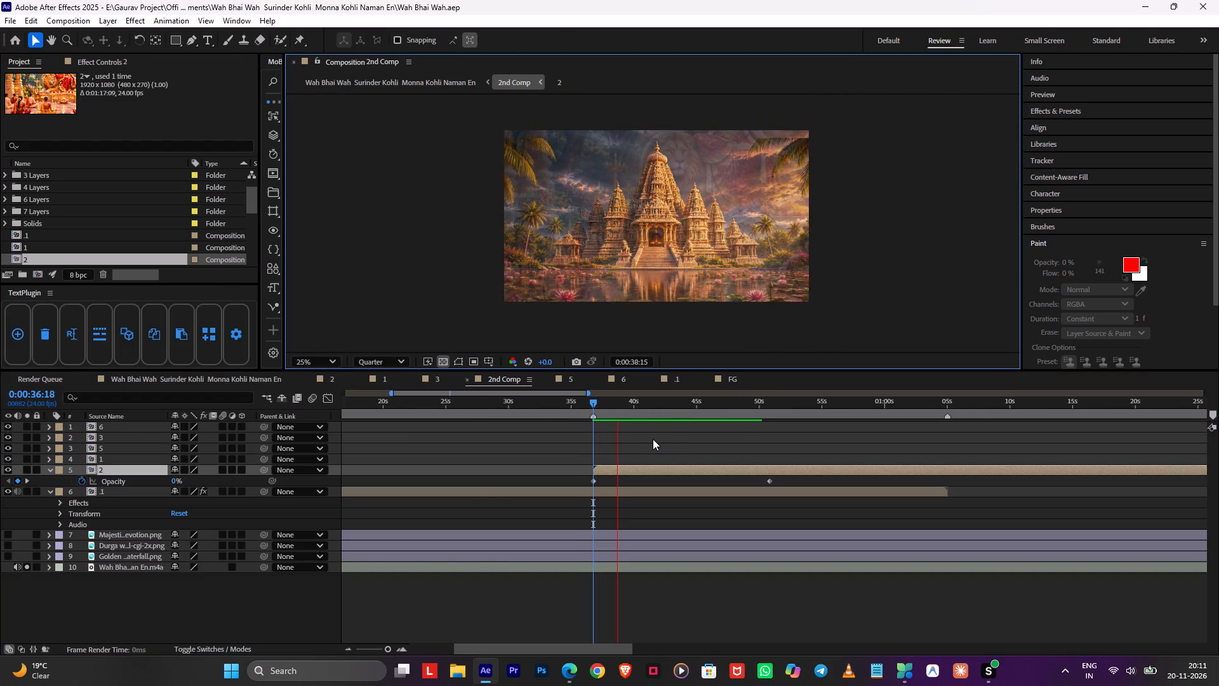
left_click_drag(634, 402, 536, 412)
key("space")
scroll(559, 440, "up", 1, "alt")
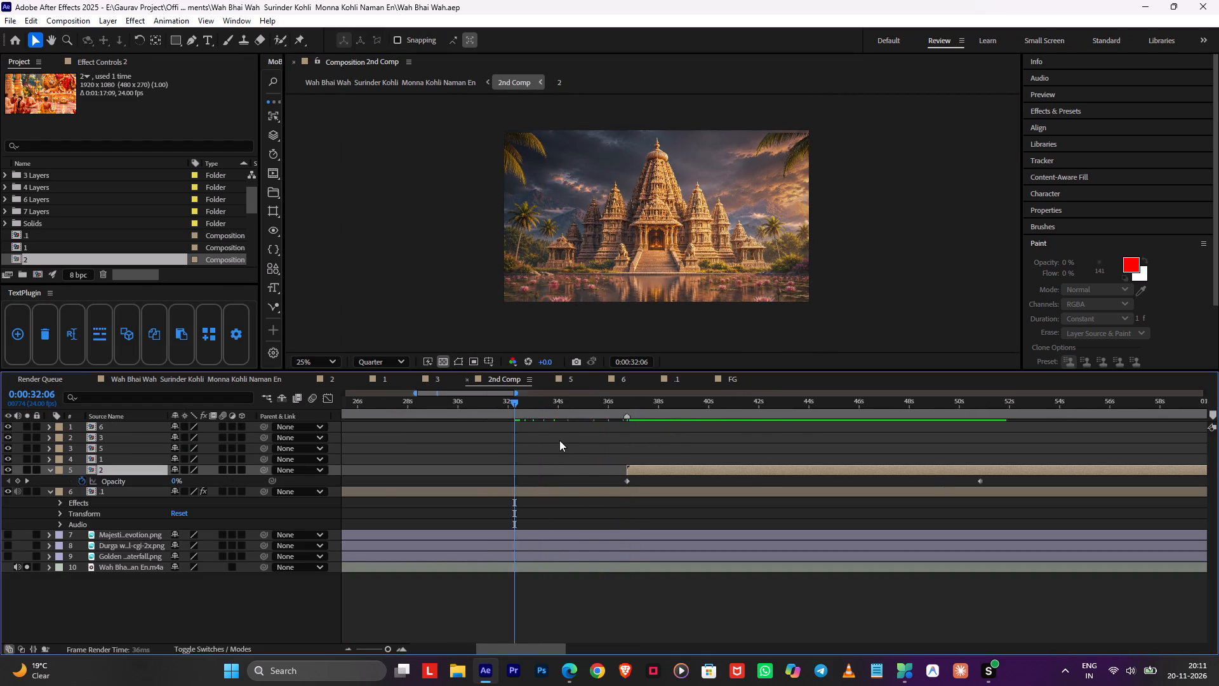
scroll(559, 440, "up", 1, "alt")
left_click_drag(628, 408, 652, 410)
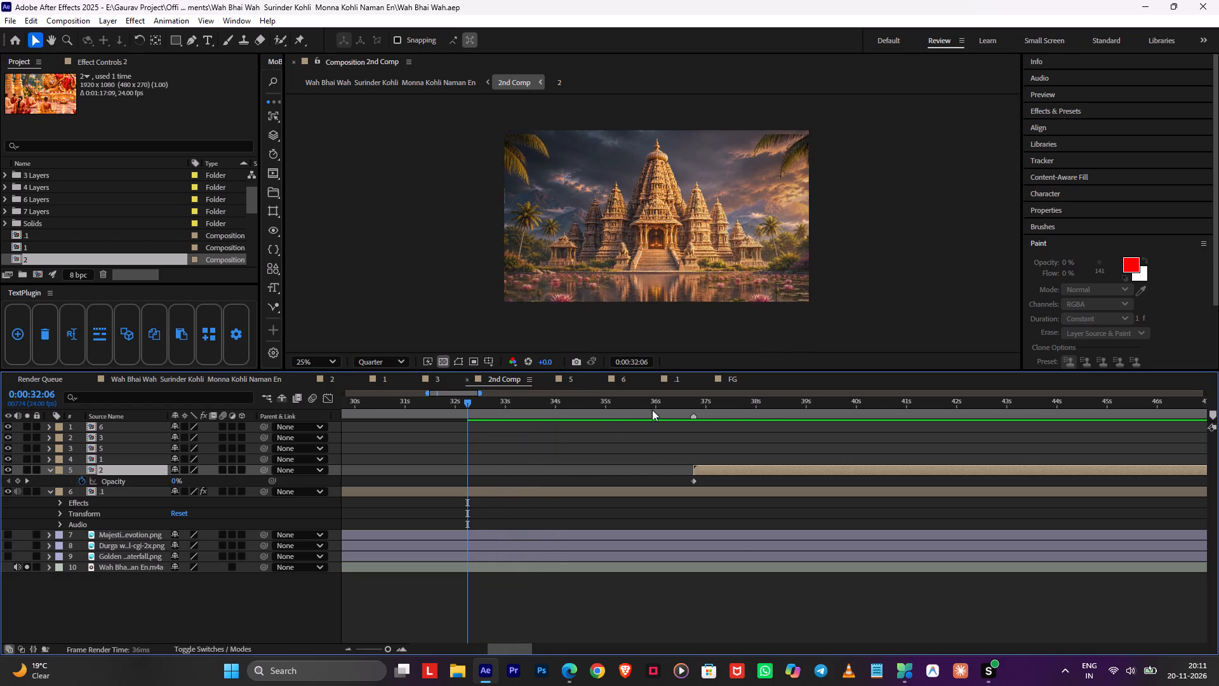
left_click_drag(652, 410, 830, 420)
Open the temple precomp .1 from its layer in 2nd Comp.
double_click(816, 489)
scroll(810, 473, "down", 3, "alt")
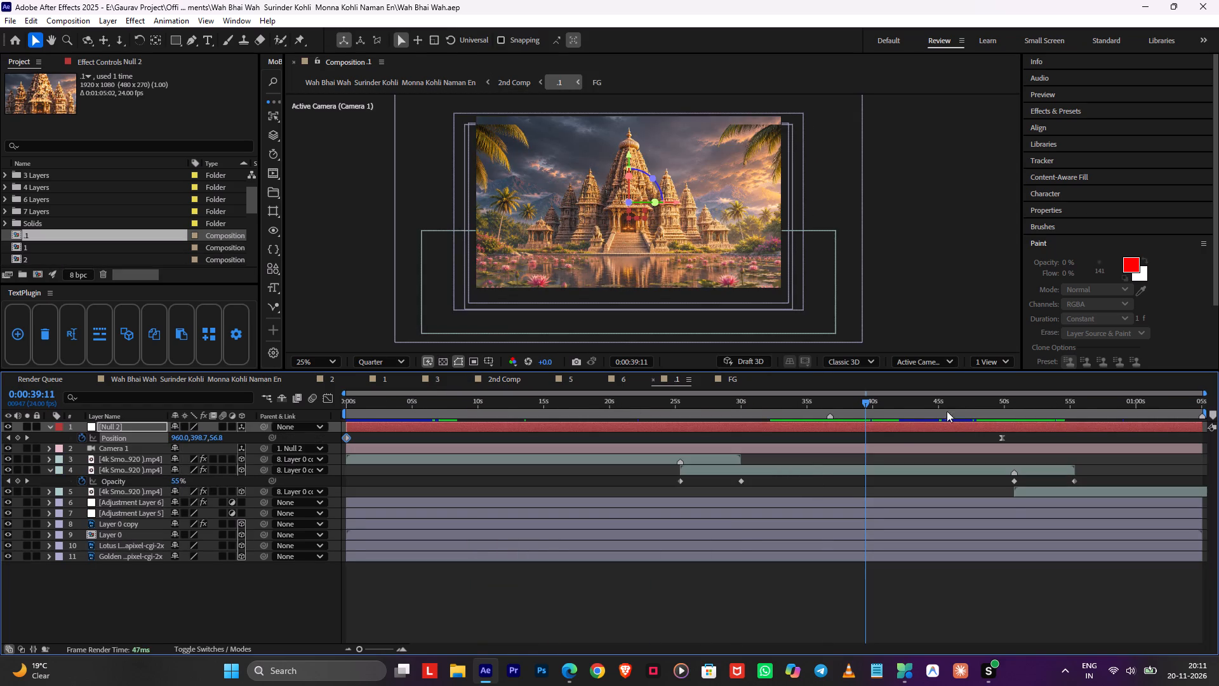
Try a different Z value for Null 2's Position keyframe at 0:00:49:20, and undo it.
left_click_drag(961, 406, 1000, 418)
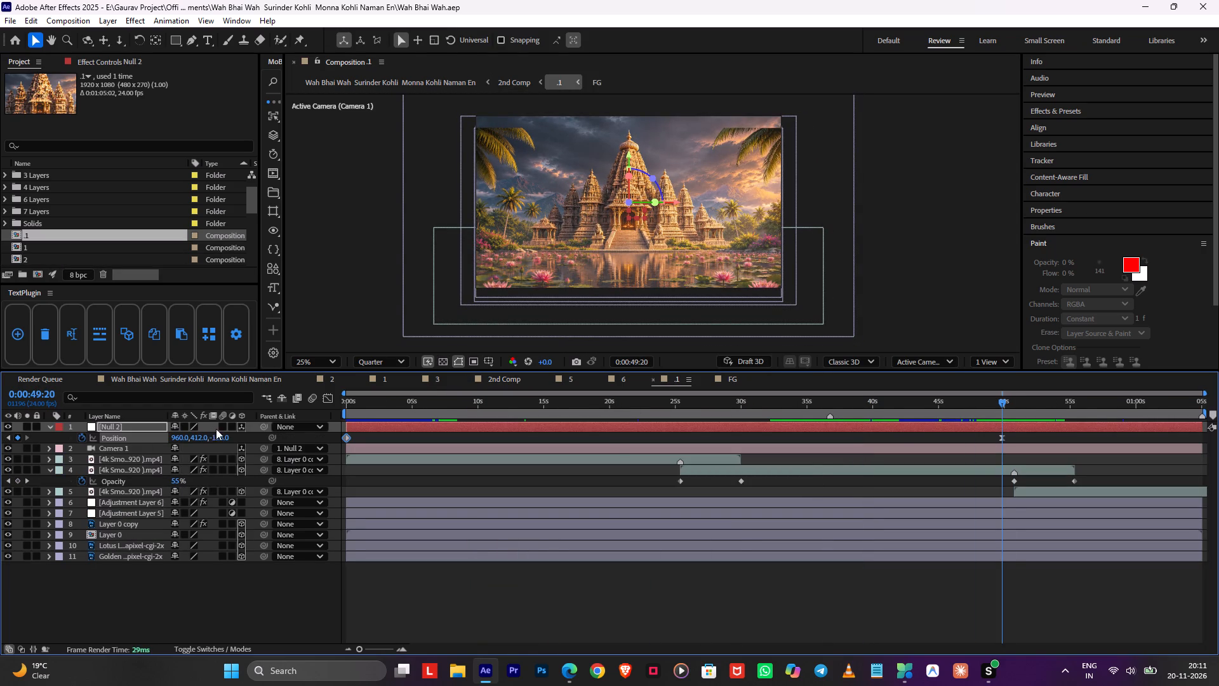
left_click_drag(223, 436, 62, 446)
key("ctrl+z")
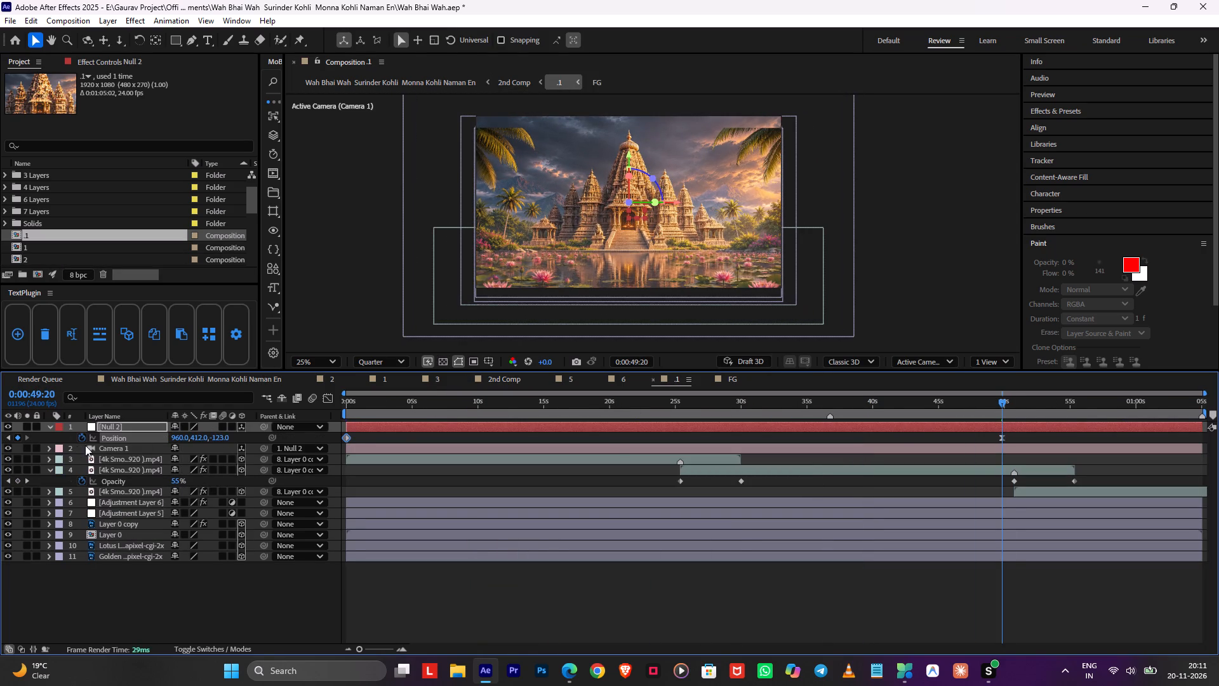
At 0:00:00:00, set the Z value of Null 2's Position keyframe to 2362.6 and readjust its Y value to reframe the temple.
left_click_drag(392, 416, 128, 443)
left_click_drag(222, 437, 303, 434)
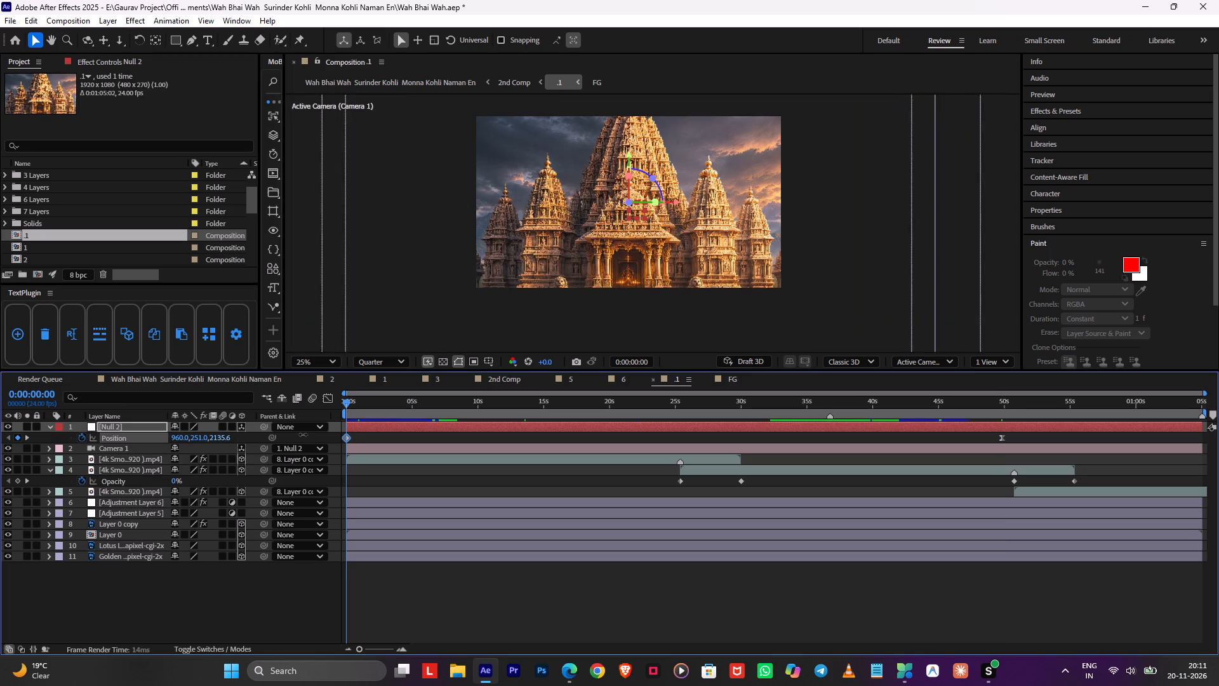
left_click_drag(303, 434, 408, 429)
left_click_drag(198, 437, 86, 457)
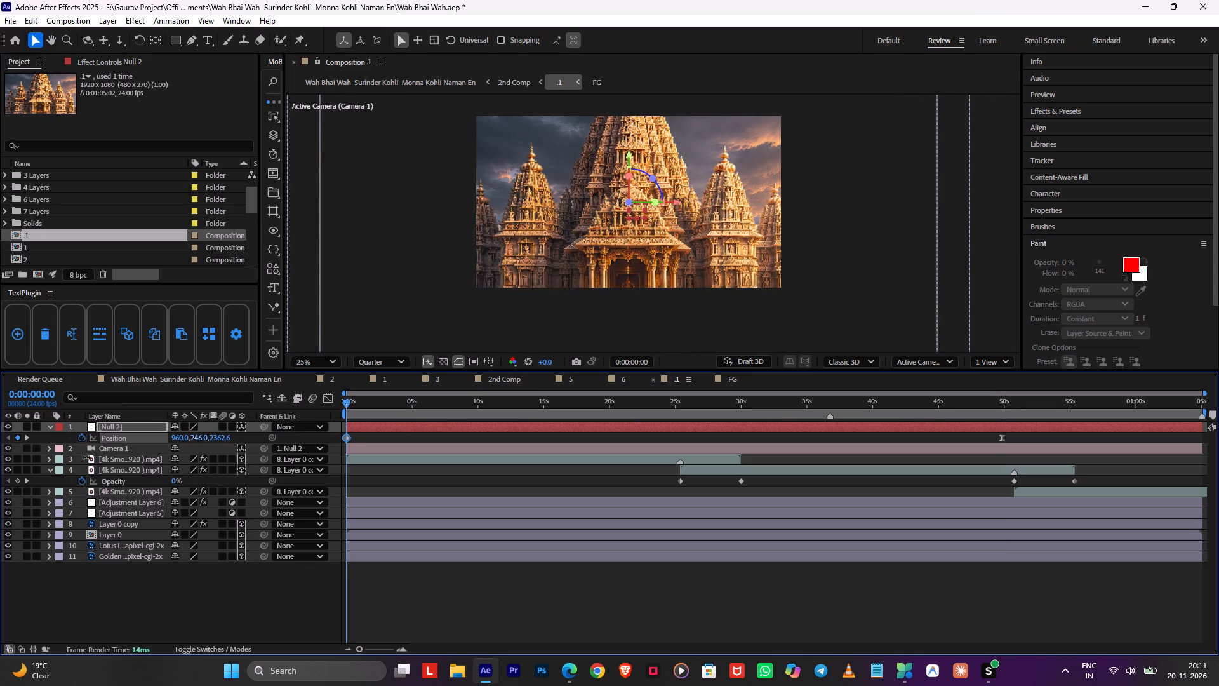
left_click_drag(86, 457, 371, 421)
Save the project and preview the temple opening and its crossfade into layer 2 in 2nd Comp.
key("Tab")
left_click(411, 421)
key("space")
key("ctrl+s")
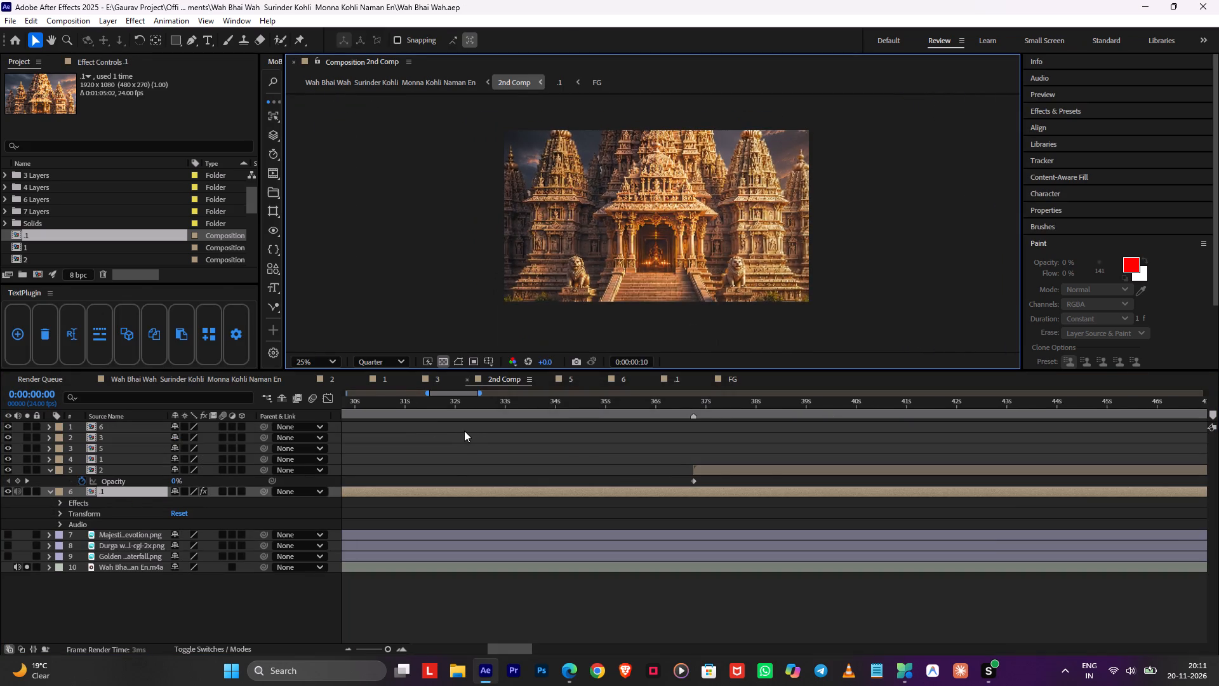
scroll(453, 445, "down", 2, "alt")
left_click_drag(389, 403, 413, 405)
key("space")
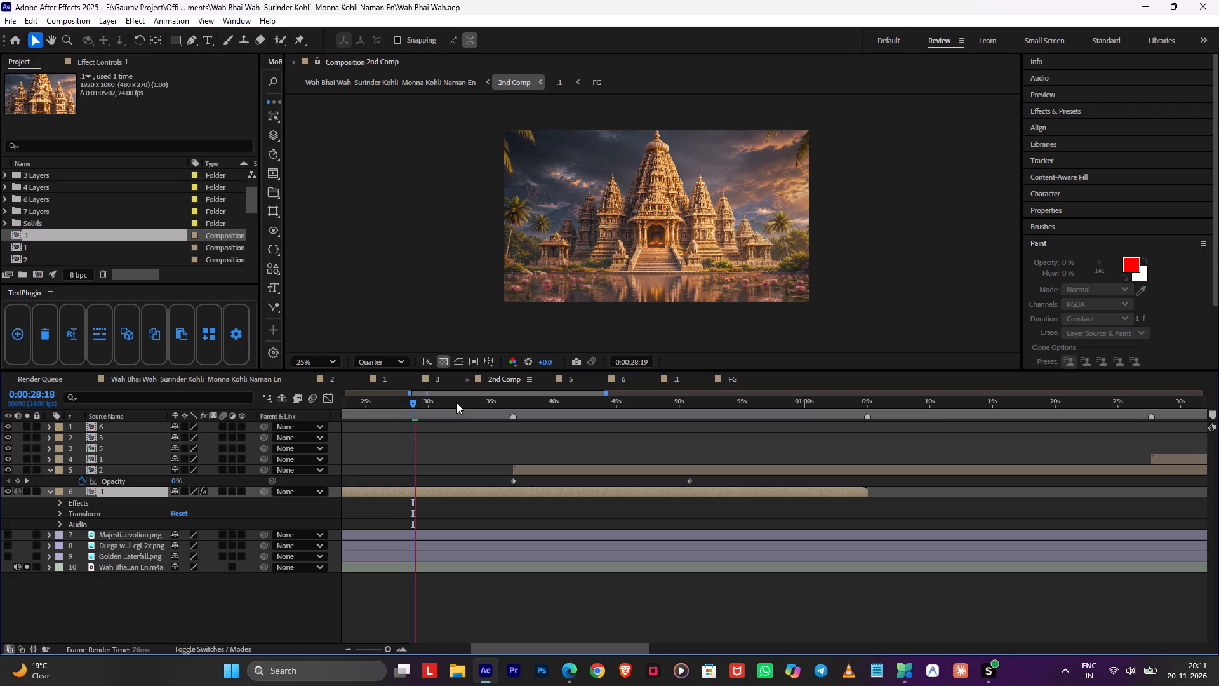
left_click_drag(462, 402, 497, 410)
key("space")
scroll(496, 427, "up", 2, "alt")
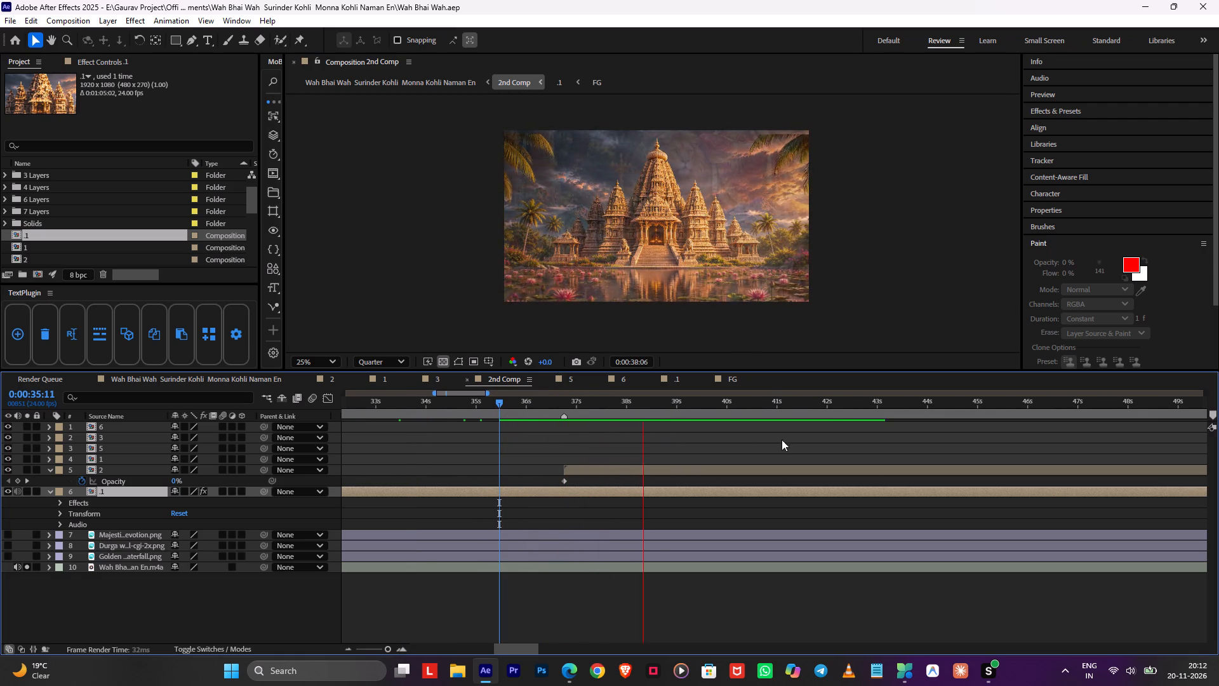
middle_click_drag(851, 438, 618, 454)
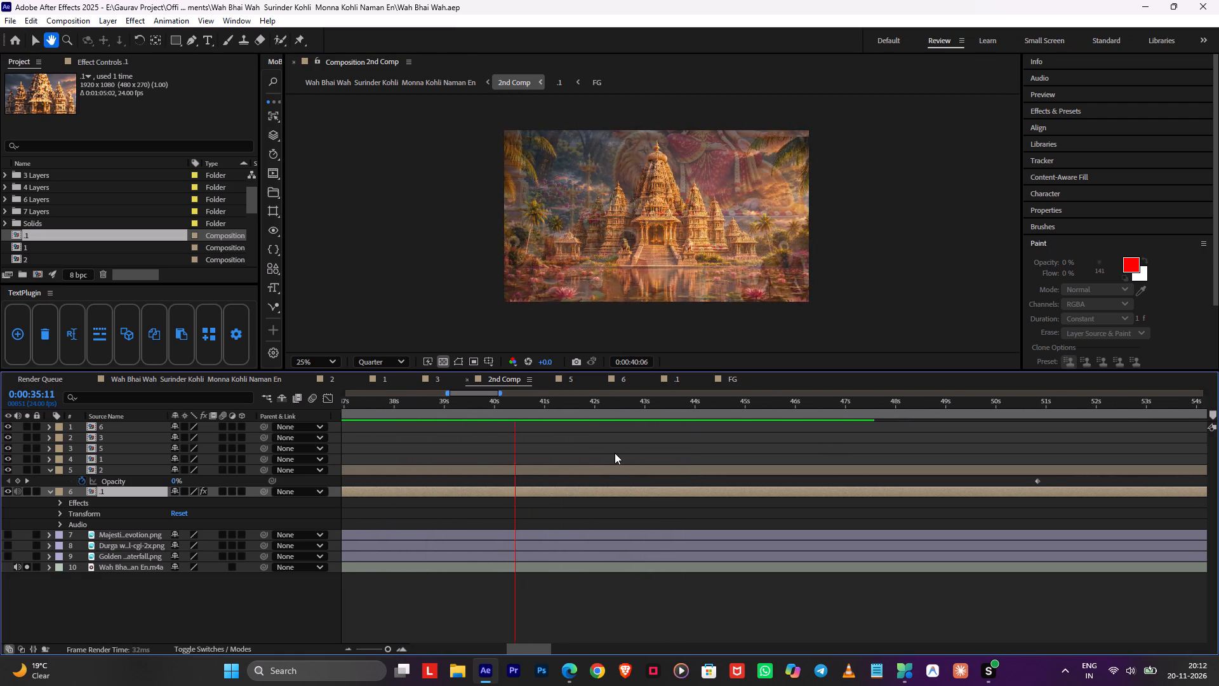
key("space")
Shorten layer 2's fade-in by moving its 100% Opacity keyframe to 0:00:41:11.
left_click(598, 466)
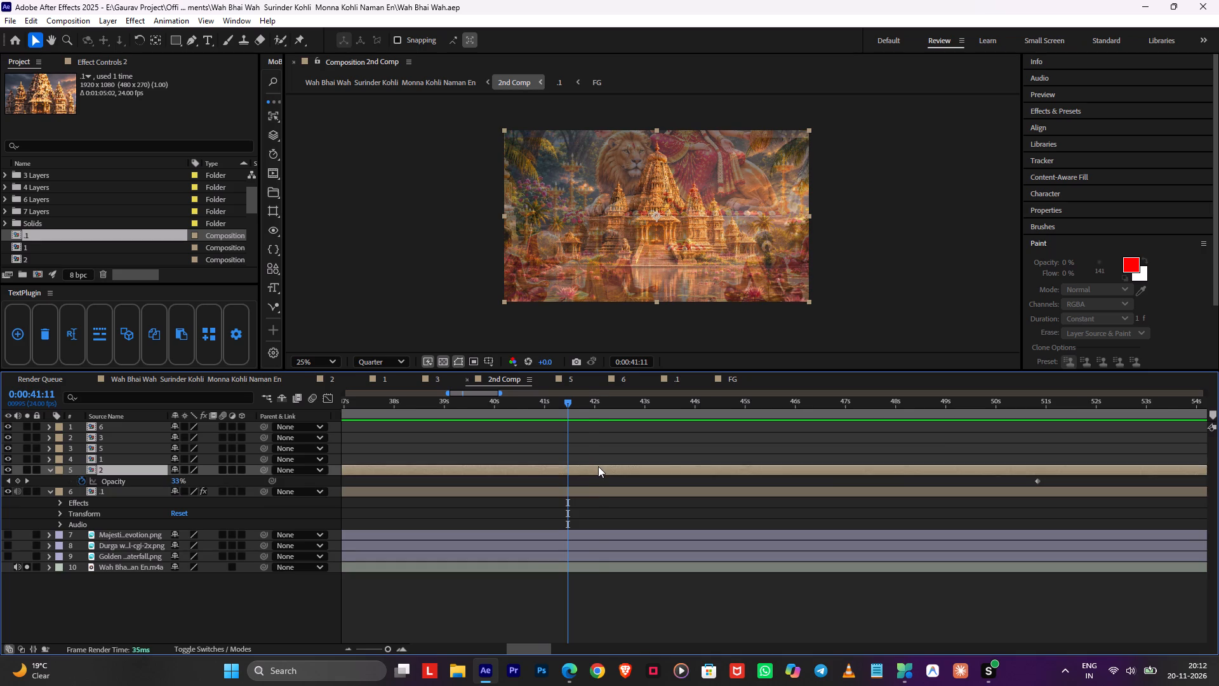
scroll(608, 464, "down", 3, "alt")
left_click_drag(663, 482, 593, 484)
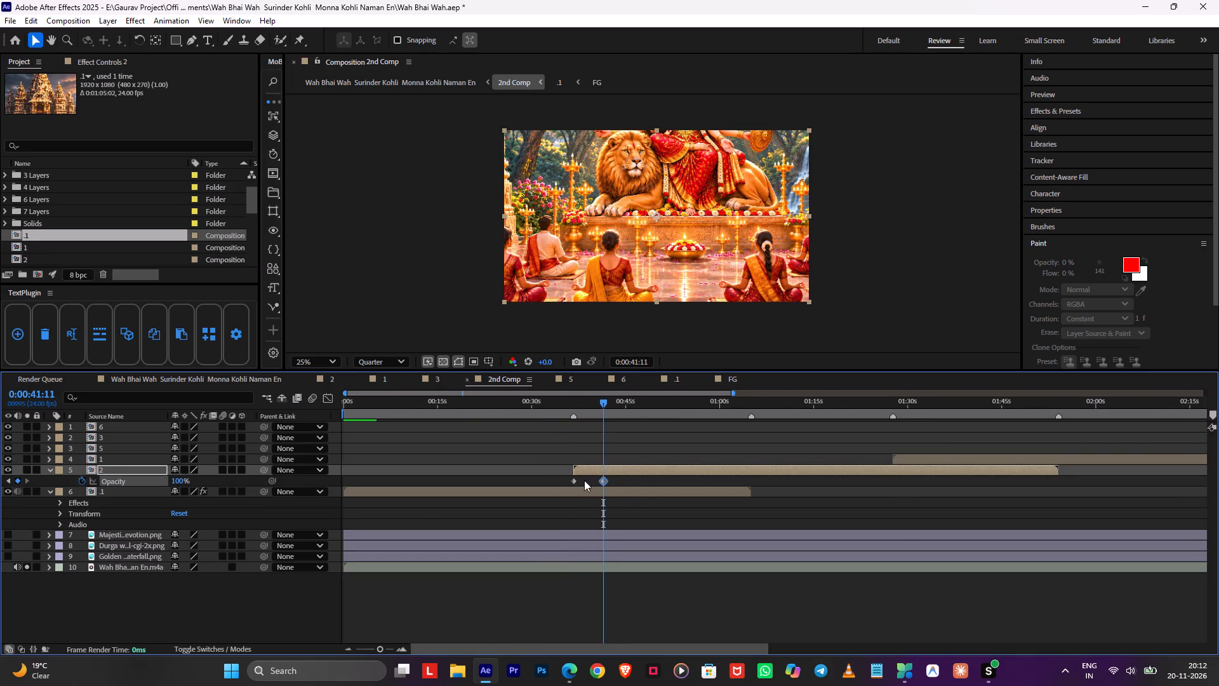
Save the project and preview the shortened crossfade into the goddess scene up to 0:00:46:21.
scroll(566, 469, "down", 1, "alt")
scroll(566, 468, "up", 1, "alt")
left_click_drag(432, 405, 372, 407)
scroll(363, 425, "up", 4)
key("space")
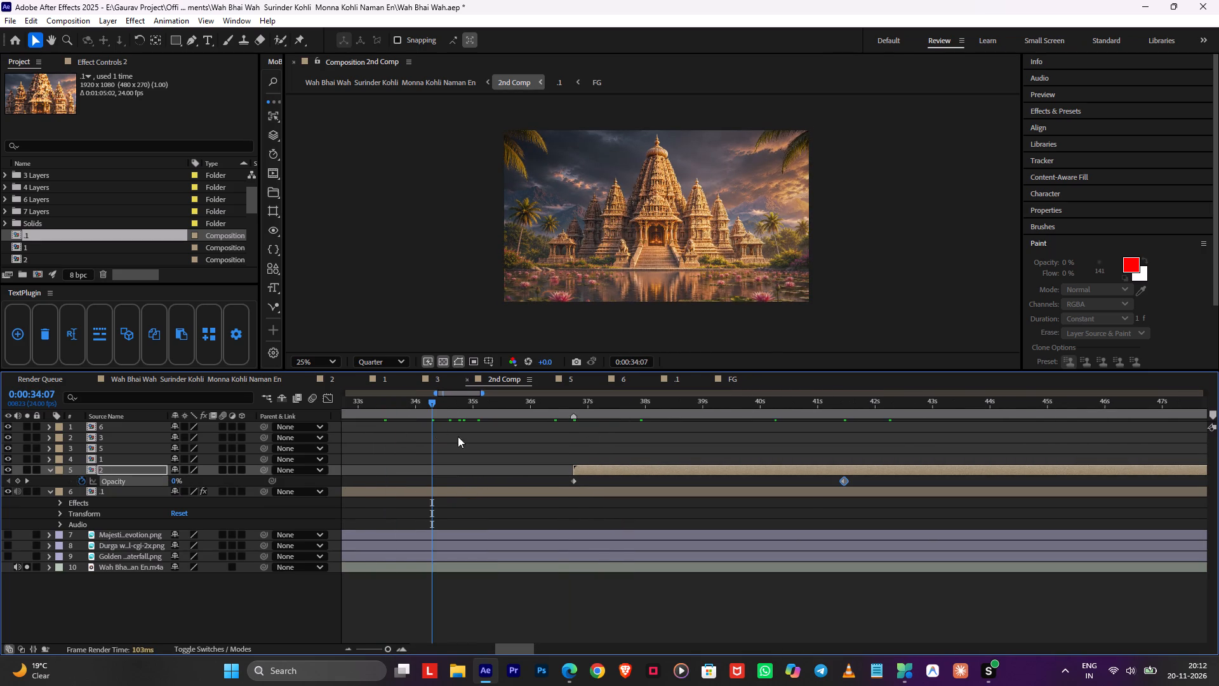
key("ctrl+s")
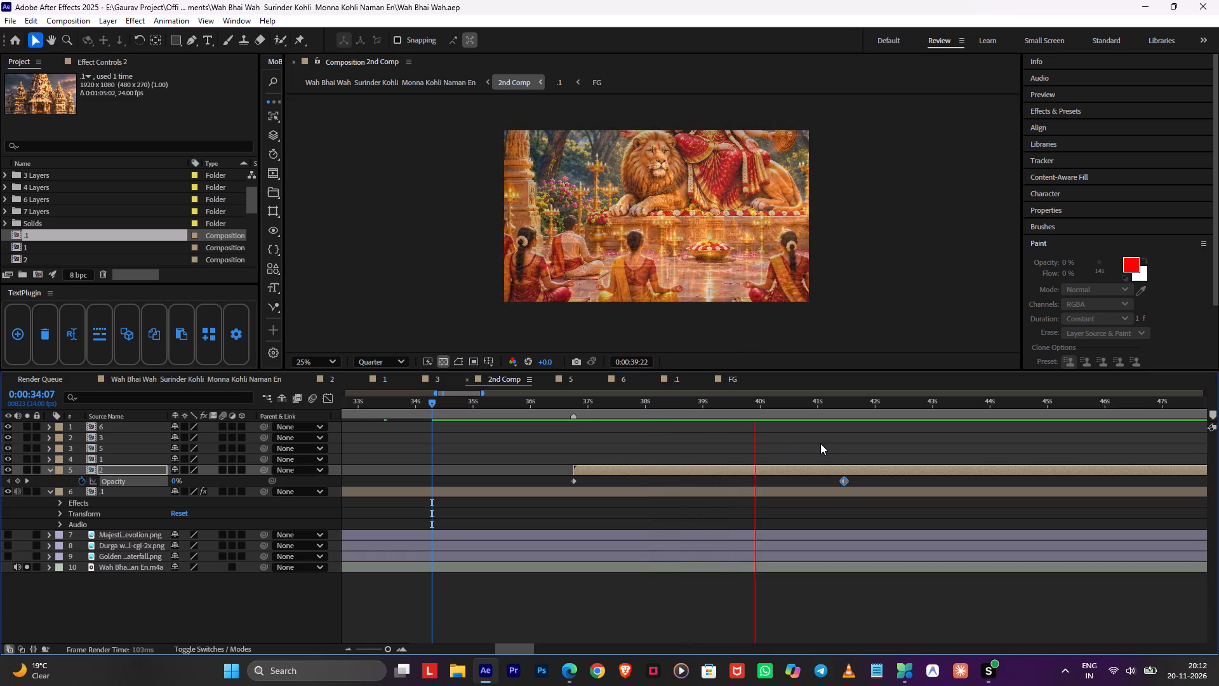
middle_click_drag(883, 445, 867, 450)
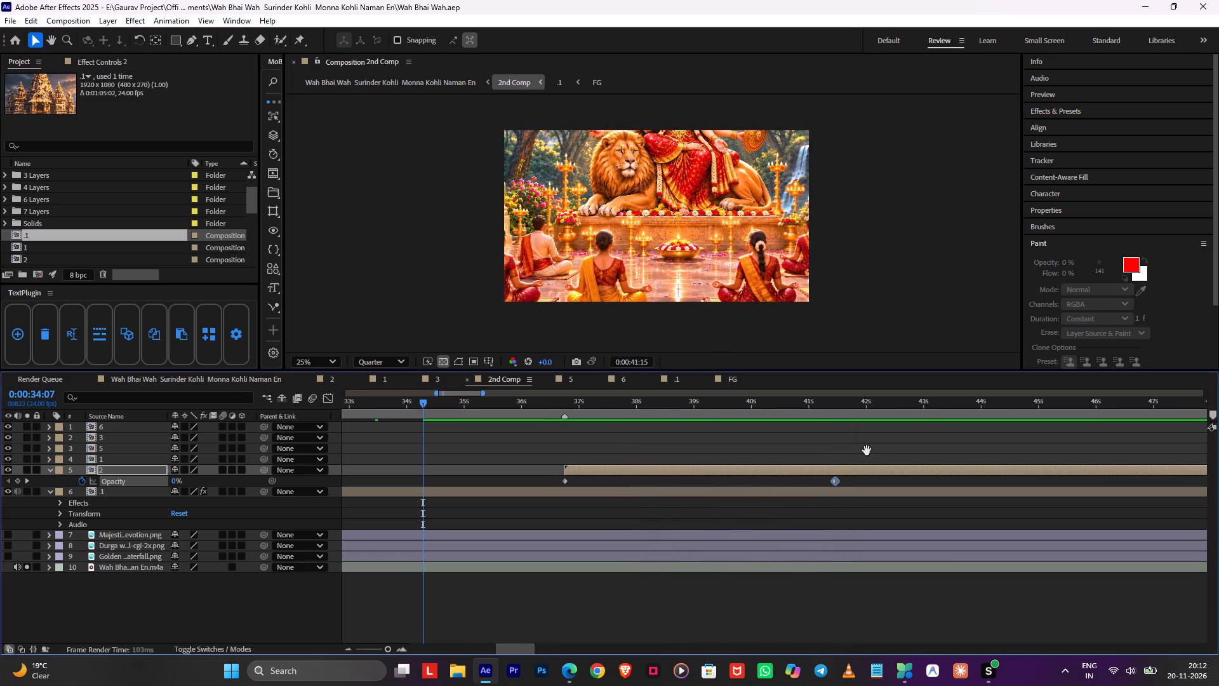
middle_click_drag(867, 450, 469, 476)
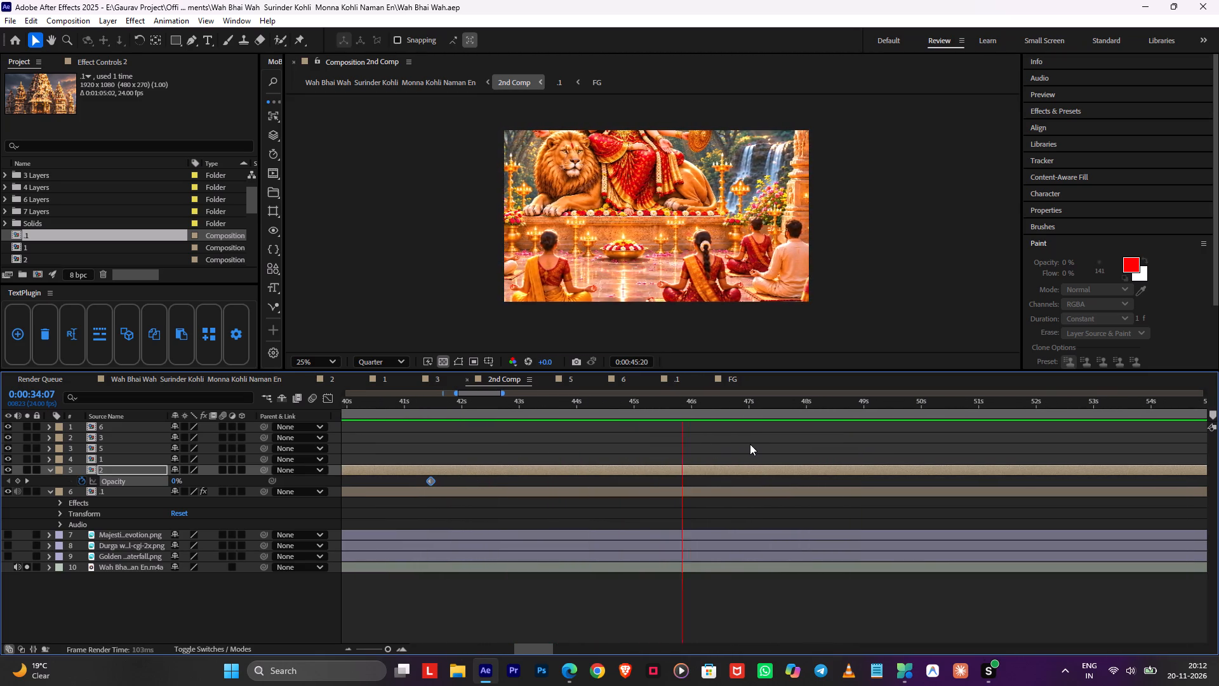
key("space")
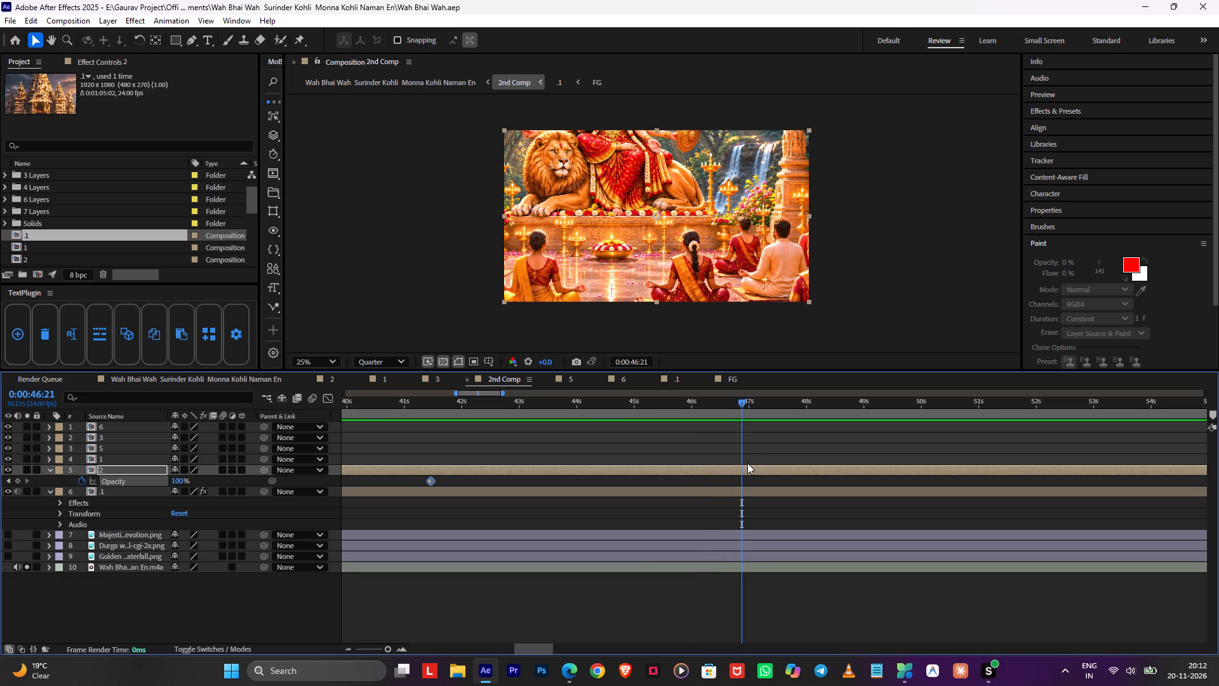
Split layer 2 at 0:00:46:21.
key("ctrl+shift+d")
Duplicate composition 2 in the project as 7 and replace the source of the second part of the split layer with it.
right_click(747, 469)
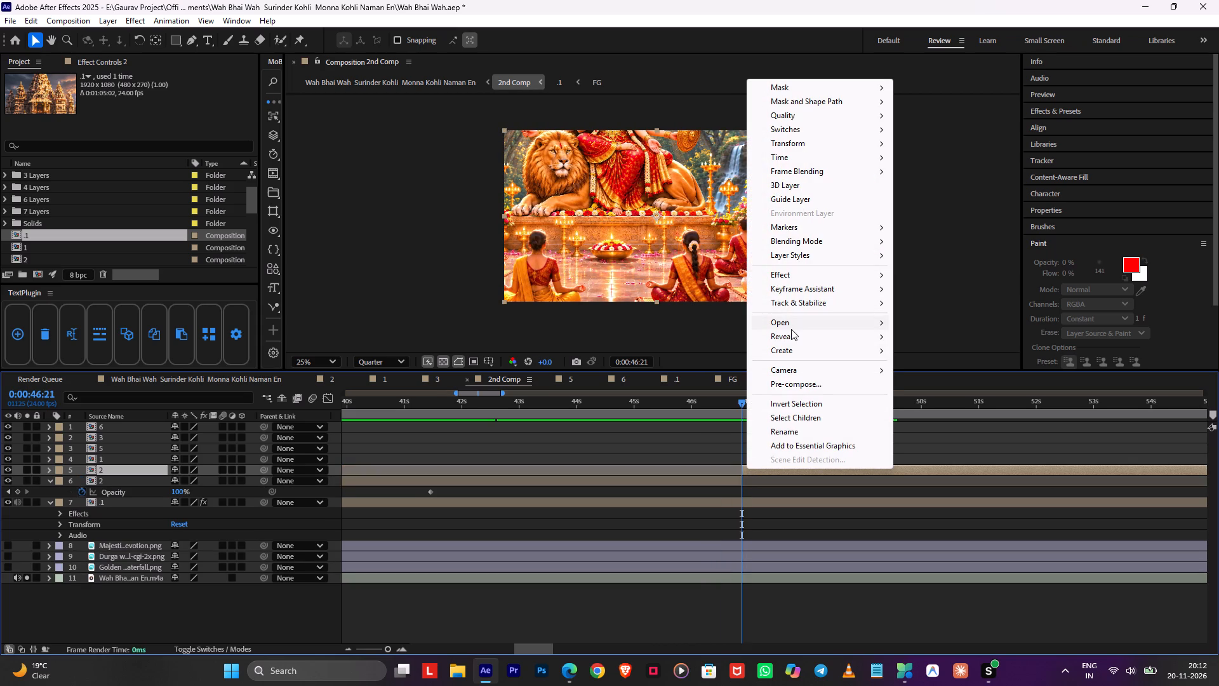
left_click(949, 349)
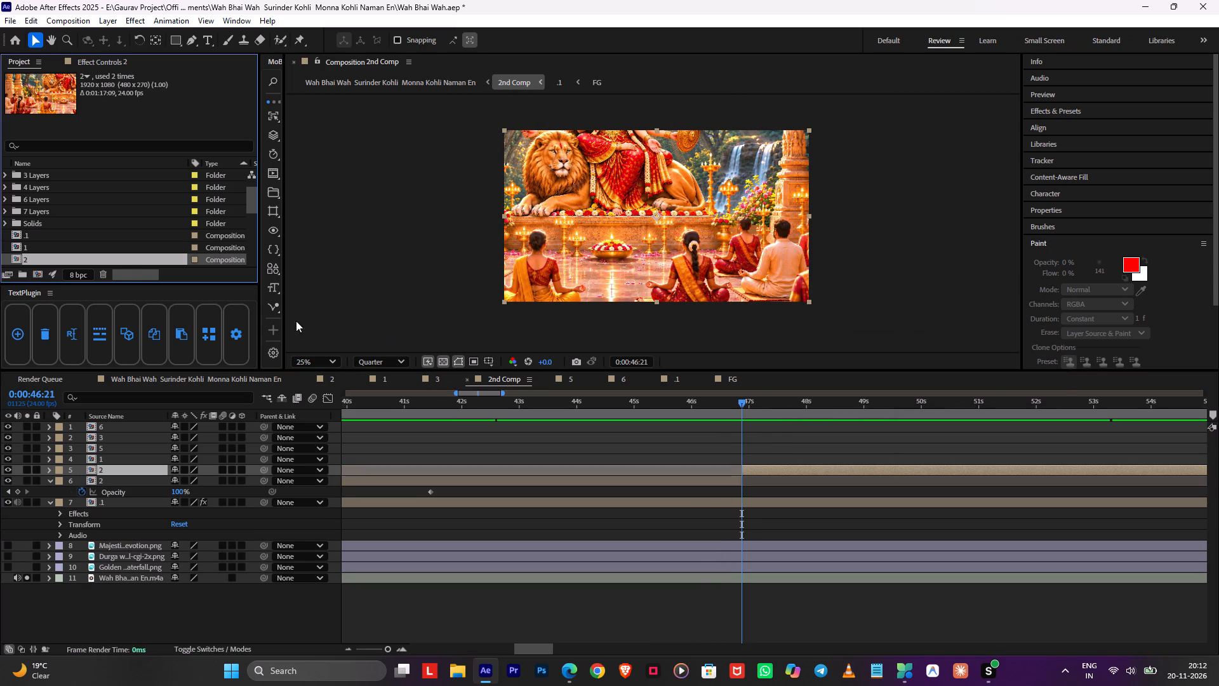
key("ctrl+d")
left_click_drag(34, 177, 137, 466)
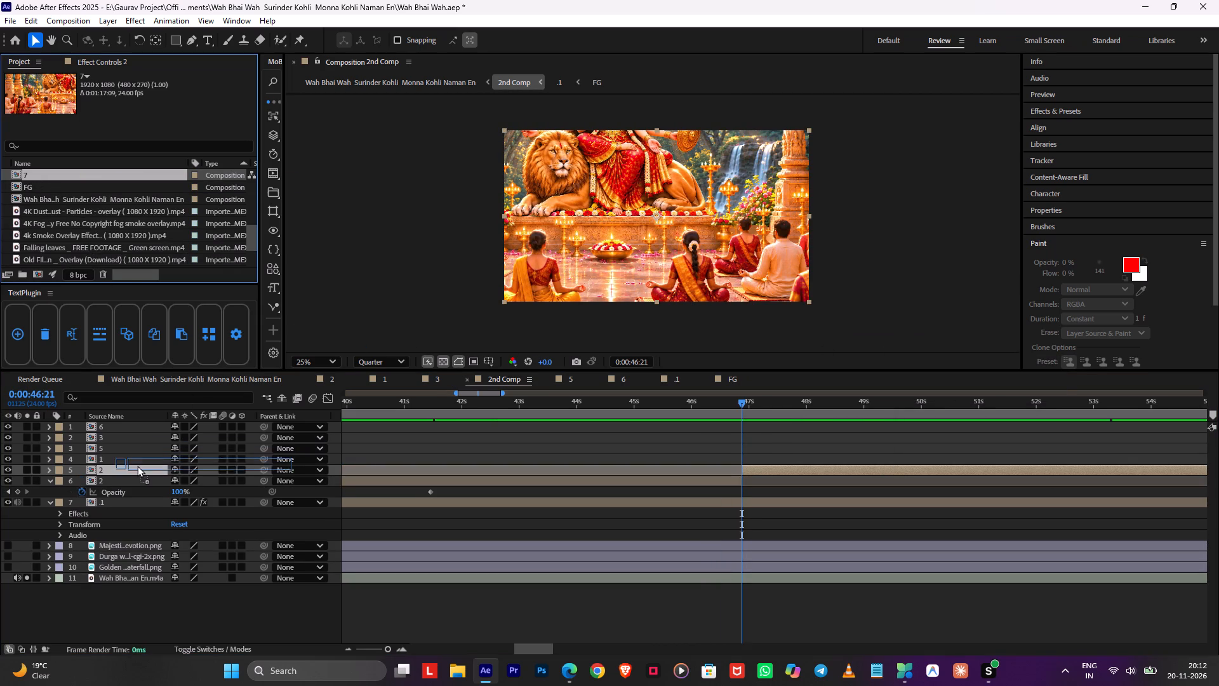
left_click_drag(137, 466, 135, 468)
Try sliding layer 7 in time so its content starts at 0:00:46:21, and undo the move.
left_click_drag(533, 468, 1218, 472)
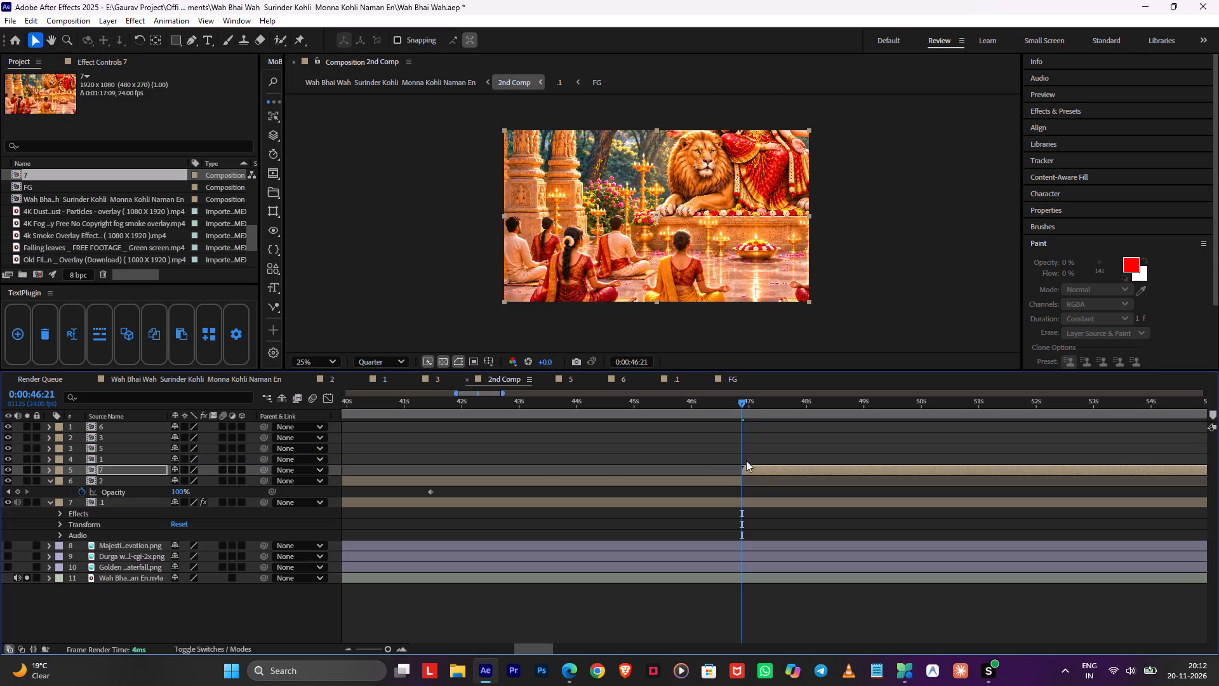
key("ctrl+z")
In precomp 7, replace Null 1's Position keyframes with a single one at 0:00:10:03, set to 942.2, 715.0, 1144.0.
double_click(744, 467)
left_click(446, 430)
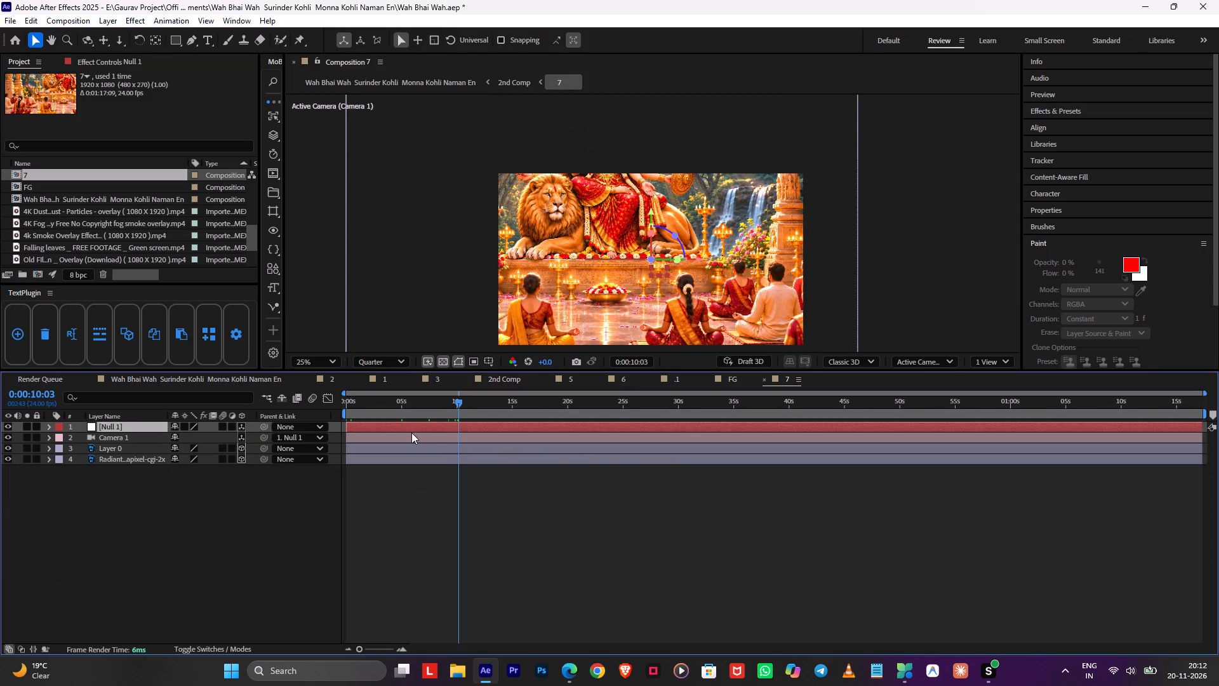
key("p")
double_click(85, 436)
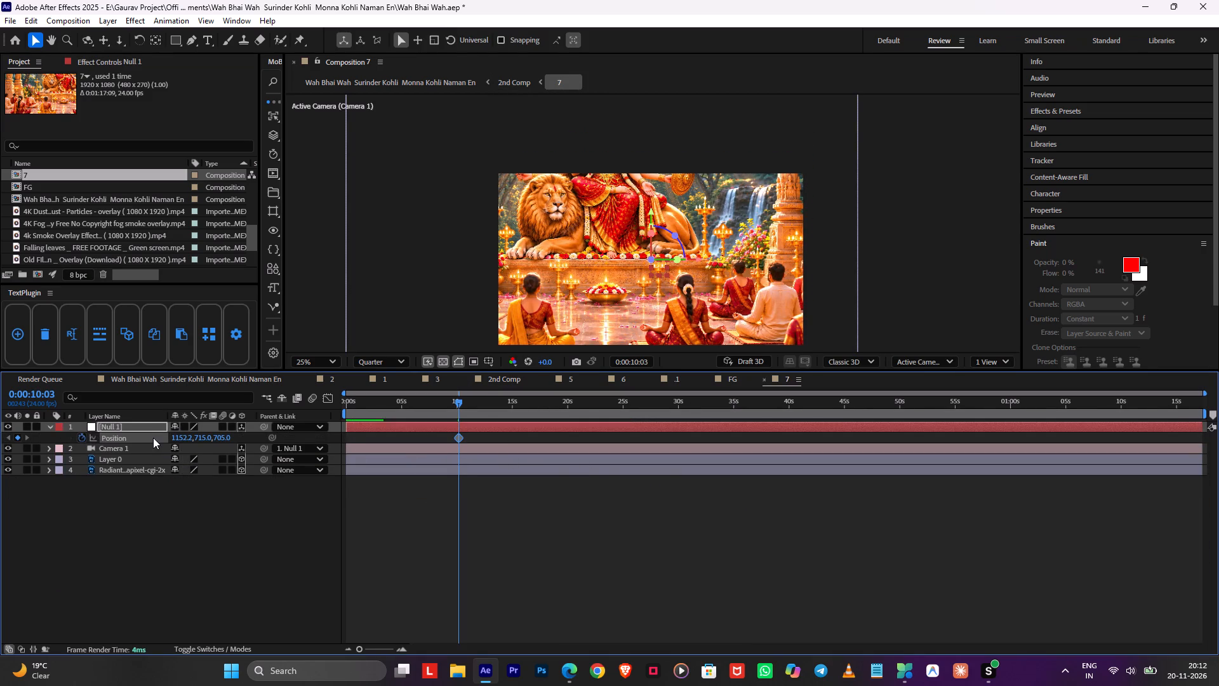
left_click_drag(191, 436, 83, 461)
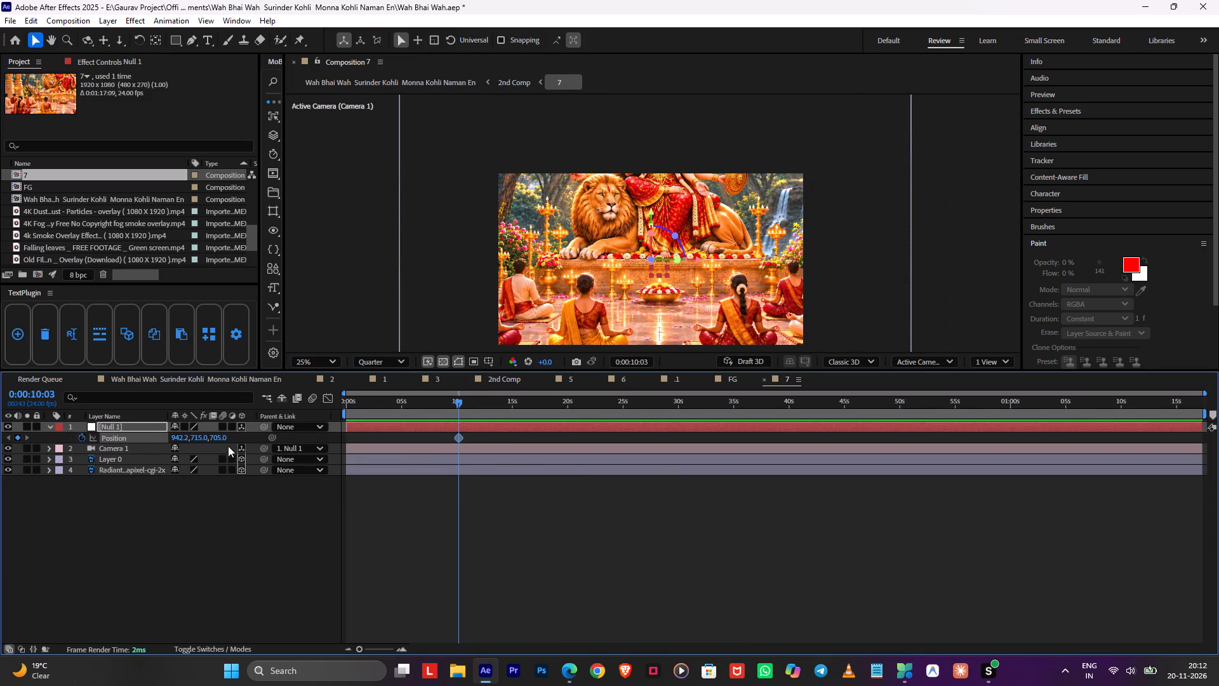
left_click_drag(219, 436, 491, 429)
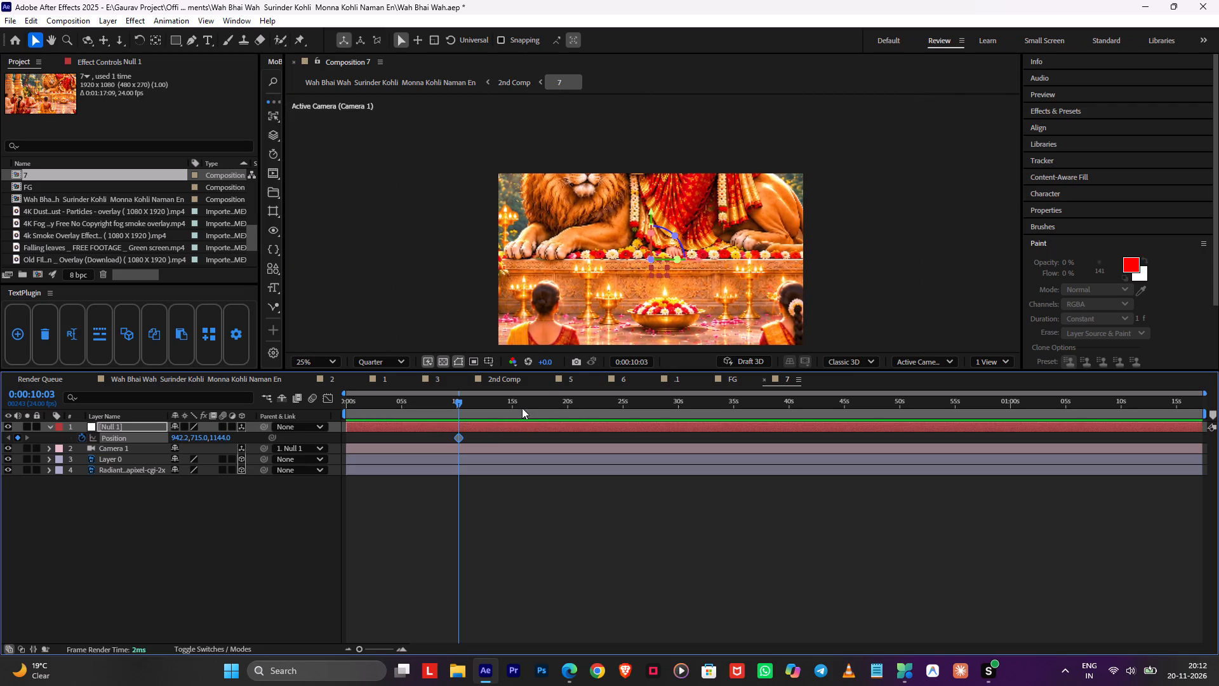
Preview the cut from layer 2 to the closer shot in layer 7 around 0:00:46:21 in 2nd Comp.
key("Tab")
left_click(444, 411)
left_click_drag(721, 405, 700, 409)
key("space")
scroll(700, 434, "up", 2, "alt")
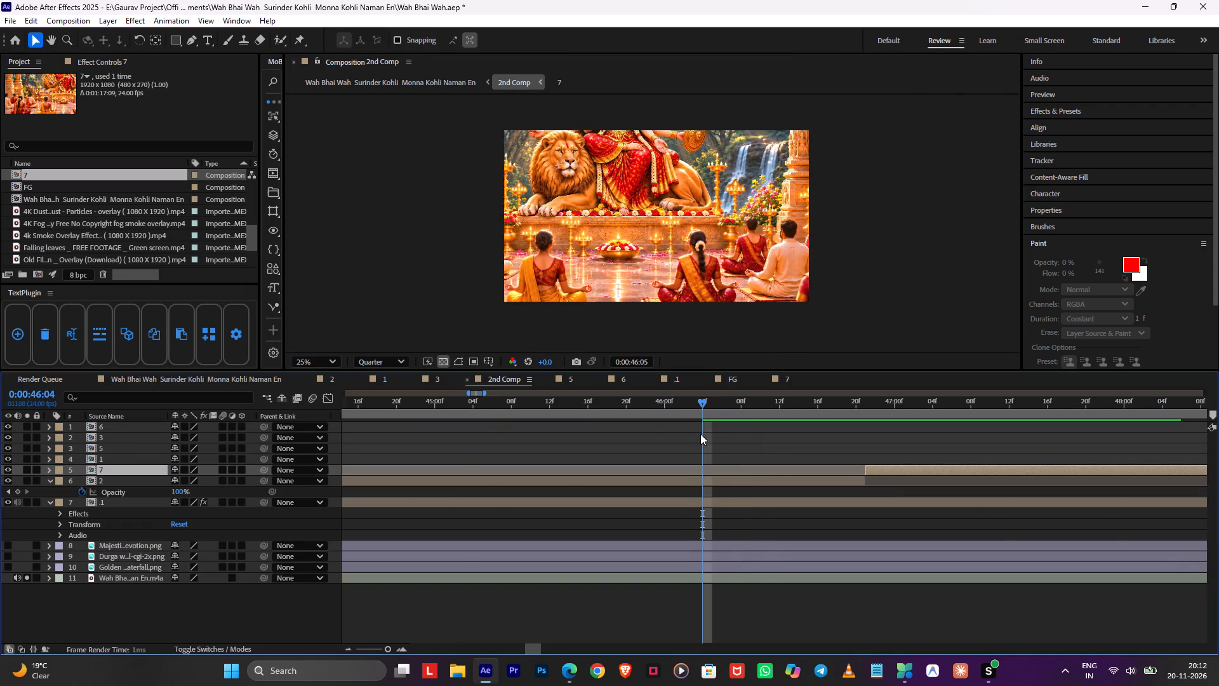
key("space")
left_click(849, 407)
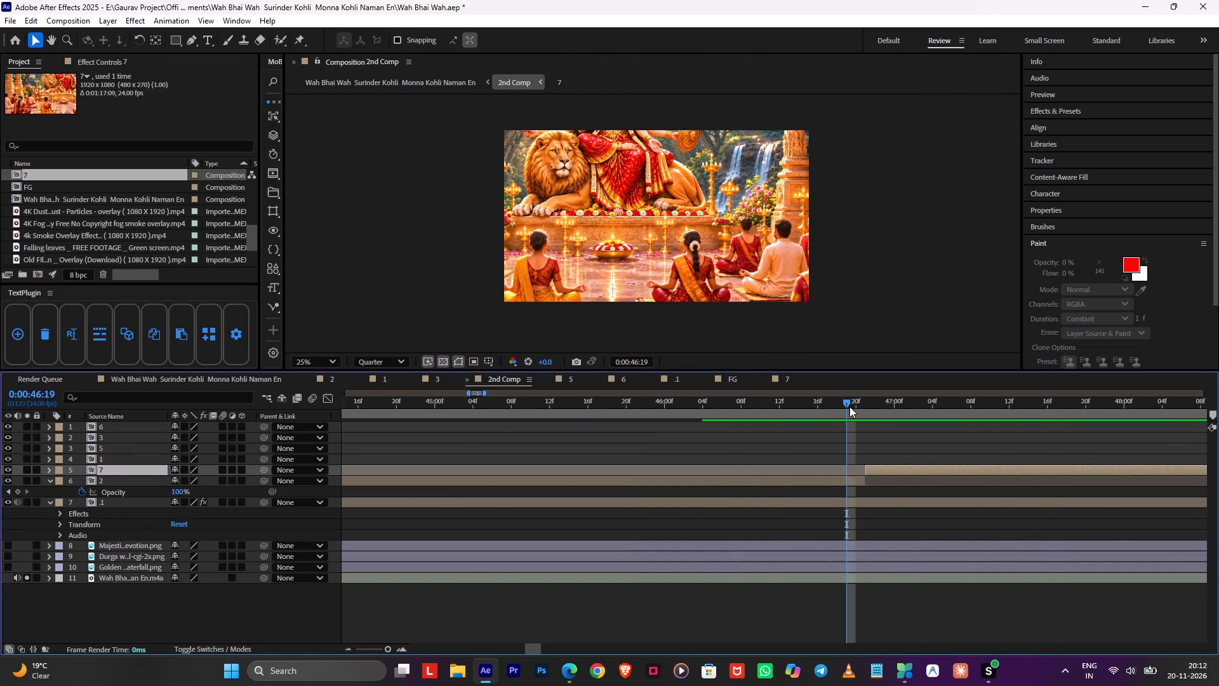
key("space")
left_click_drag(850, 407, 867, 412)
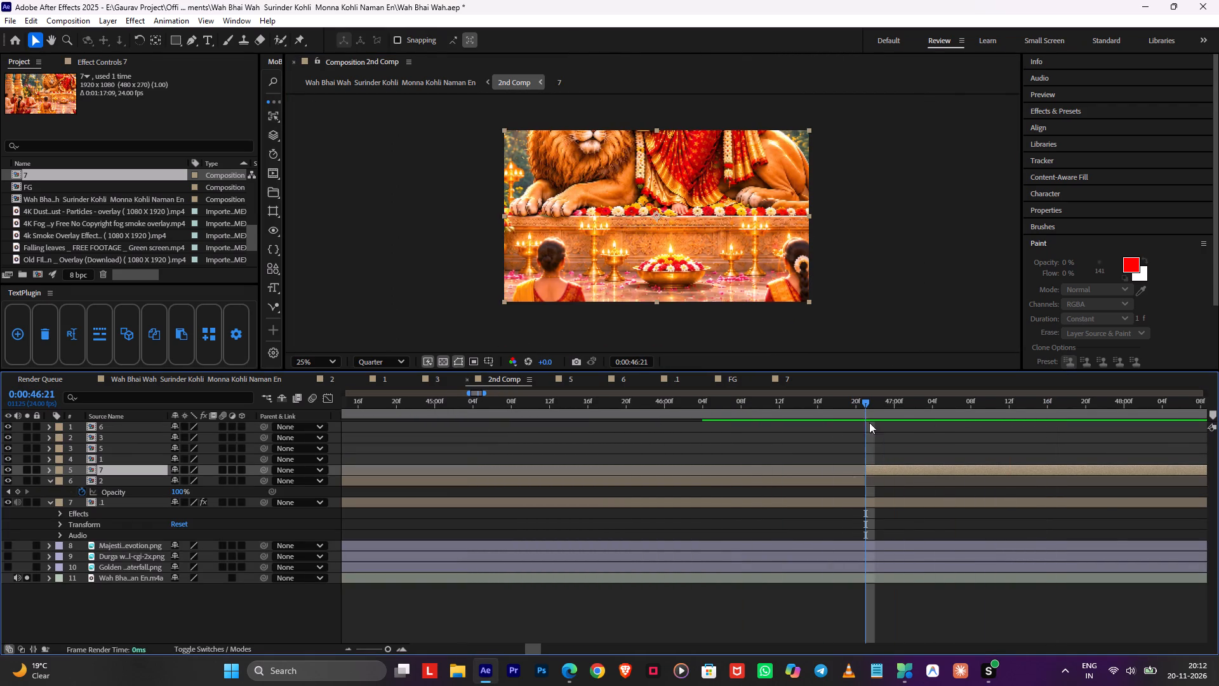
key("space")
middle_click_drag(1012, 439, 616, 452)
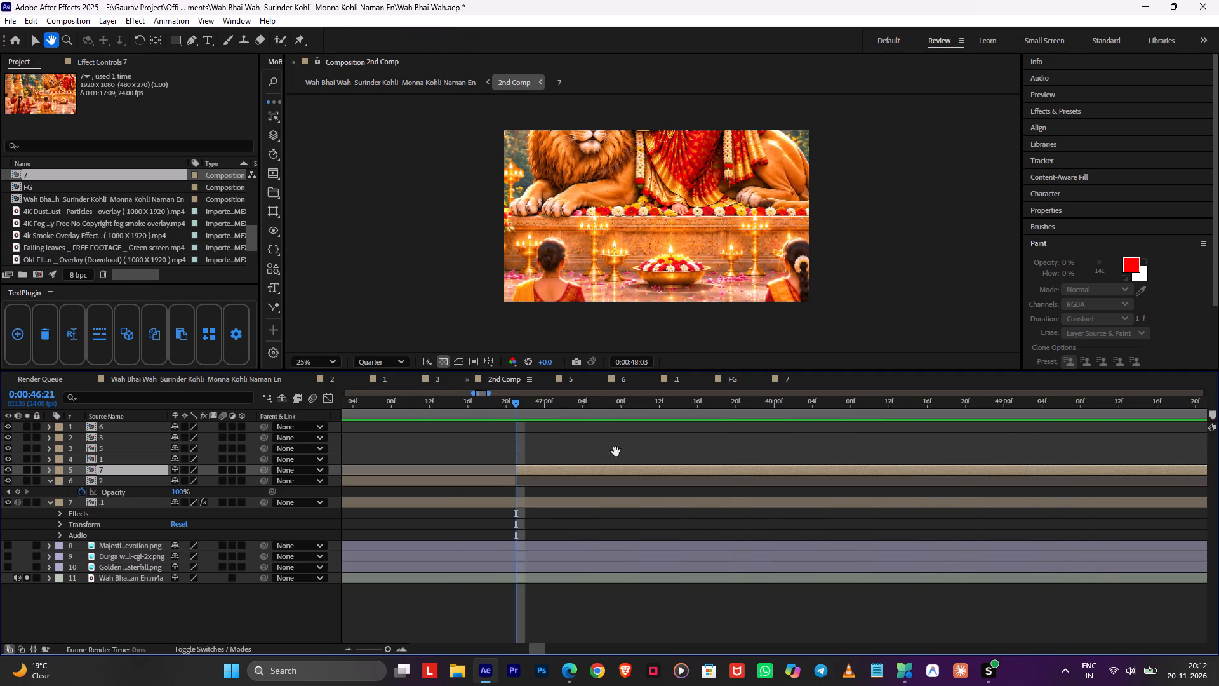
middle_click_drag(616, 452, 585, 452)
scroll(839, 434, "down", 1, "alt")
scroll(903, 444, "down", 1, "alt")
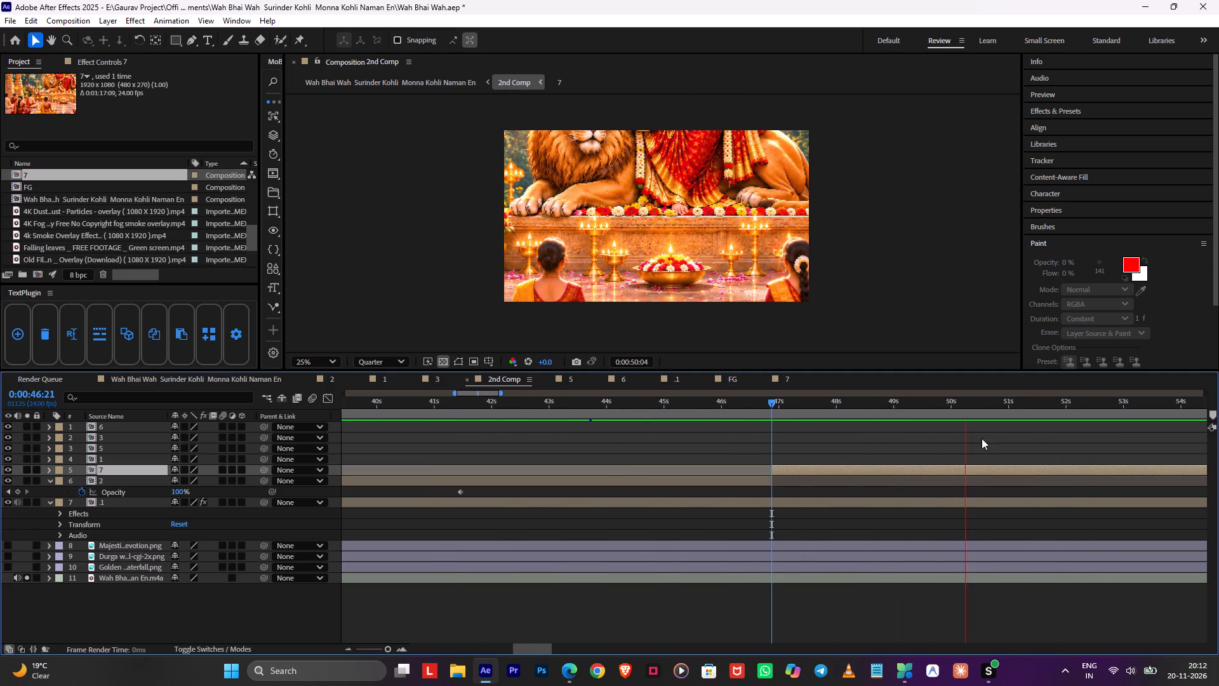
scroll(1028, 436, "down", 1, "alt")
key("space")
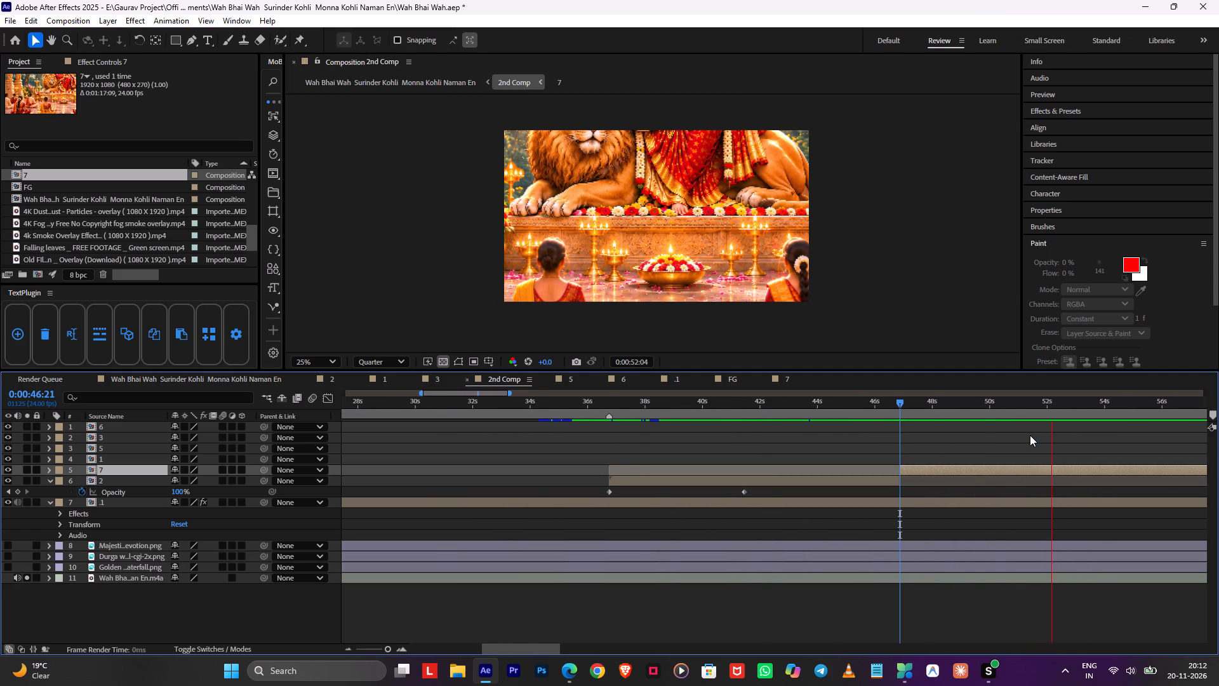
key("space")
middle_click_drag(1051, 438, 747, 473)
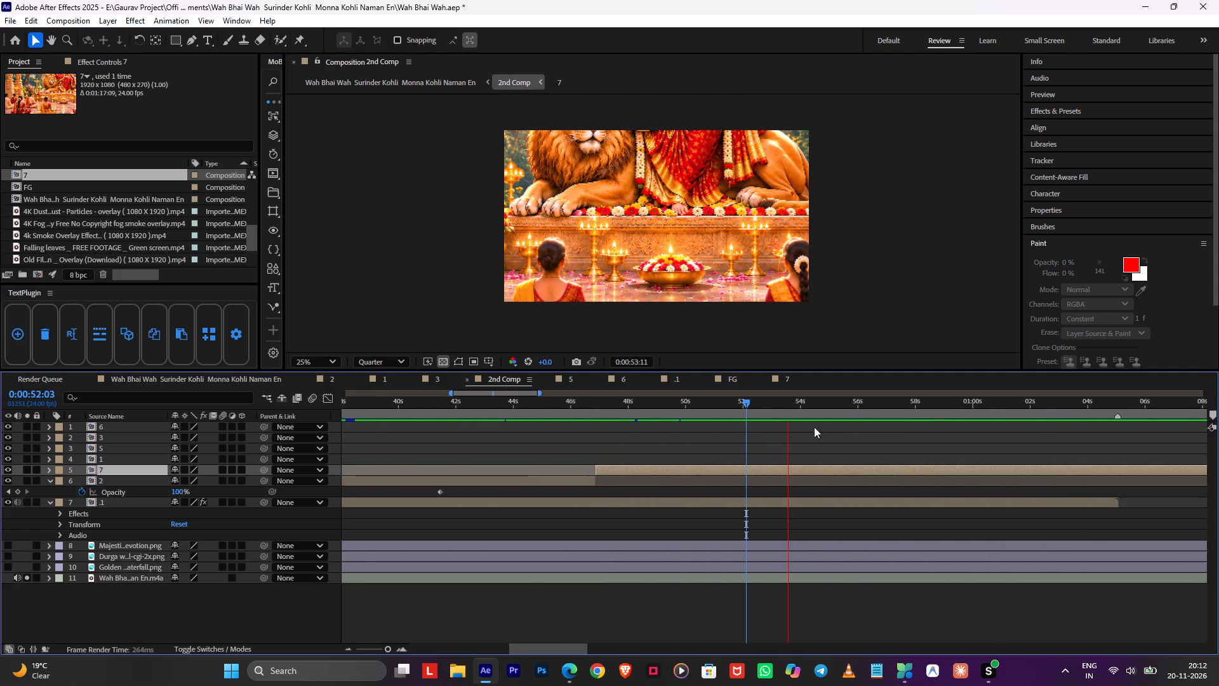
In precomp 7, keyframe Null 1's Position at 0:00:18:00 to 942.2, 284.0, 1144.0 and apply Easy Ease to it.
key("space")
double_click(827, 473)
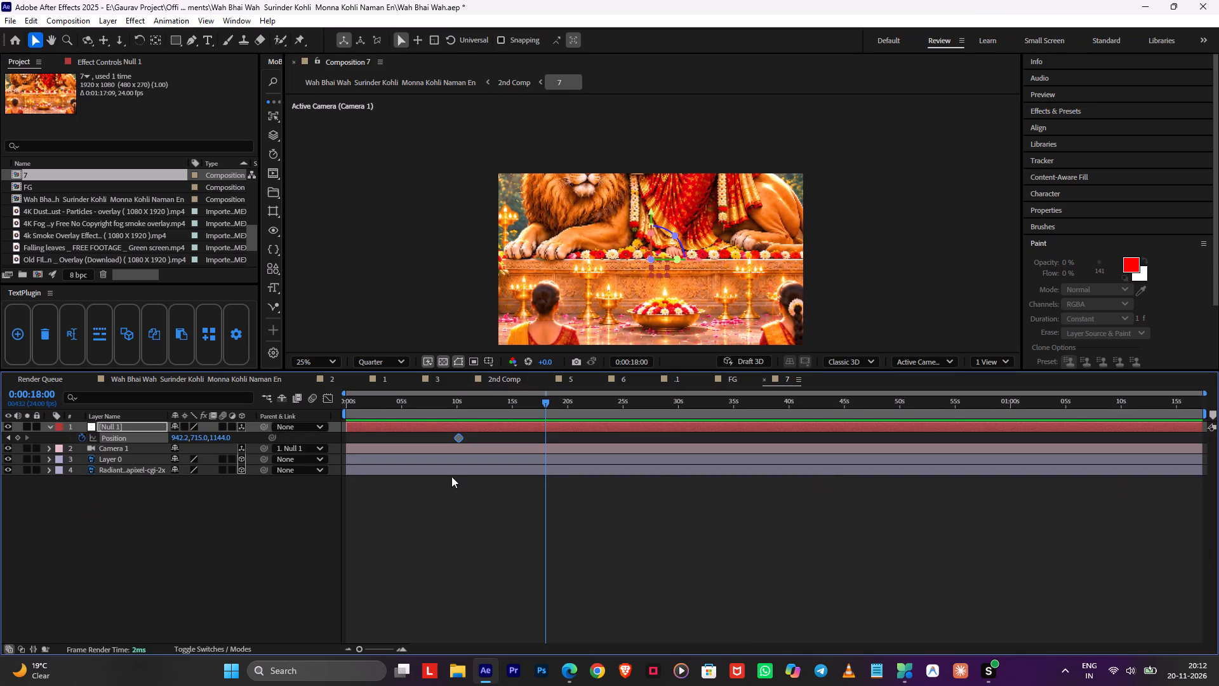
left_click_drag(198, 439, 0, 521)
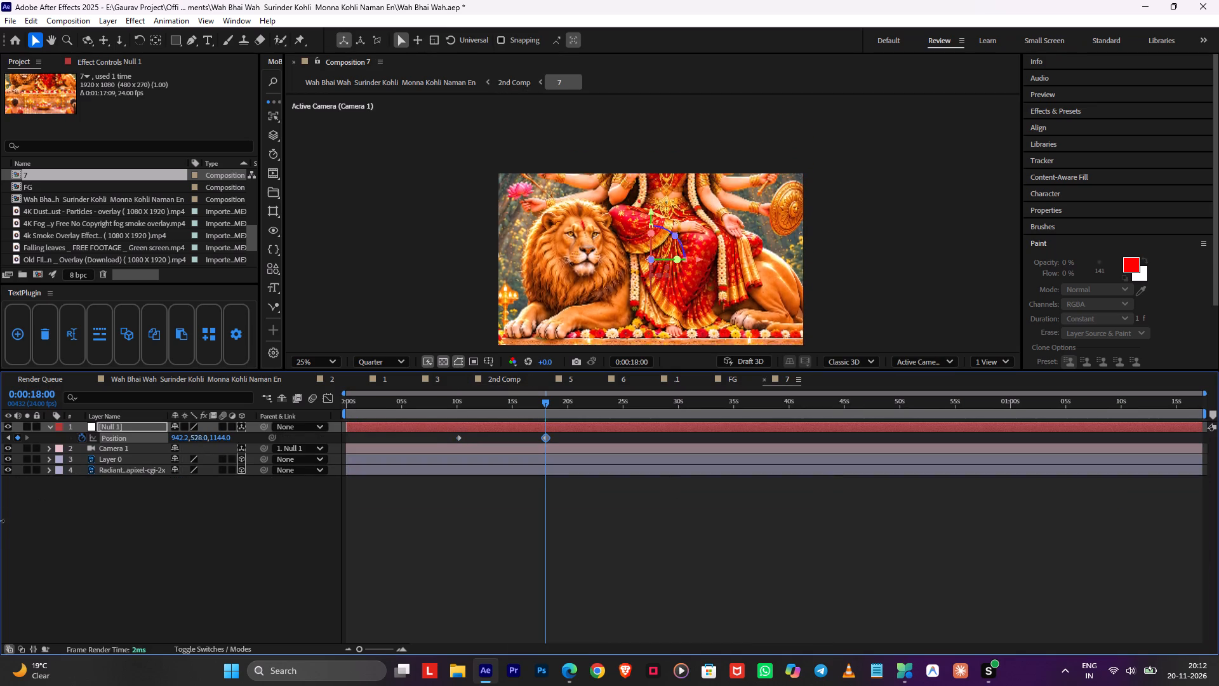
left_click_drag(0, 521, 0, 530)
left_click_drag(196, 437, 0, 466)
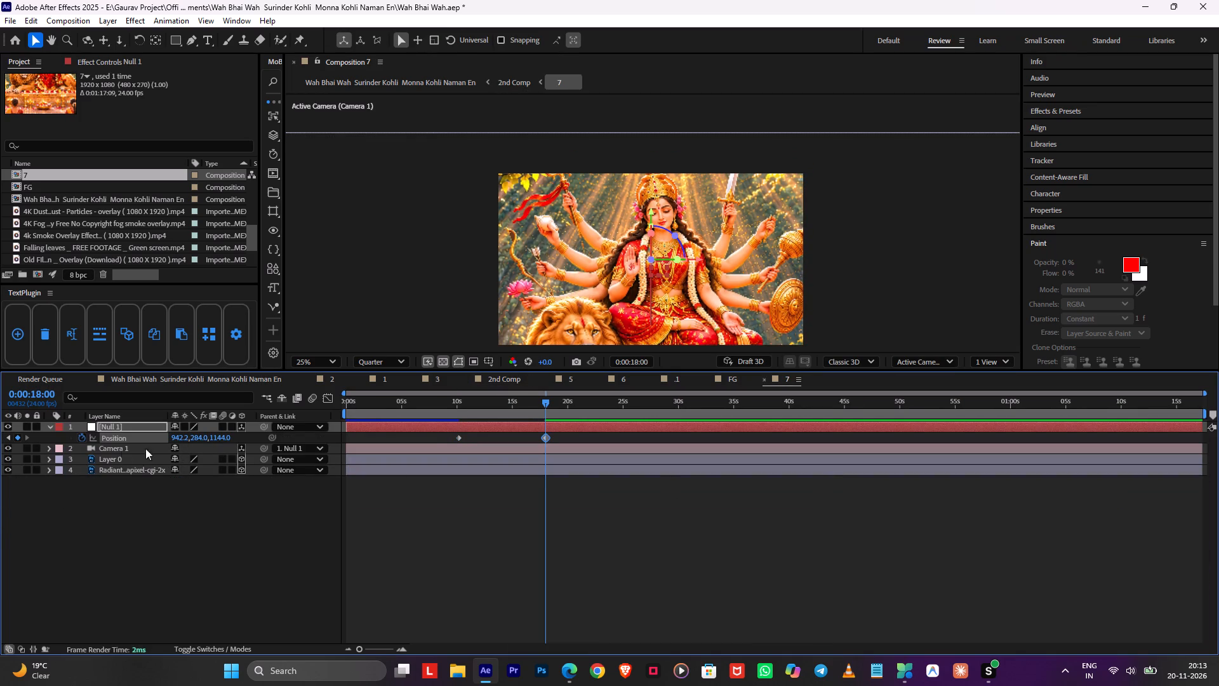
key("F9")
Return to 2nd Comp, start a preview from 0:00:44:09, and save the project.
left_click_drag(455, 416, 461, 420)
key("Tab")
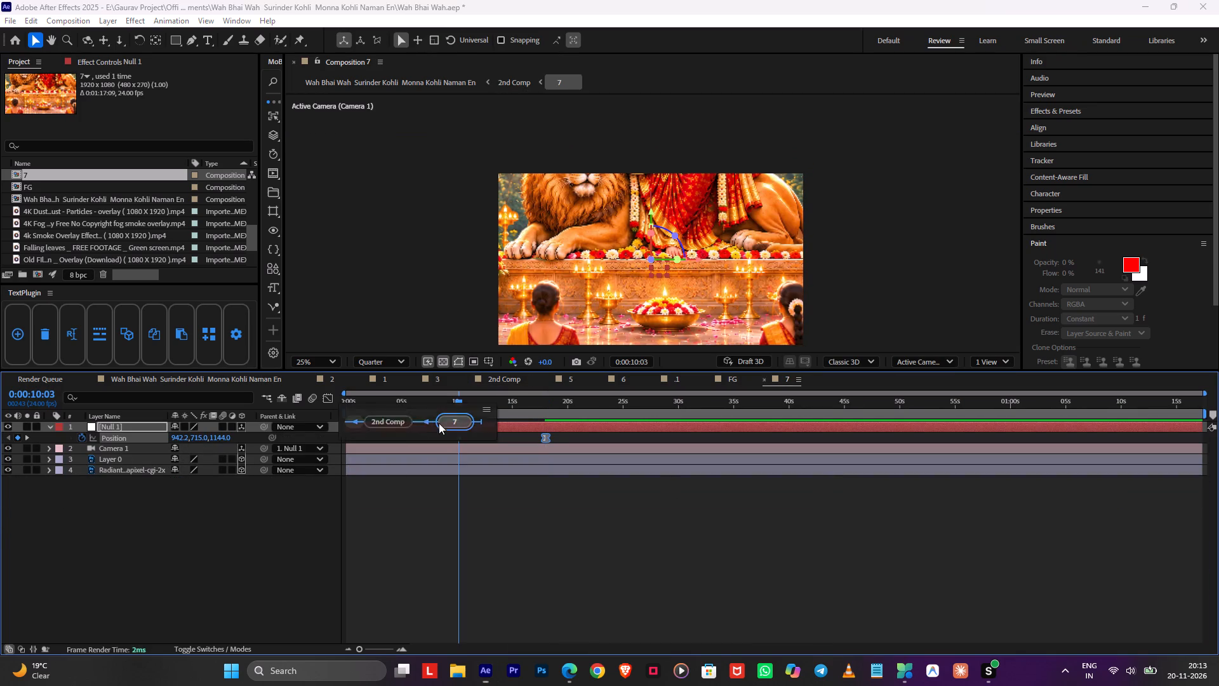
left_click(399, 424)
left_click_drag(552, 410, 524, 411)
key("space")
key("ctrl+s")
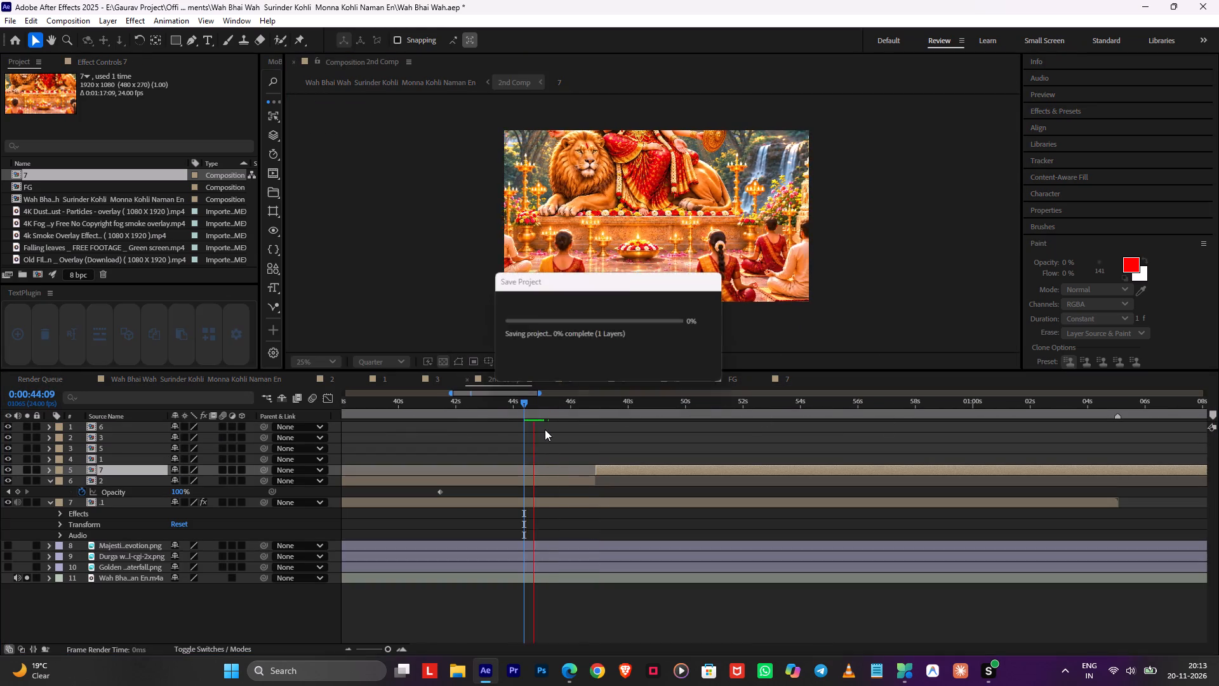
Preview the cut to layer 7 and its upward camera move in 2nd Comp from about 0:00:46:14.
scroll(556, 431, "up", 1, "alt")
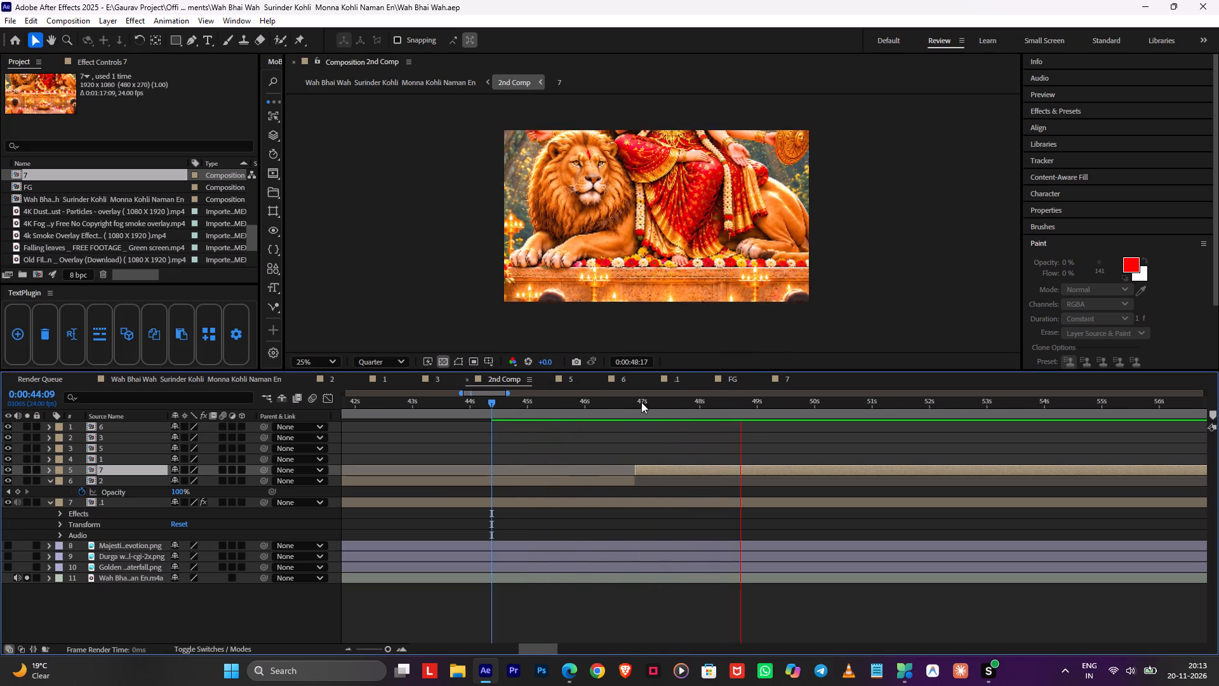
left_click_drag(638, 402, 625, 403)
key("space")
left_click_drag(634, 399, 618, 400)
key("space")
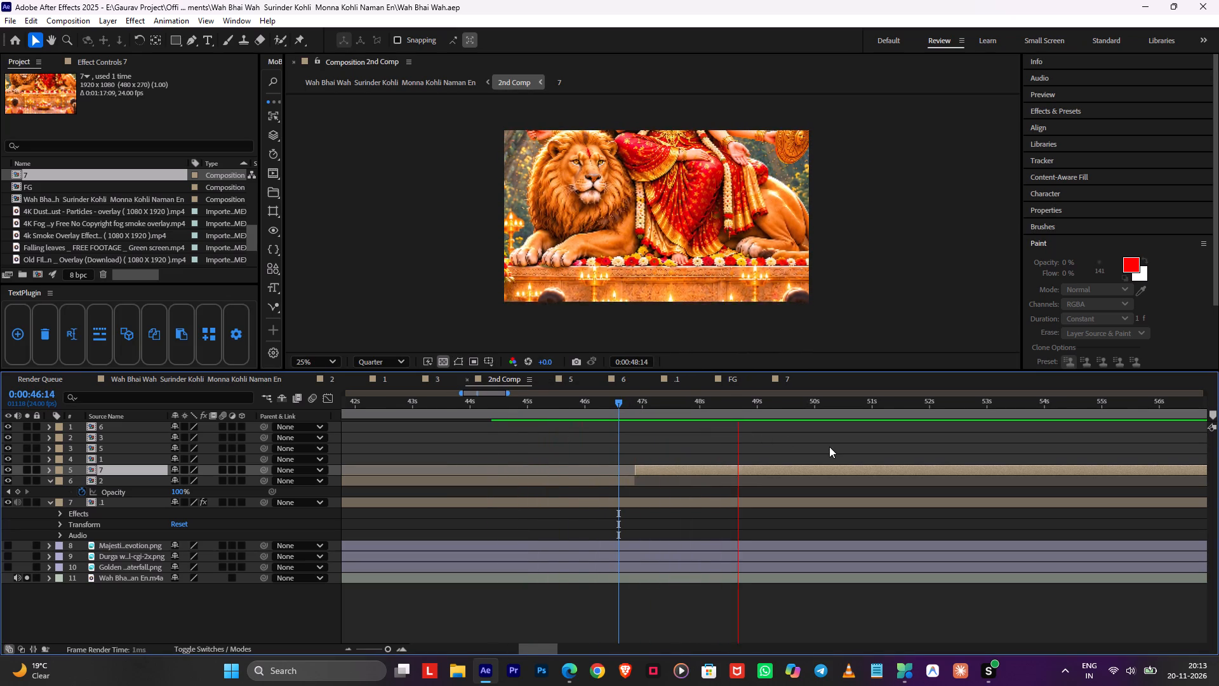
scroll(829, 447, "up", 1)
middle_click_drag(829, 447, 716, 468)
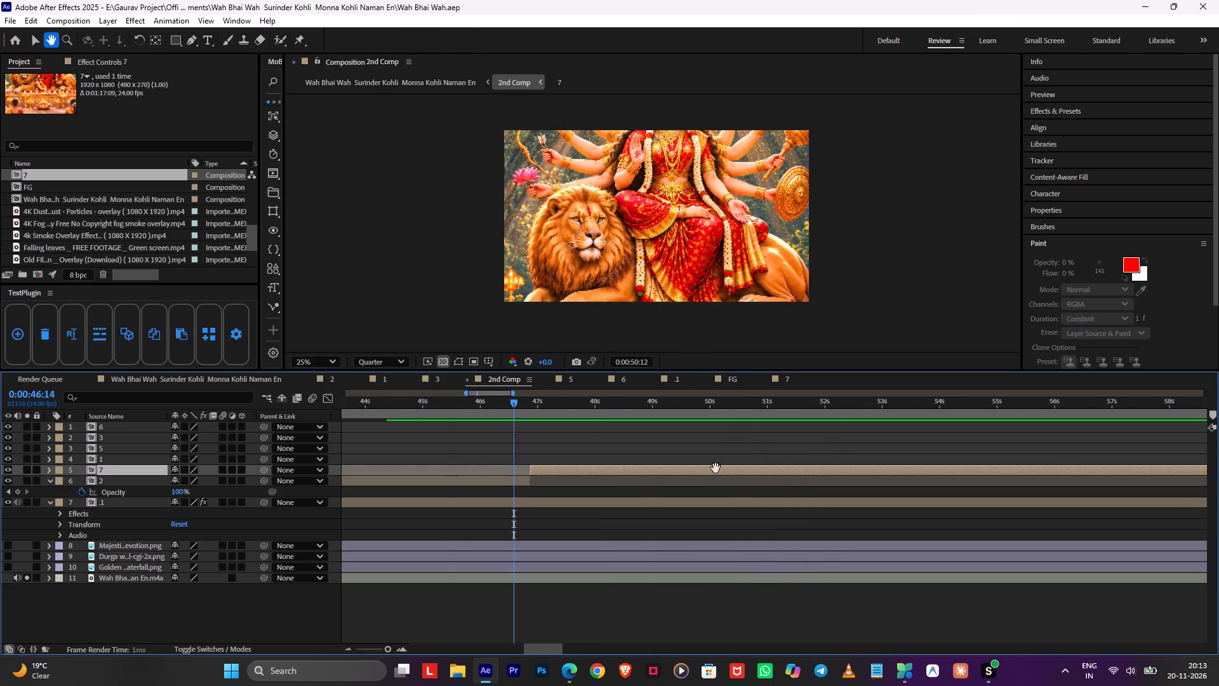
middle_click_drag(716, 468, 559, 472)
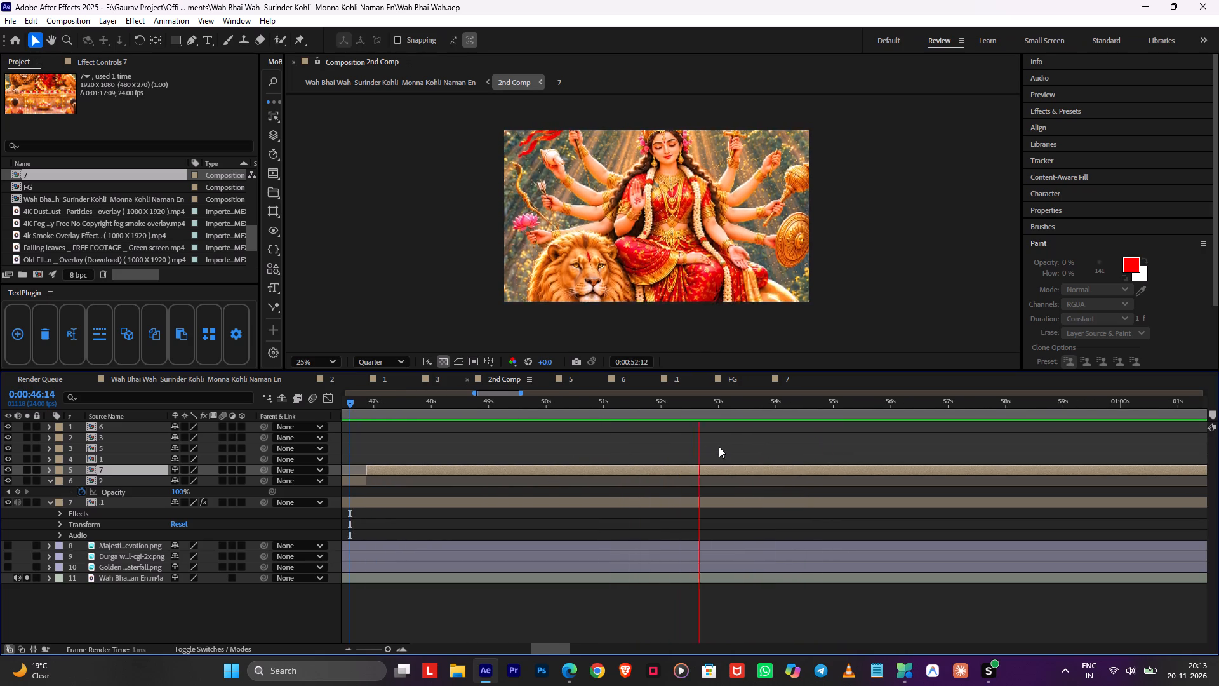
scroll(729, 437, "down", 1, "alt")
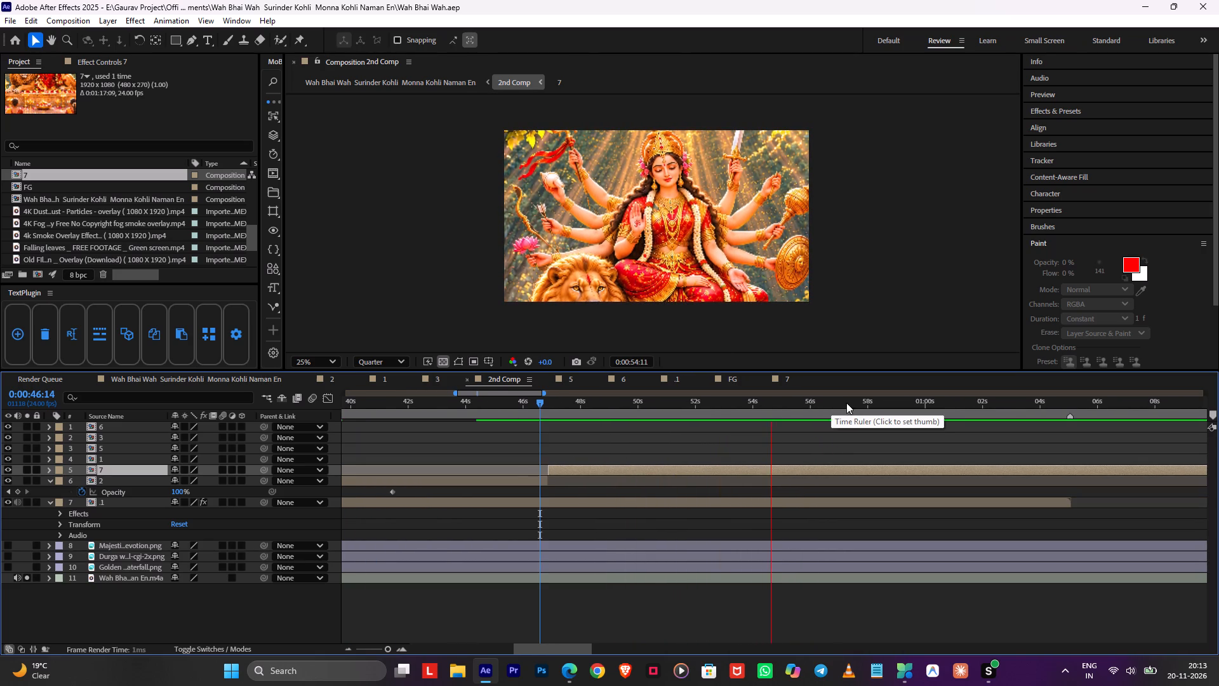
In precomp 7, move Null 1's second Position keyframe to 0:00:23:11 and reduce its Z value to about 644.
left_click_drag(856, 405, 931, 424)
double_click(926, 469)
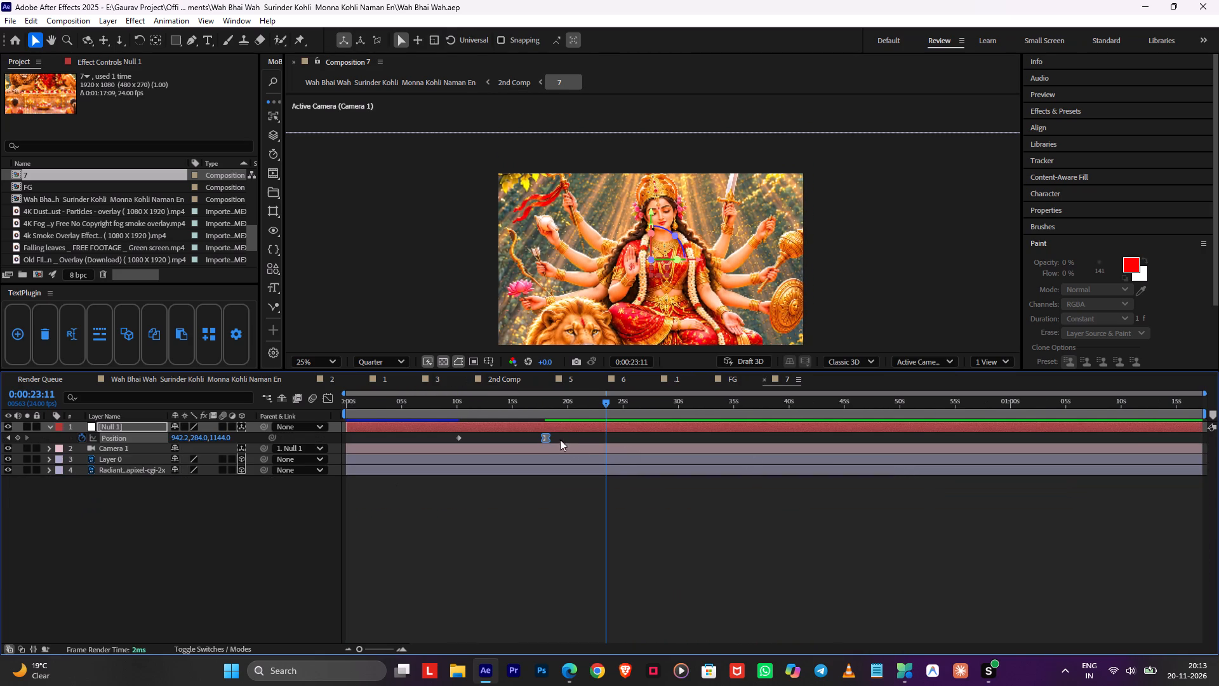
left_click_drag(543, 436, 601, 442)
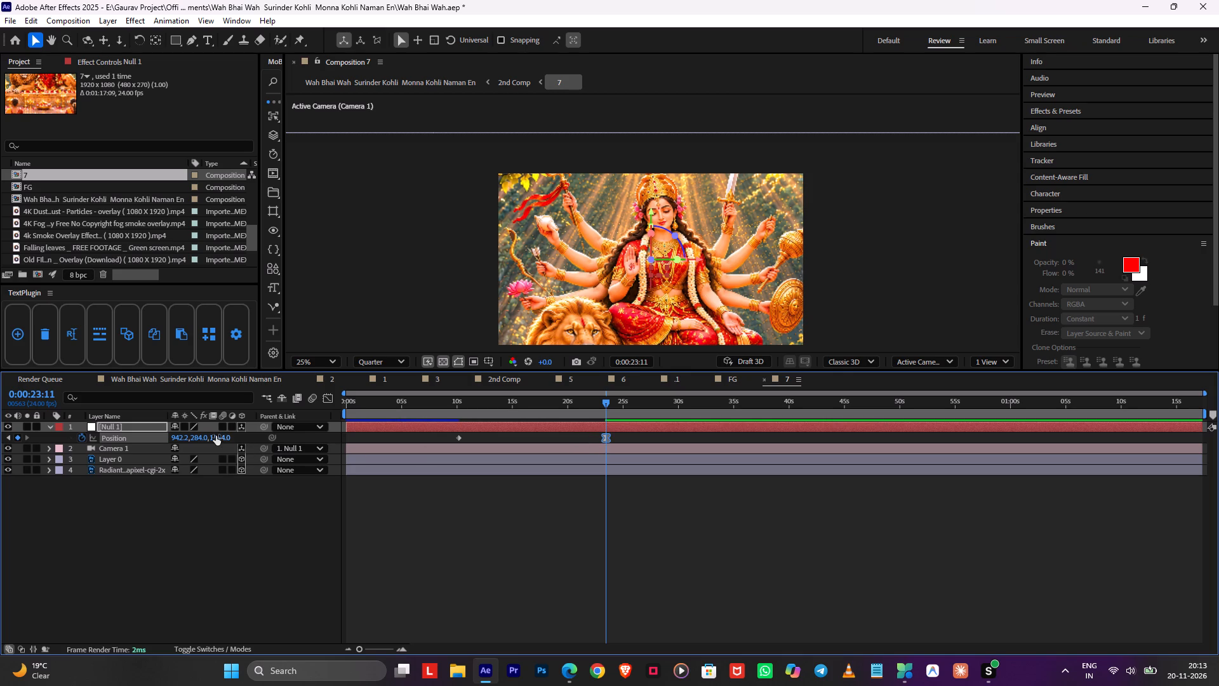
left_click_drag(216, 436, 0, 455)
left_click_drag(217, 436, 143, 444)
key("Tab")
left_click(648, 250)
Preview the revised pull-back in 2nd Comp from 0:00:46:04 and save the project.
left_click_drag(596, 405, 528, 412)
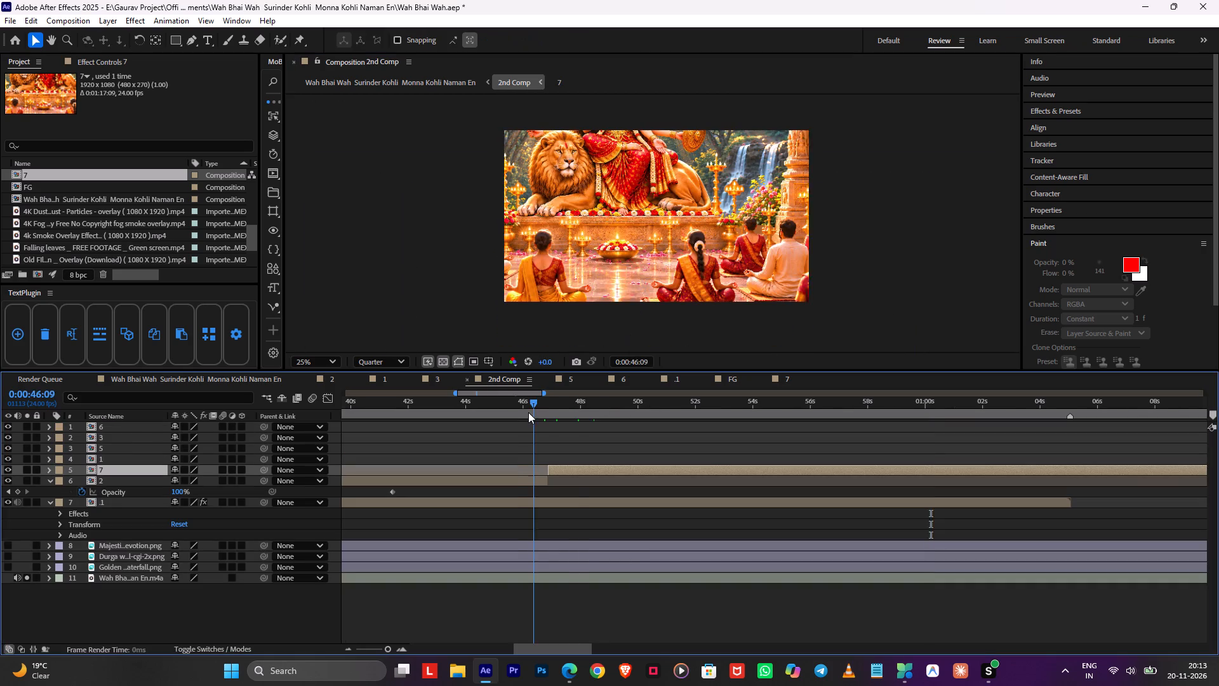
left_click_drag(528, 412, 528, 412)
key("space")
key("ctrl+s")
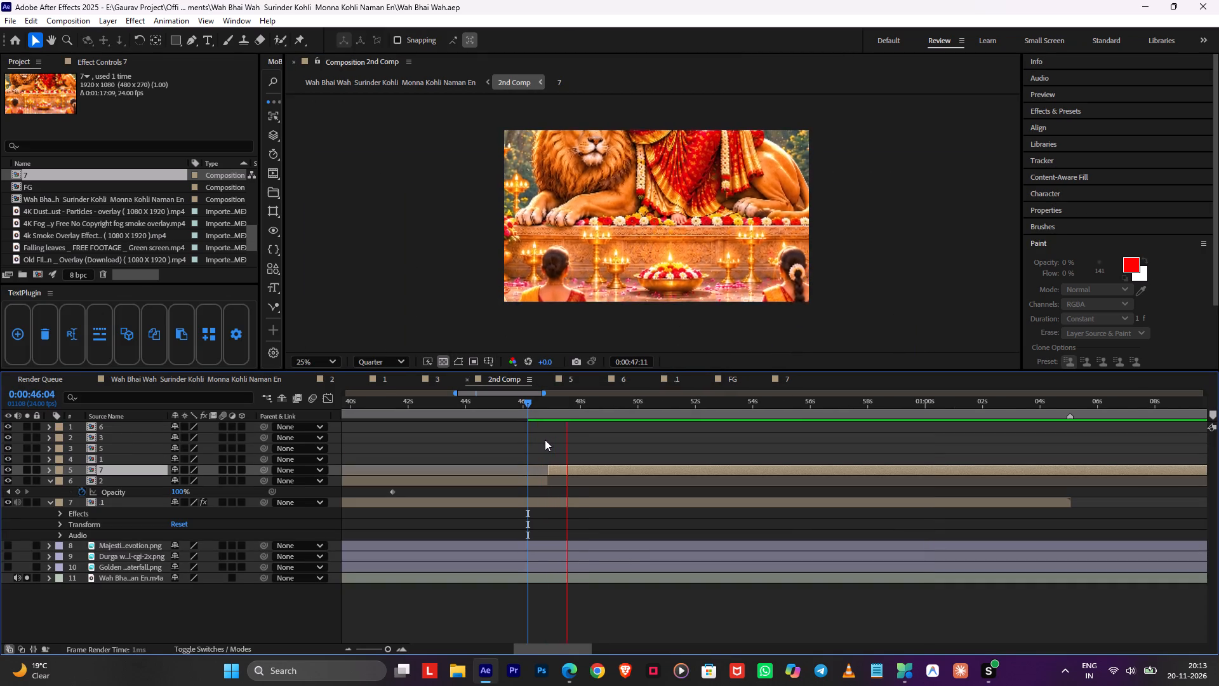
In precomp 7, adjust the Z, Y and X values of Null 1's first Position keyframe at 0:00:10:03, and return to 2nd Comp.
left_click(537, 403)
key("space")
left_click_drag(537, 404, 558, 421)
double_click(567, 471)
left_click_drag(223, 441, 244, 443)
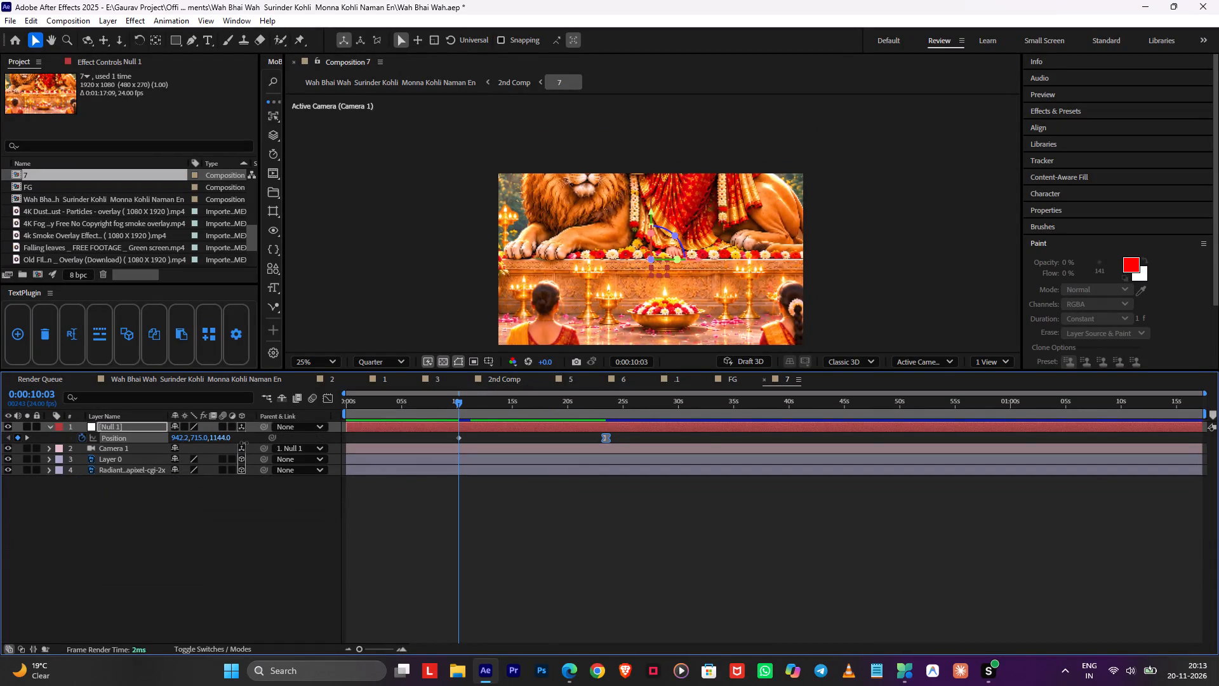
left_click_drag(244, 443, 355, 438)
left_click_drag(194, 438, 253, 437)
left_click_drag(183, 437, 208, 437)
key("Tab")
left_click(143, 439)
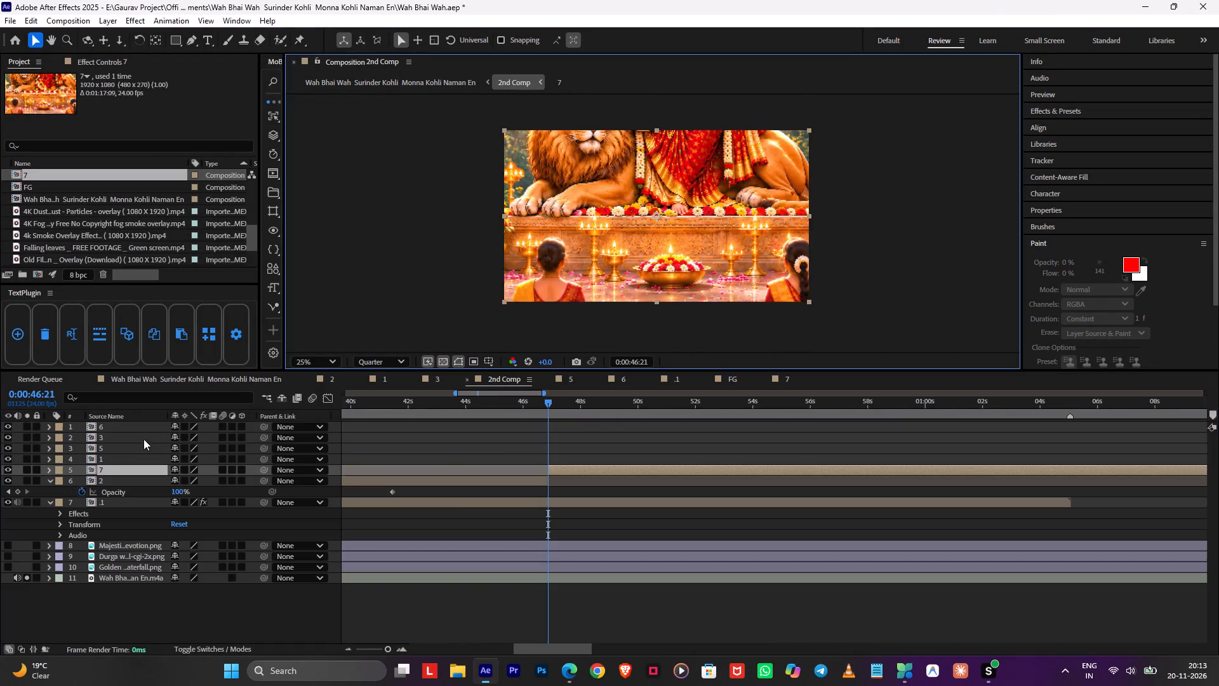
Preview the layer 7 camera move in 2nd Comp from 0:00:45:22 and save the project.
left_click(520, 408)
key("space")
key("ctrl+s")
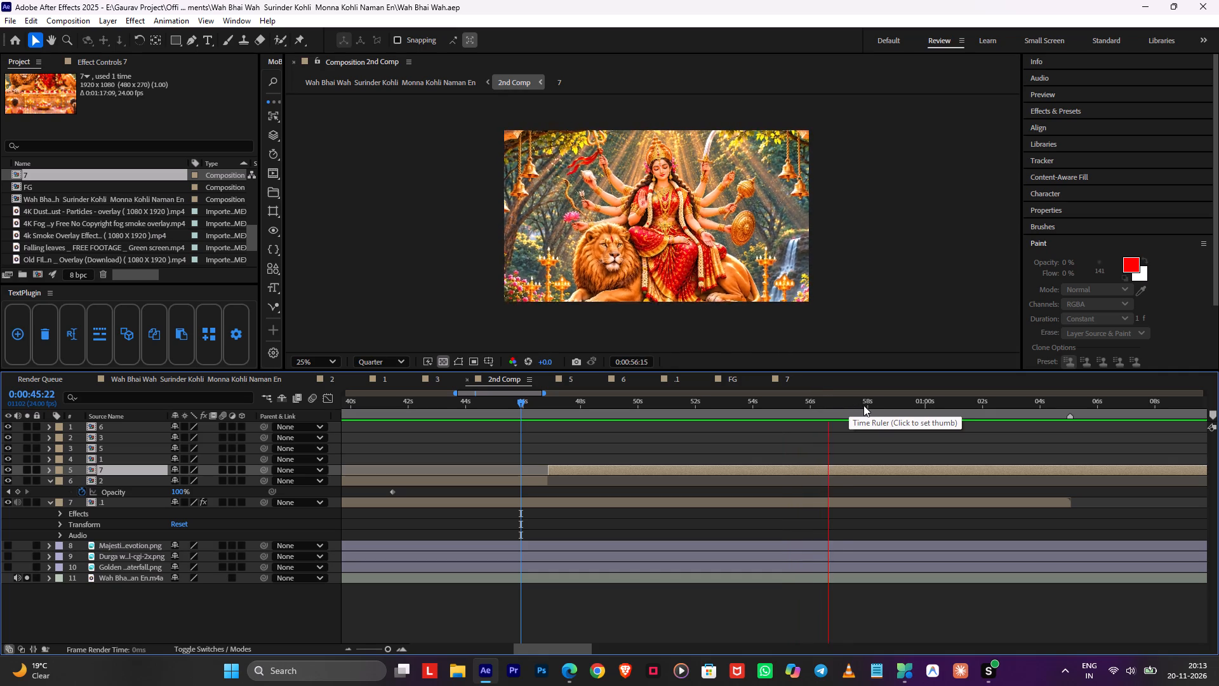
scroll(889, 441, "down", 1, "alt")
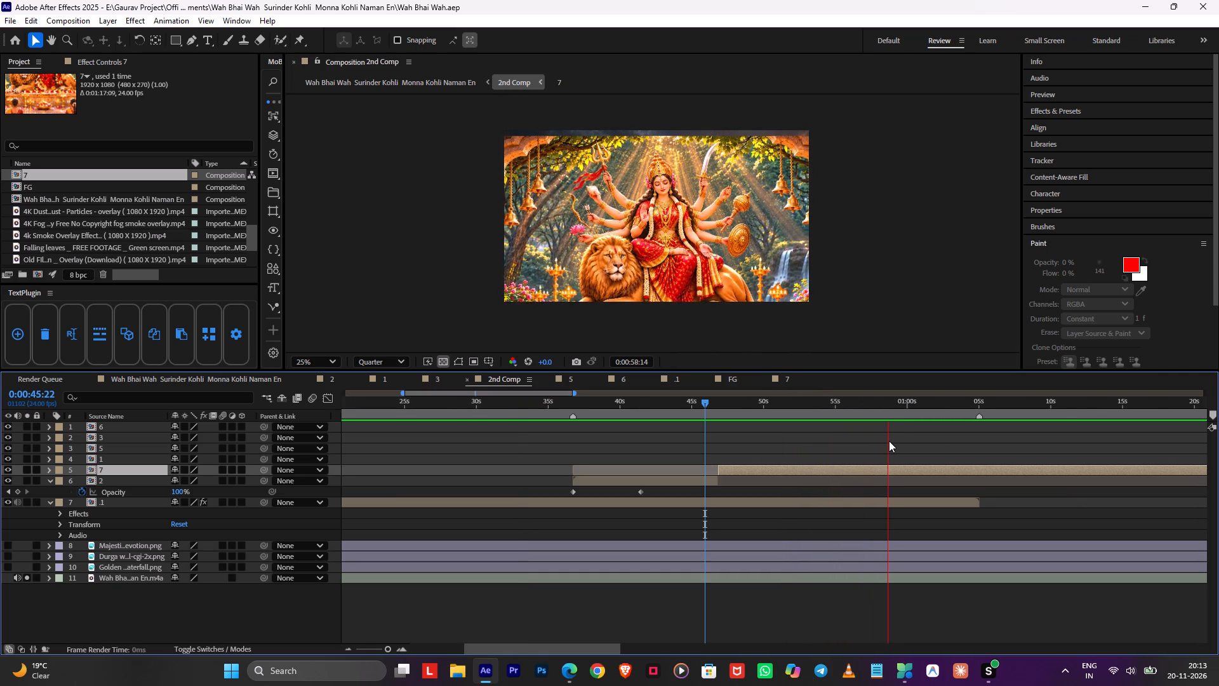
Split layer 7 in 2nd Comp at 0:01:00:00.
left_click_drag(904, 404, 912, 407)
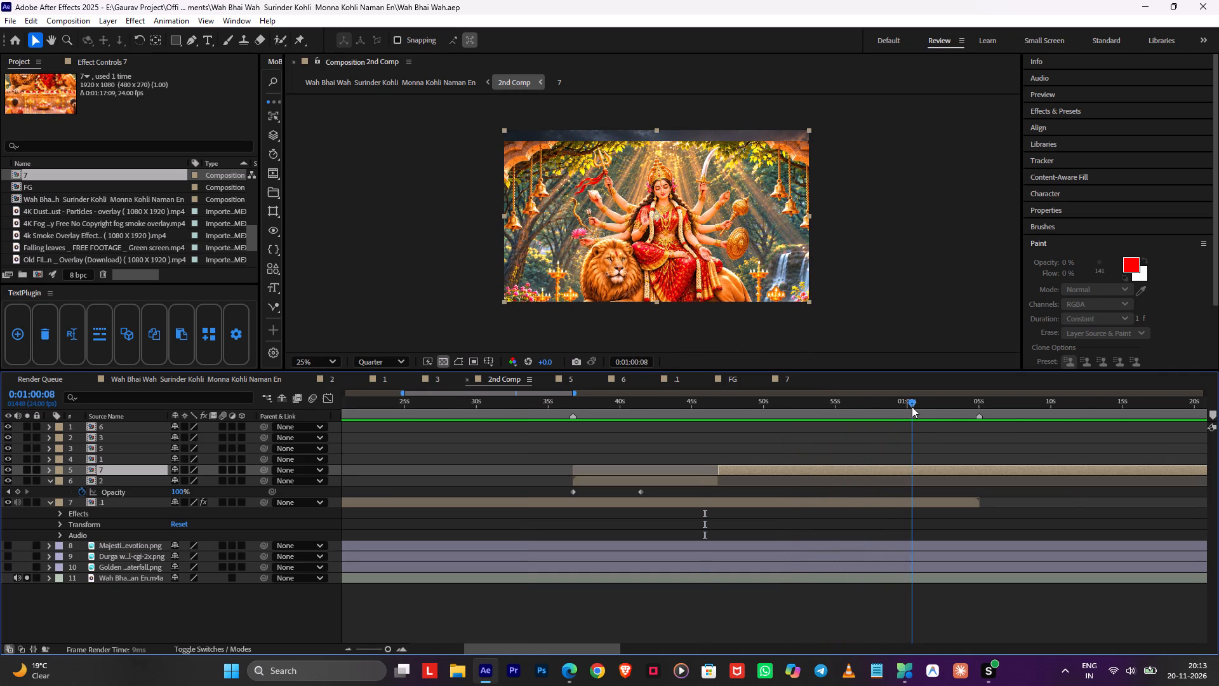
left_click_drag(912, 407, 907, 410)
key("space")
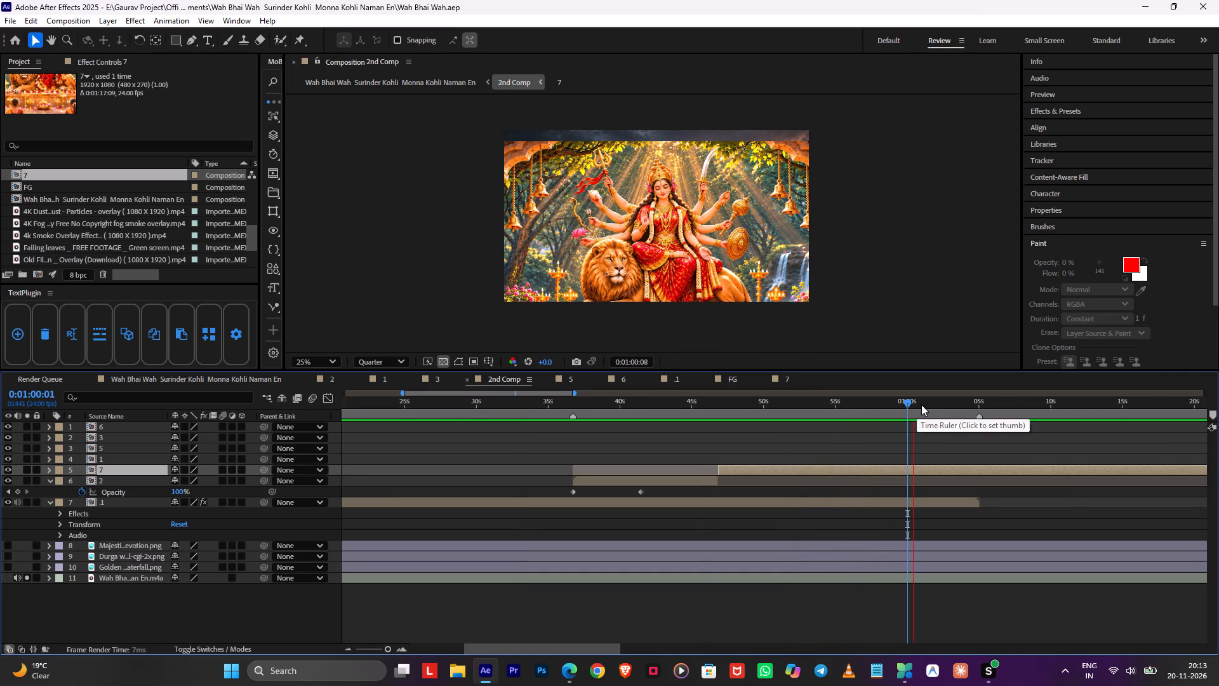
left_click(910, 407)
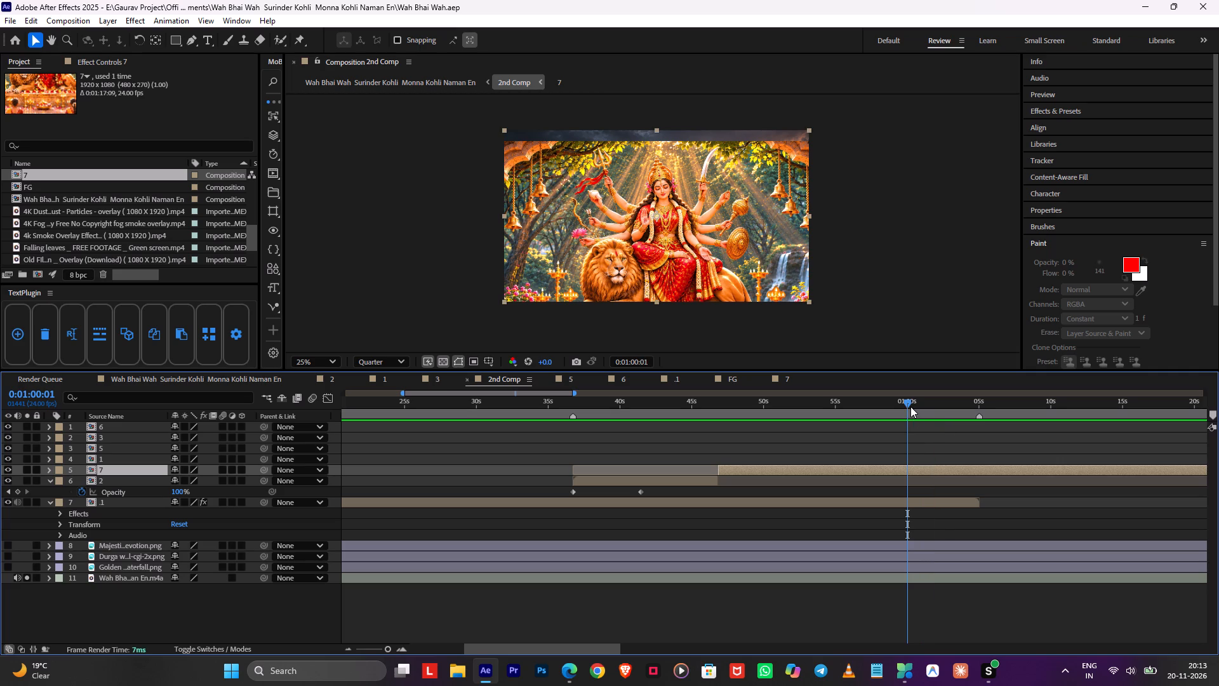
left_click(910, 407)
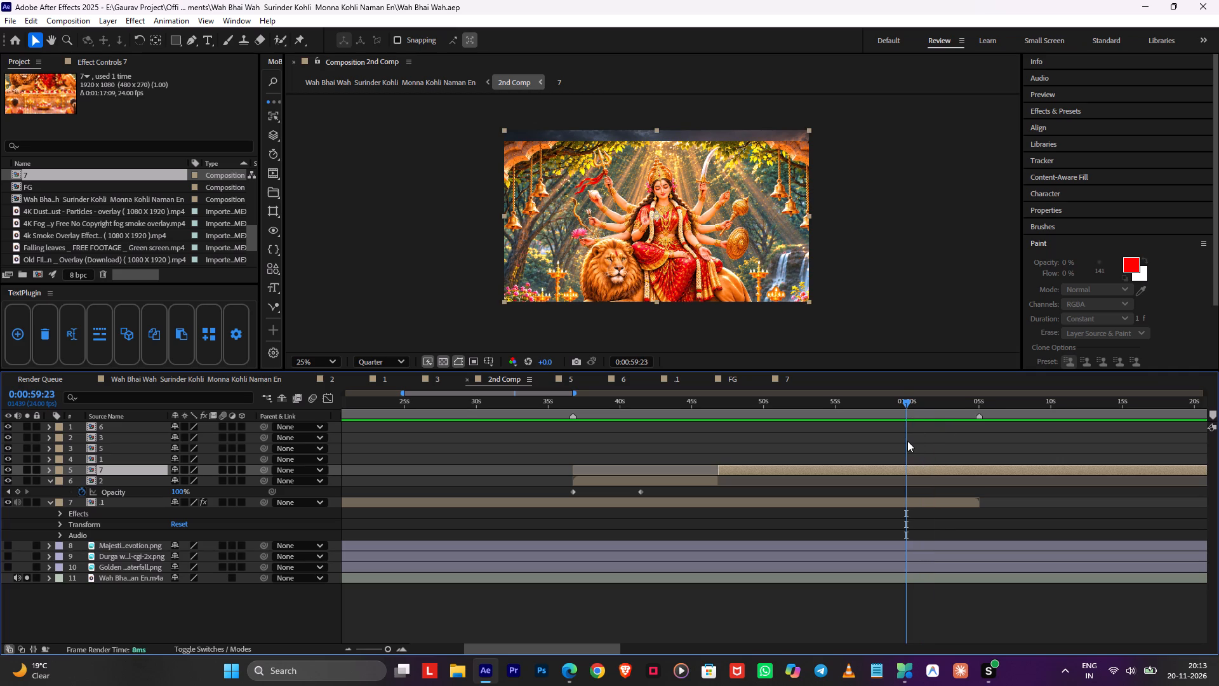
key("ctrl+Right")
key("ctrl+shift+d")
Duplicate composition 7 in the project as 8 and replace the source of the second part of the split layer with it.
right_click(919, 467)
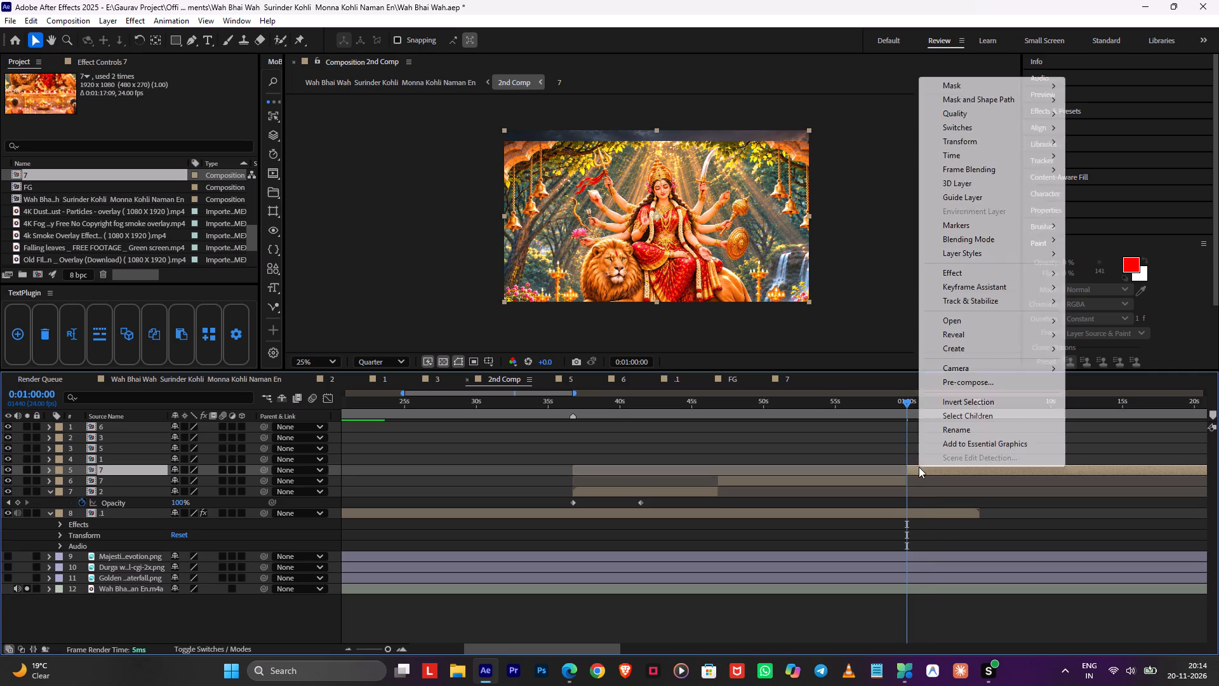
left_click(879, 343)
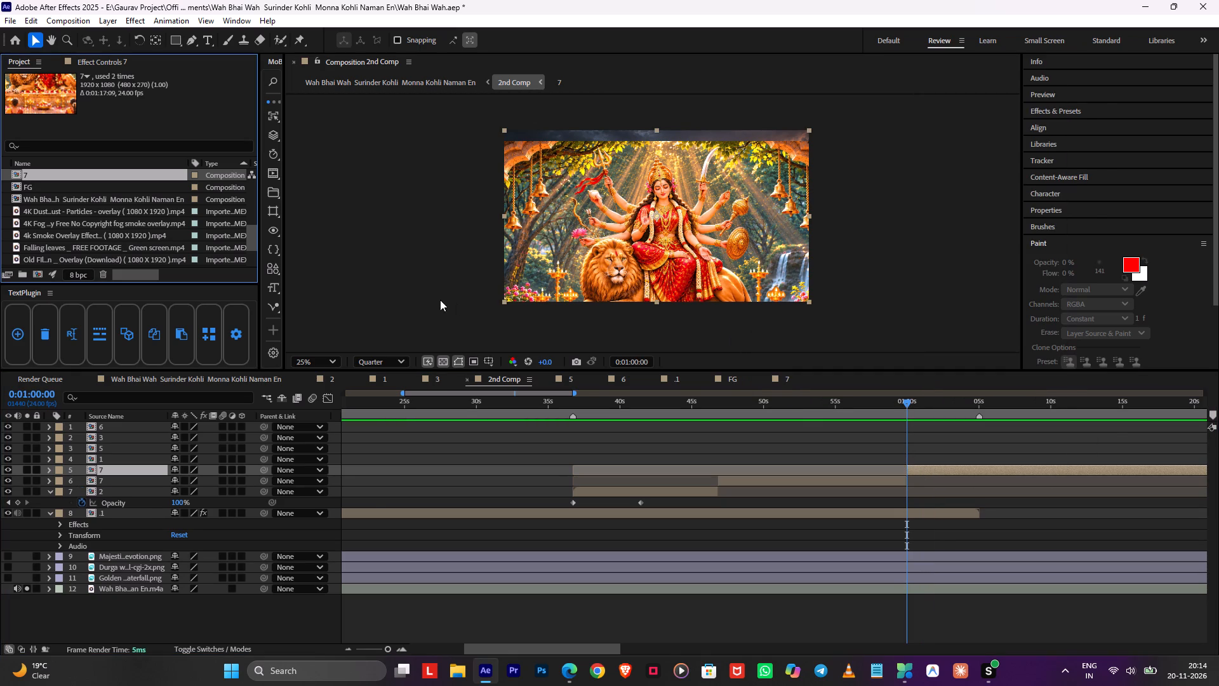
key("ctrl+d")
left_click_drag(31, 174, 110, 474)
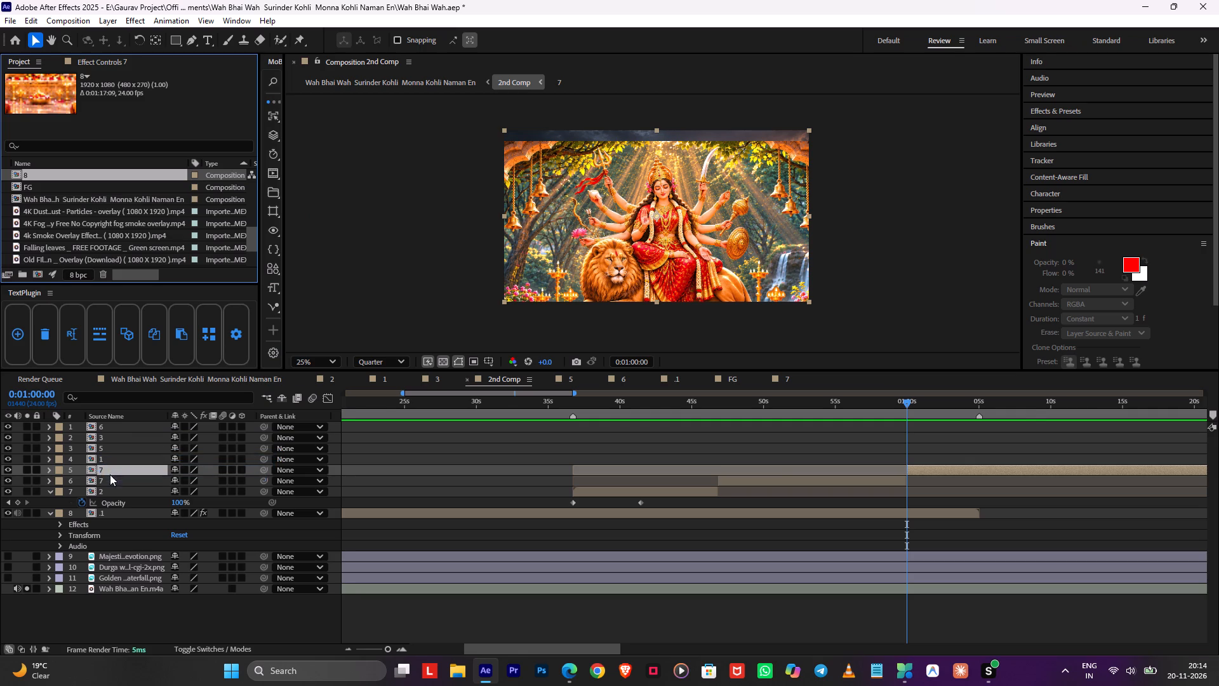
Save the project.
scroll(794, 463, "down", 1, "alt")
key("space")
left_click_drag(867, 448, 766, 455)
key("ctrl+s")
In precomp 8, replace Null 1's Position keyframes with a single one at 0:00:23:06, set to 1011.3, 284.3, 1124.4.
scroll(747, 455, "down", 2, "alt")
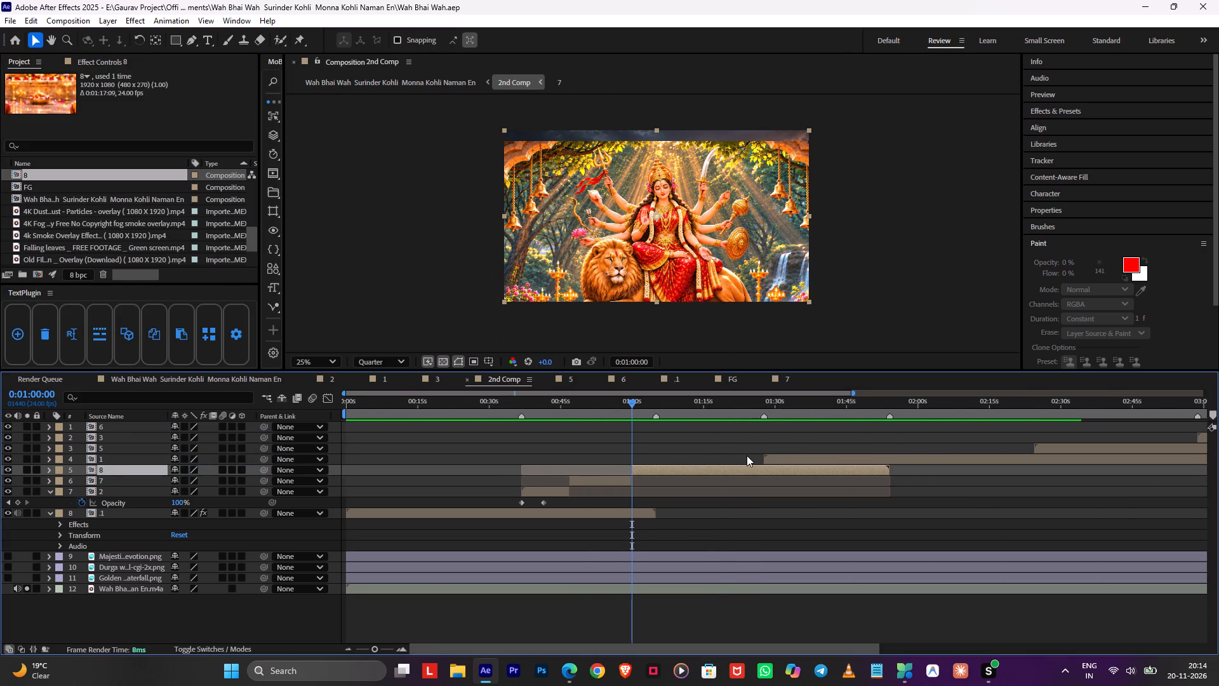
scroll(609, 458, "down", 2, "alt")
scroll(542, 464, "up", 2, "alt")
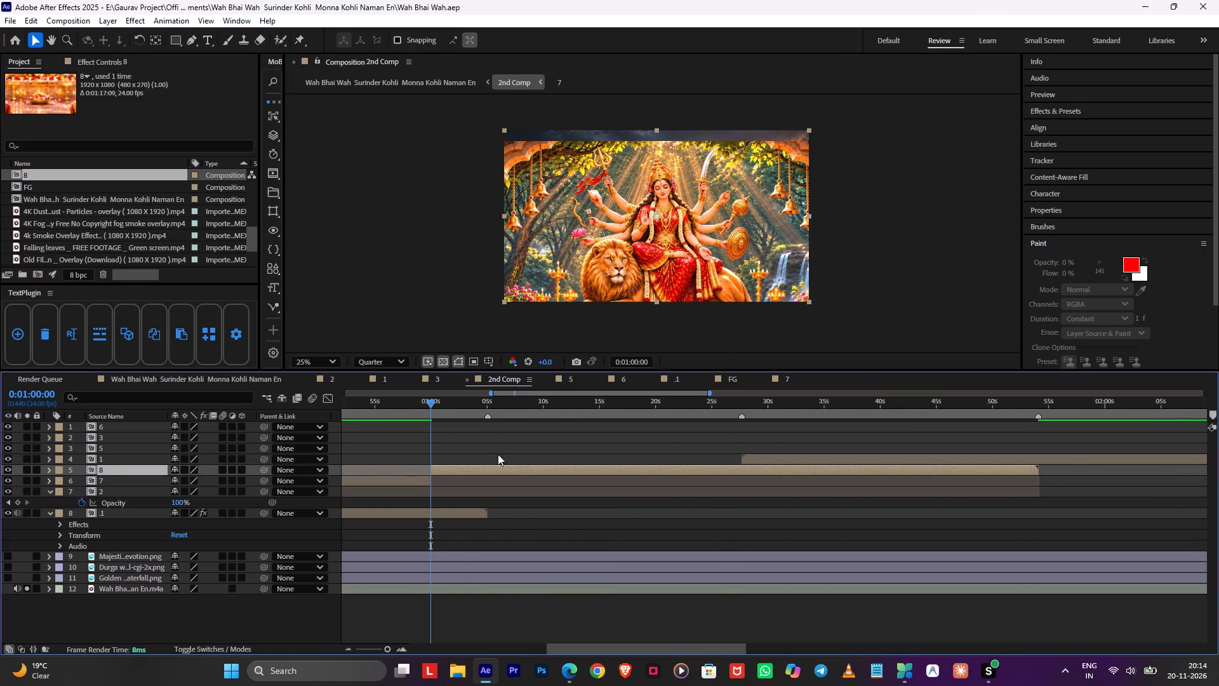
middle_click_drag(542, 444, 817, 431)
double_click(709, 466)
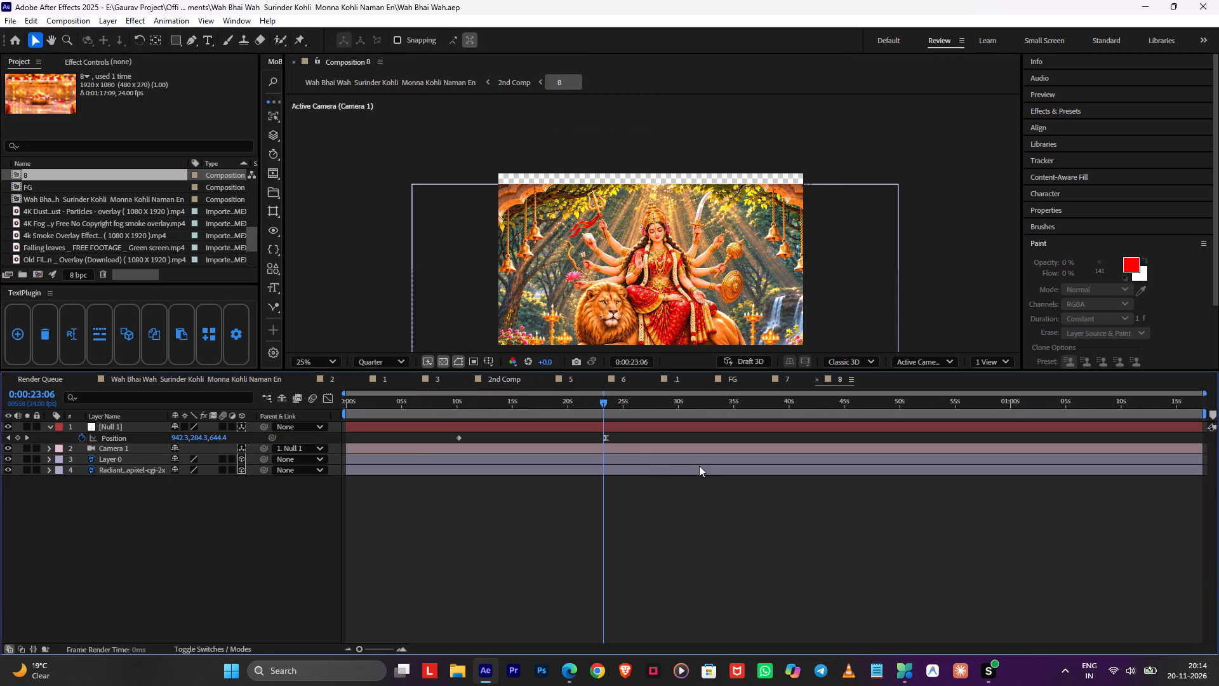
left_click(79, 433)
double_click(79, 438)
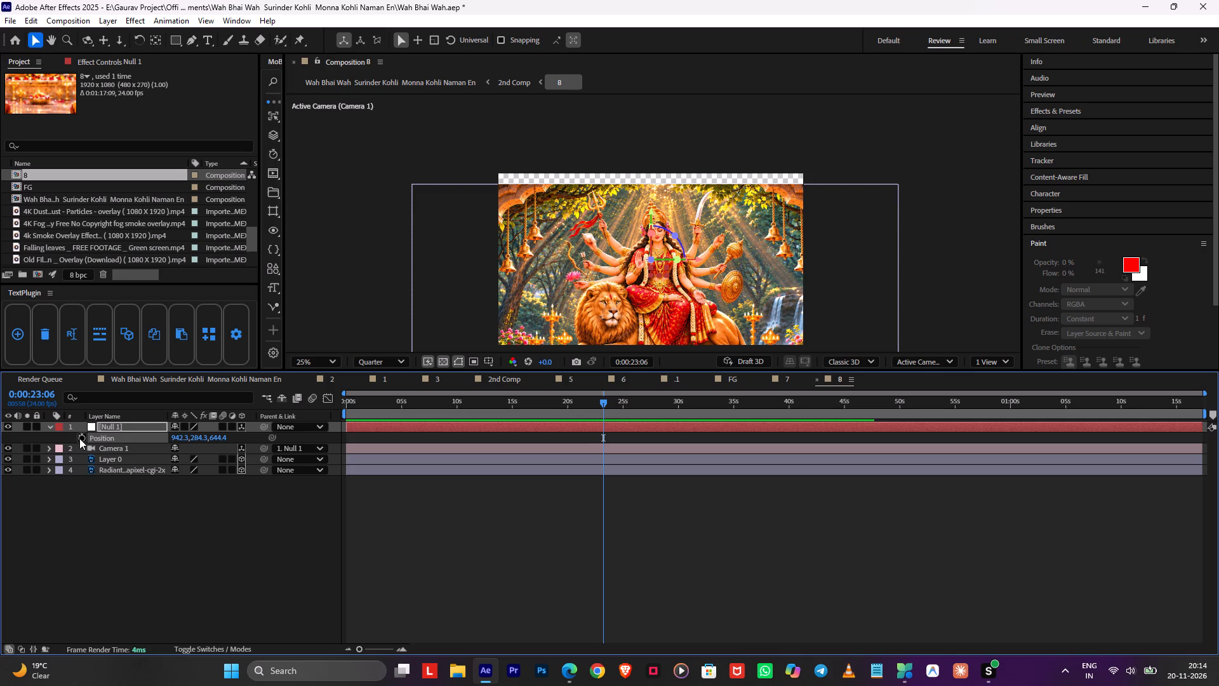
left_click(77, 440)
left_click_drag(220, 437, 533, 421)
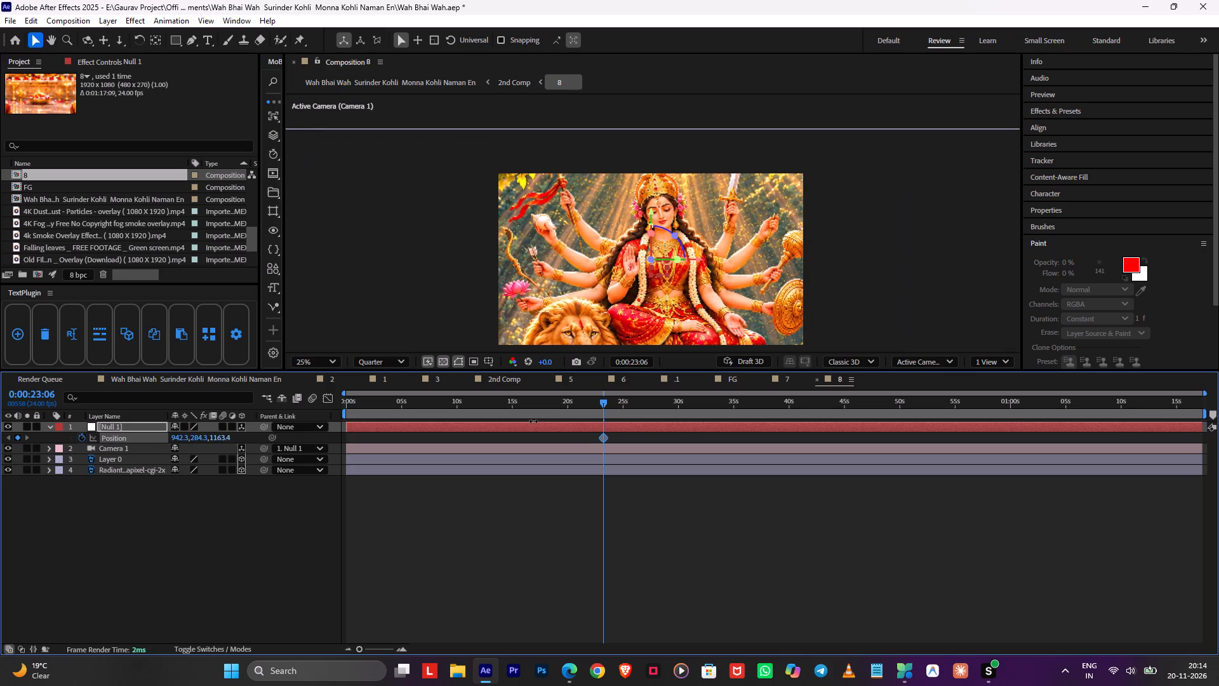
left_click_drag(533, 421, 510, 422)
left_click_drag(177, 437, 225, 442)
Keyframe Null 1's Position at 0:00:50:05 to 1011.3, 209.3, 1124.4 and apply Easy Ease to it.
left_click_drag(728, 405, 902, 412)
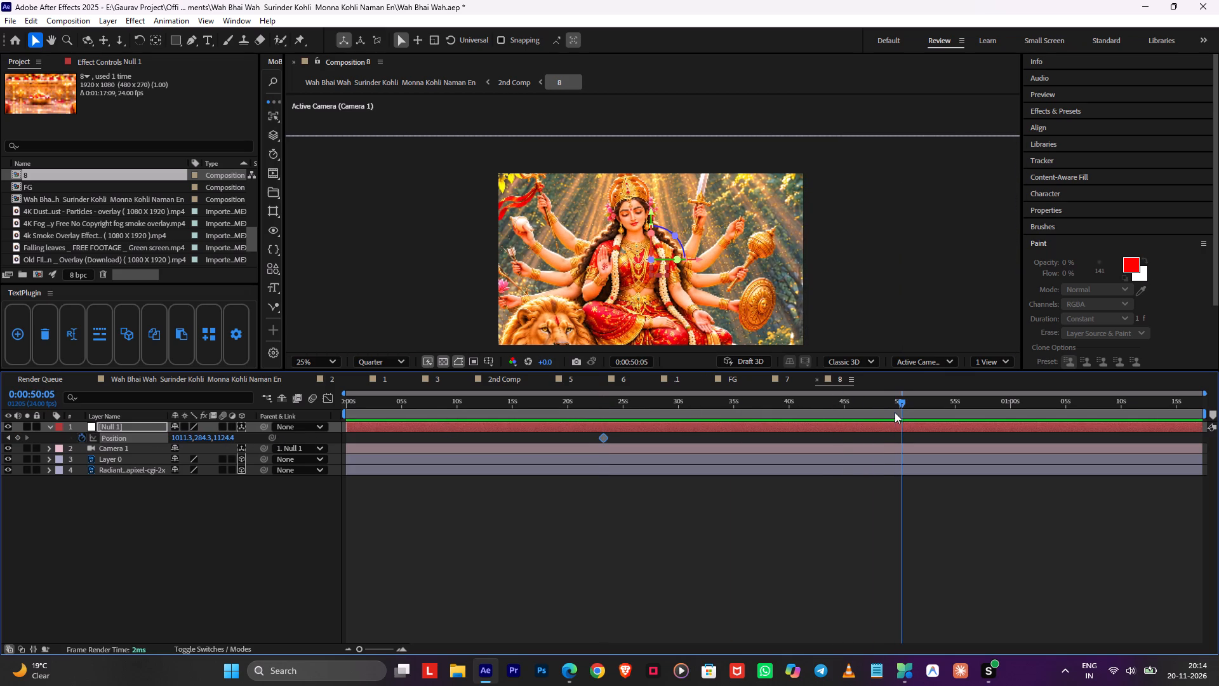
left_click_drag(196, 439, 195, 443)
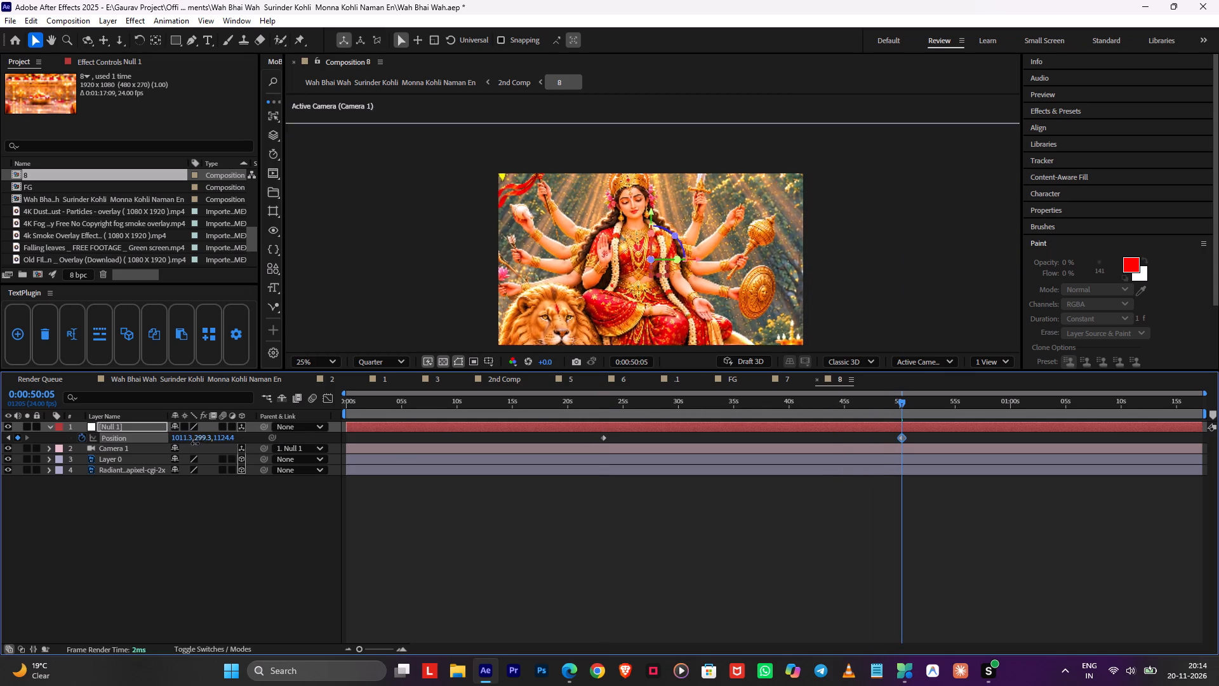
left_click_drag(195, 443, 137, 450)
key("F9")
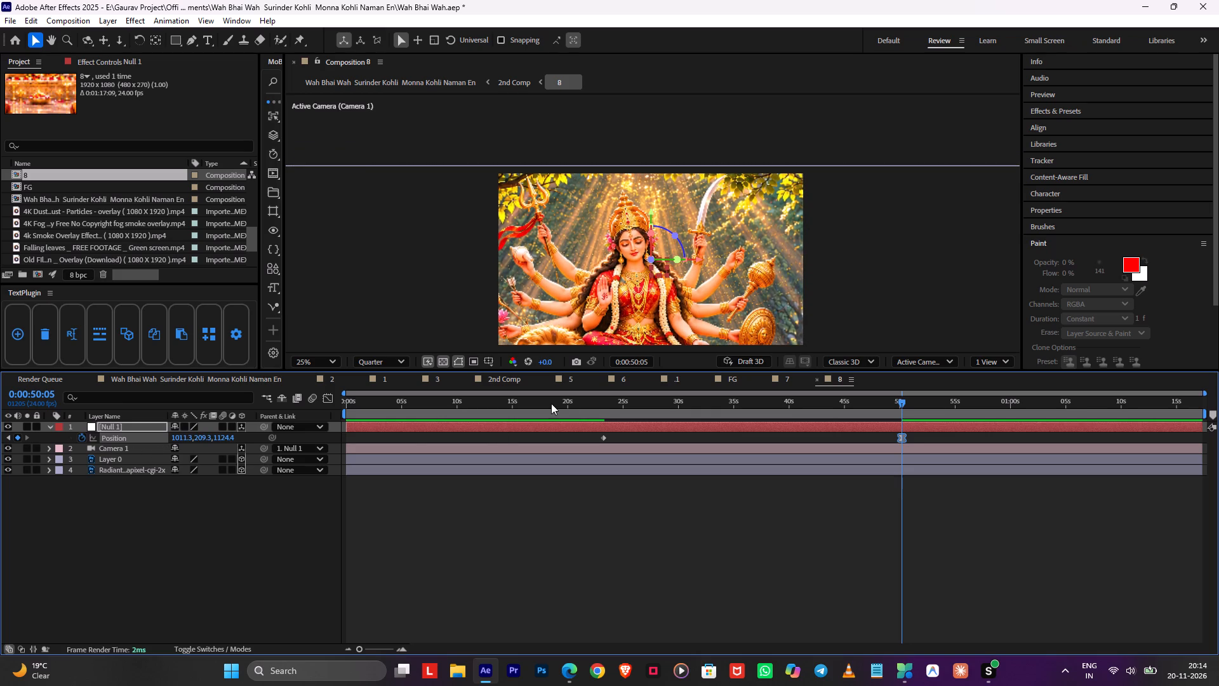
Increase the Y value of Null 1's first Position keyframe in precomp 8 and return to 2nd Comp.
left_click_drag(586, 408, 598, 413)
left_click_drag(199, 436, 226, 440)
key("Tab")
left_click(152, 441)
Preview the cut in 2nd Comp, and extend layer 7 past layer 8's start at 0:01:00:00 to about 0:01:03:10.
left_click(681, 406)
key("space")
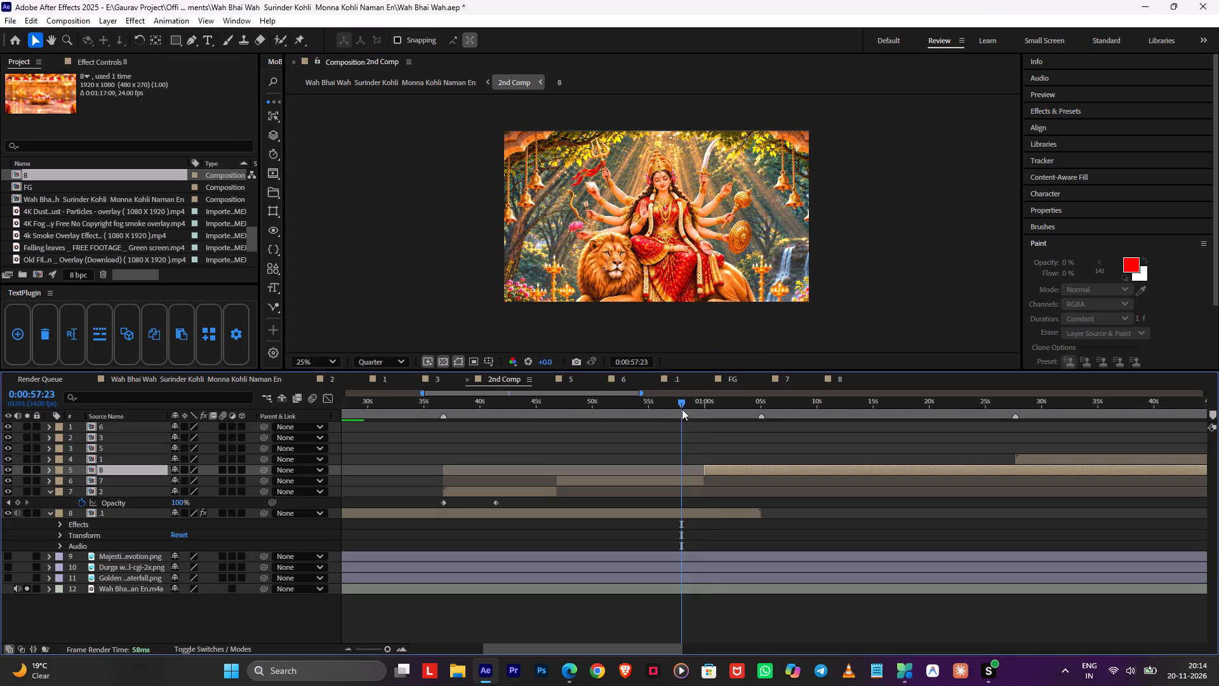
scroll(688, 435, "up", 1, "alt")
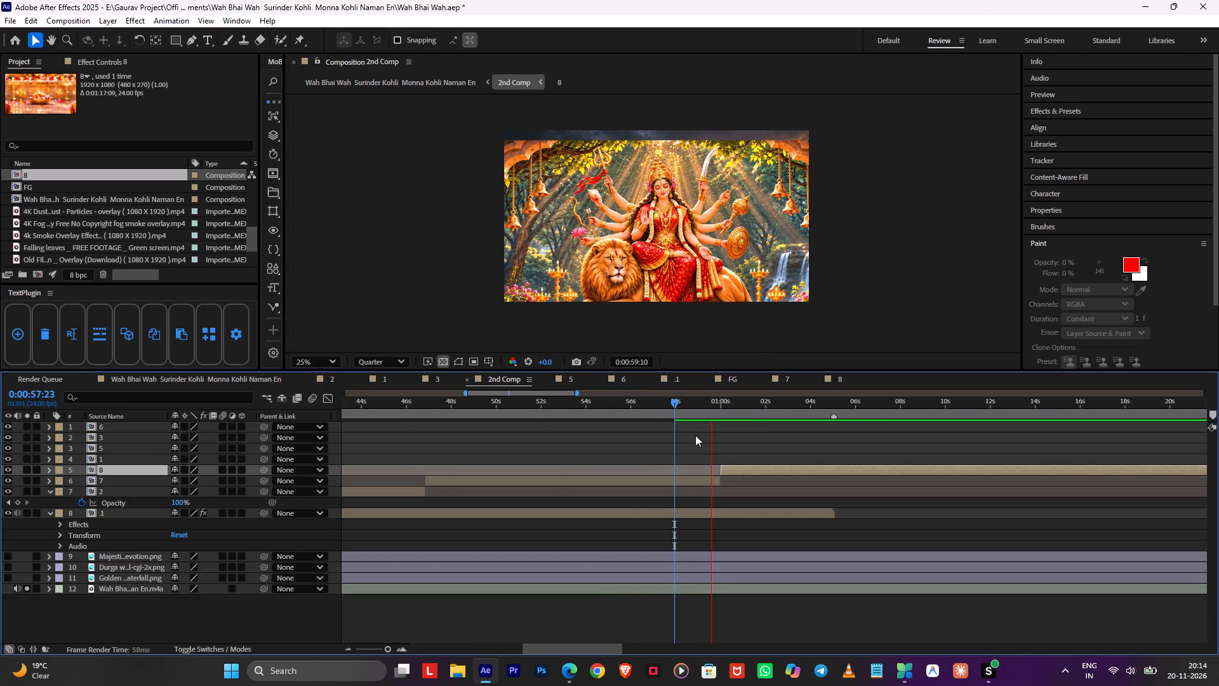
left_click_drag(709, 405, 728, 412)
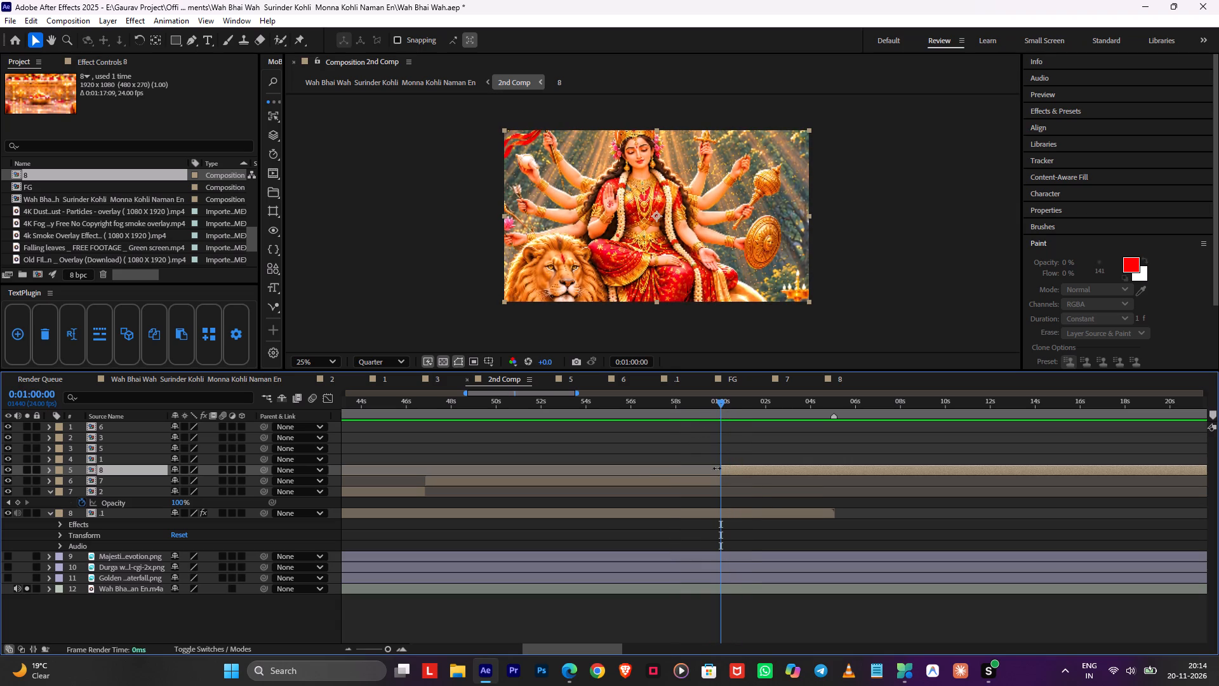
left_click_drag(724, 479, 801, 479)
Fade in layer 8 with Opacity keyframes from 0% at 0:01:00:00 to 100% at about 0:01:03:10, and save.
left_click(763, 473)
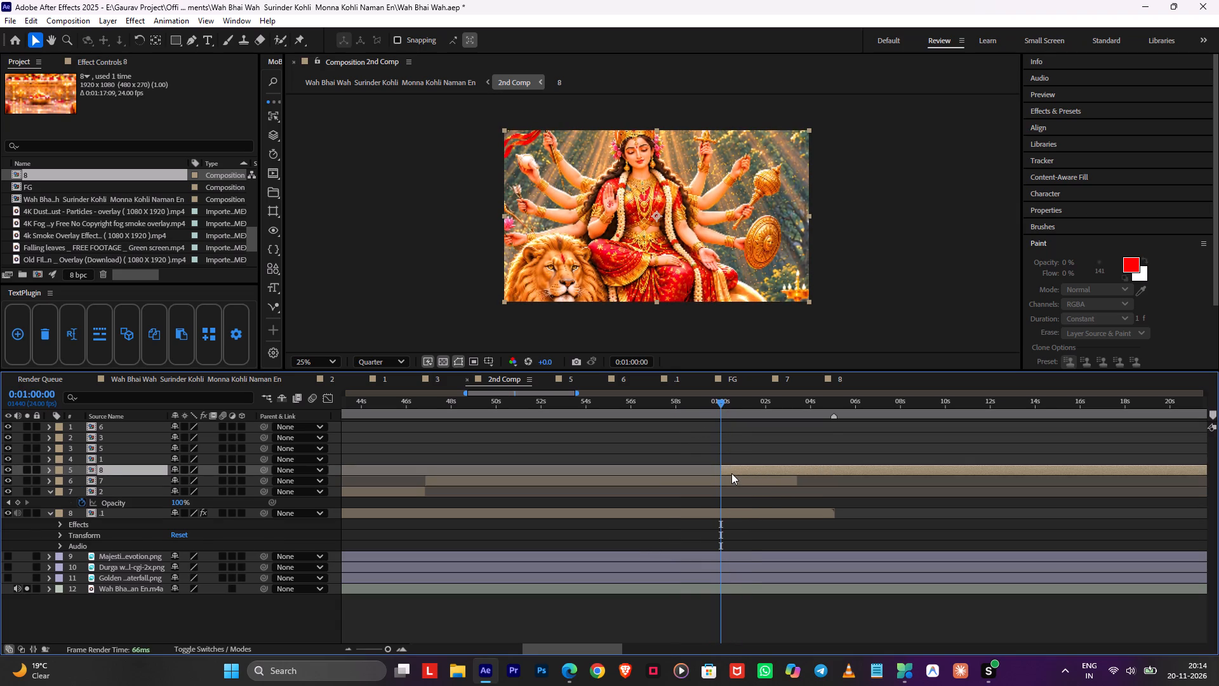
key("t")
left_click(18, 481)
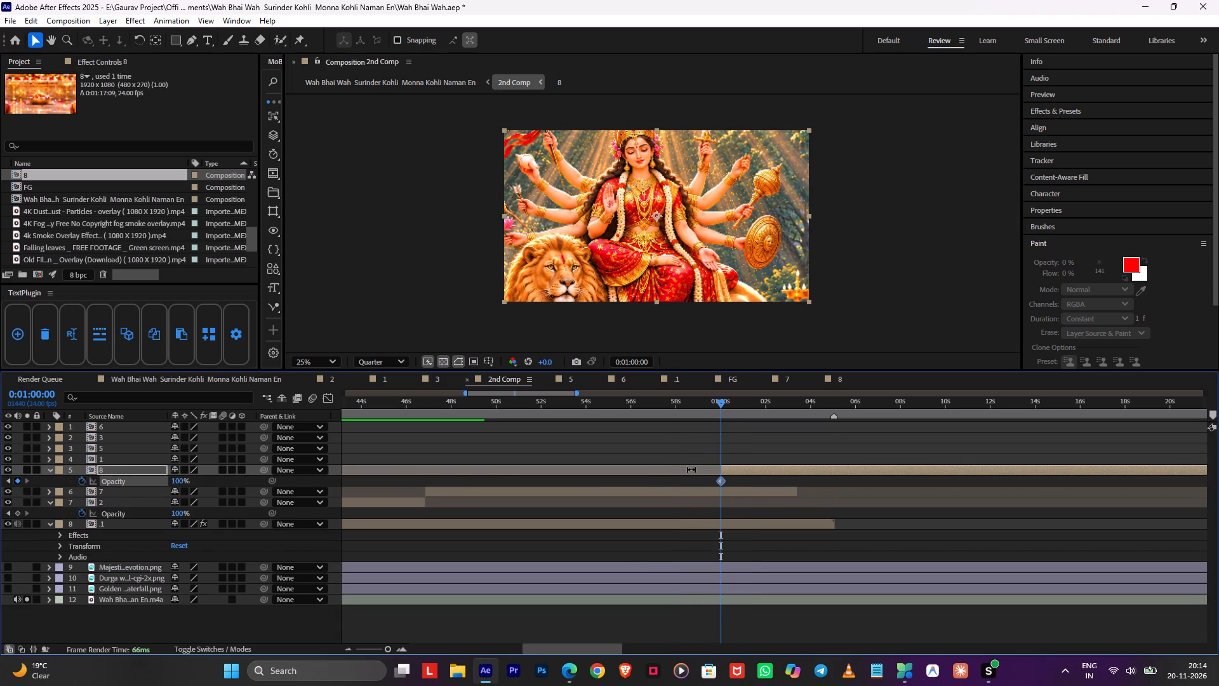
left_click_drag(722, 480, 789, 487)
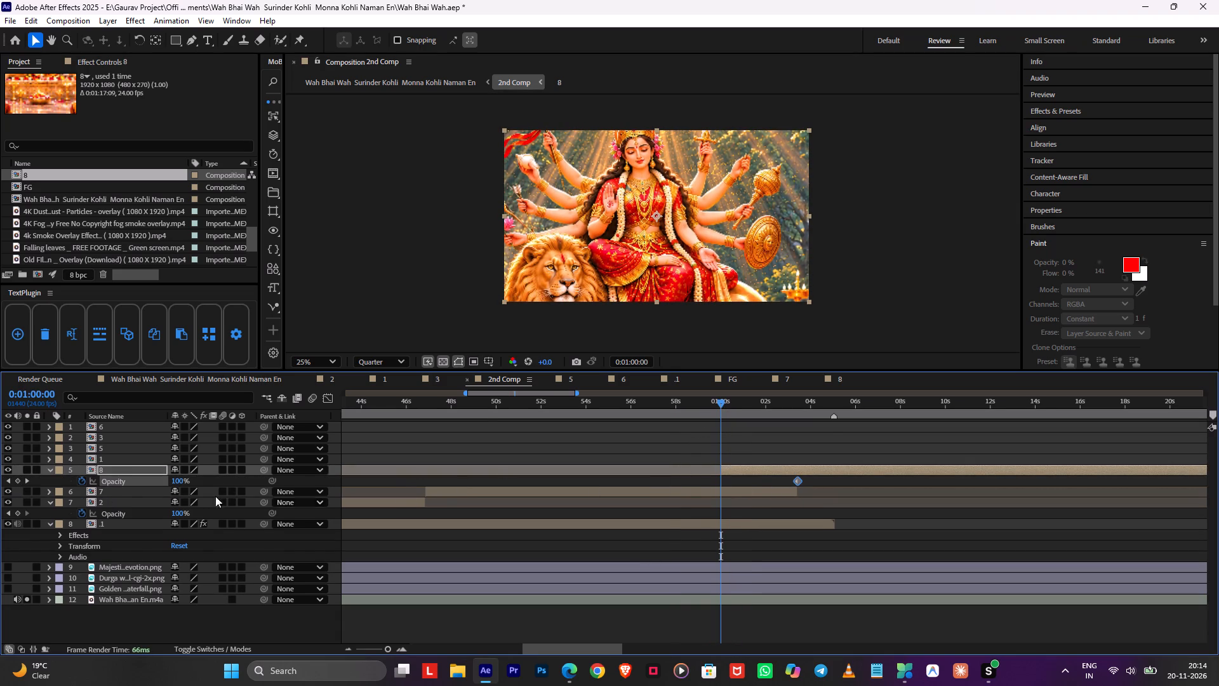
left_click_drag(176, 481, 0, 490)
left_click(757, 438)
key("space")
key("ctrl+s")
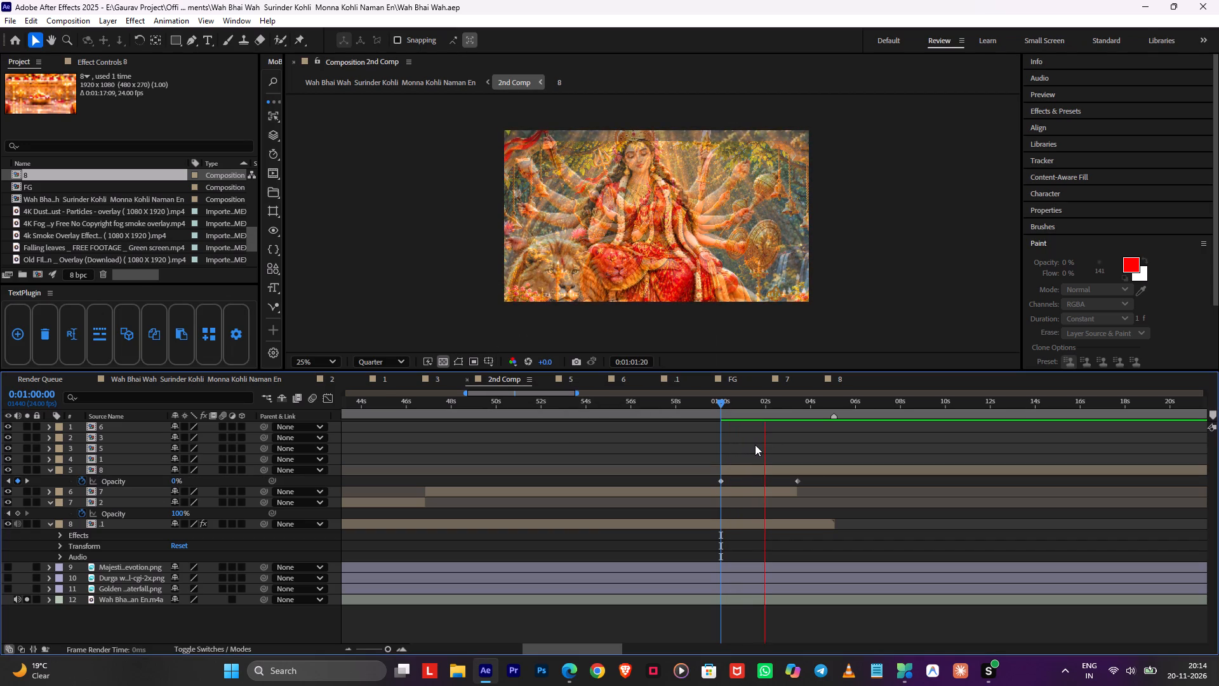
Extend the end of layer 7 slightly beyond the fade, to about 0:01:04:03.
key("space")
left_click_drag(801, 488, 818, 490)
key("space")
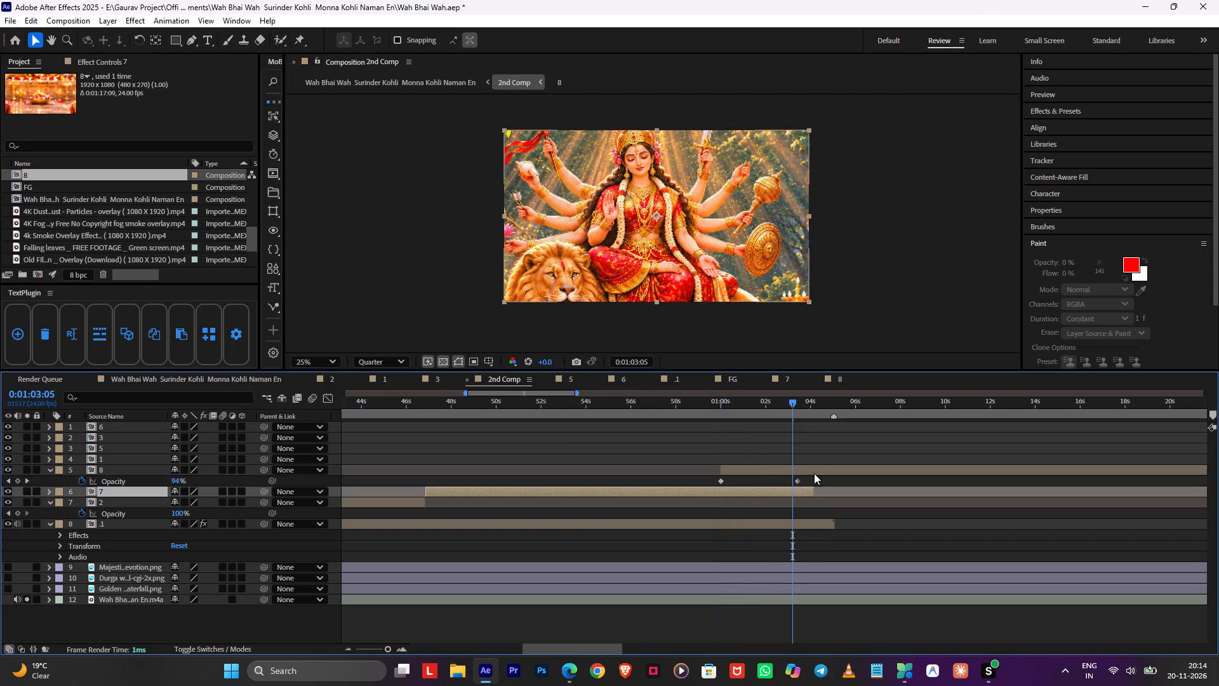
In precomp 8, reduce Null 1's Y Position at 0:00:50:05 and set its Y to 374.3 at 0:00:23:06; save the project.
left_click_drag(820, 405, 1035, 413)
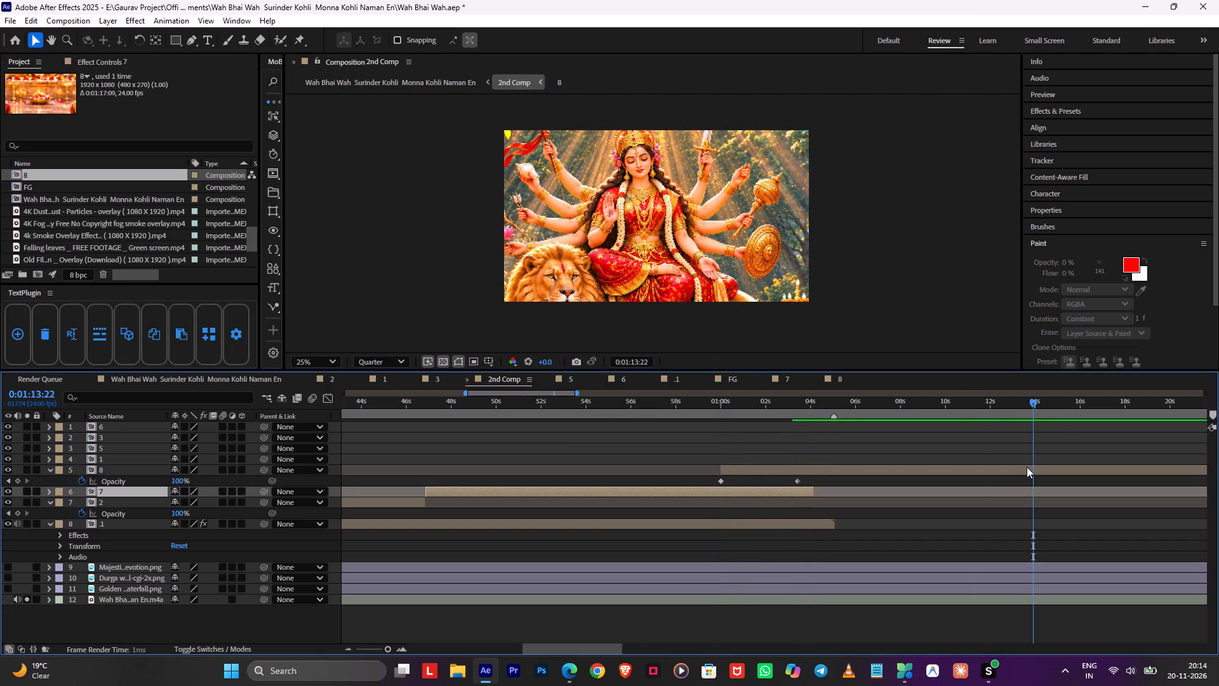
double_click(1027, 467)
left_click_drag(827, 397, 909, 414)
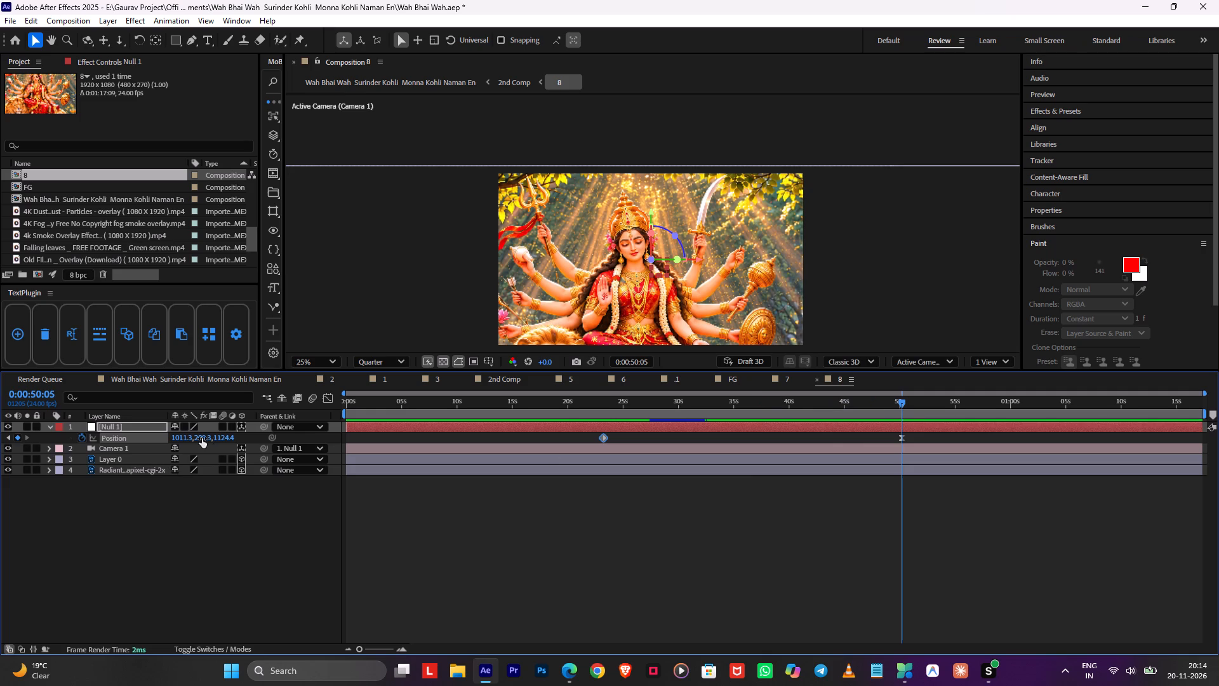
left_click_drag(203, 436, 190, 439)
left_click_drag(585, 408, 605, 408, "shift")
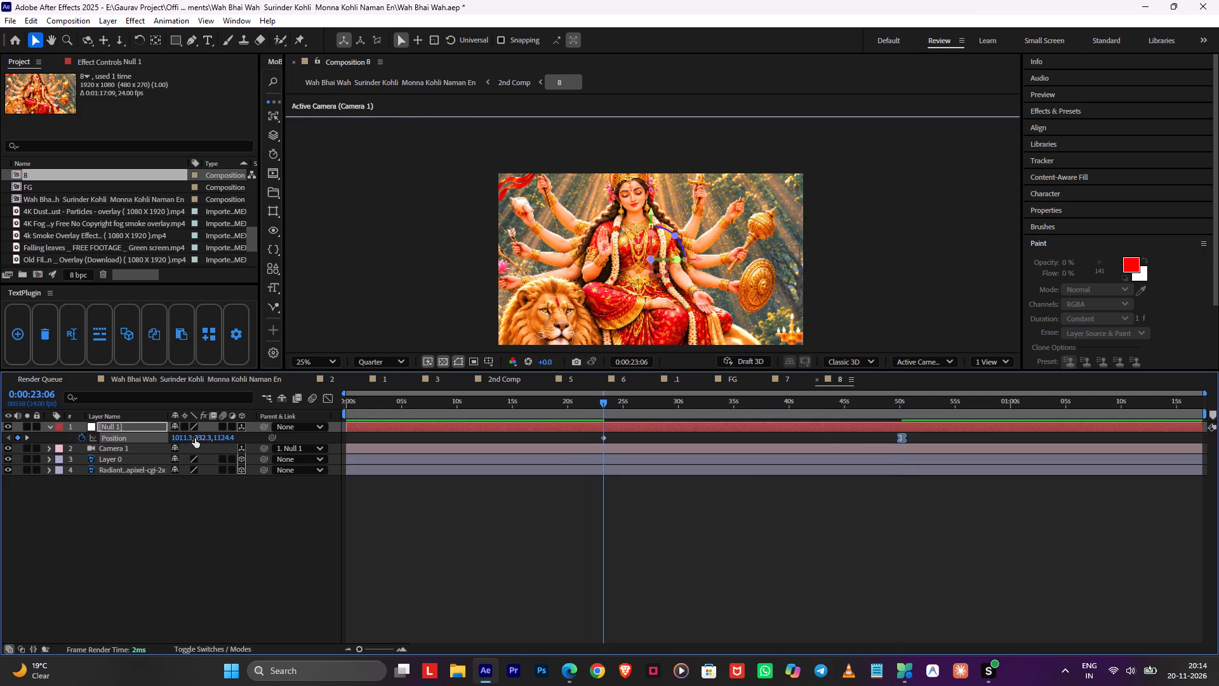
left_click_drag(195, 438, 222, 438)
key("Tab")
left_click(153, 439)
key("ctrl+s")
Pre-compose Layer 0 in precomp 8 as FG, leaving all attributes in 8.
scroll(741, 439, "down", 1, "alt")
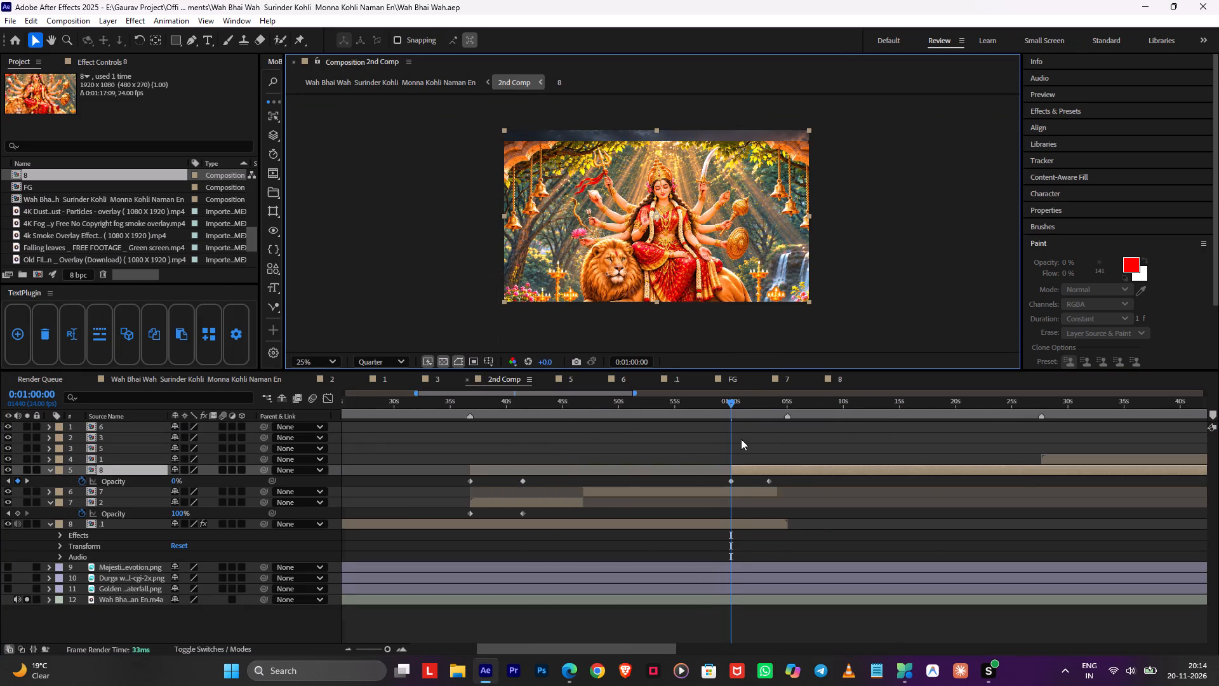
scroll(741, 439, "down", 1, "alt")
double_click(716, 469)
double_click(629, 462)
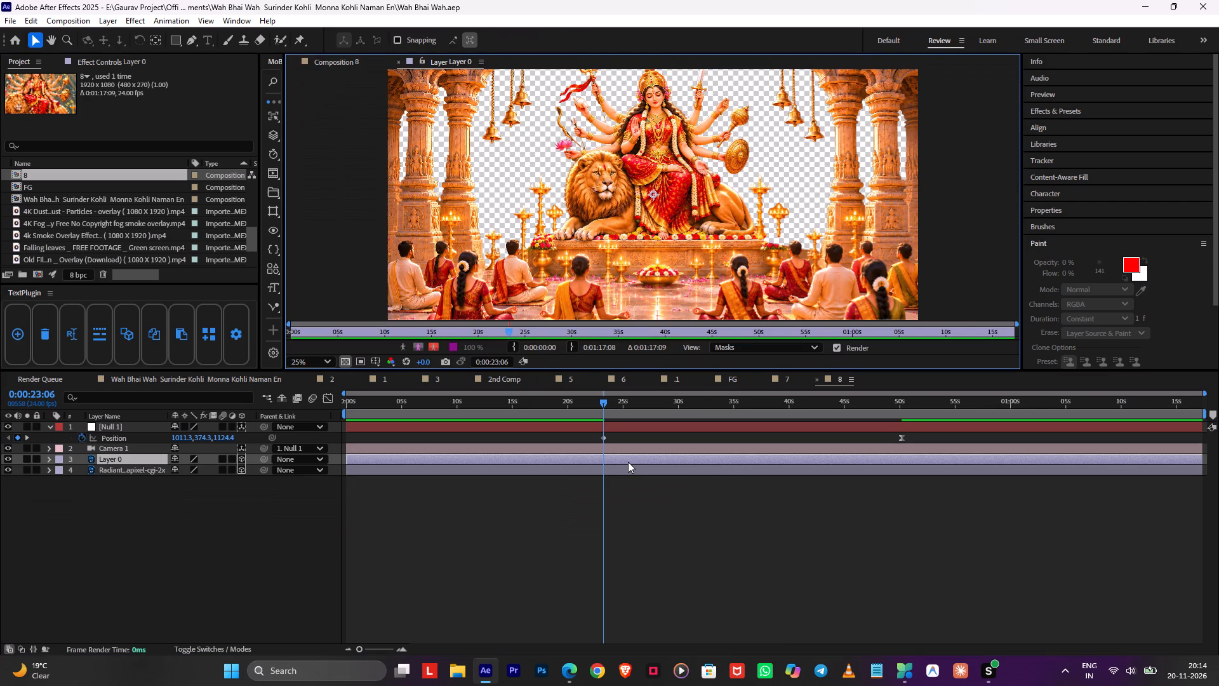
key("ctrl+shift+c")
key("ctrl+shift+f")
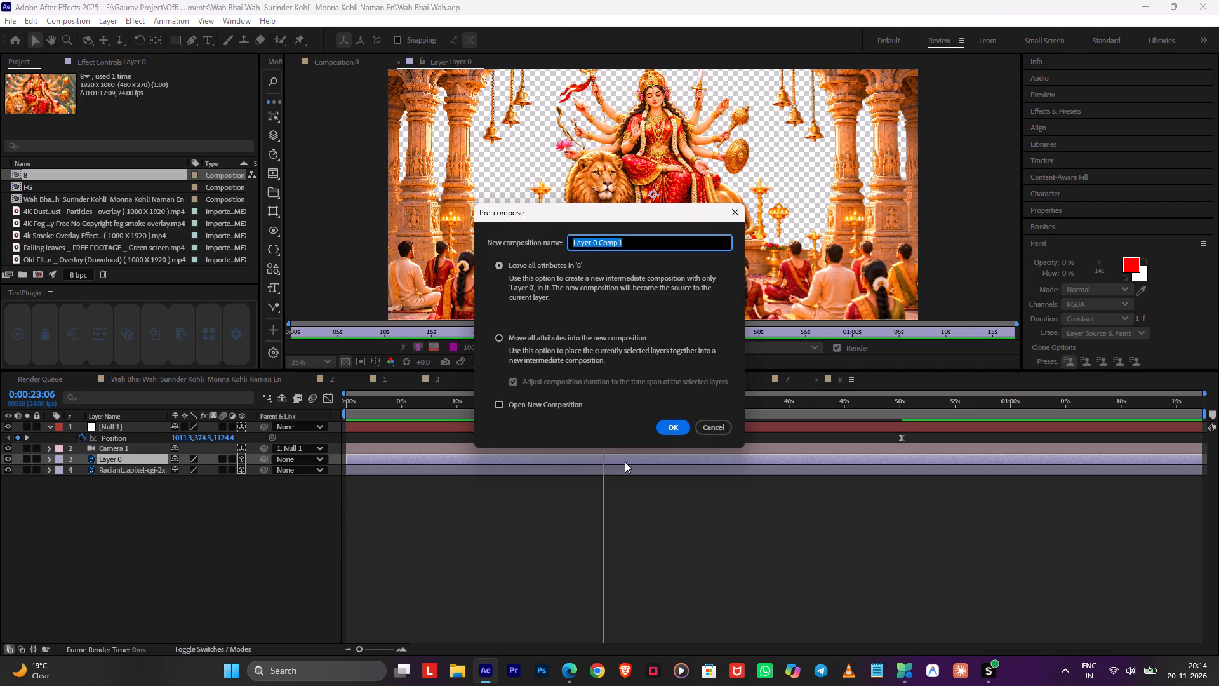
key("ctrl+shift+g")
type("FG")
key("Return")
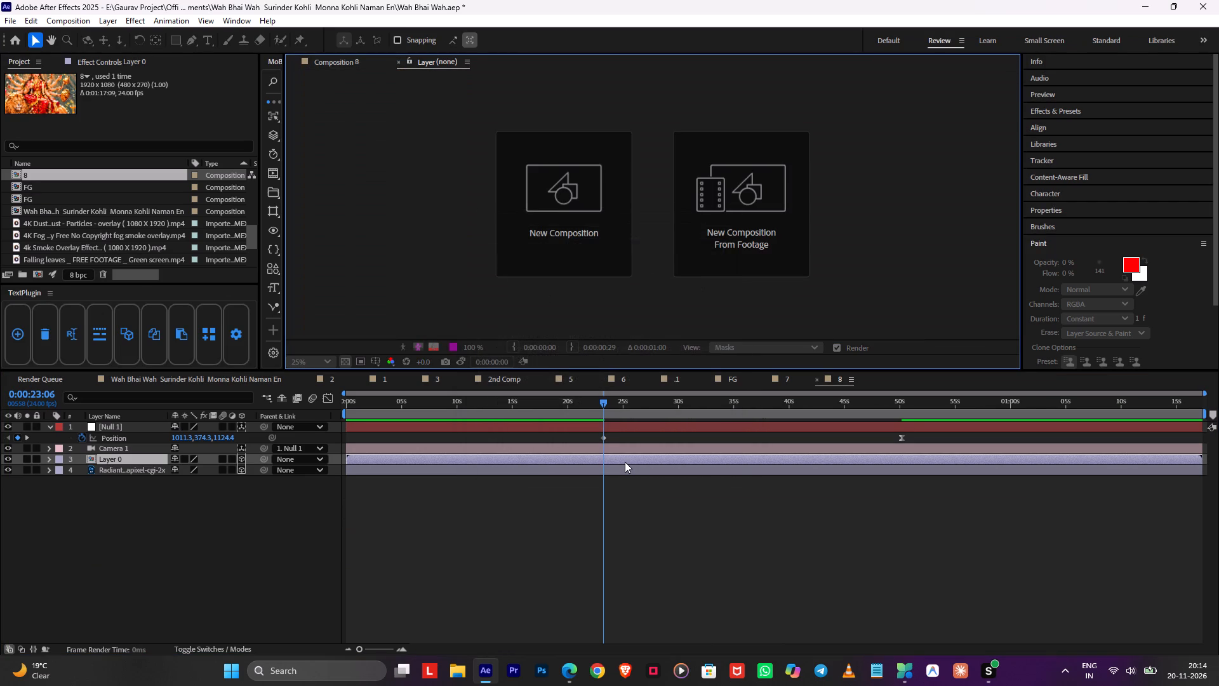
key("Return")
Open the new FG precomp and duplicate its Layer 0/2.psd layer.
double_click(625, 462)
left_click(551, 486)
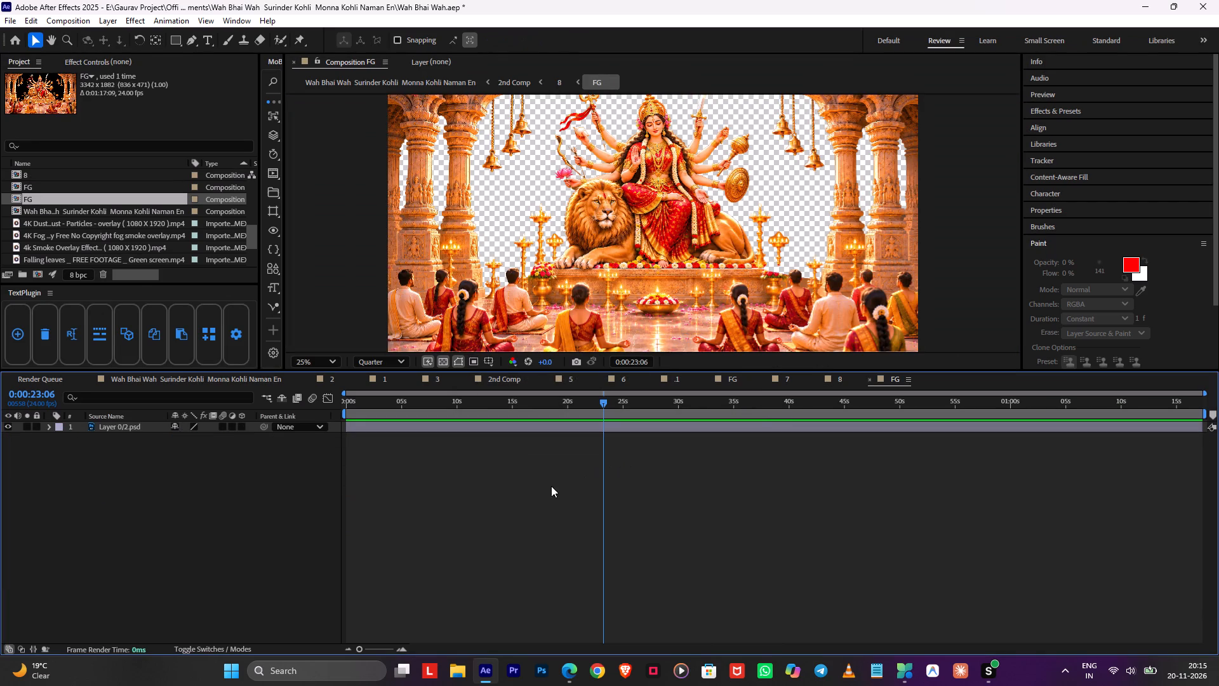
left_click(498, 426)
middle_click_drag(590, 157, 591, 181)
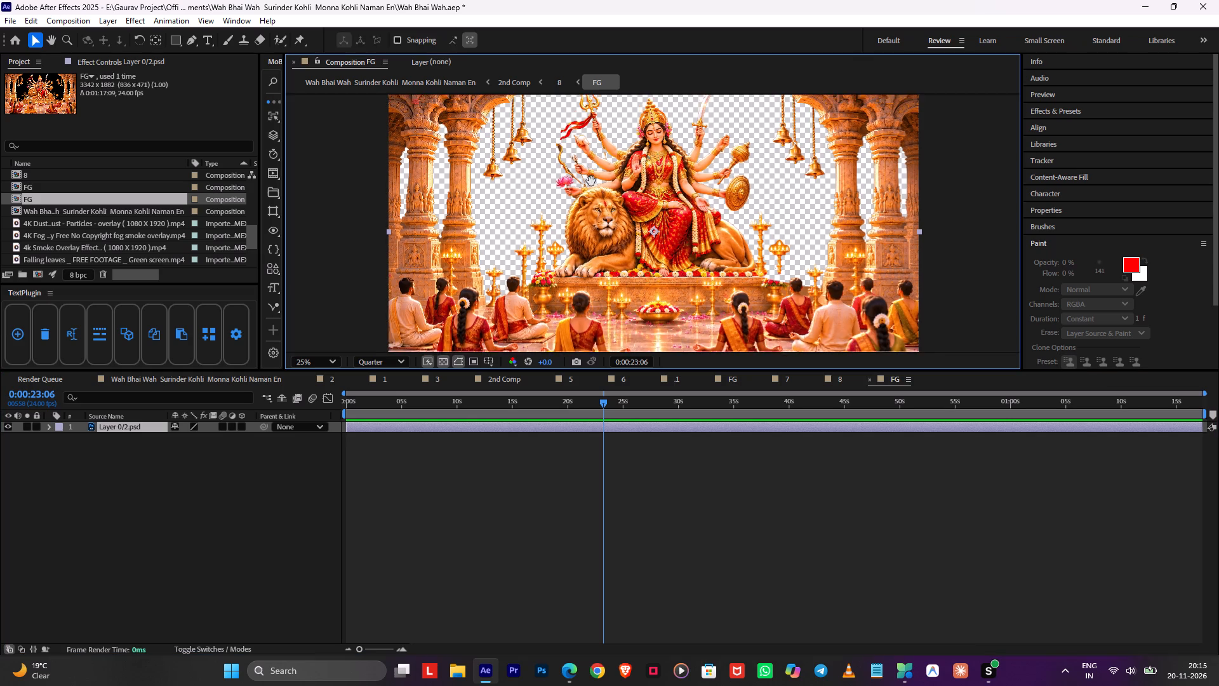
middle_click_drag(591, 181, 591, 188)
key("ctrl+d")
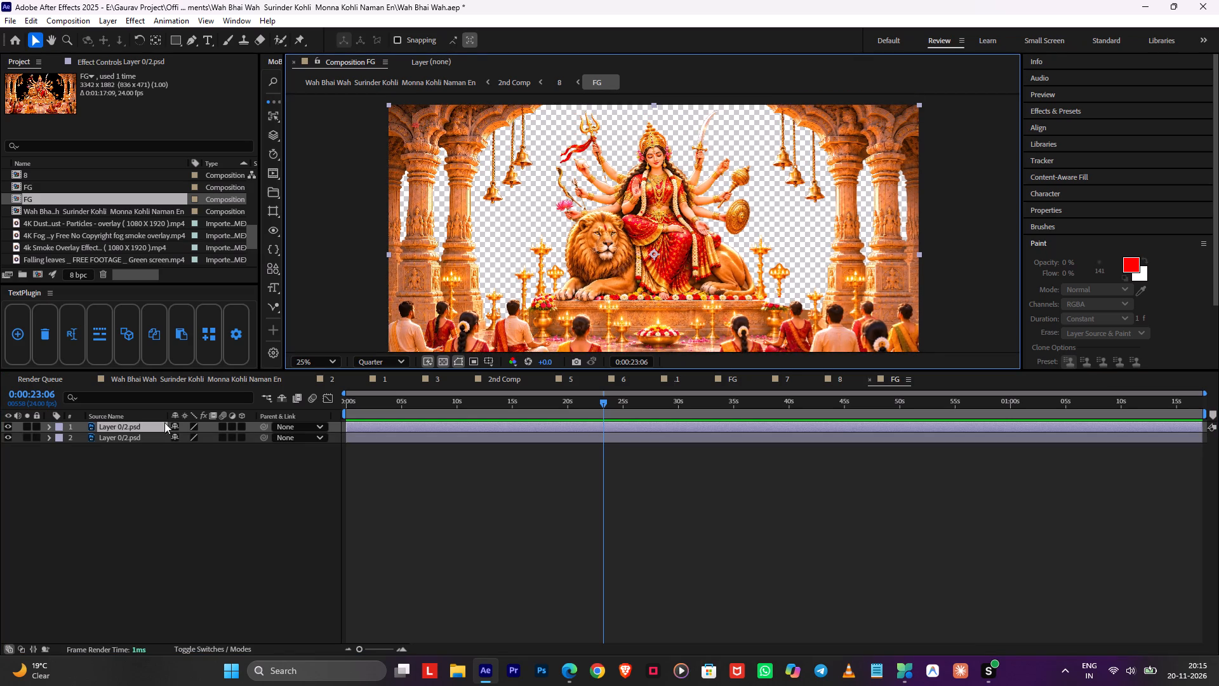
Solo the upper Layer 0/2.psd copy and draw a closed Pen mask around the goddess, her lion and the flower-trimmed platform edge.
left_click(26, 425)
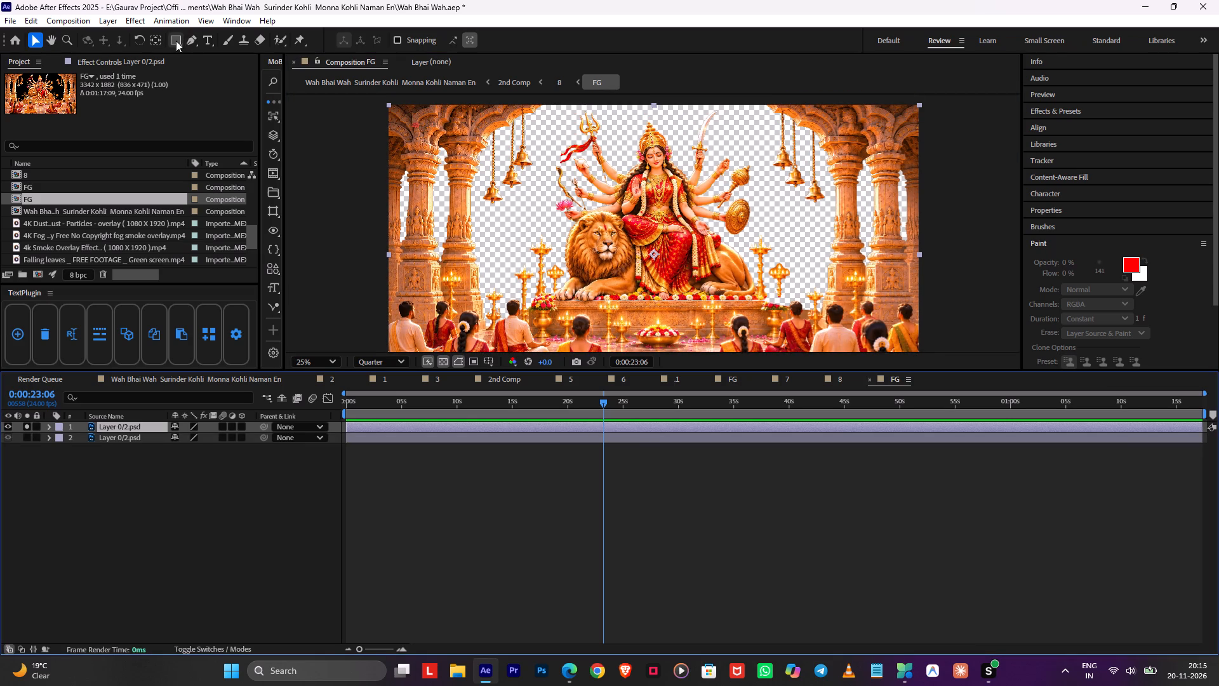
left_click(190, 40)
left_click(609, 109)
left_click(576, 105)
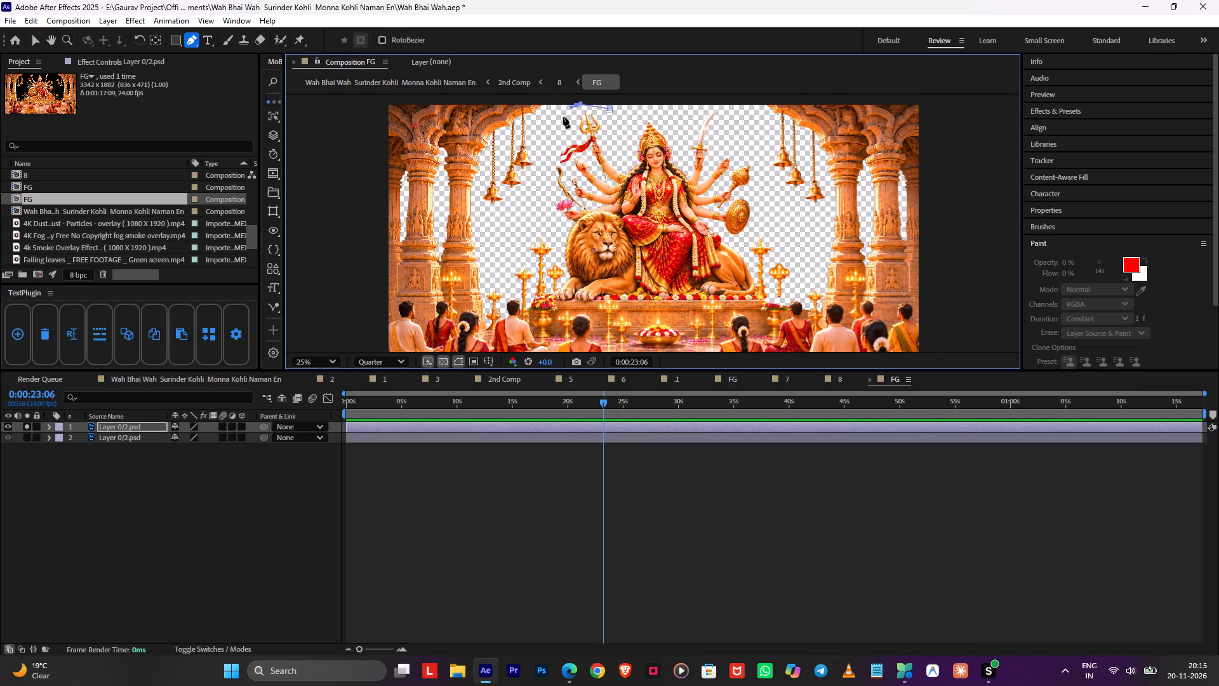
left_click_drag(557, 135, 556, 146)
left_click(526, 210)
left_click_drag(552, 236, 552, 238)
left_click_drag(552, 238, 553, 248)
left_click_drag(560, 288, 564, 294)
left_click_drag(594, 304, 645, 310)
left_click_drag(735, 308, 775, 308)
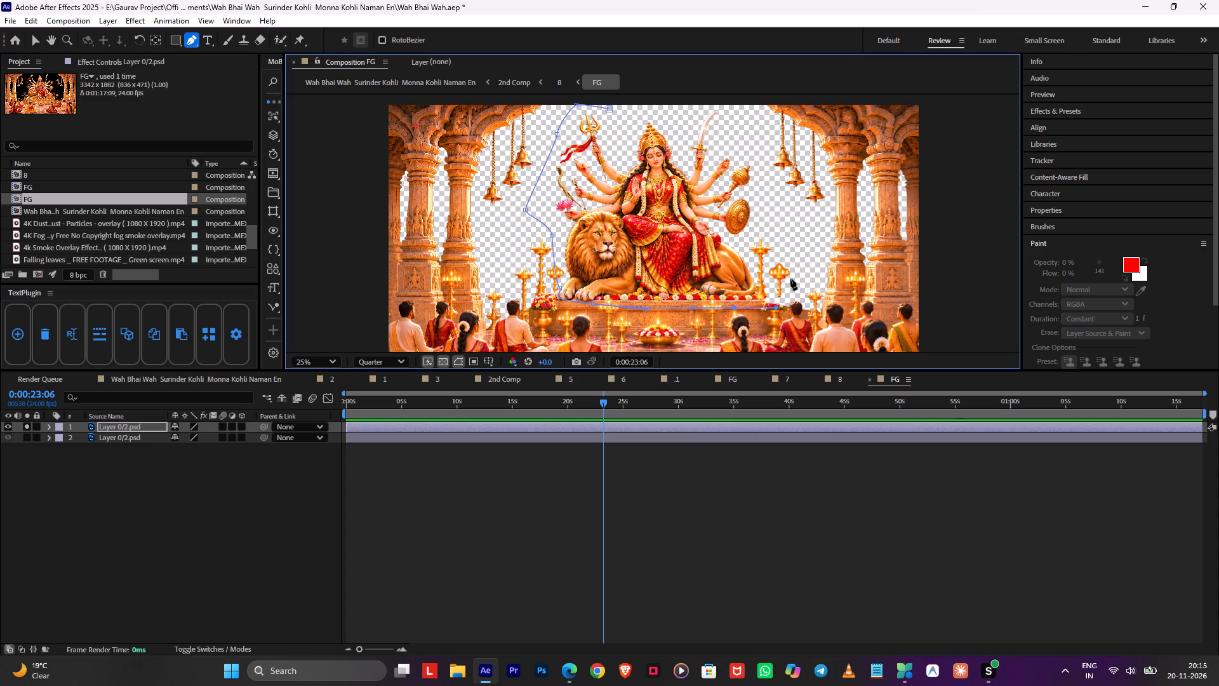
left_click_drag(794, 255, 790, 242)
left_click_drag(773, 196, 771, 177)
left_click_drag(763, 151, 761, 144)
left_click(744, 118)
left_click_drag(707, 102, 696, 101)
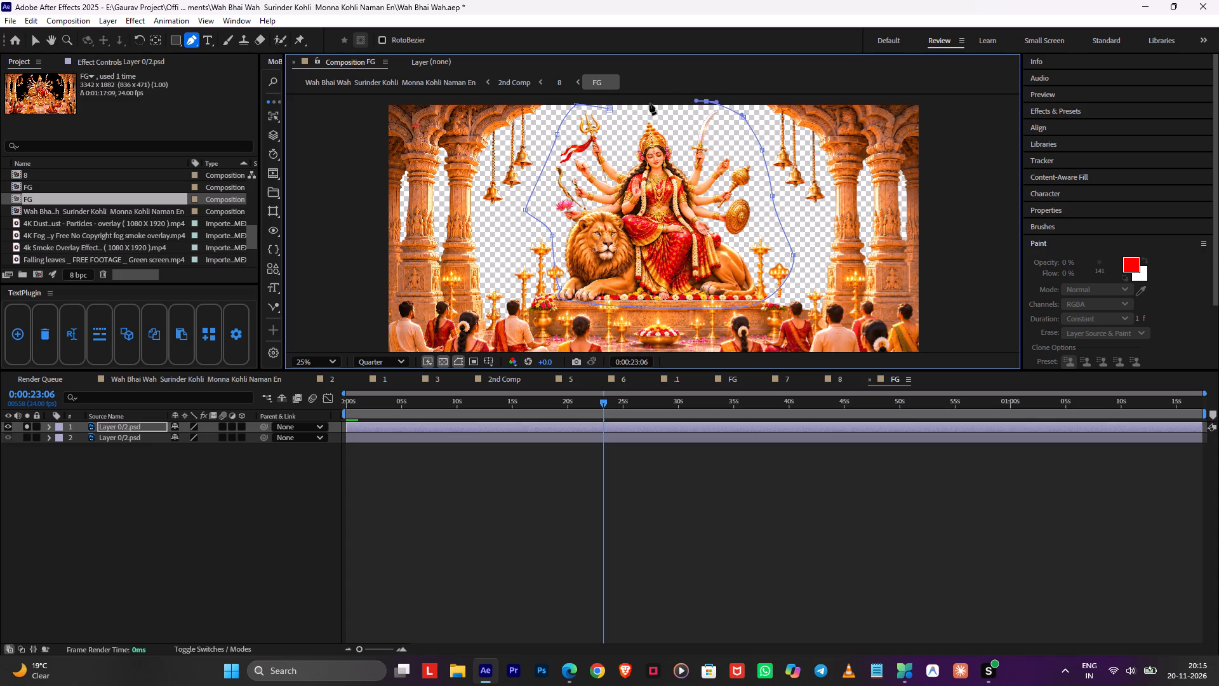
left_click(609, 105)
left_click(579, 485)
Copy Mask 1 from the upper layer to the lower Layer 0/2.psd and set the pasted mask's mode to Subtract.
left_click(560, 427)
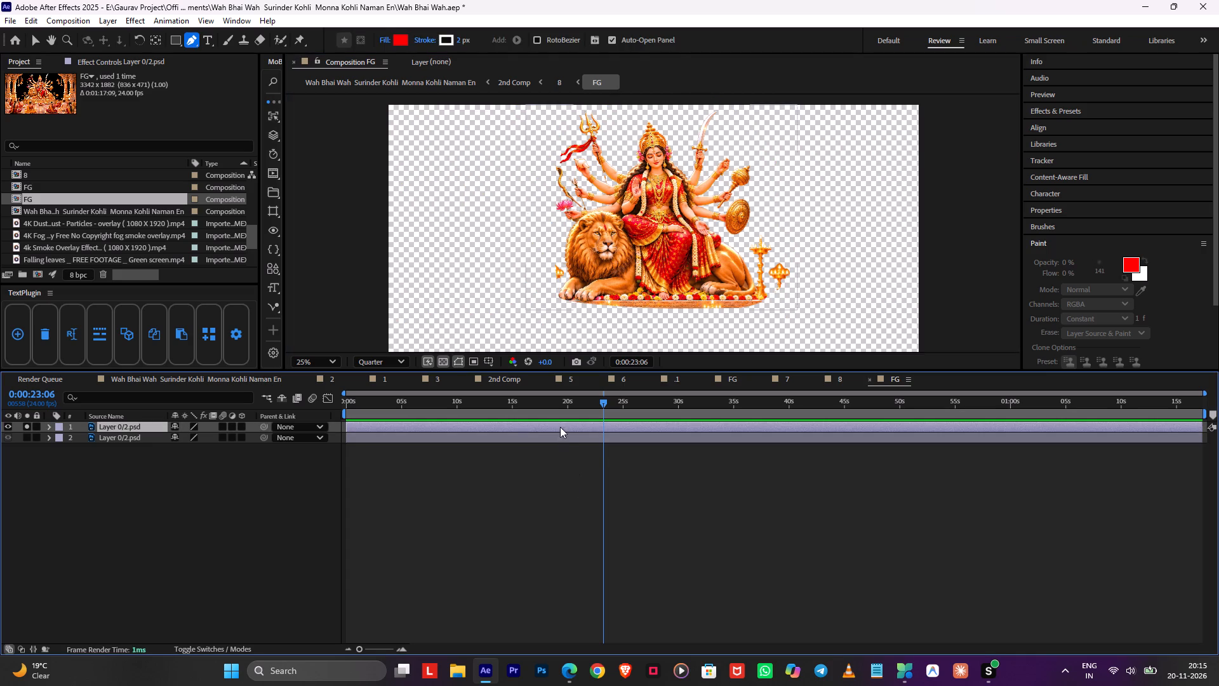
key("m")
left_click(120, 439)
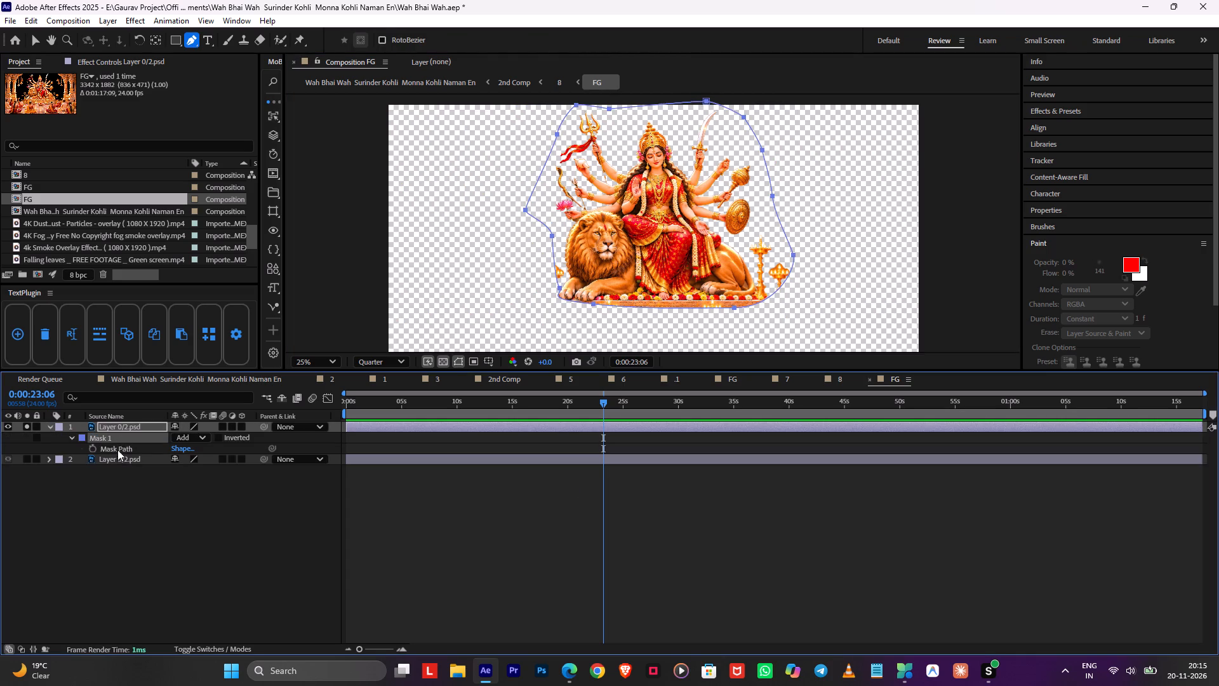
key("ctrl+c")
left_click(117, 461)
key("ctrl+v")
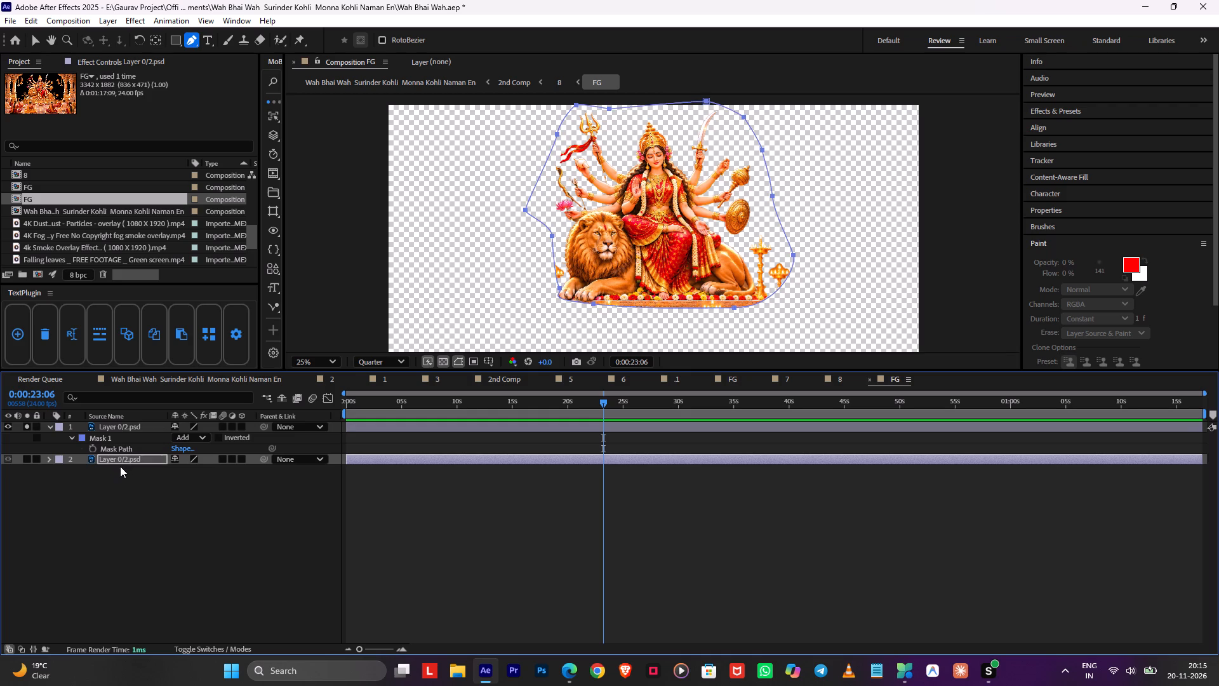
key("m")
left_click(185, 469)
left_click(208, 511)
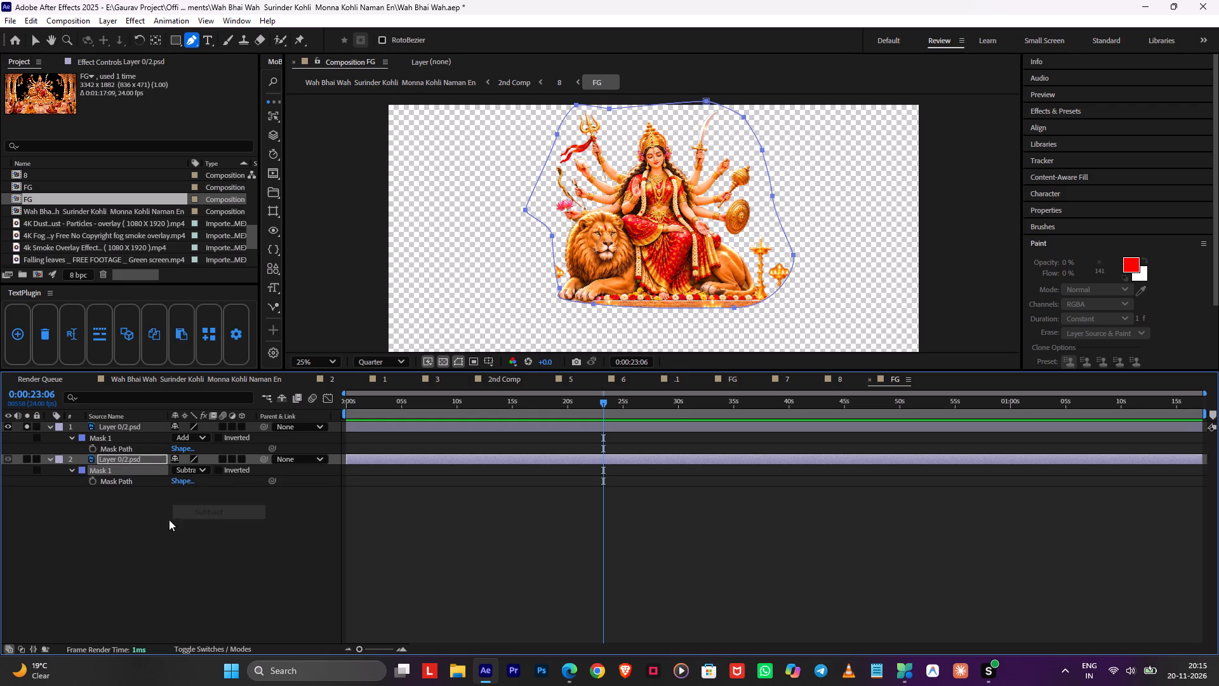
Turn off solo so both Layer 0/2.psd layers display together in FG, and save the project.
left_click(25, 462)
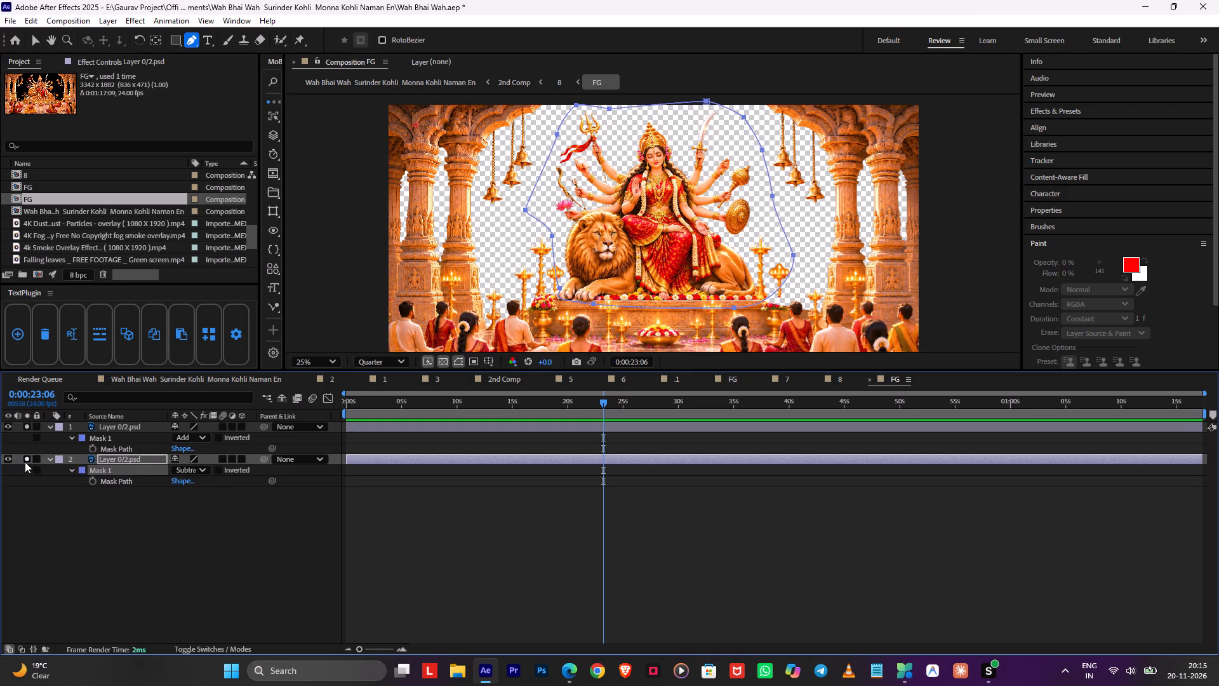
left_click(24, 424)
left_click(26, 459)
left_click(451, 499)
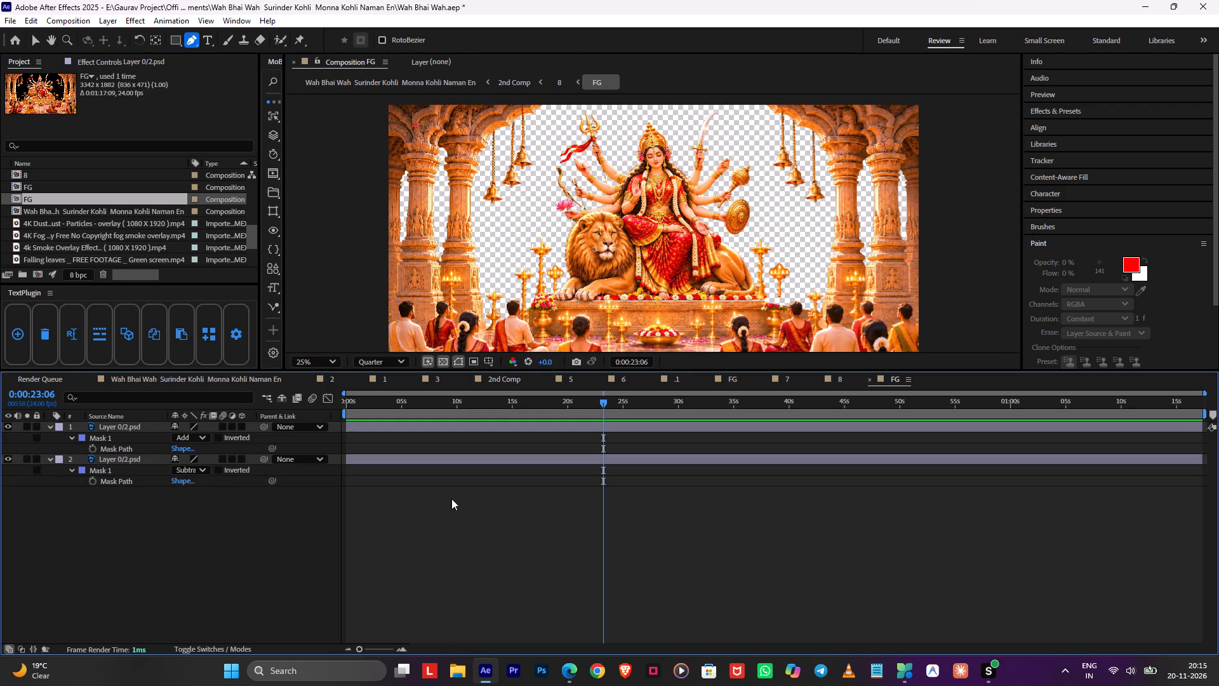
key("ctrl+s")
Add eight Puppet pins to the upper Layer 0/2.psd across the lion's head, the platform base and the goddess's arms on both sides.
left_click(478, 426)
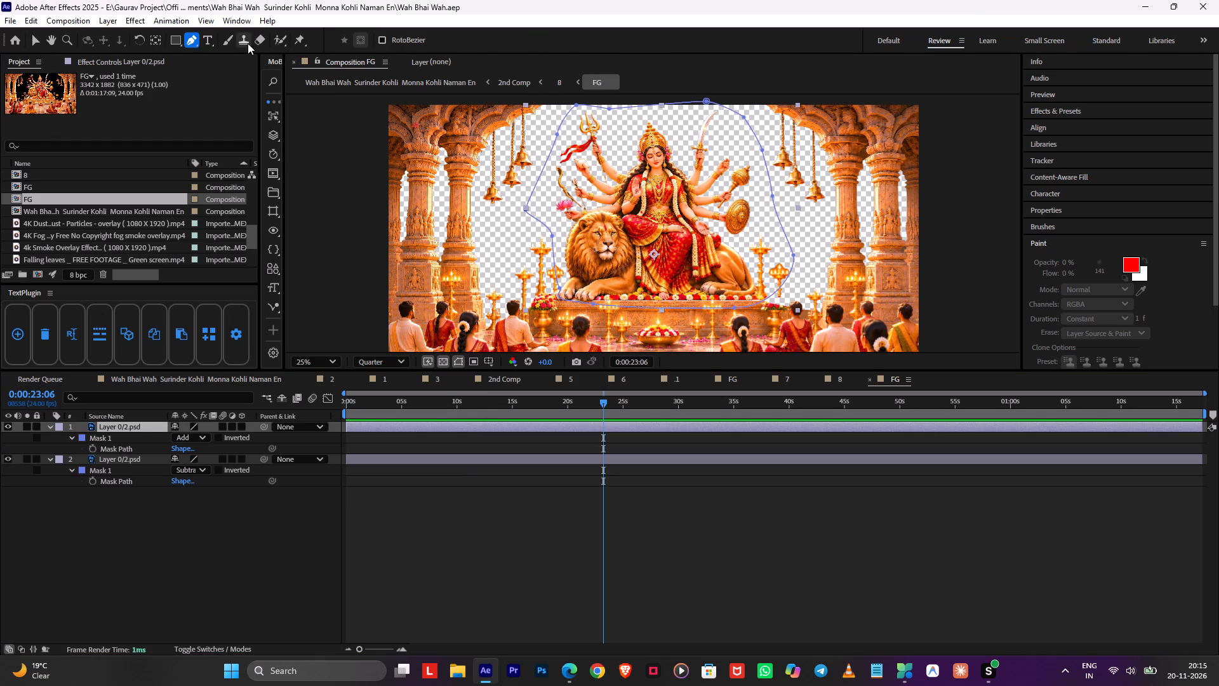
left_click(287, 39)
left_click(302, 43)
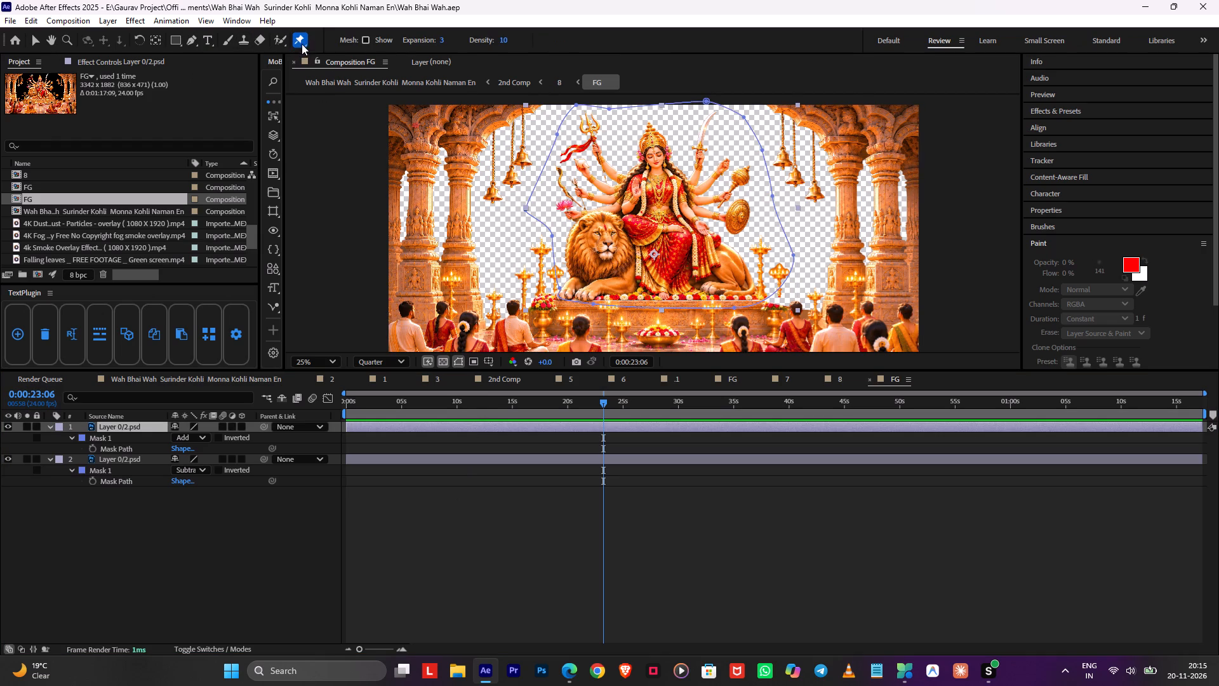
left_click(603, 227)
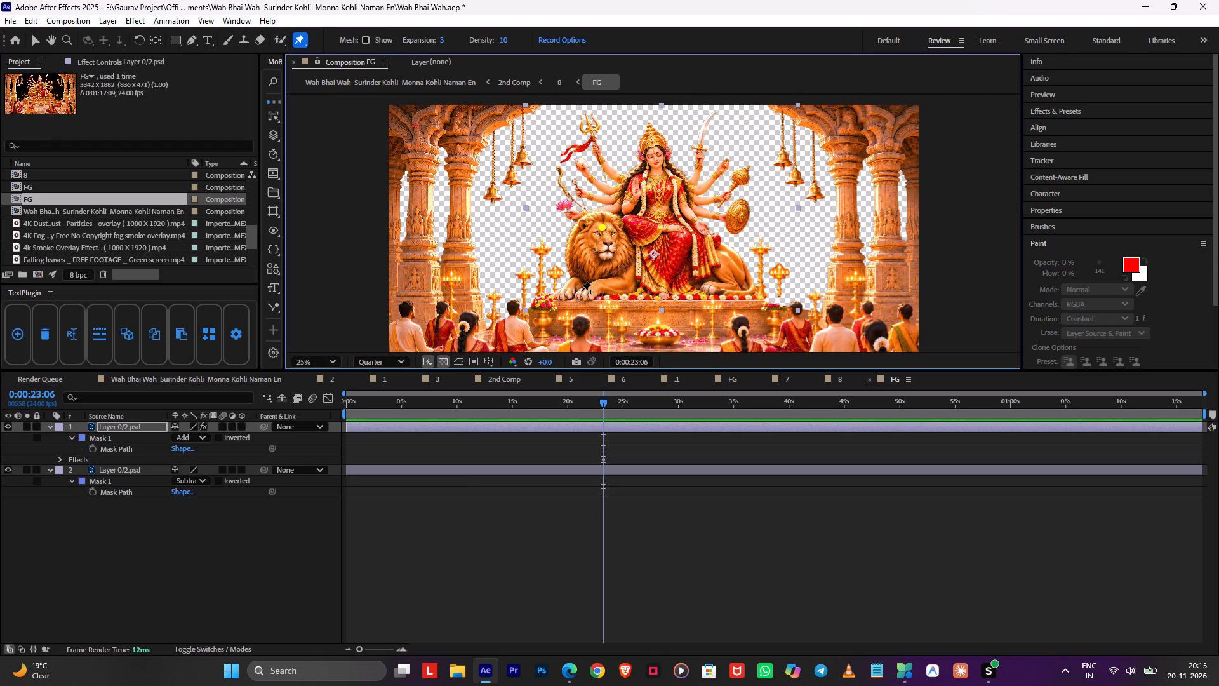
left_click(580, 290)
left_click(660, 292)
left_click(735, 291)
left_click(692, 205)
left_click(622, 194)
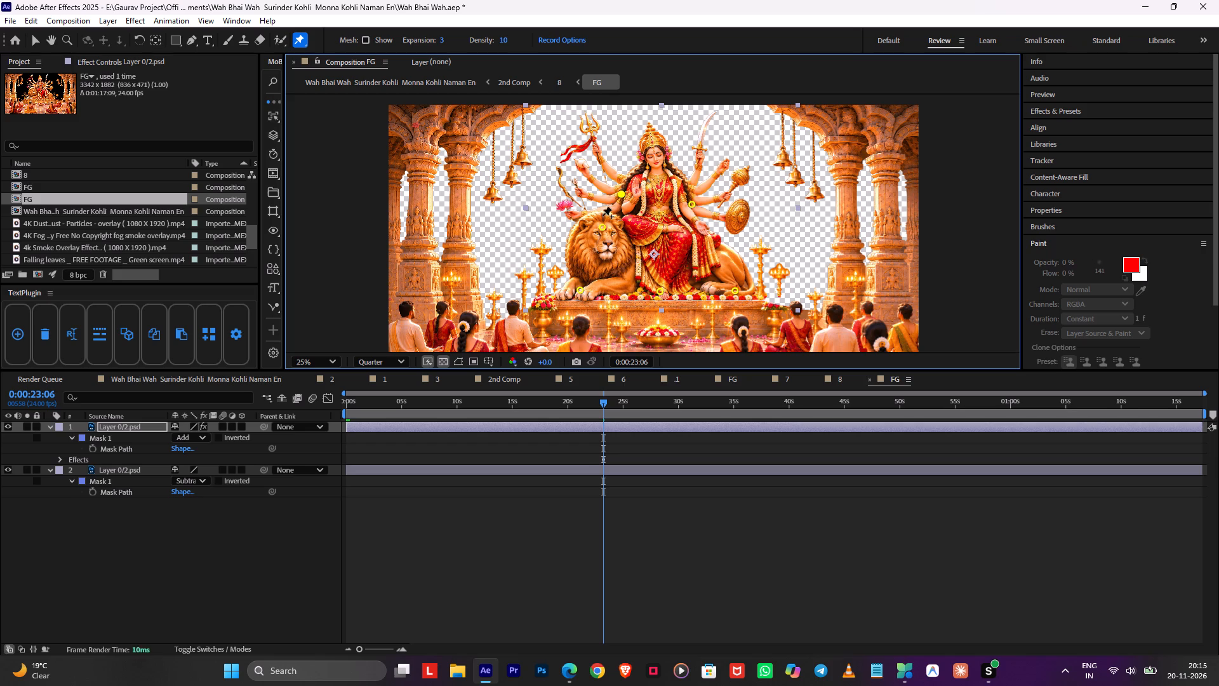
left_click(584, 234)
left_click(622, 235)
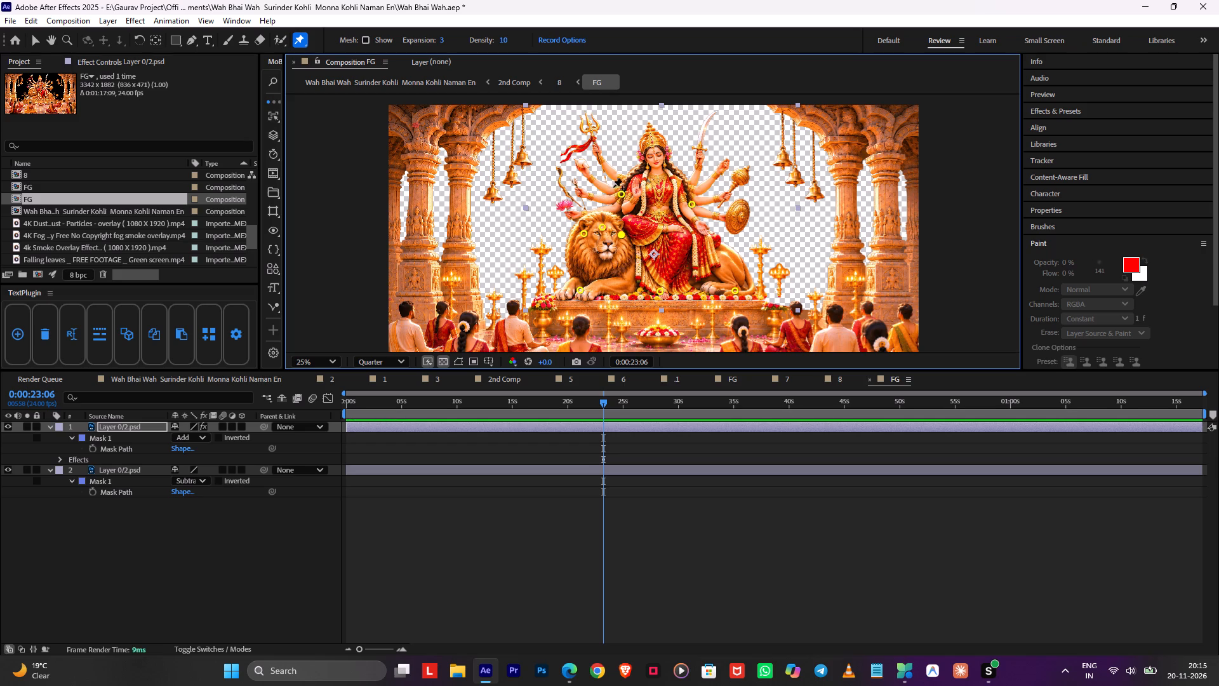
left_click_drag(619, 191, 620, 182)
key("ctrl+z")
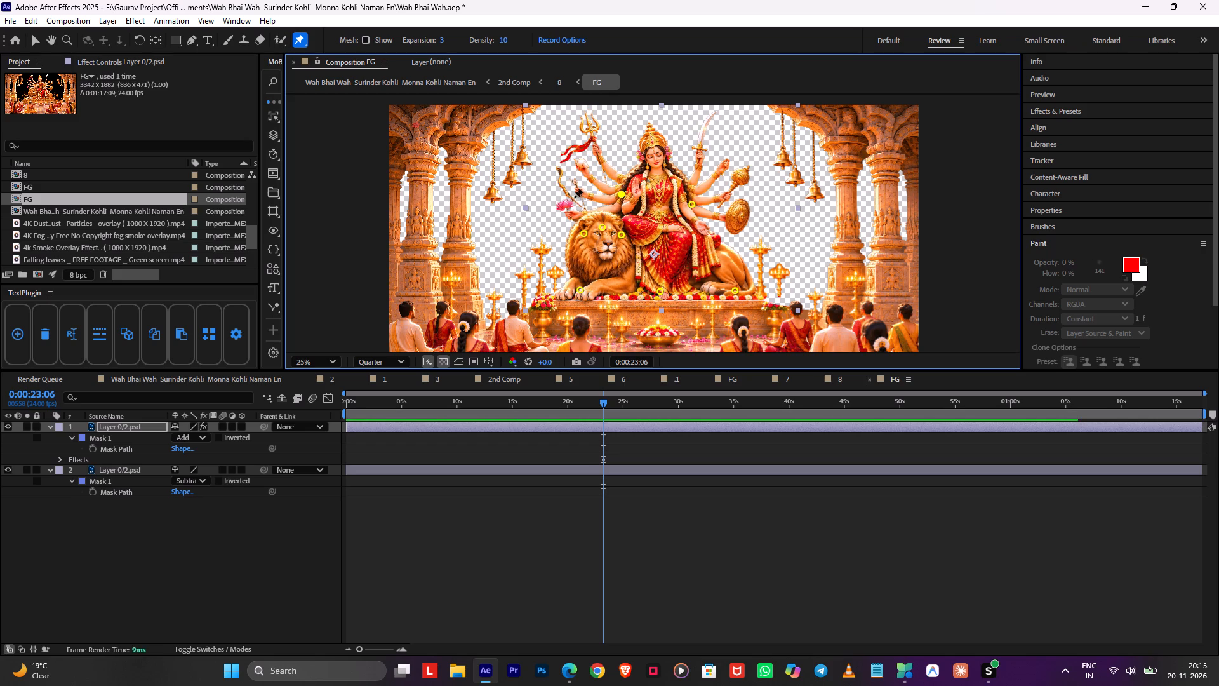
Add Puppet pins at the goddess's lotus hand and trident hand.
left_click(575, 215)
left_click(599, 163, "shift")
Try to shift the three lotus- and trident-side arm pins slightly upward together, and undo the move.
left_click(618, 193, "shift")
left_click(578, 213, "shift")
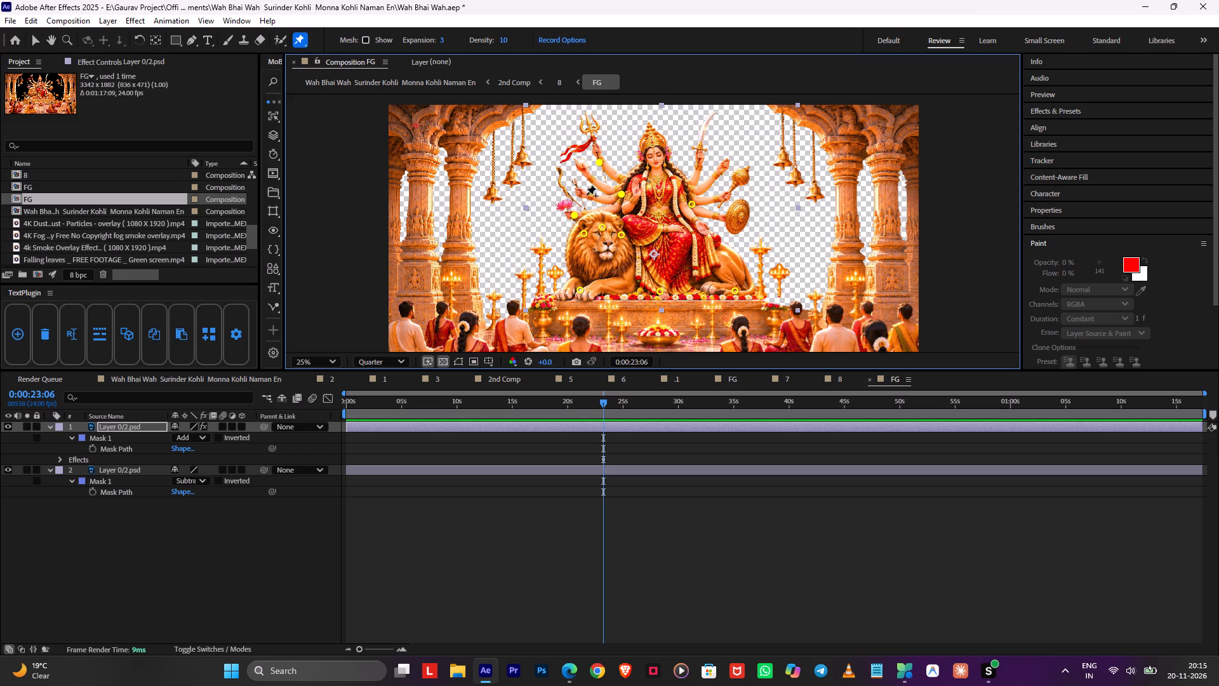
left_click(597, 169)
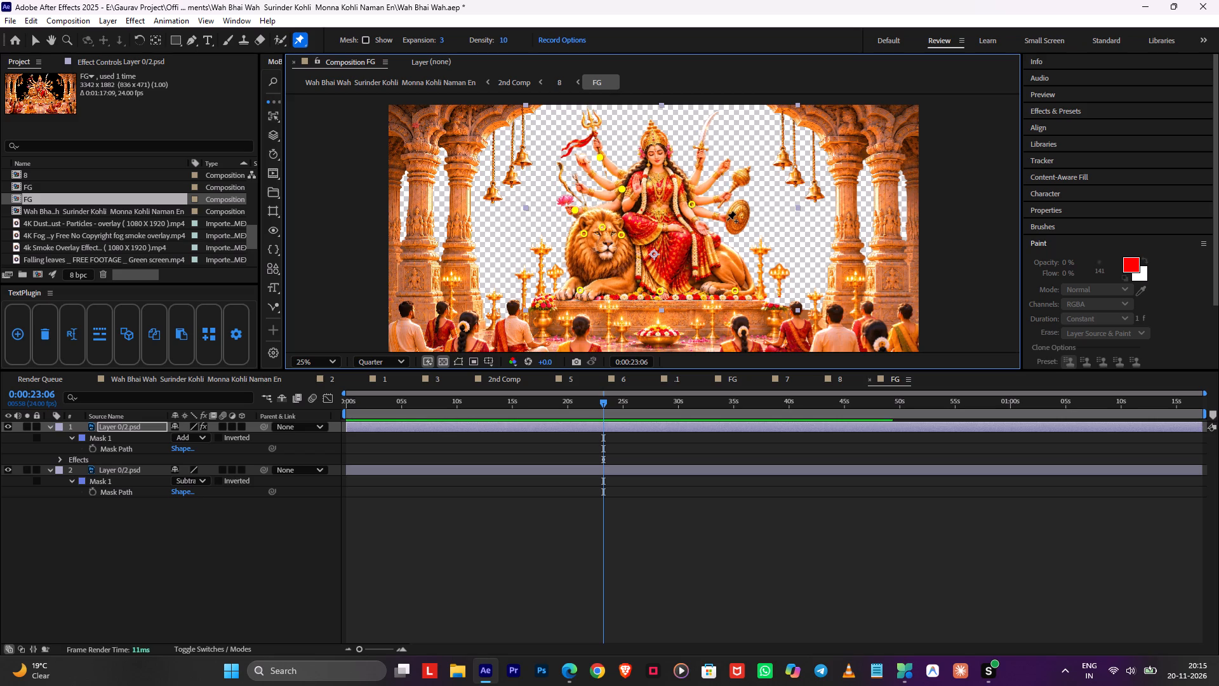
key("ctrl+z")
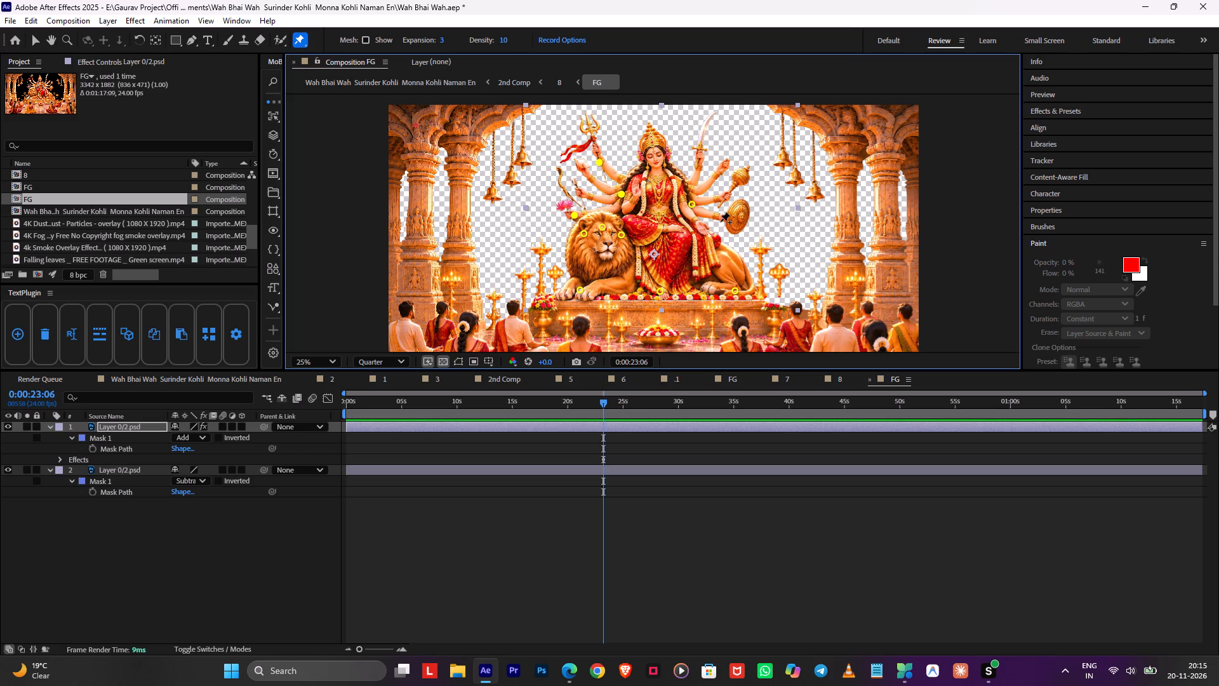
Add Puppet pins at the goddess's shield hand and sword hand.
left_click(722, 219)
left_click(699, 165)
left_click(695, 208, "shift")
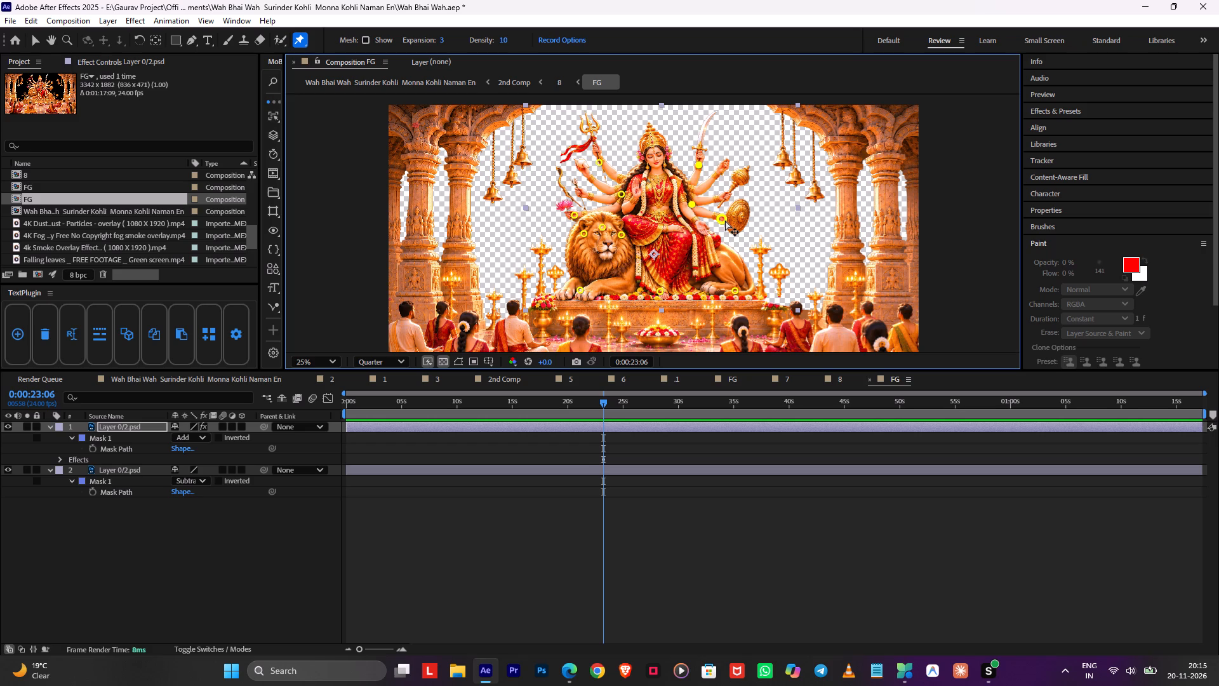
left_click(725, 220, "shift")
Reveal the keyframes of all twelve Puppet pins and shift them together to the start of the FG comp.
key("u")
left_click_drag(634, 464, 564, 654)
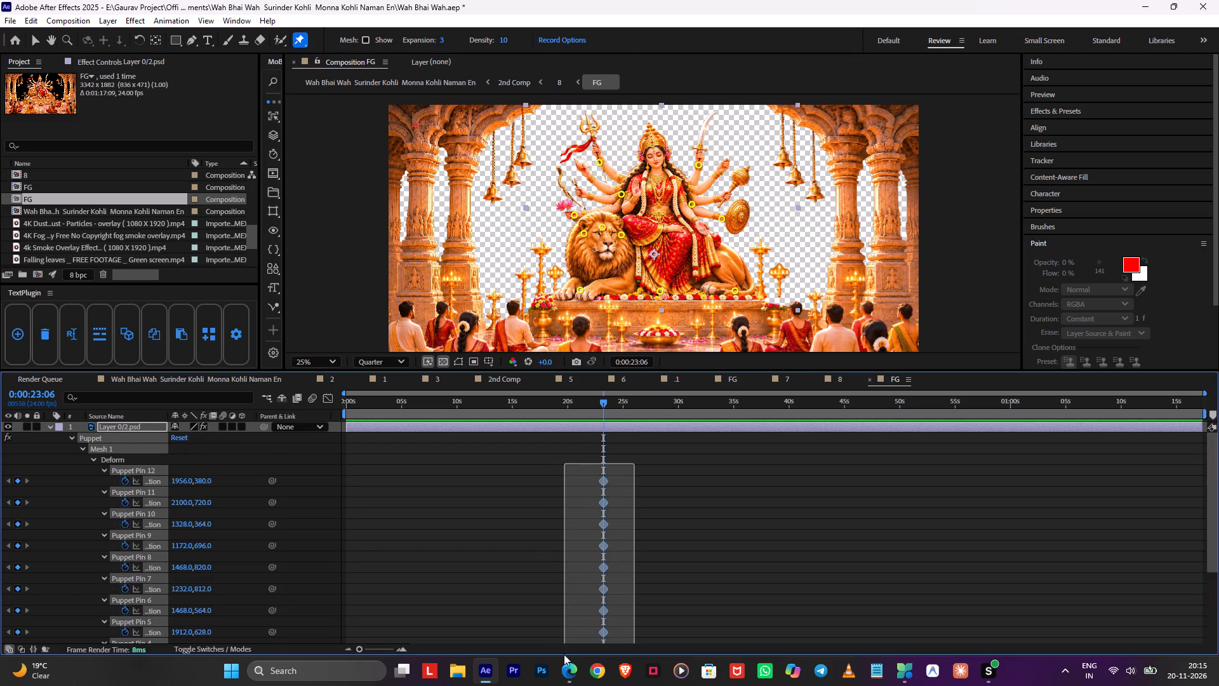
left_click_drag(564, 654, 553, 683)
scroll(644, 555, "down", 4)
scroll(644, 555, "up", 2)
scroll(644, 555, "down", 3)
left_click_drag(651, 567, 559, 623, "shift")
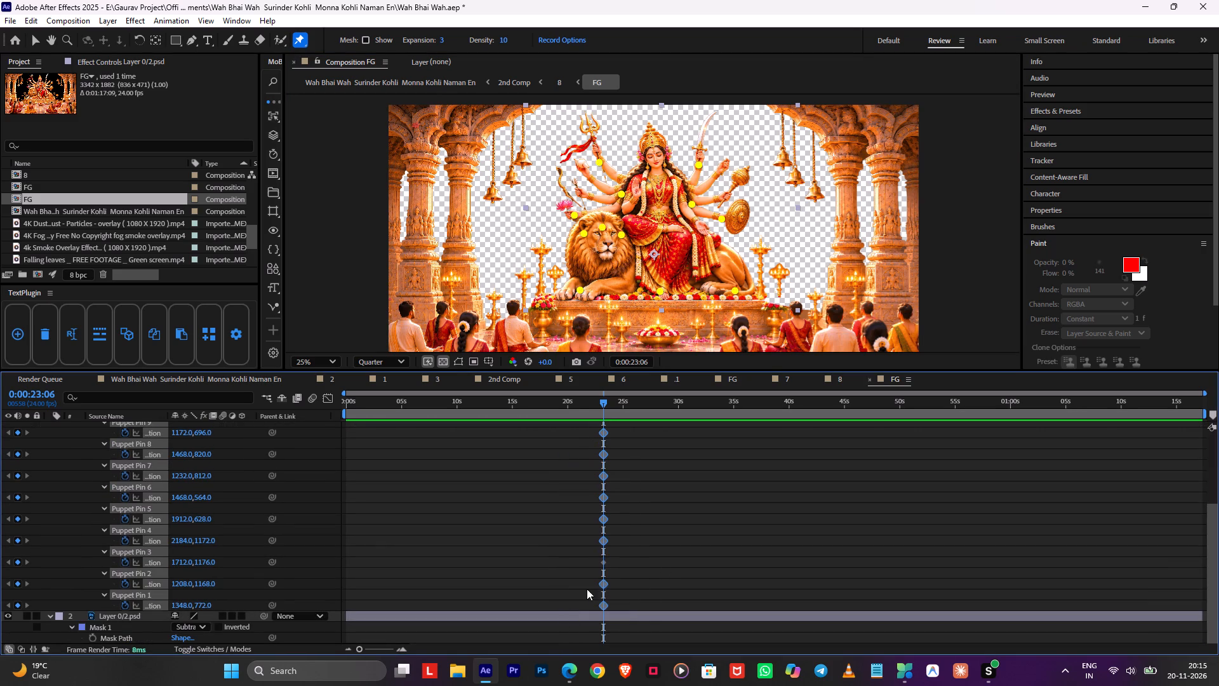
left_click_drag(653, 546, 576, 589)
scroll(661, 537, "up", 5)
left_click_drag(653, 467, 554, 501)
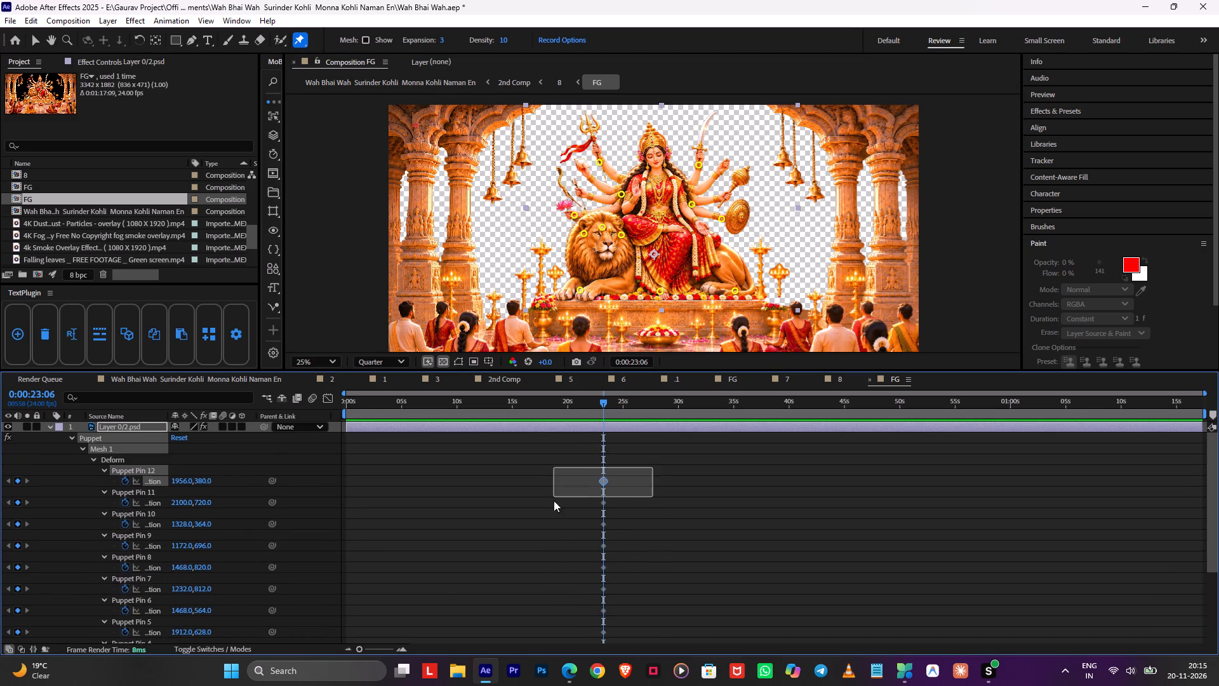
left_click_drag(554, 501, 555, 685)
left_click_drag(605, 434, 410, 443)
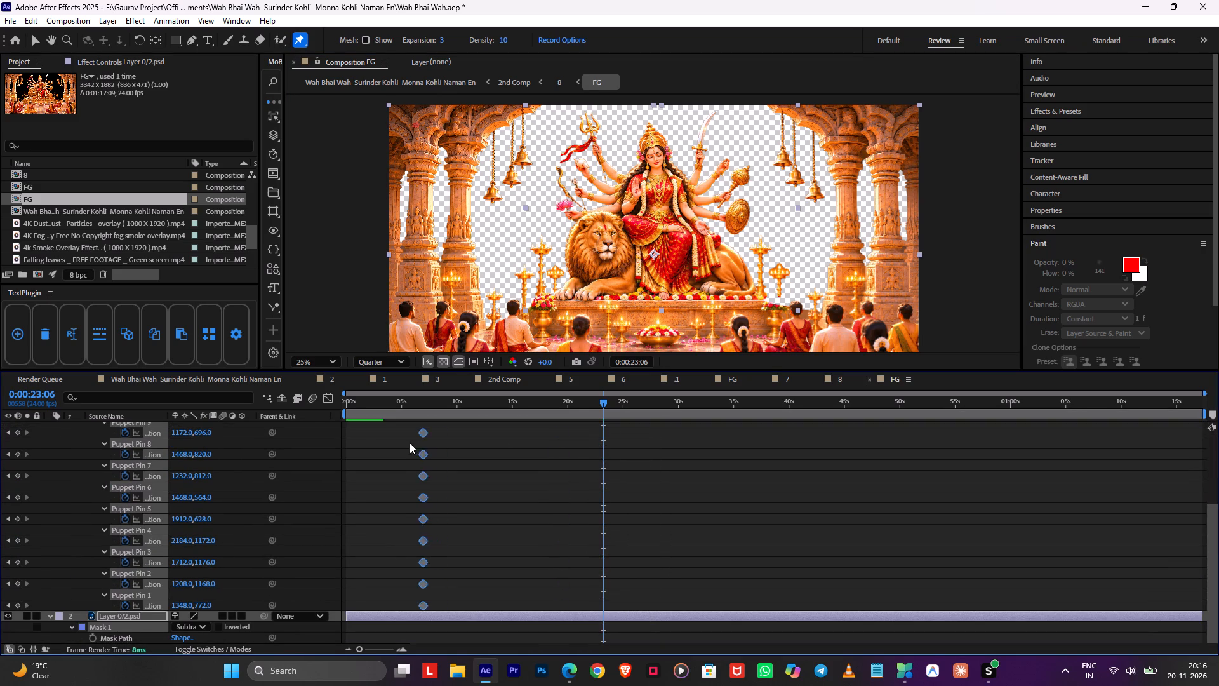
left_click_drag(410, 443, 350, 444)
At 0:00:10:00, select the shield- and sword-side arm pins and shift them upward together, bringing Puppet Pin 5 to 1912, 592.
left_click_drag(421, 417, 455, 417)
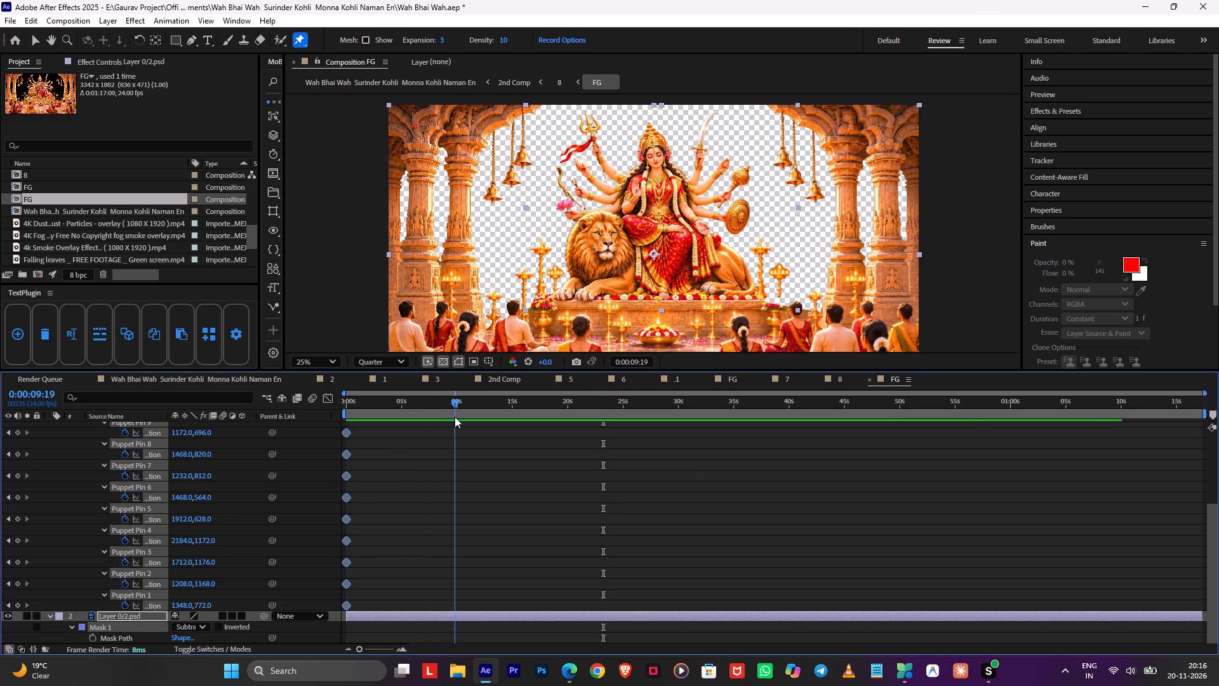
left_click_drag(455, 417, 455, 417)
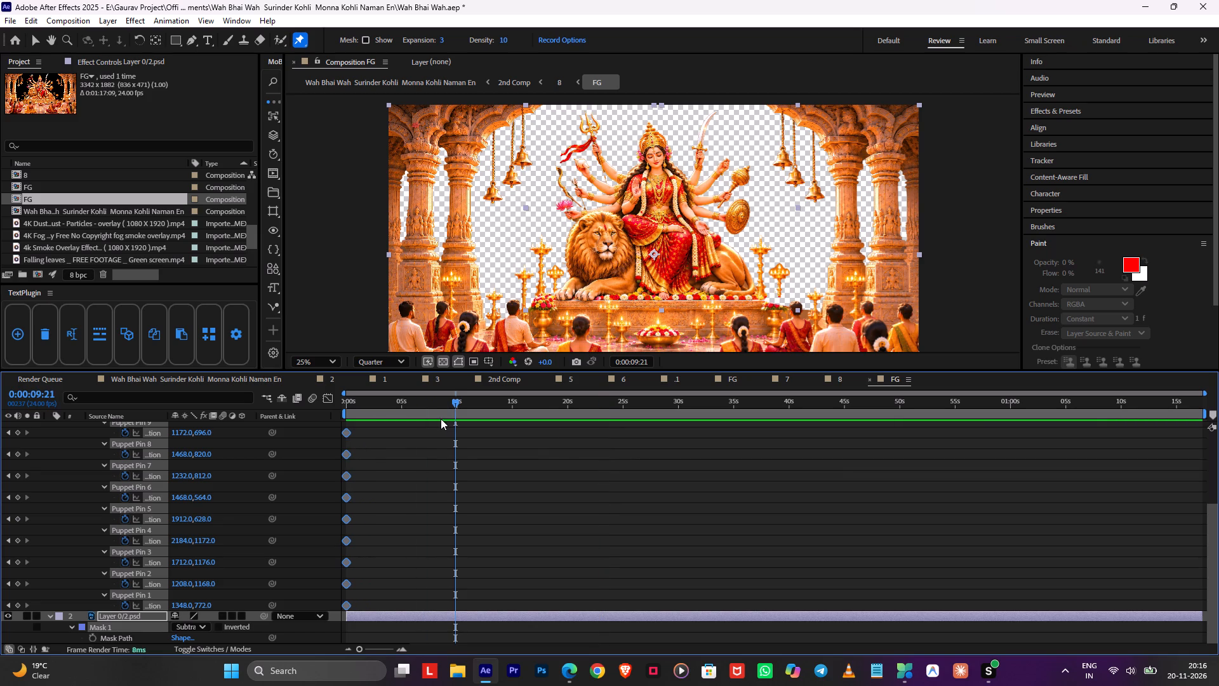
key("ctrl+Right")
key("ctrl+Right")
key("ctrl+Right")
left_click(543, 503)
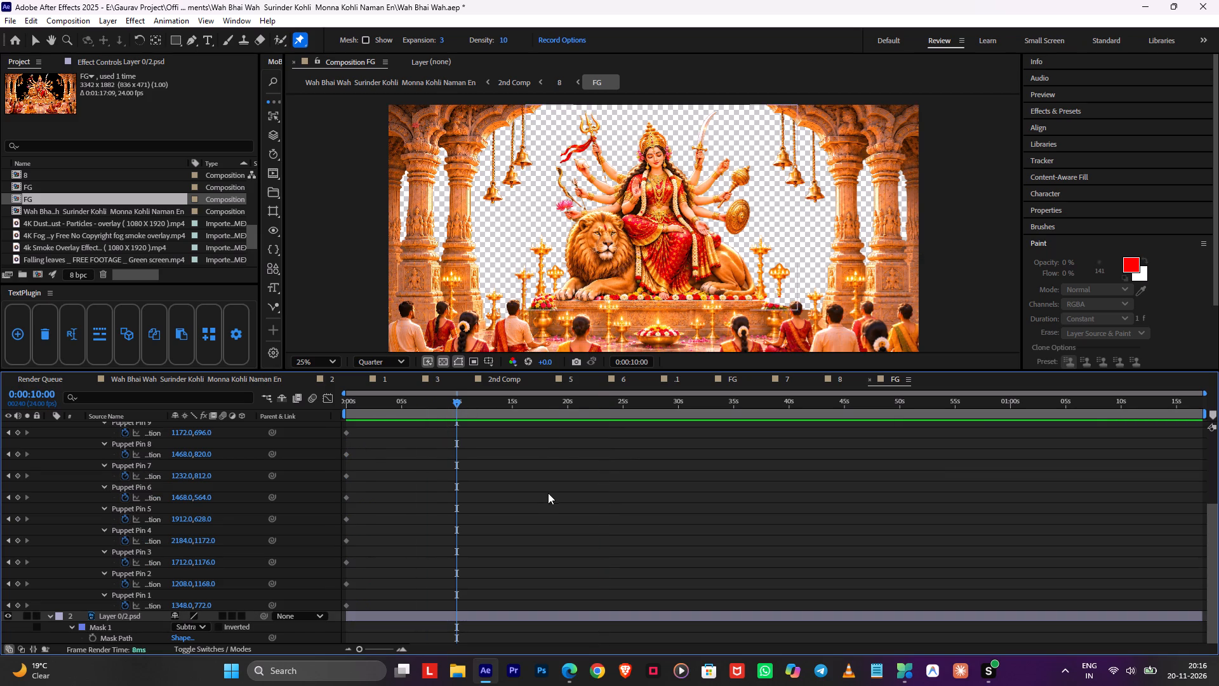
left_click(344, 544)
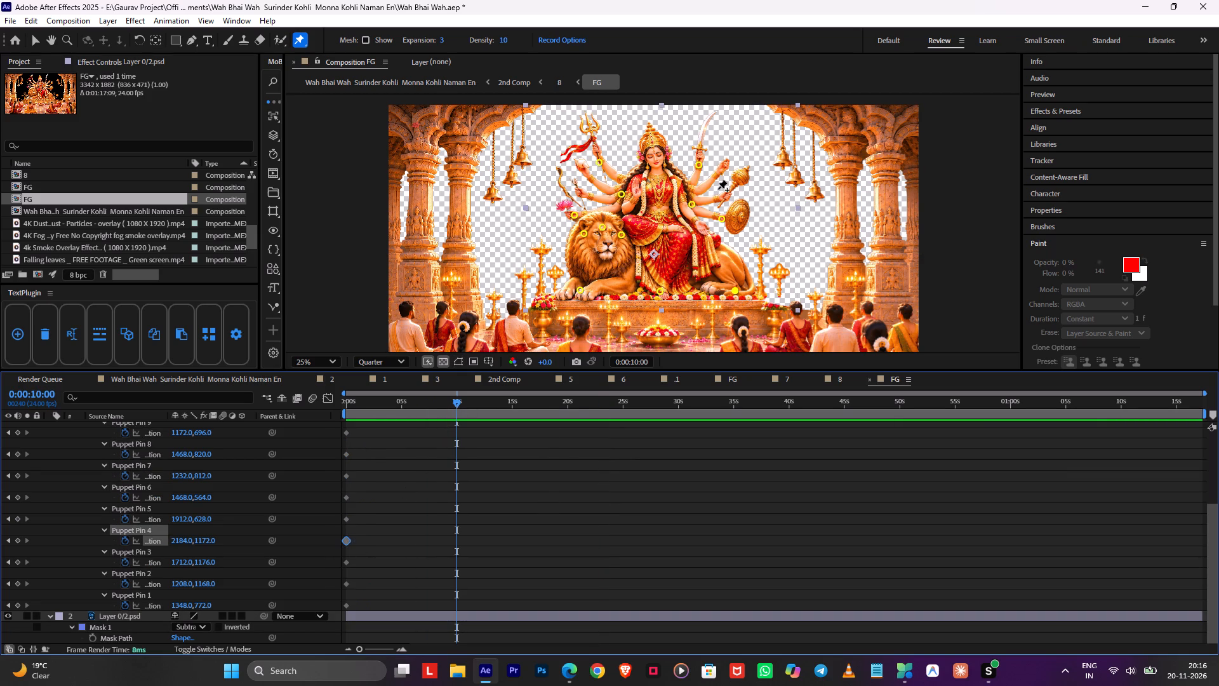
key("v")
left_click_drag(743, 150, 705, 182)
key("ctrl+z")
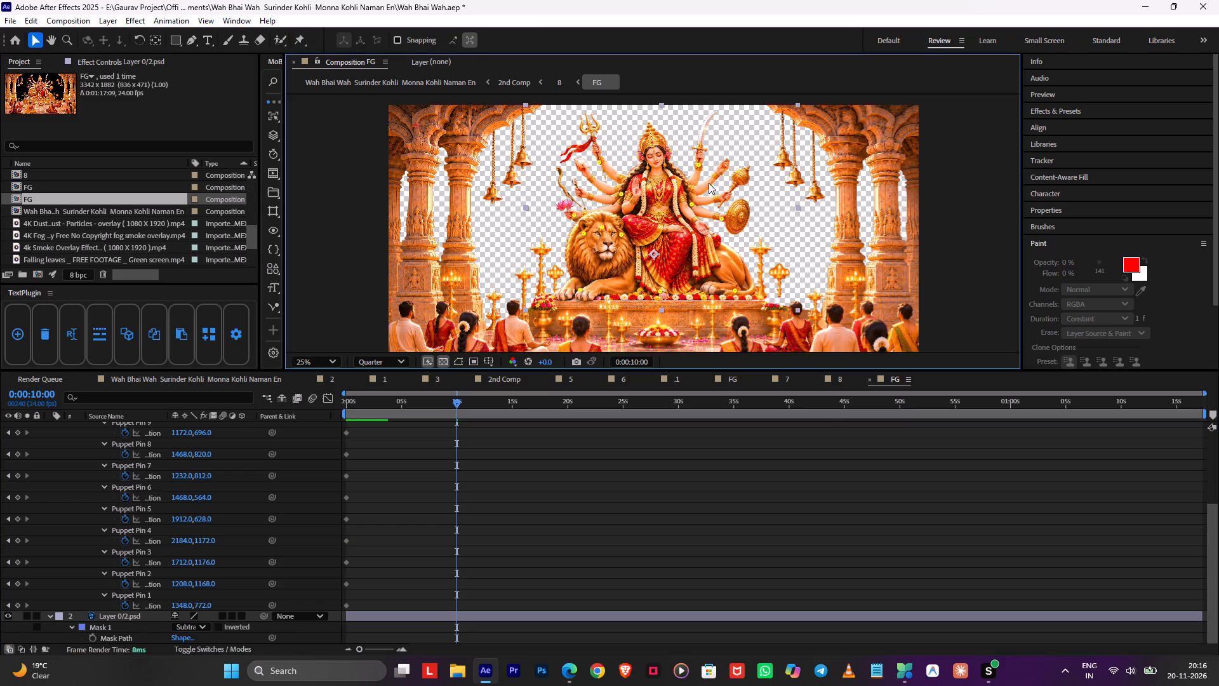
left_click(700, 165)
left_click(721, 215, "shift")
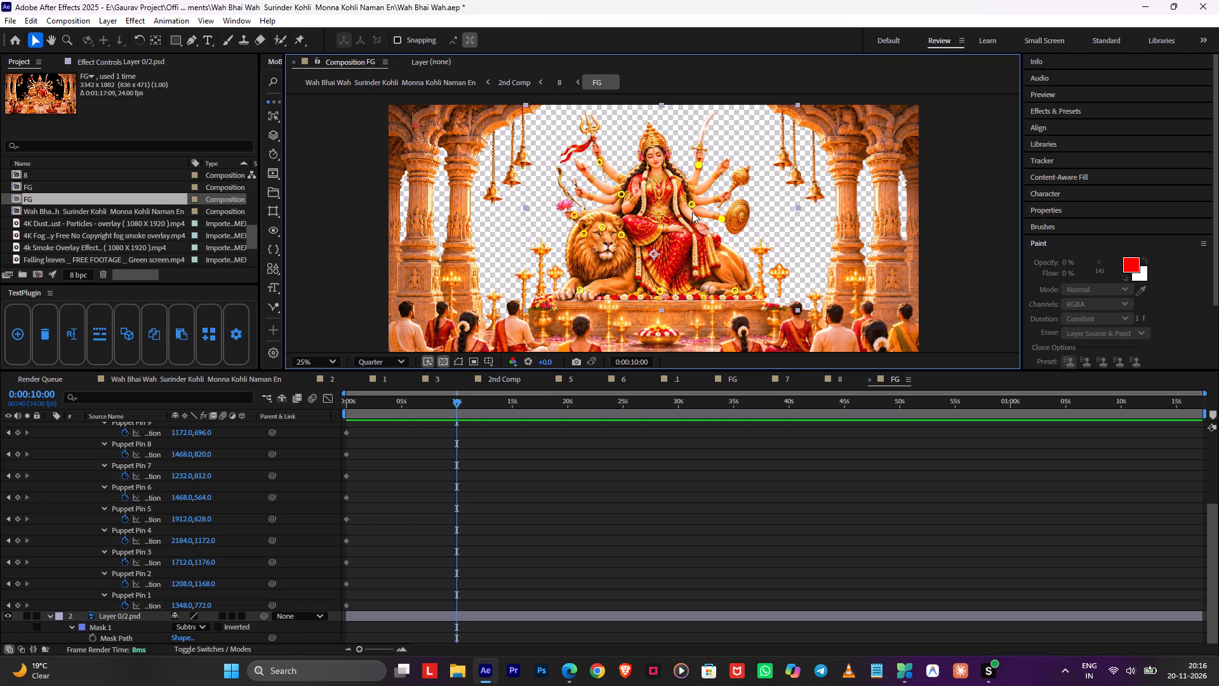
left_click(692, 205, "shift")
left_click(722, 214)
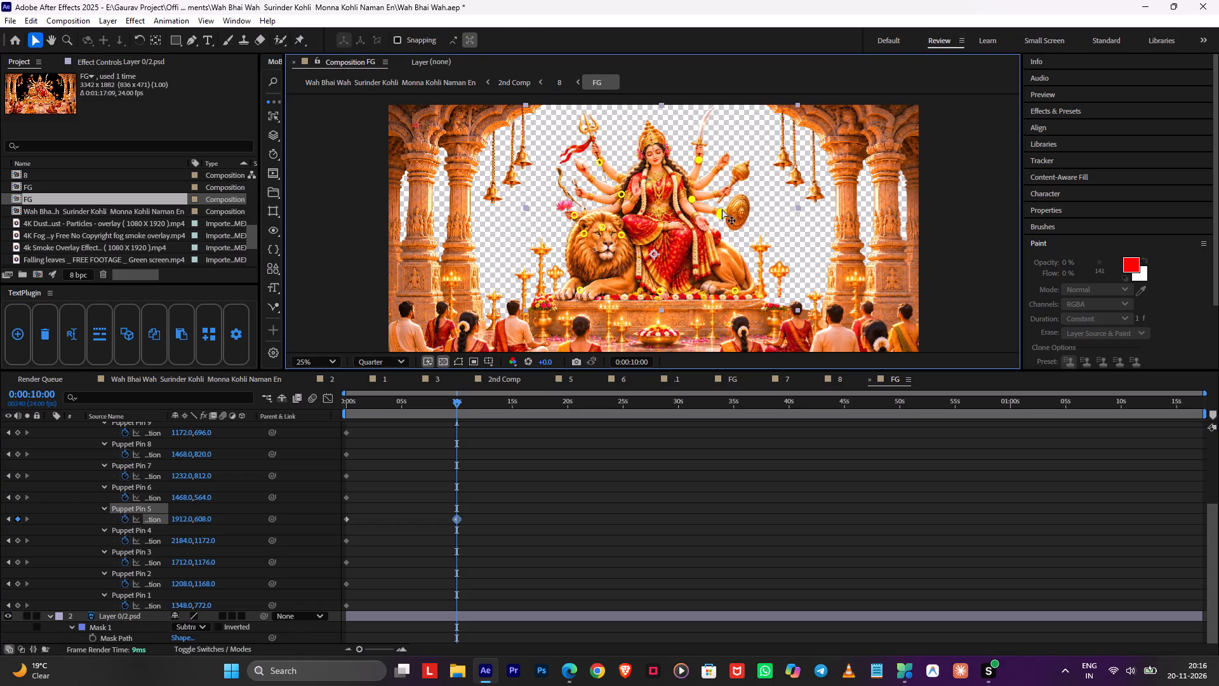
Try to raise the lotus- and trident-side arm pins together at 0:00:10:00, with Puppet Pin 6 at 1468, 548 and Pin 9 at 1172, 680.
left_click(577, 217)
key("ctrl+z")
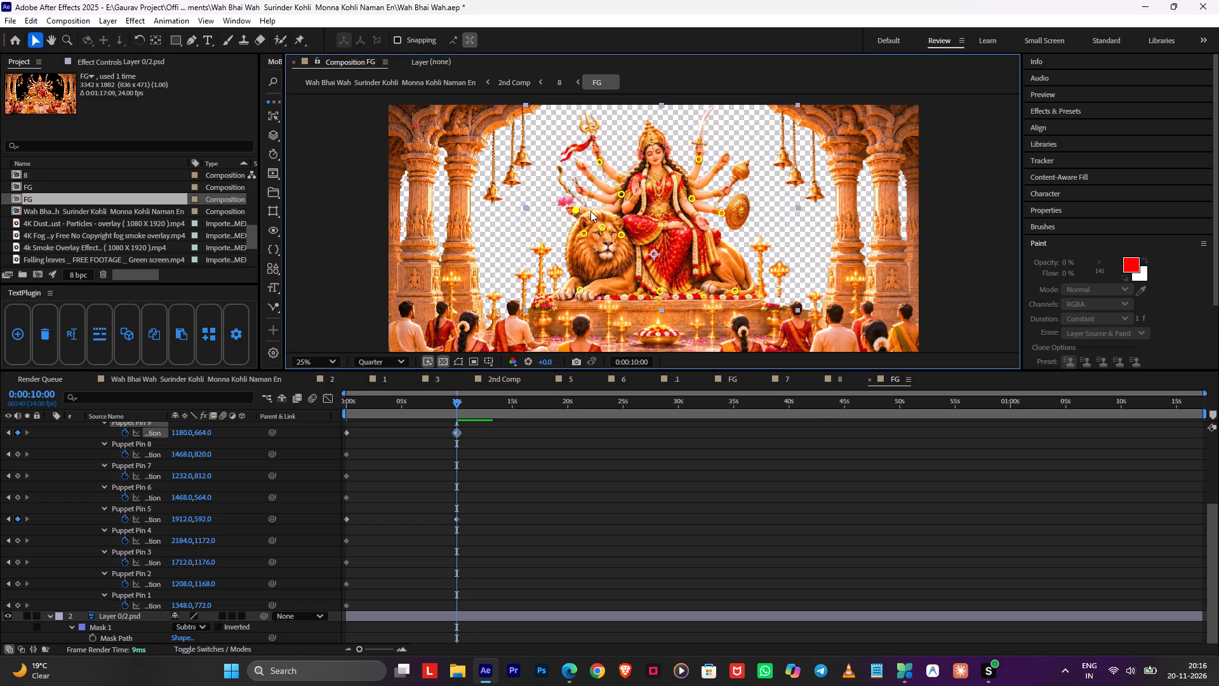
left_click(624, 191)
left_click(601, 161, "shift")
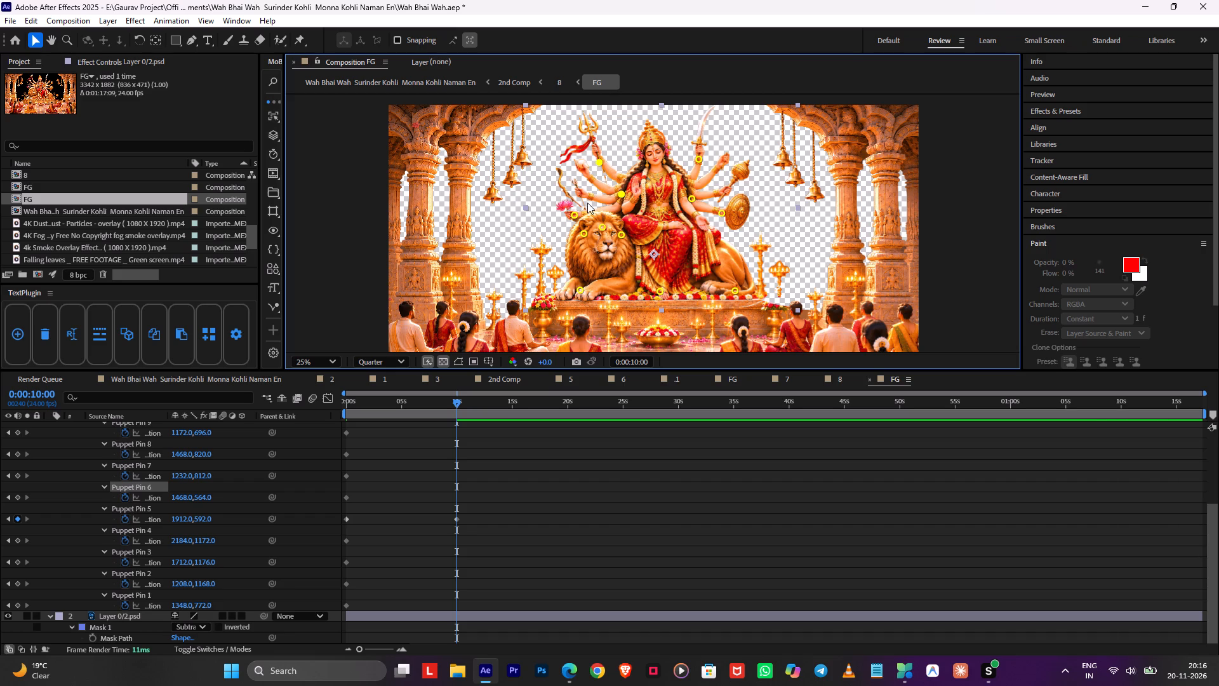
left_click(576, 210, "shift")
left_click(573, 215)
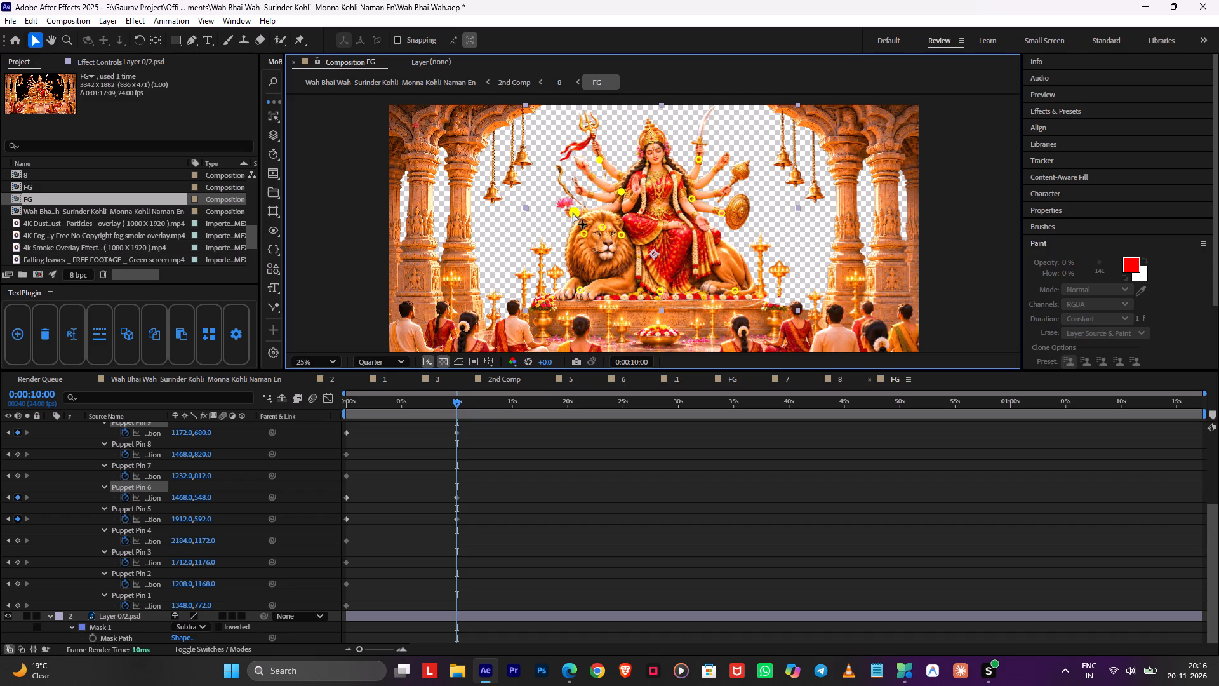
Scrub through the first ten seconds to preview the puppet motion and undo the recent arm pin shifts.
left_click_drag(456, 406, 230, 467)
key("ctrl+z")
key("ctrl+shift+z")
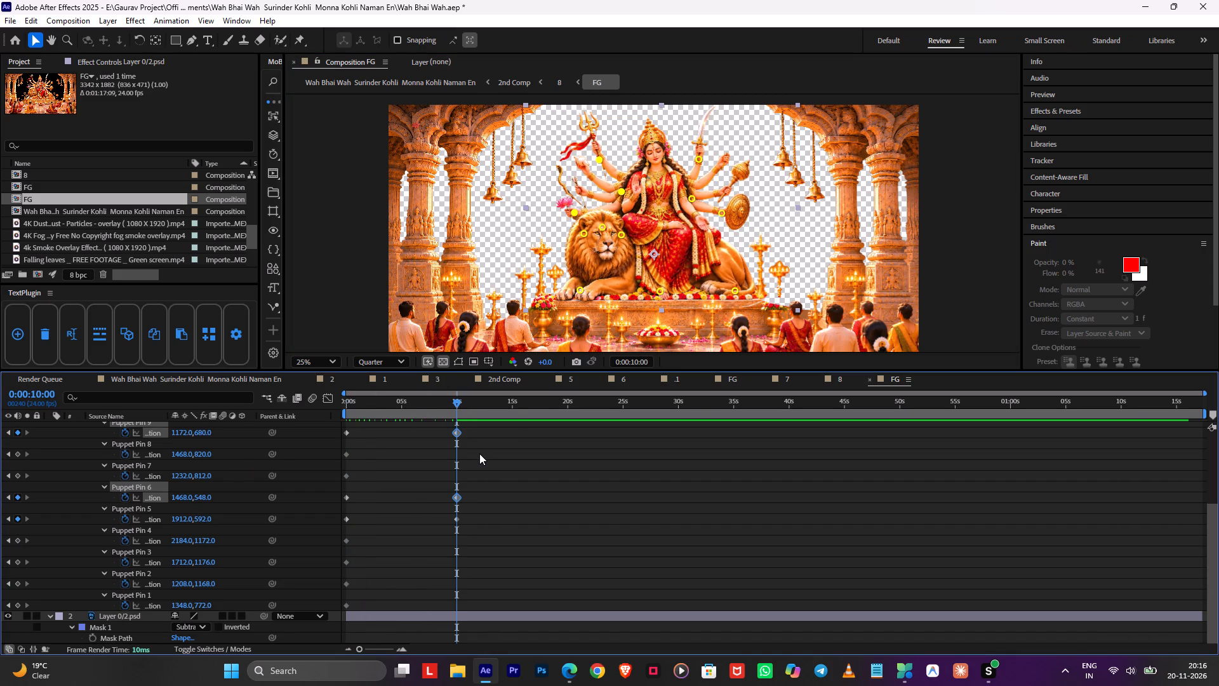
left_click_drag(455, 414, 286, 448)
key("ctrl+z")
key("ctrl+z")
Recheck the motion up to 0:00:10:00 and nudge the shield- and sword-side pins upward there, setting Puppet Pin 5 to 1912, 618.
left_click_drag(448, 405, 265, 433)
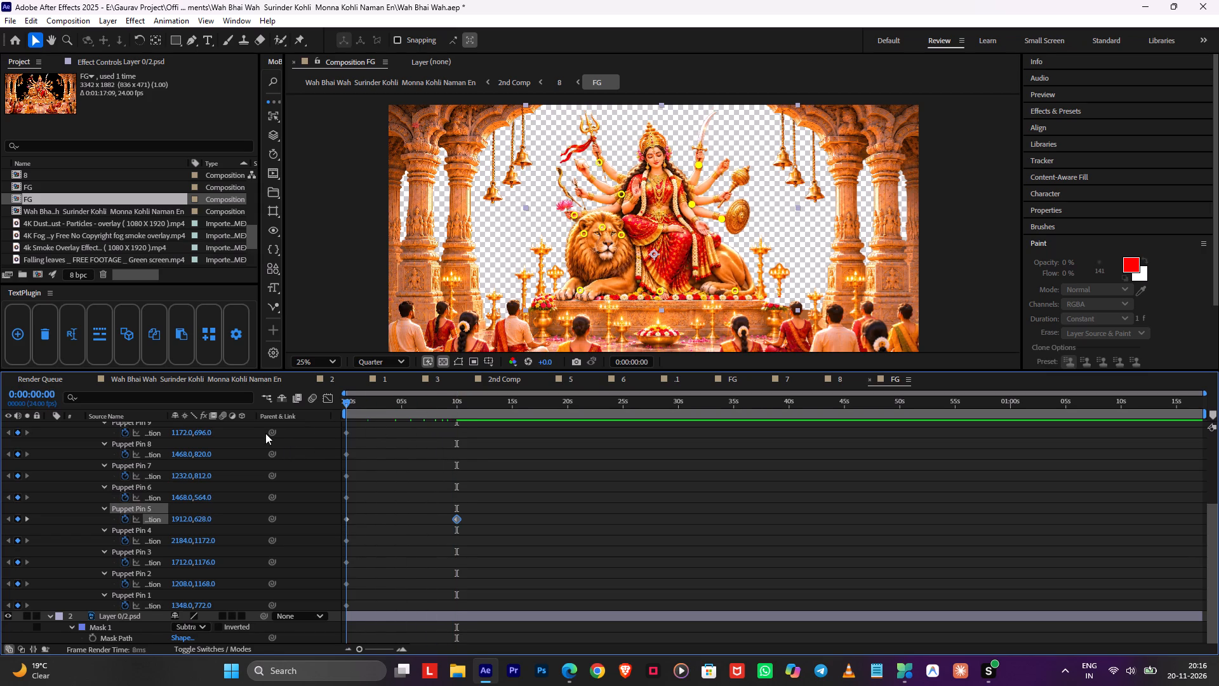
left_click_drag(265, 433, 456, 447)
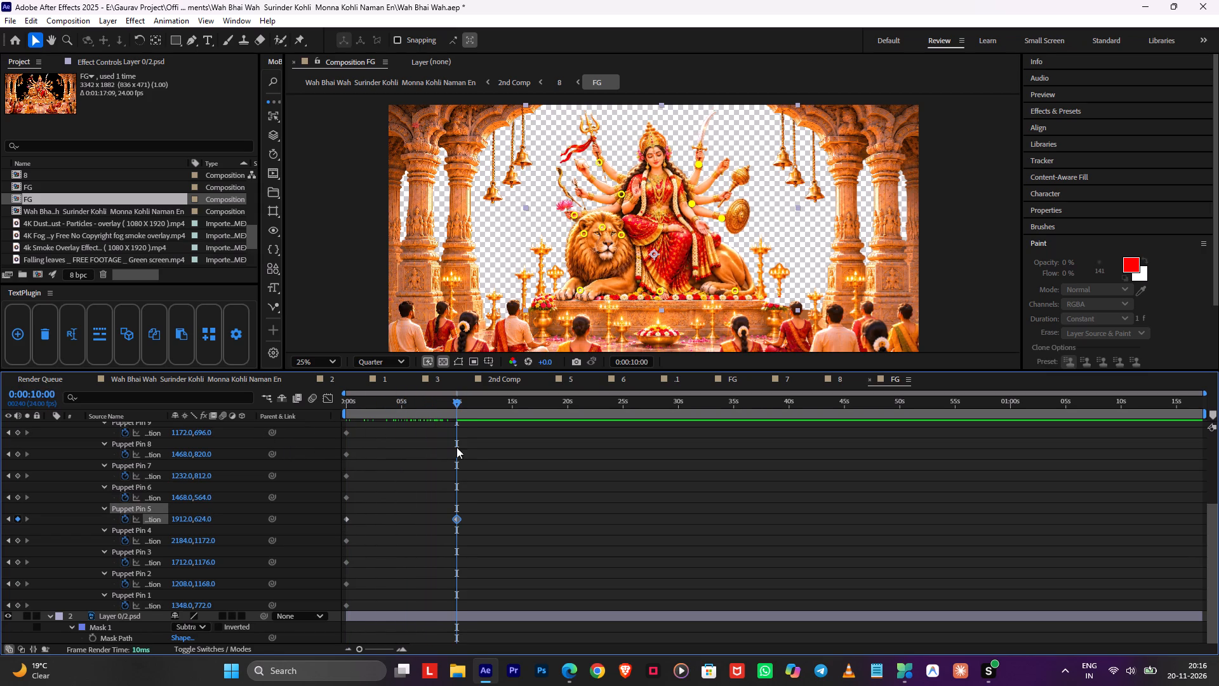
left_click_drag(456, 447, 459, 448)
scroll(740, 213, "up", 1)
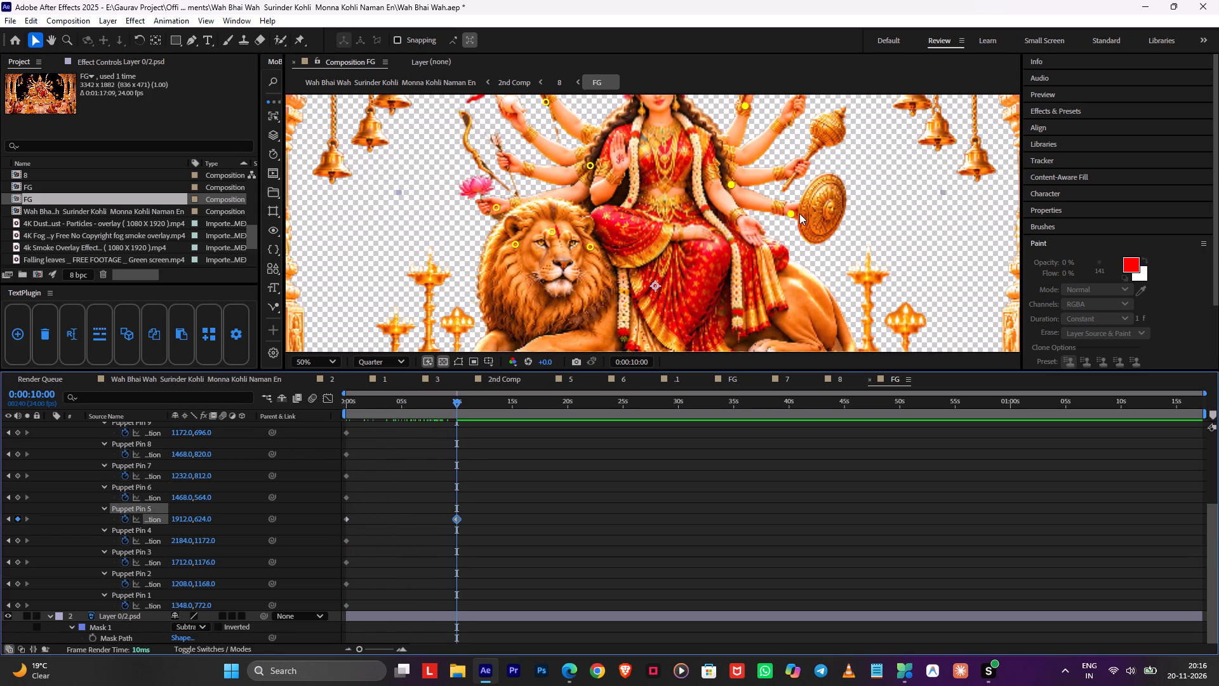
left_click(795, 213)
Raise the lotus- and trident-side arm pins together at 0:00:10:00, with Puppet Pin 6 at 1468, 552 and Pin 9 at 1172, 684.
left_click(488, 203)
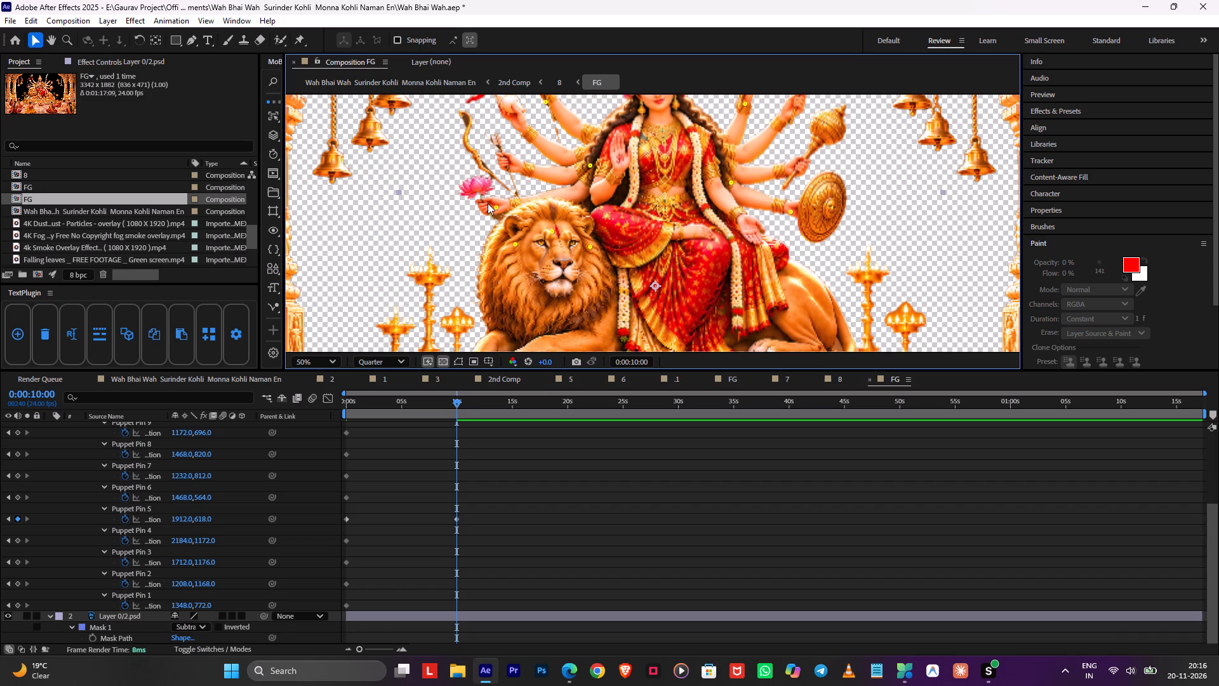
left_click(495, 209)
left_click(594, 165, "shift")
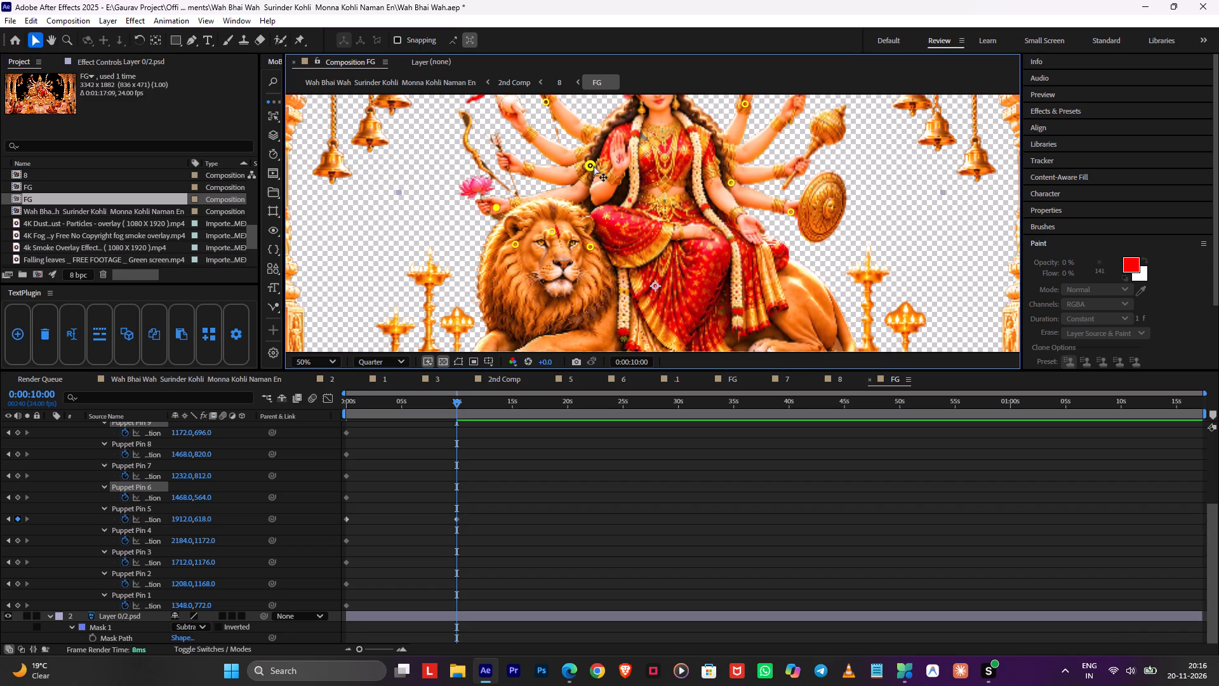
left_click(546, 100, "shift")
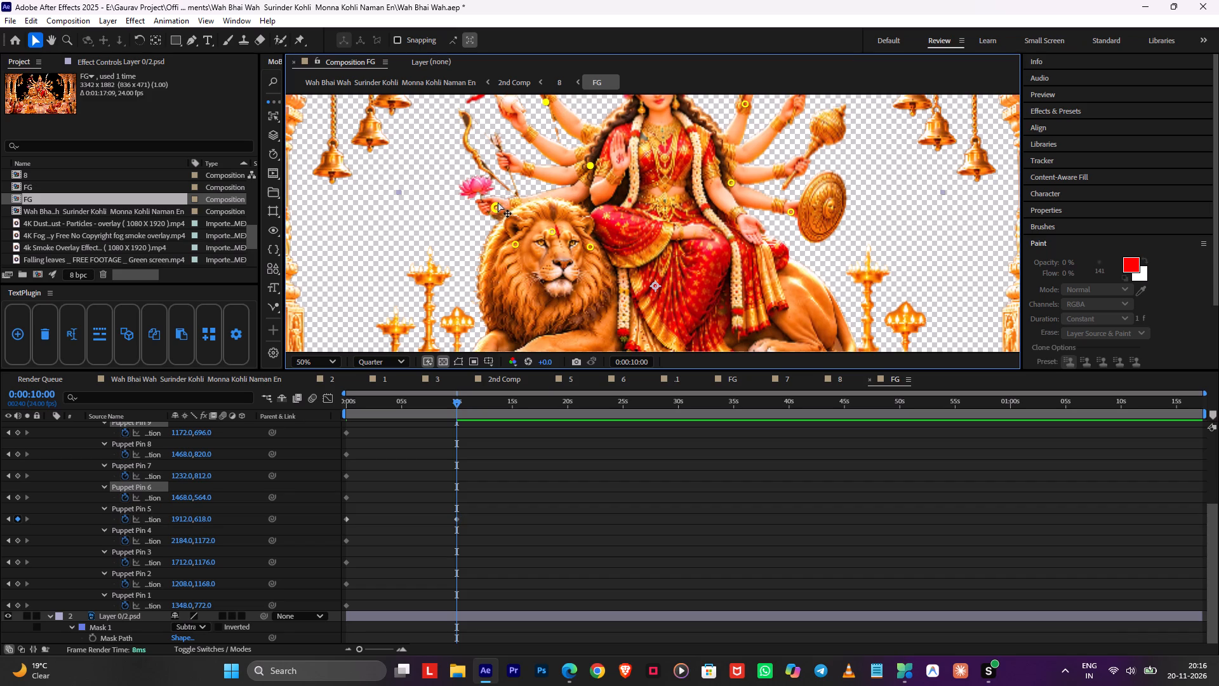
left_click(496, 206)
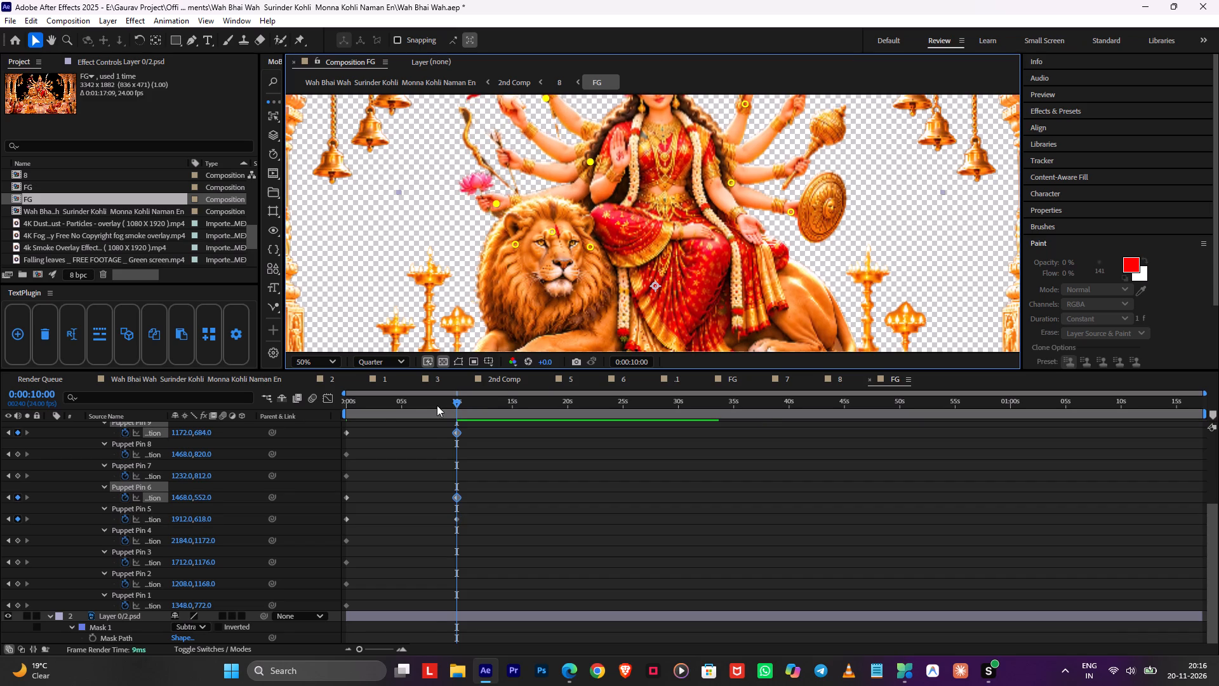
Play the puppet animation from 0:00:00:00 to review the arm motion, and save the project.
left_click_drag(426, 408, 186, 460)
key("space")
key("ctrl+s")
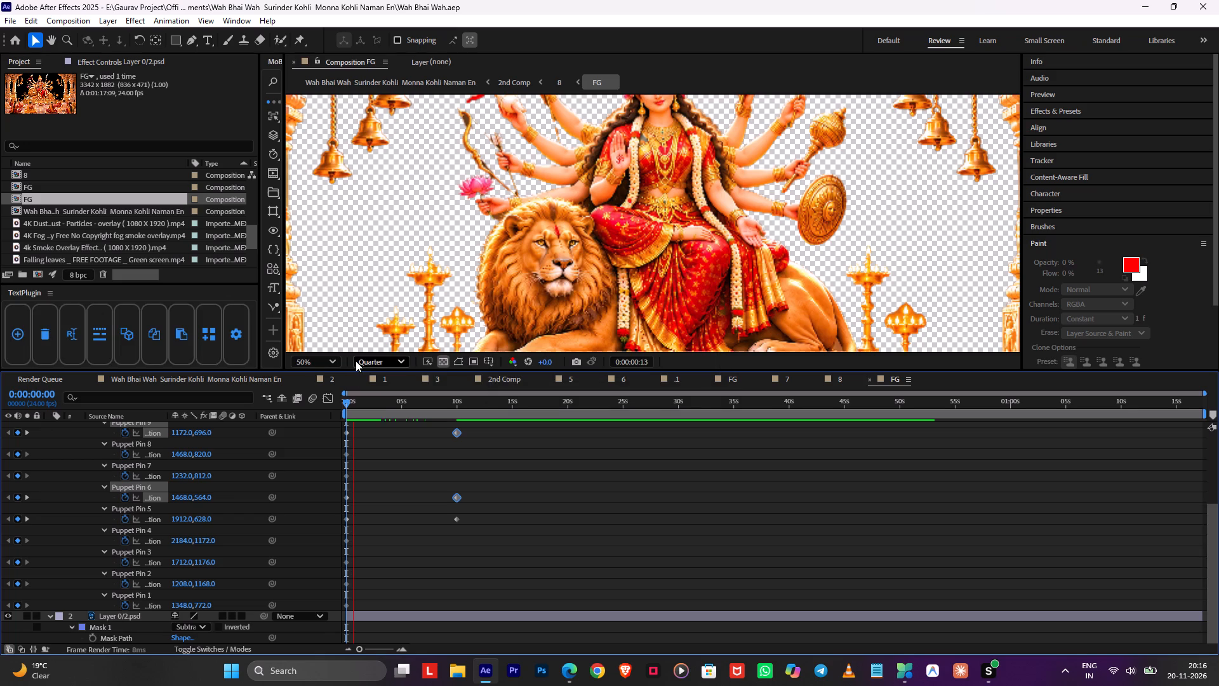
Apply Easy Ease to all puppet pin position keyframes at 0:00:00:00 and 0:00:10:00.
left_click_drag(448, 401, 464, 409)
scroll(476, 466, "up", 3)
left_click_drag(492, 447, 307, 685)
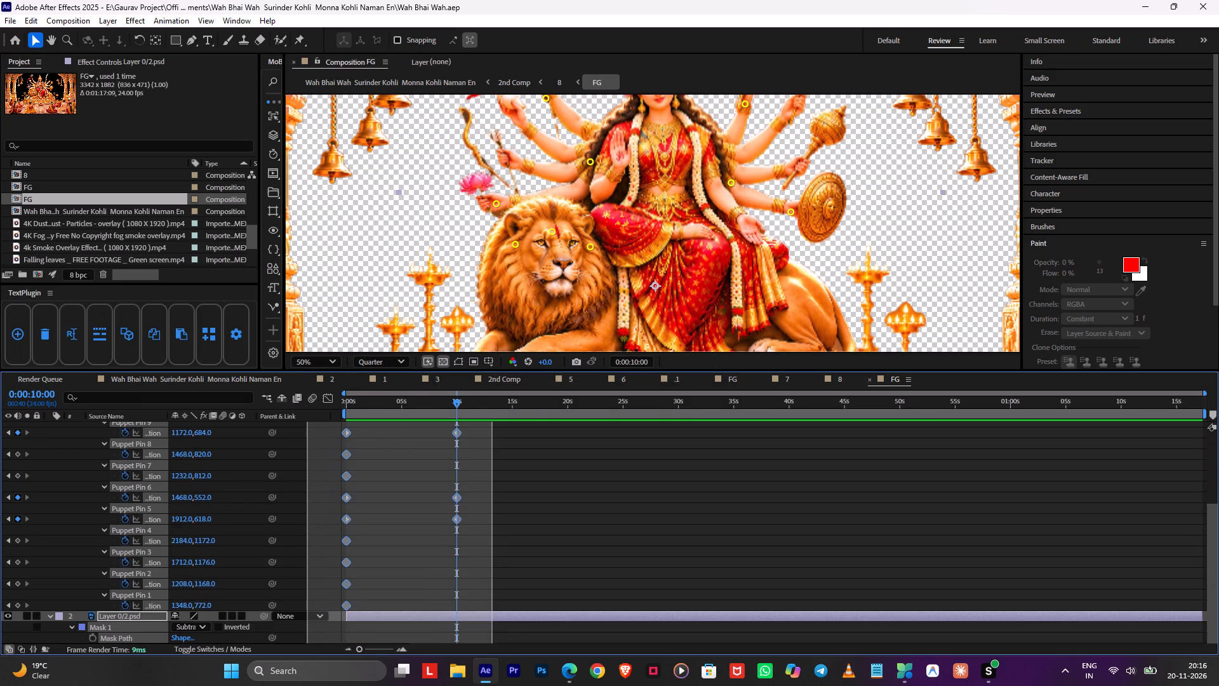
left_click_drag(307, 685, 301, 676)
scroll(469, 528, "up", 8)
key("F9")
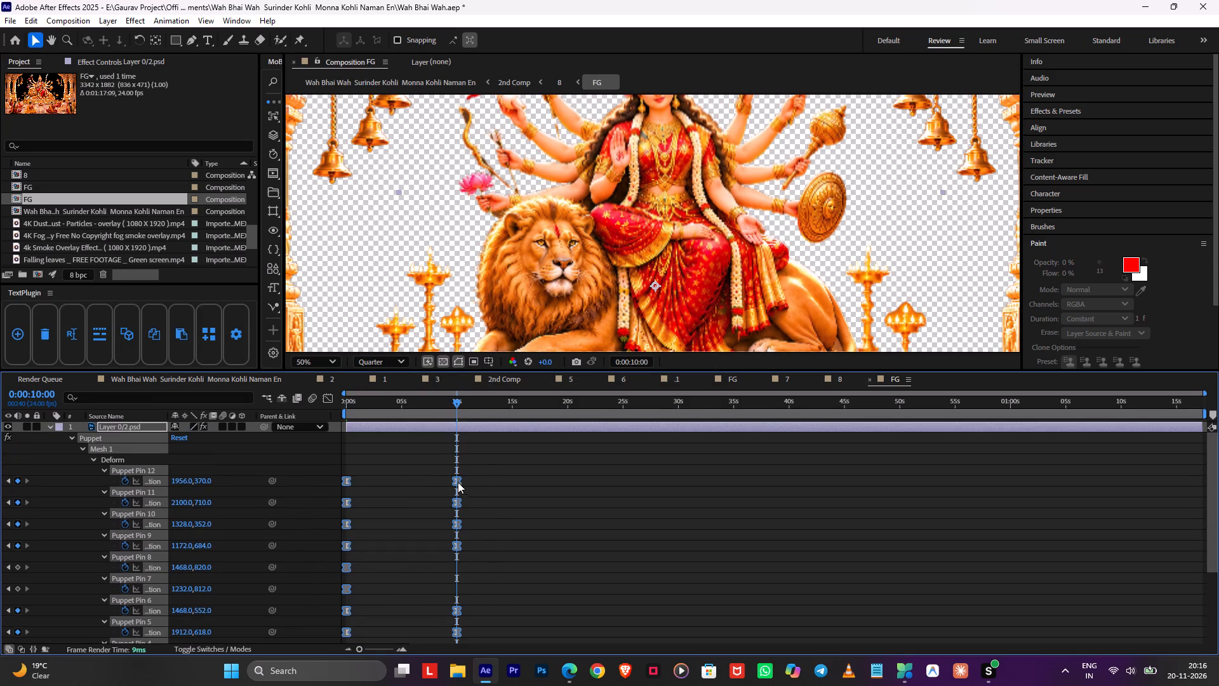
Enable position expressions on Puppet Pins 9 to 12 and set Pin 12's to loopOut('pingpong').
left_click(389, 470)
left_click_drag(488, 474, 371, 560)
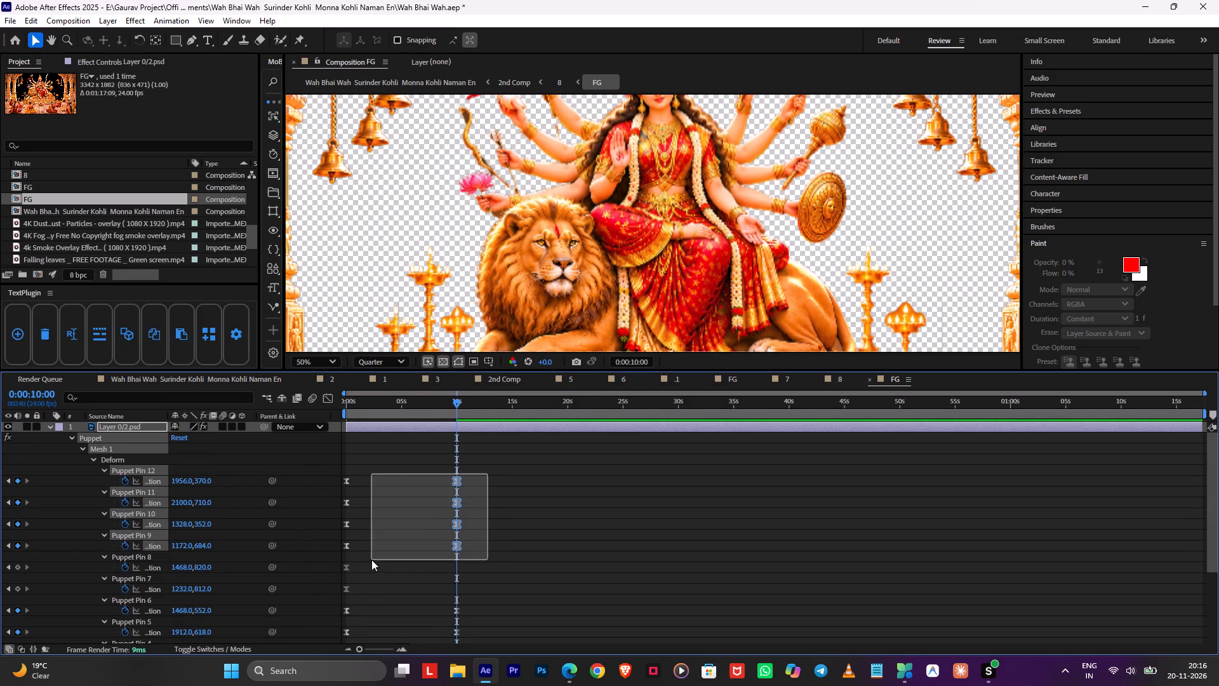
left_click_drag(371, 560, 336, 553)
left_click(123, 481, "alt")
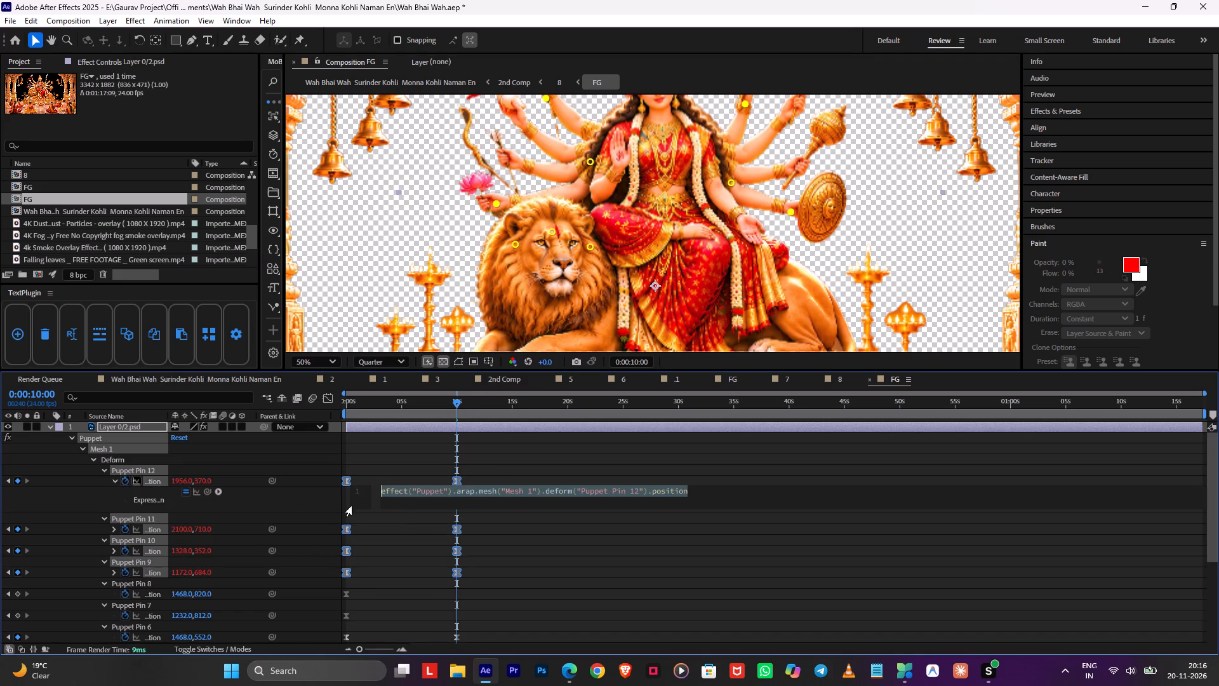
type("loo")
double_click(404, 552)
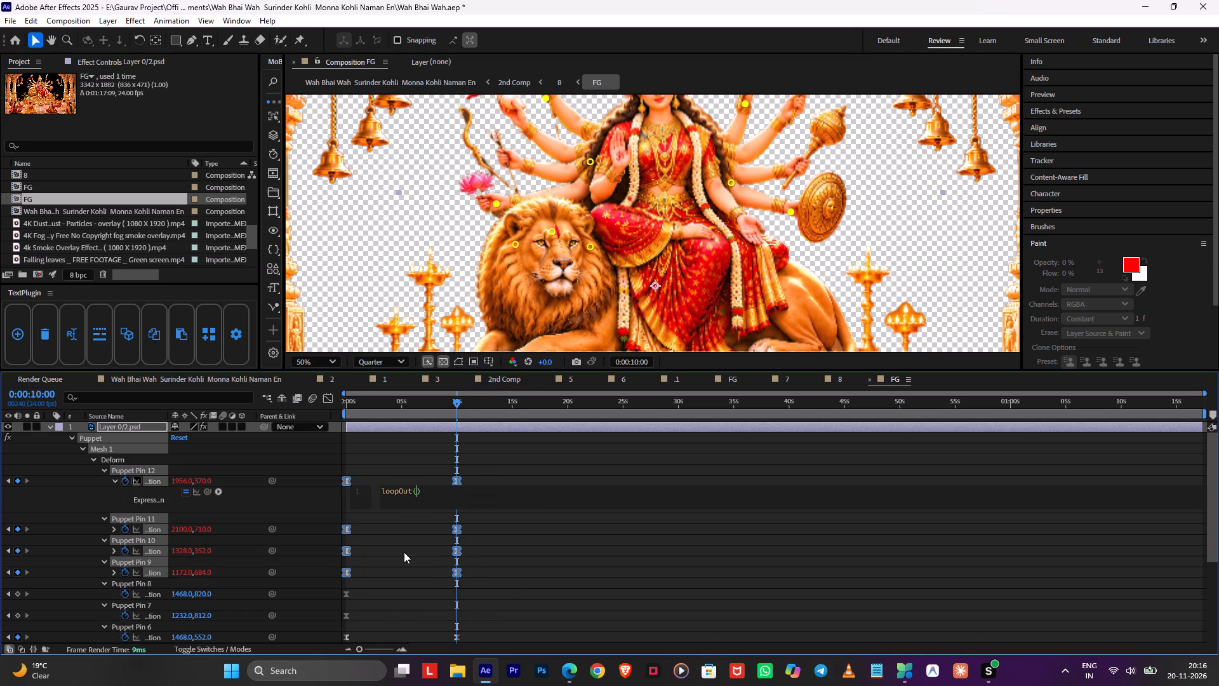
type("'pi")
double_click(425, 509)
Copy the loopOut('pingpong') expression from Puppet Pin 12 to Puppet Pin 11's position.
triple_click(417, 488)
key("ctrl+c")
left_click(418, 435)
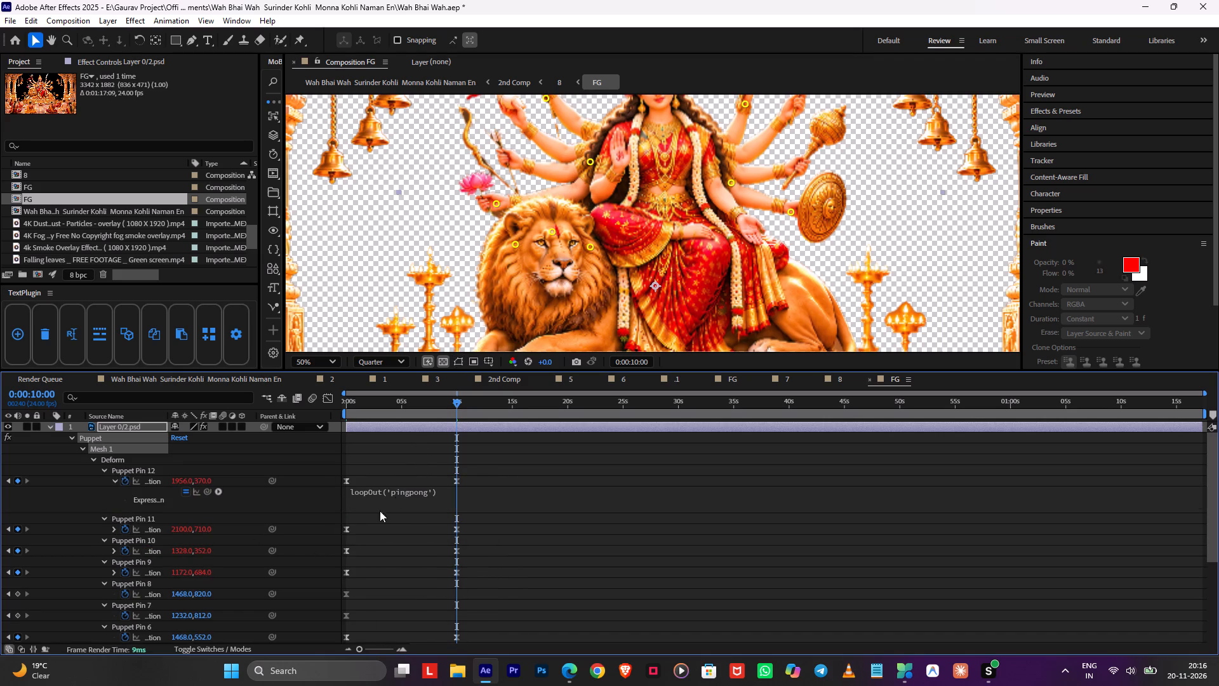
left_click(109, 526)
left_click(113, 529)
left_click(396, 531)
left_click(392, 535)
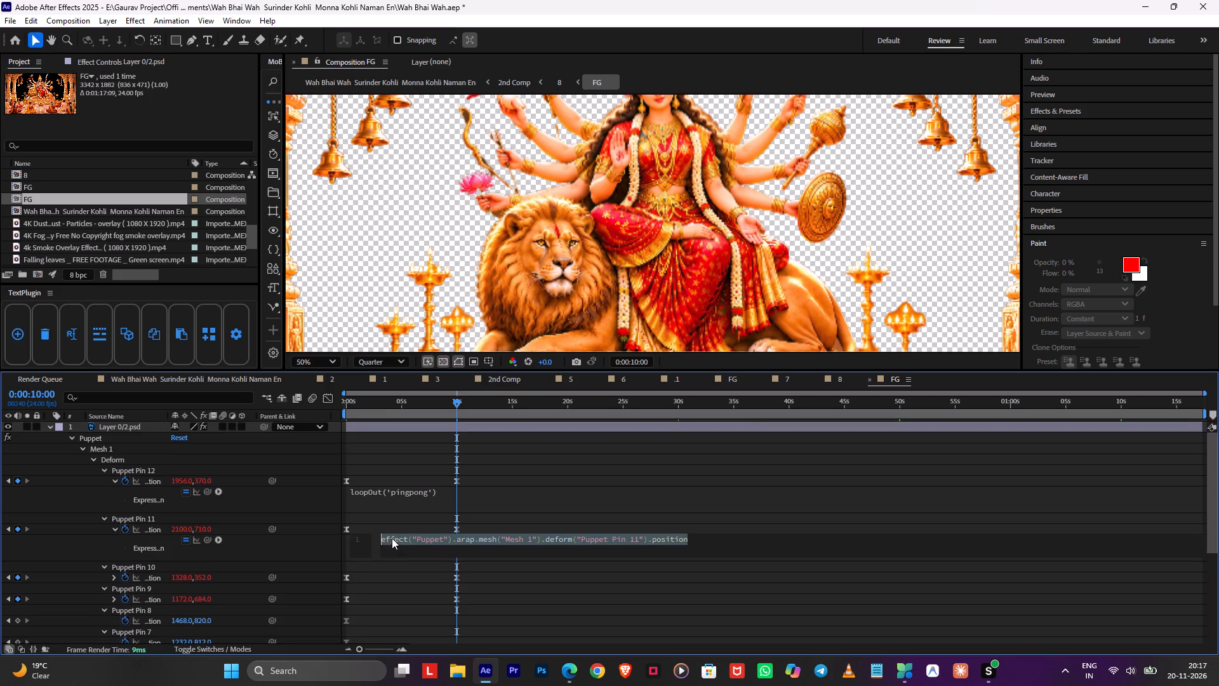
key("ctrl+v")
left_click(398, 581)
Replace the position expressions of Puppet Pin 10 and Puppet Pin 9 with the copied loopOut('pingpong').
left_click(111, 575)
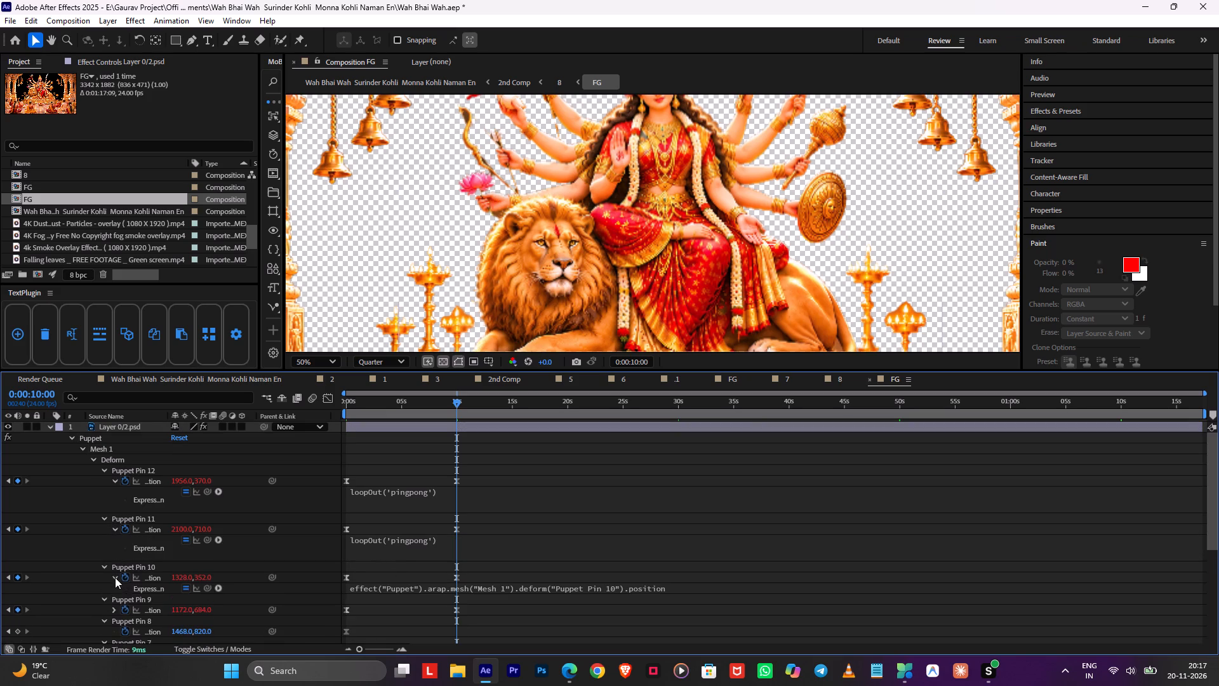
left_click(372, 588)
key("ctrl+v")
left_click(389, 608)
scroll(390, 608, "down", 2)
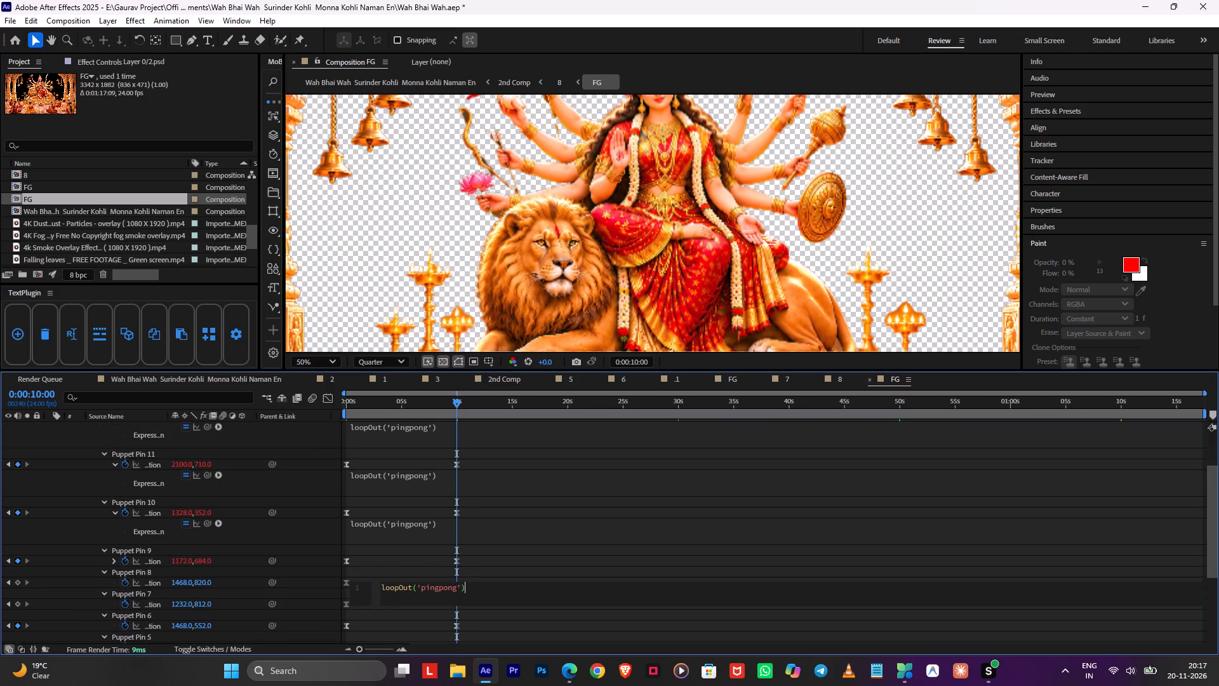
left_click(390, 563)
left_click(113, 560)
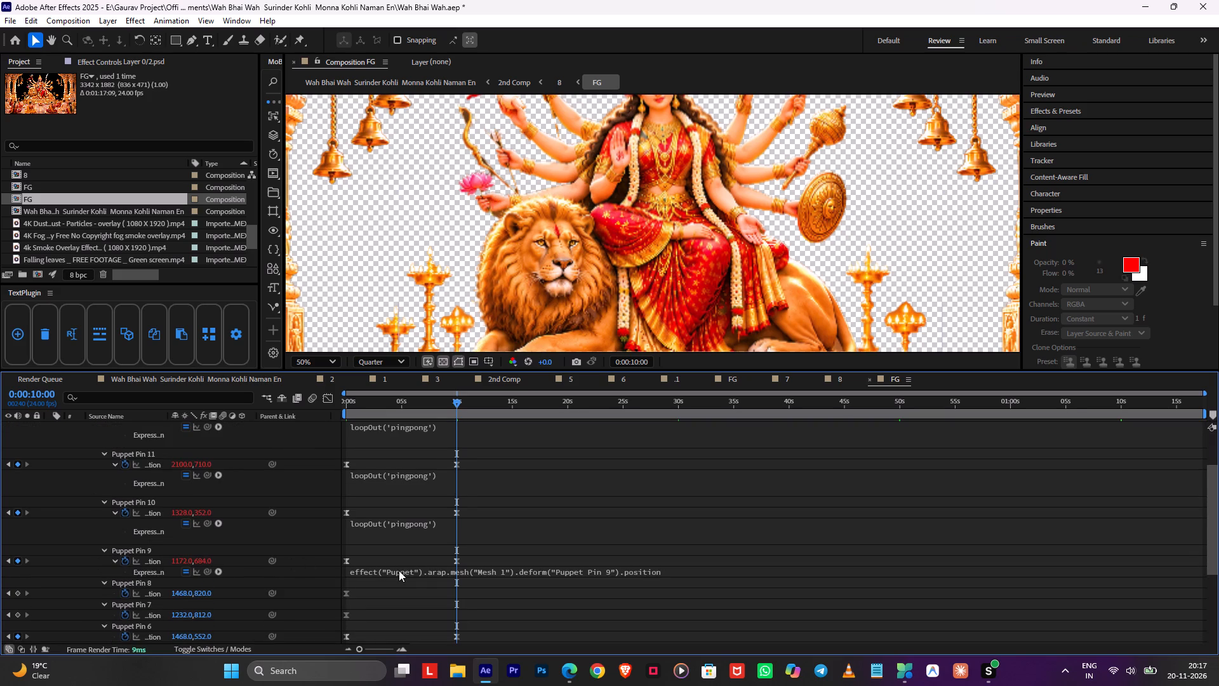
left_click(398, 570)
key("ctrl+v")
left_click(438, 612)
Enable position expressions on Puppet Pins 5 and 6 and set Pin 6's to loopOut('pingpong').
scroll(438, 605, "down", 7)
scroll(439, 603, "up", 1)
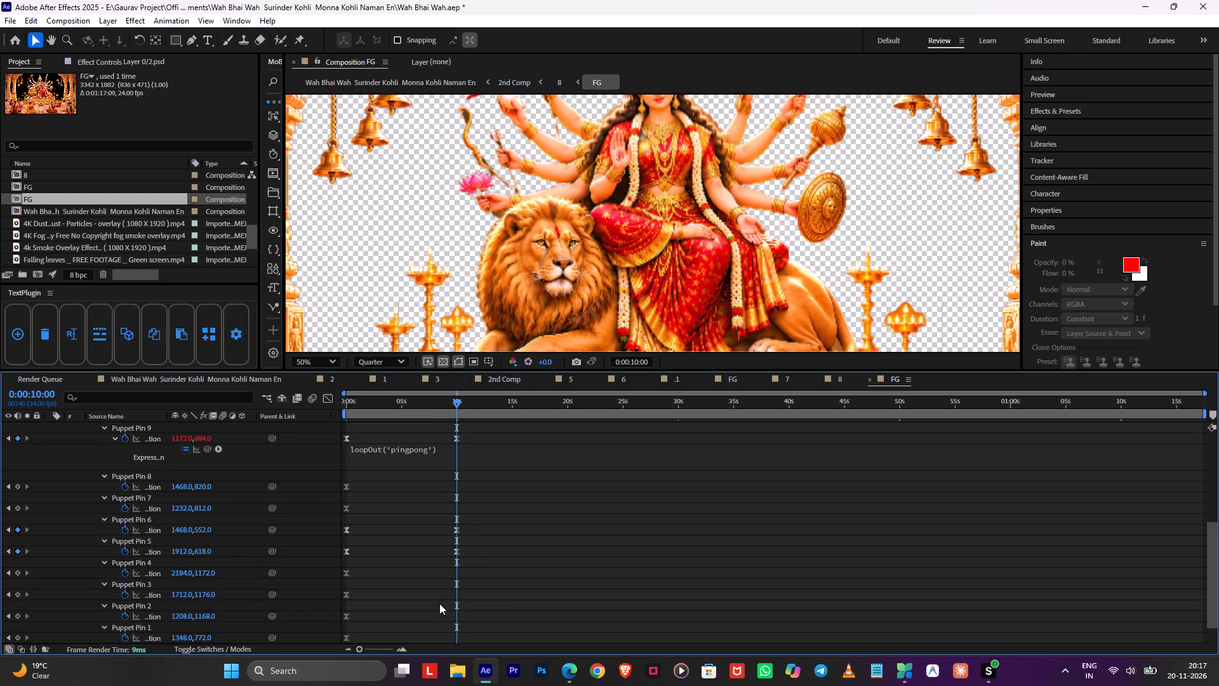
left_click_drag(490, 583, 315, 666)
scroll(496, 566, "up", 1)
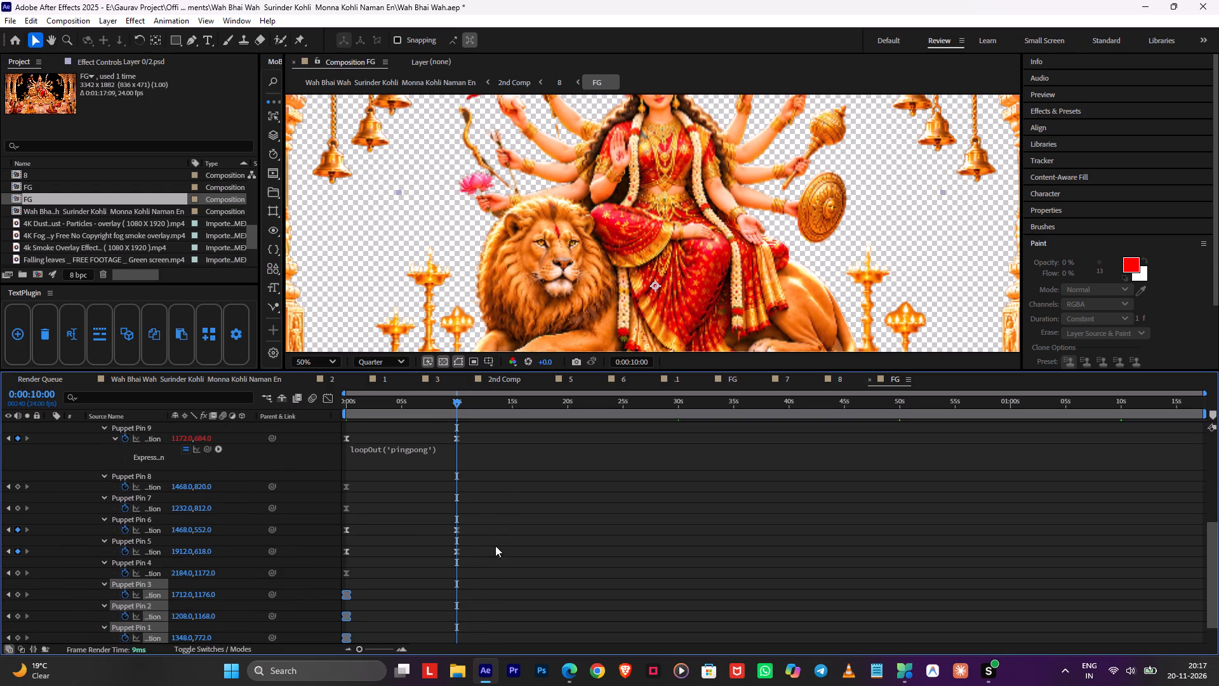
left_click_drag(497, 488, 314, 574)
left_click(480, 528)
left_click_drag(490, 520, 364, 557)
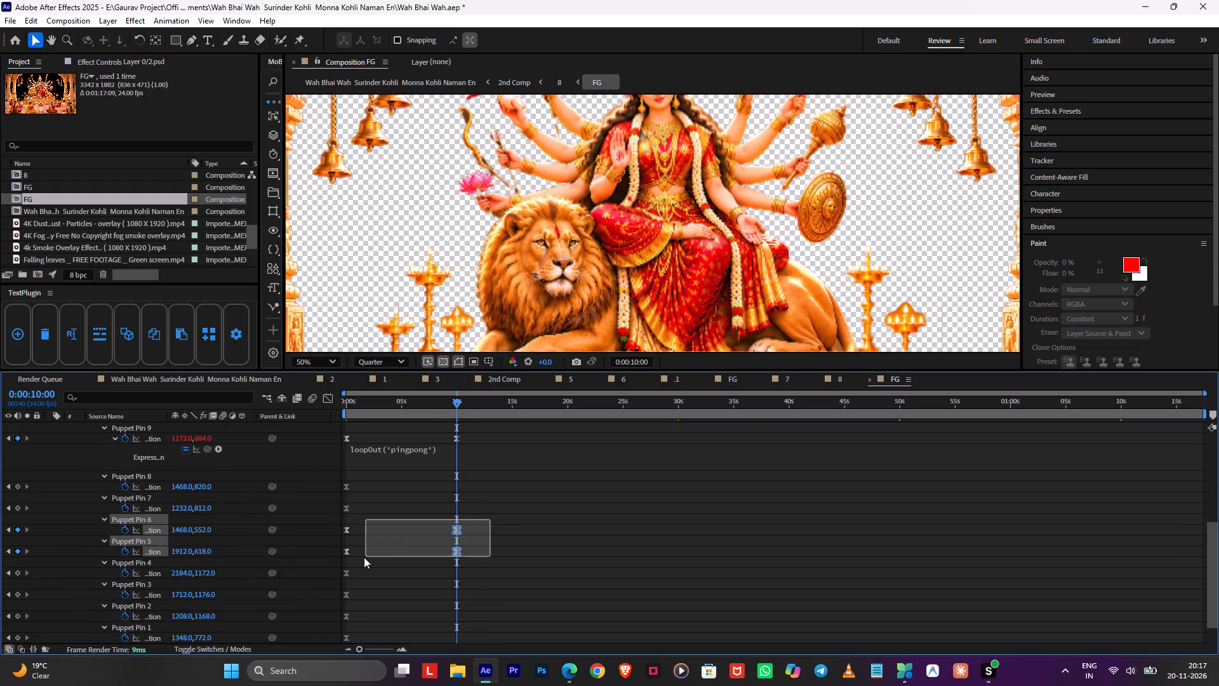
left_click_drag(364, 557, 330, 560)
left_click(127, 527, "alt")
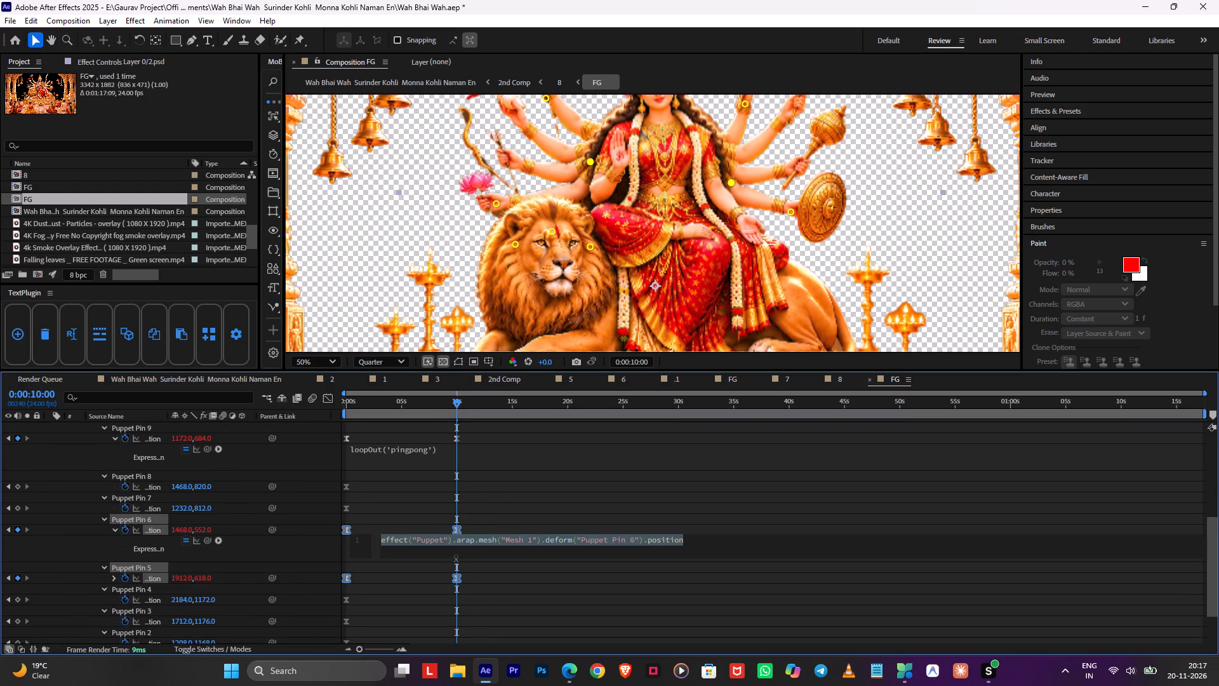
key("ctrl+v")
left_click(415, 573)
Replace Puppet Pin 5's position expression with the copied loopOut('pingpong').
left_click(115, 581)
left_click(371, 591)
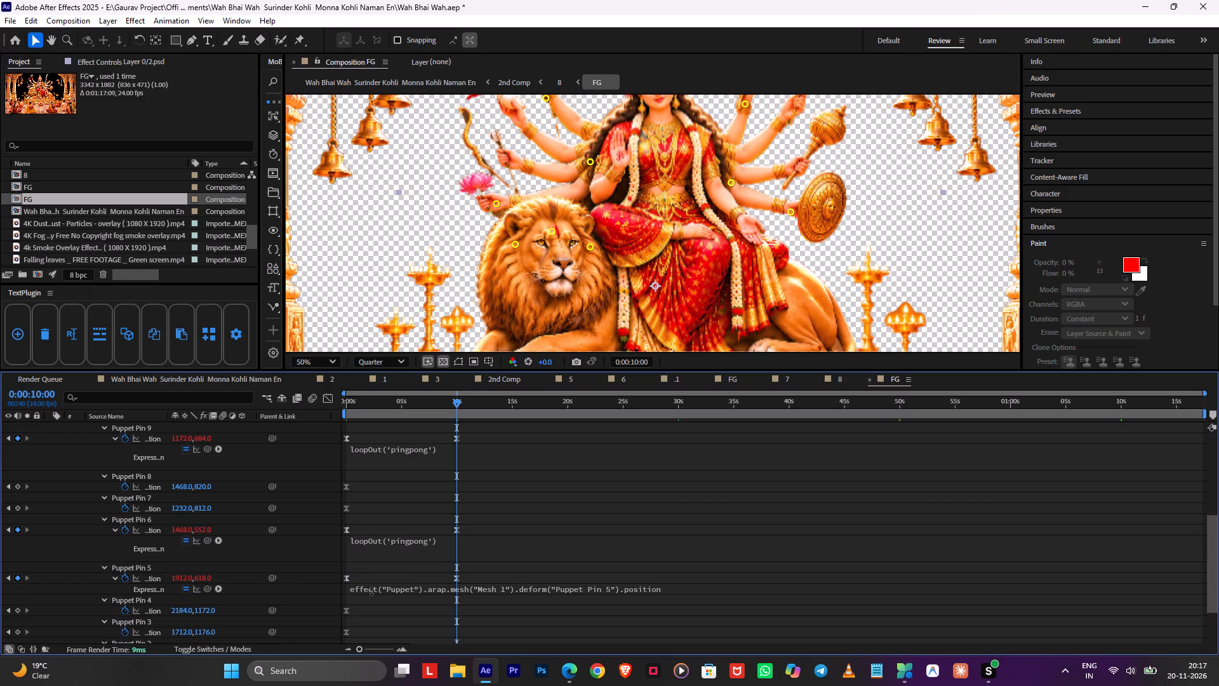
left_click(378, 588)
key("ctrl+v")
left_click(394, 603)
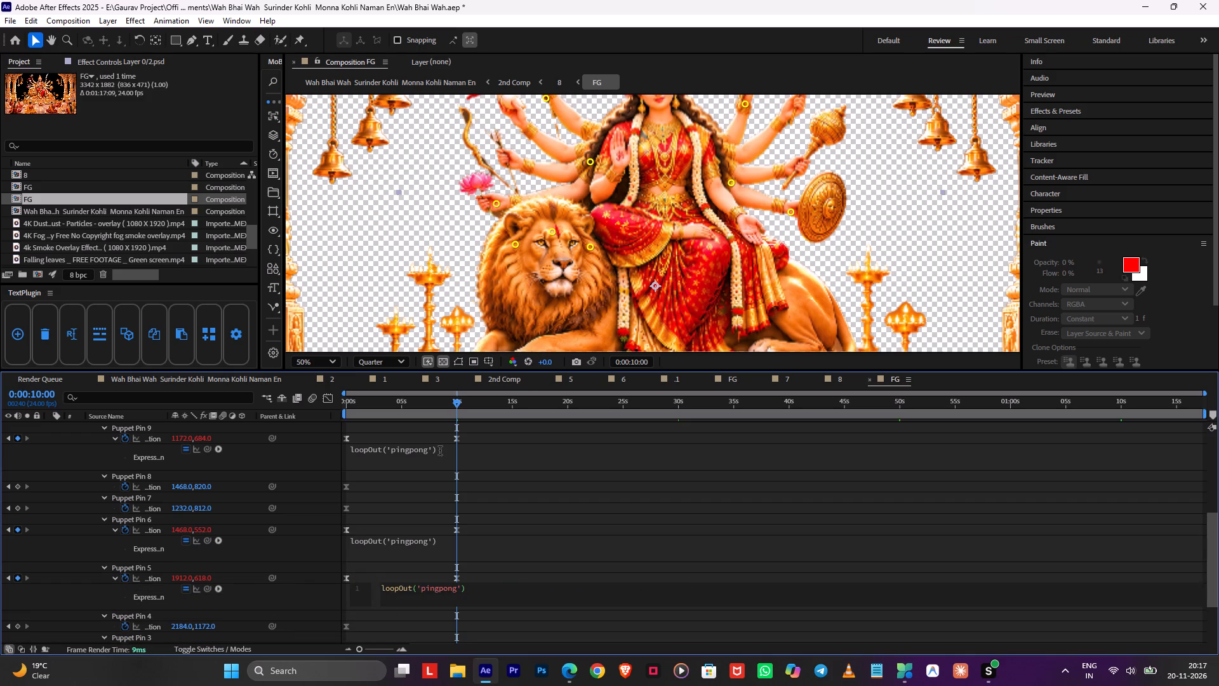
Play and scrub the FG composition from the start past 0:00:10:00 to check the looping pin motion.
left_click_drag(450, 409, 253, 438)
key("space")
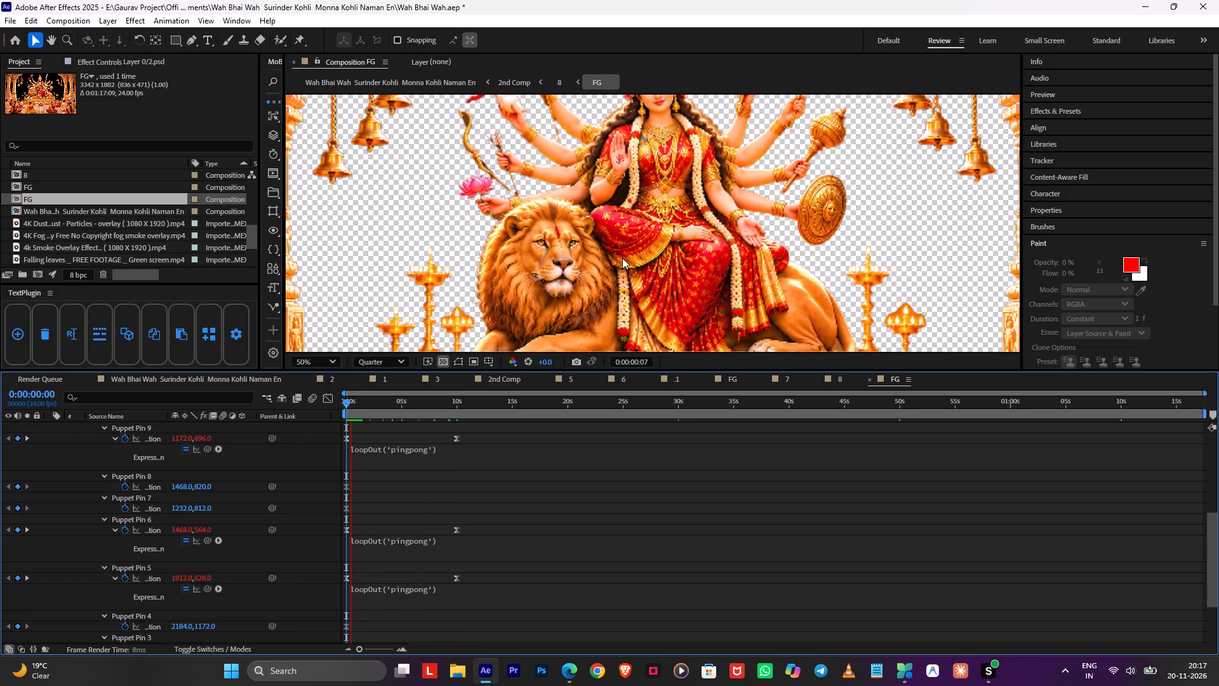
scroll(623, 258, "down", 1)
left_click_drag(395, 402, 480, 427)
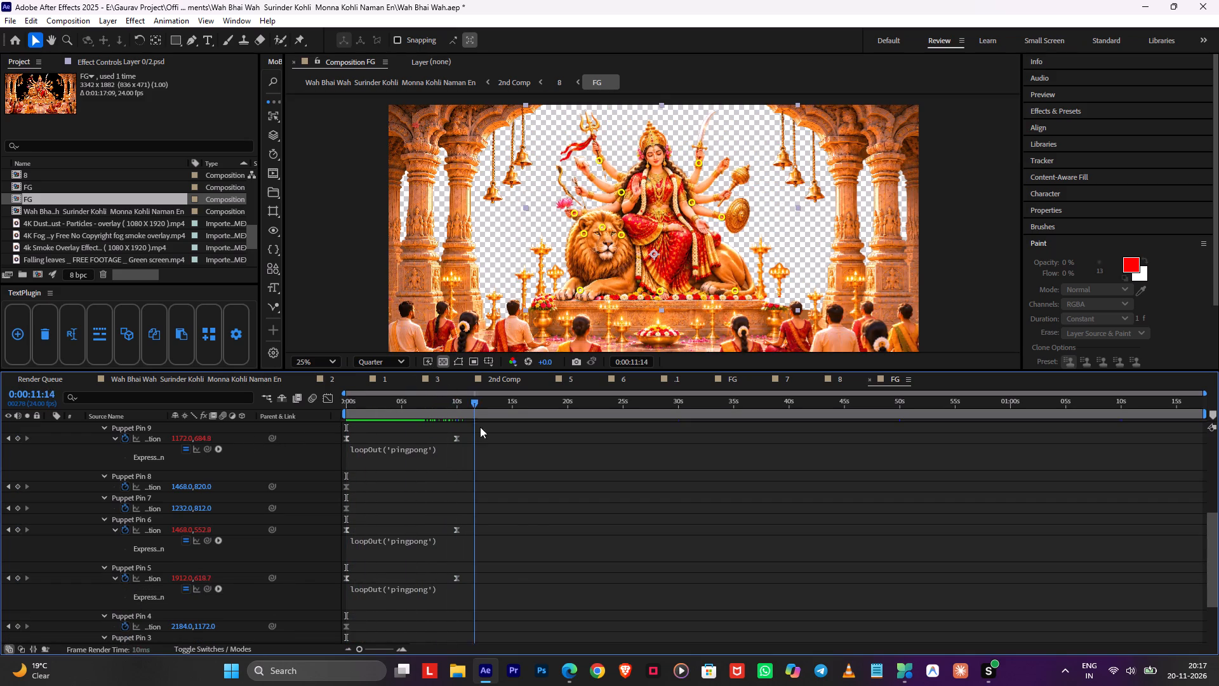
left_click_drag(480, 427, 194, 465)
scroll(430, 445, "up", 7)
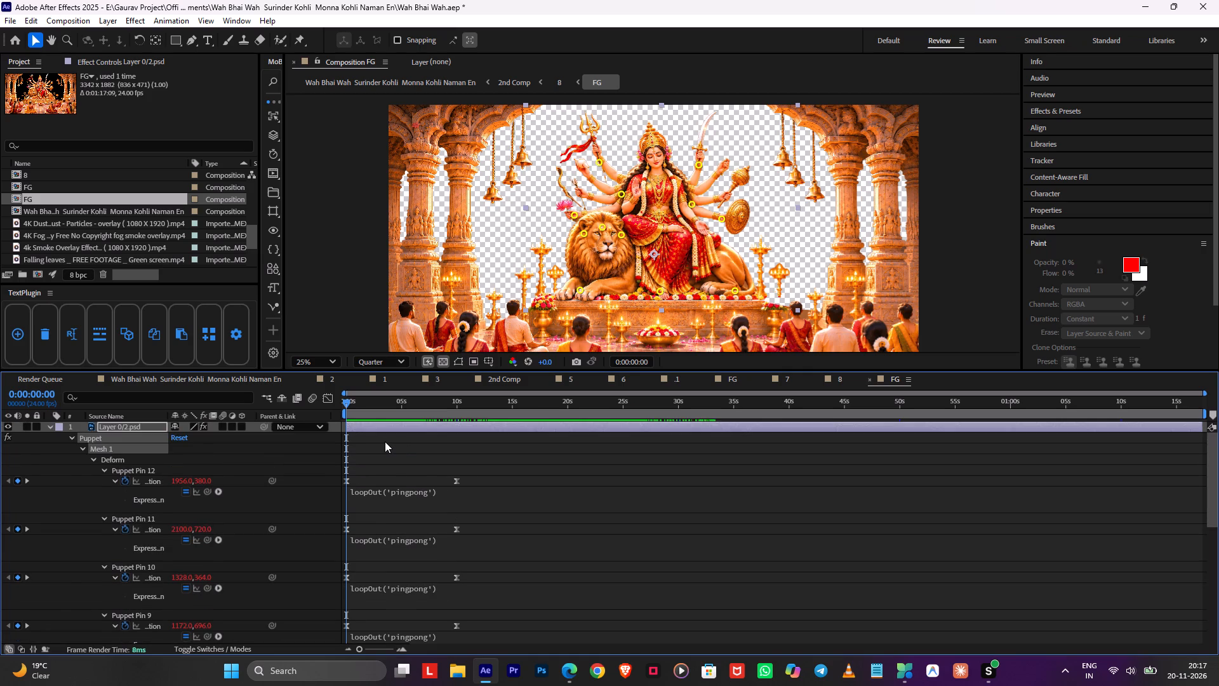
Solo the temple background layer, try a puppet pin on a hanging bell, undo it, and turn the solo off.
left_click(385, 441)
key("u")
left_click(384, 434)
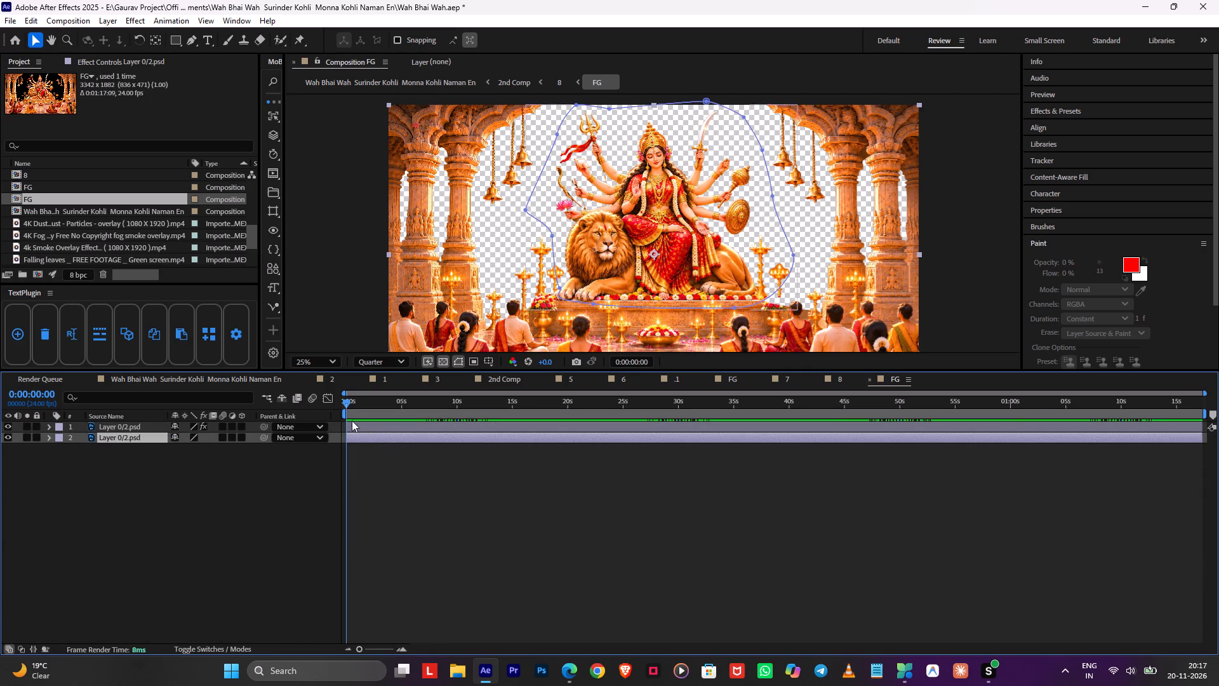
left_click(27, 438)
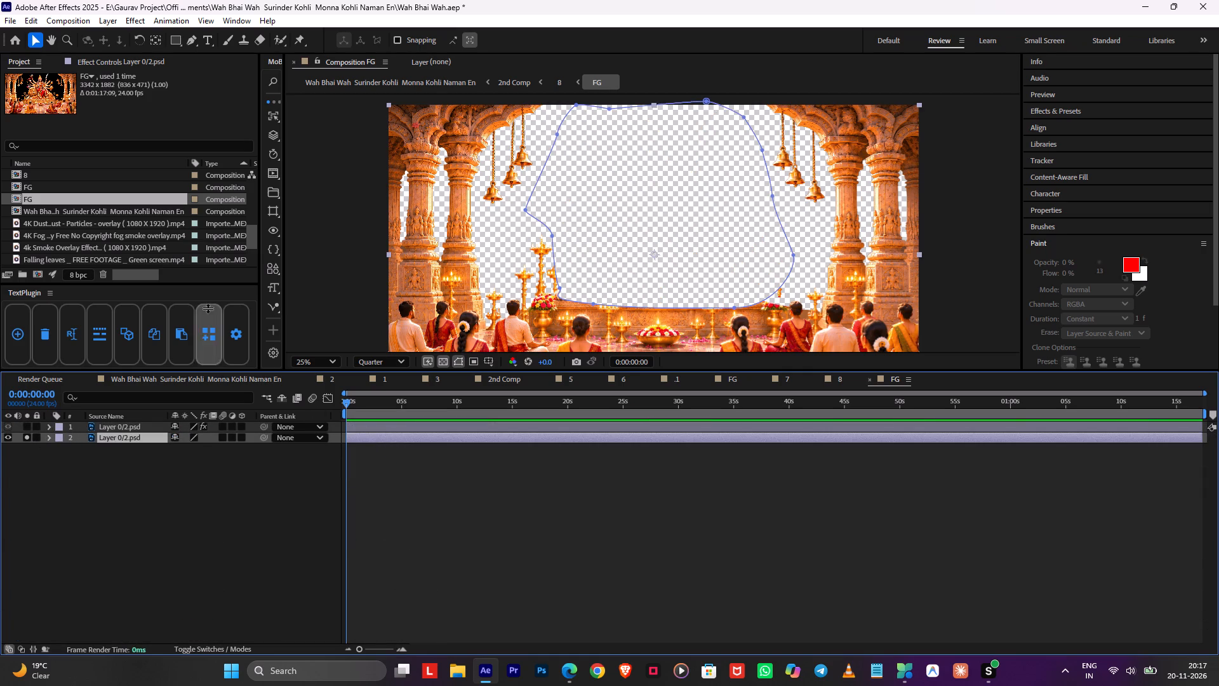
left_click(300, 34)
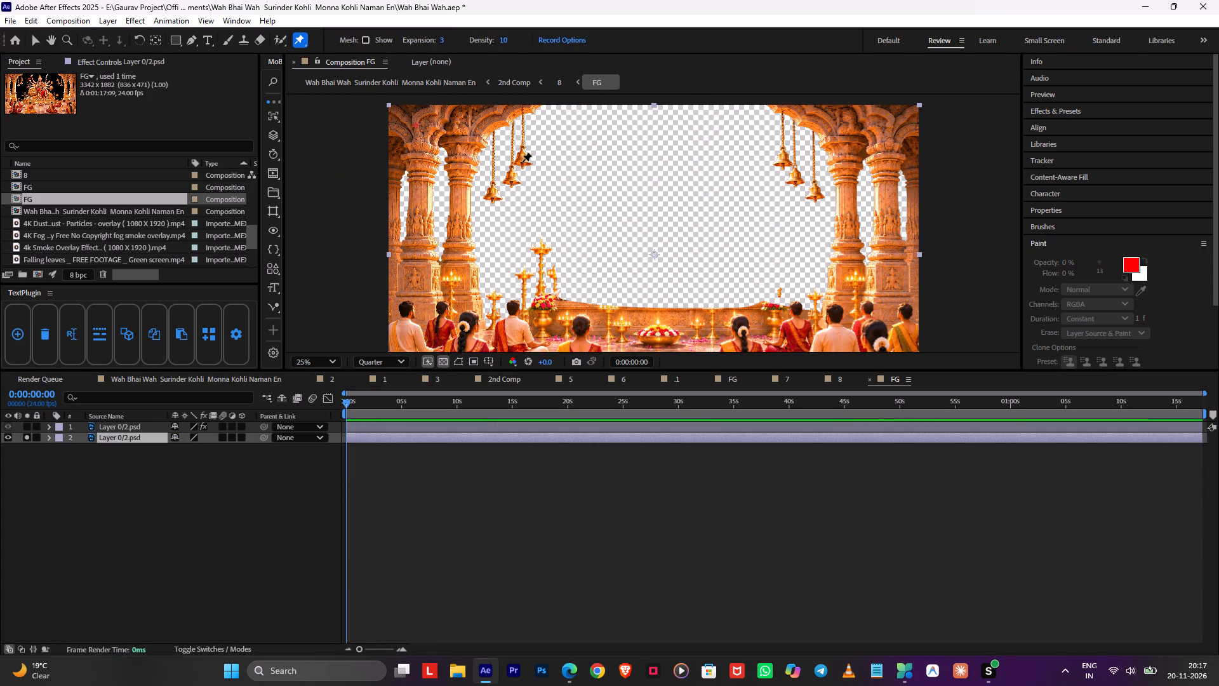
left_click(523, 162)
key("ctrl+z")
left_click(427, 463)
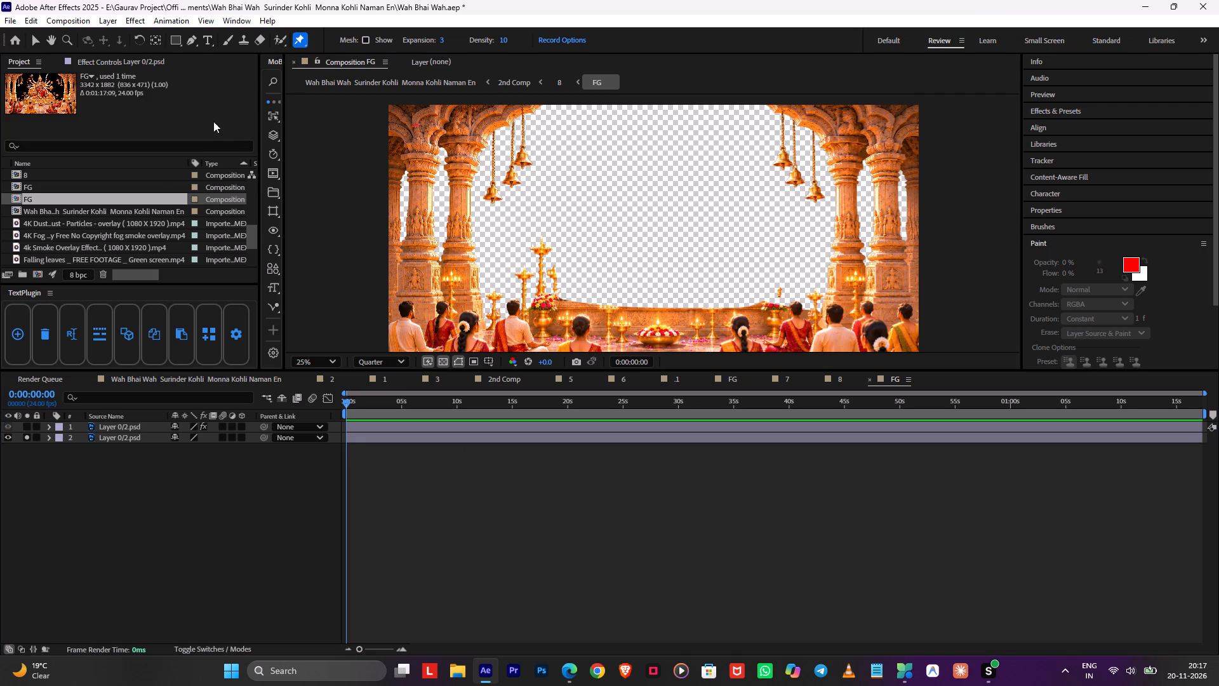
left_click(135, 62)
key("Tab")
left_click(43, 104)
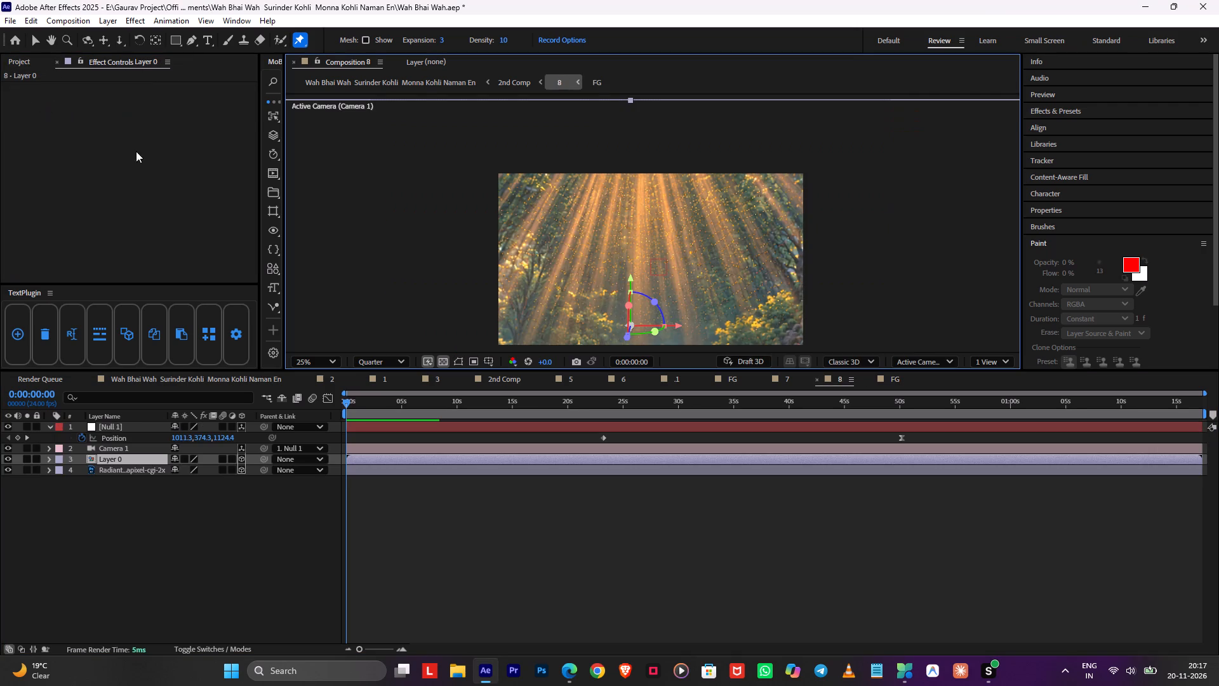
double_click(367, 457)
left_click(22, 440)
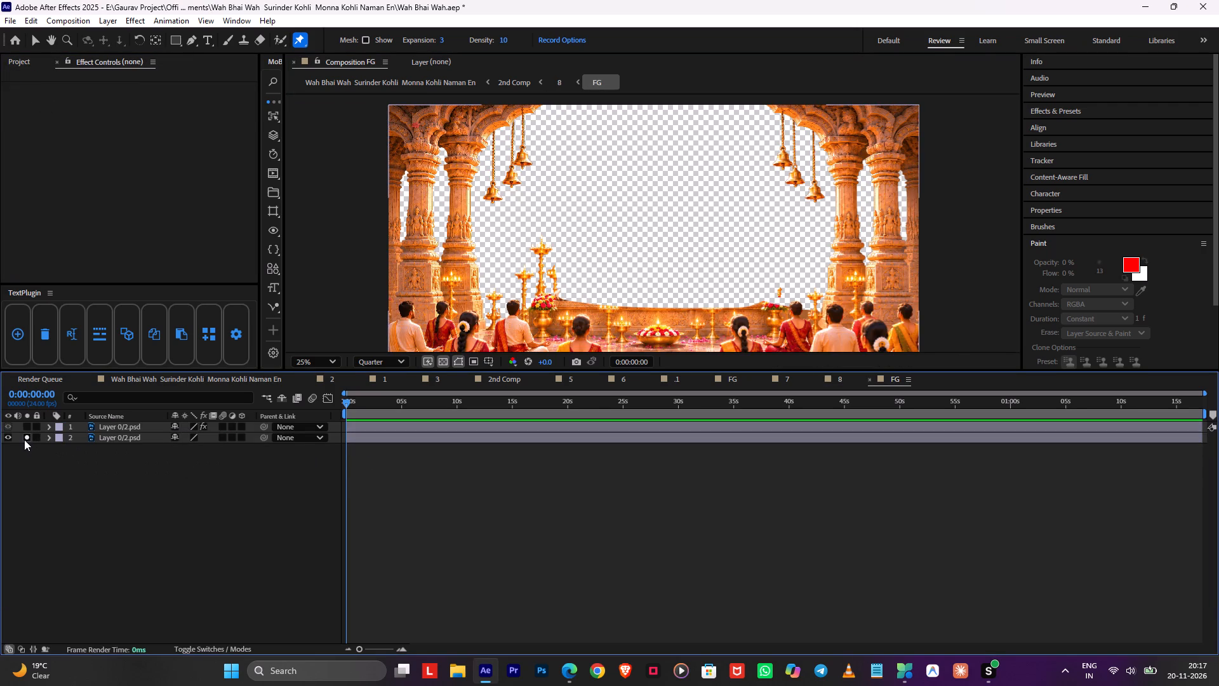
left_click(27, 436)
Go to composition 8 and scrub to 0:00:23:06 to check the animated goddess in the scene.
key("Tab")
left_click(307, 471)
left_click_drag(448, 407, 476, 412)
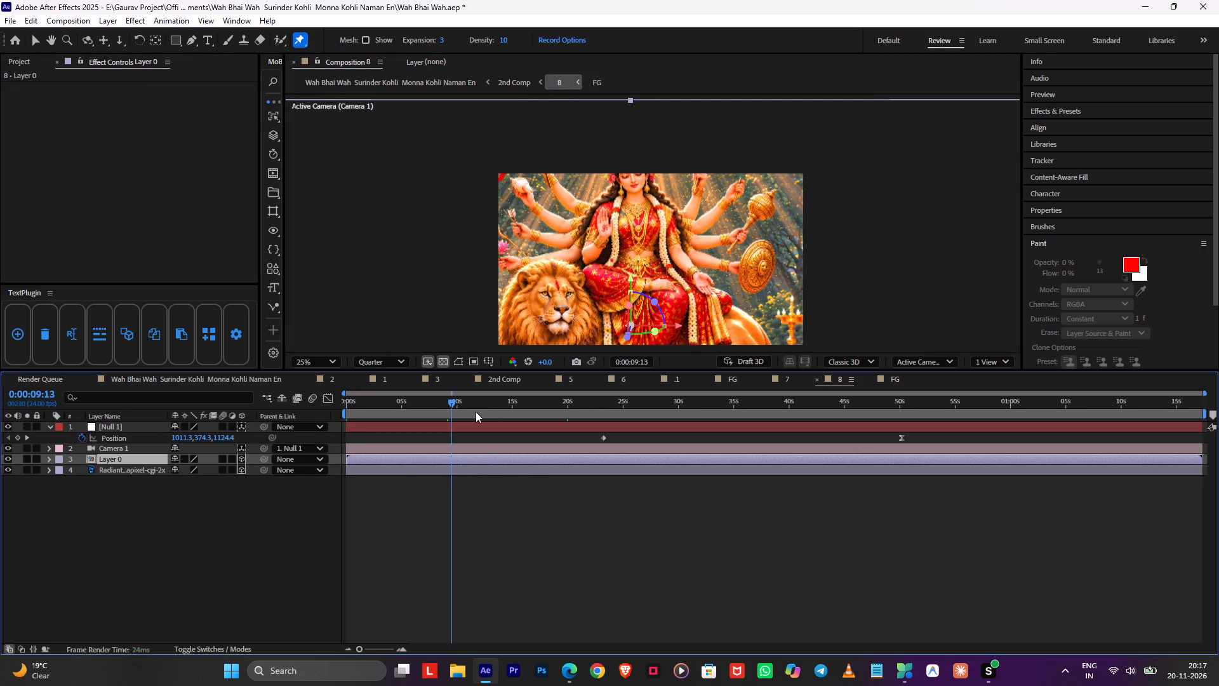
left_click_drag(476, 412, 603, 440)
Save the project and preview 2nd Comp from 0:01:00:00, scrubbing on to 0:01:09:06.
key("Tab")
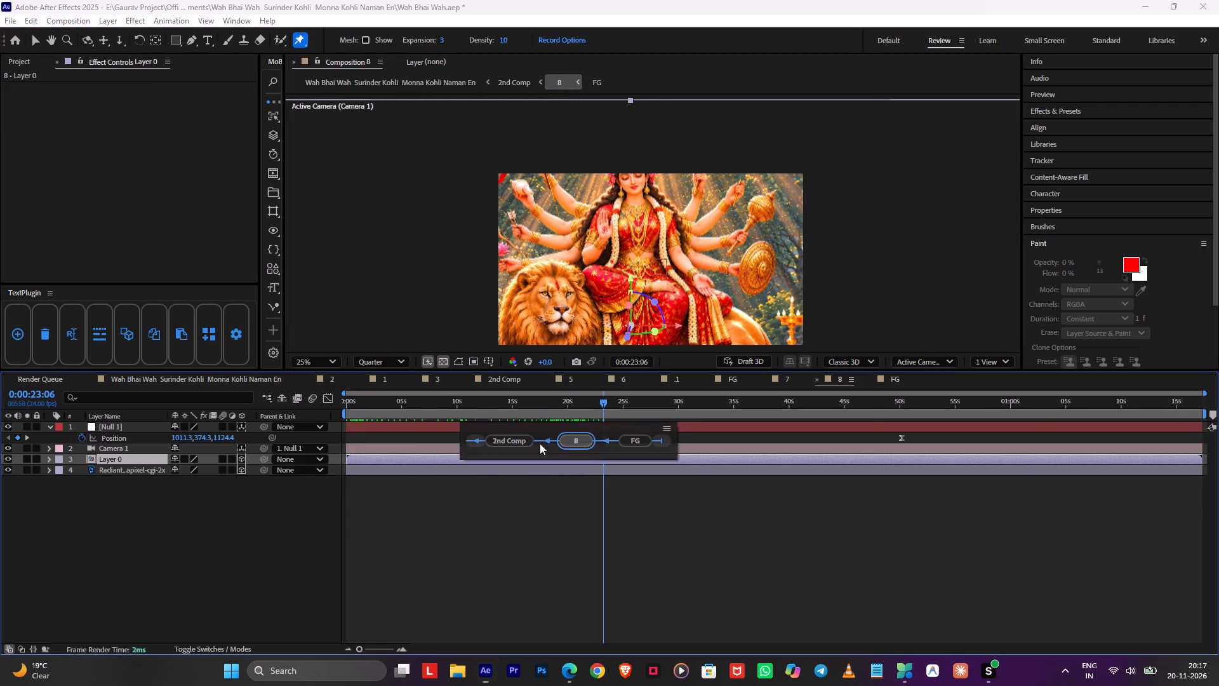
left_click(526, 443)
key("space")
key("ctrl+s")
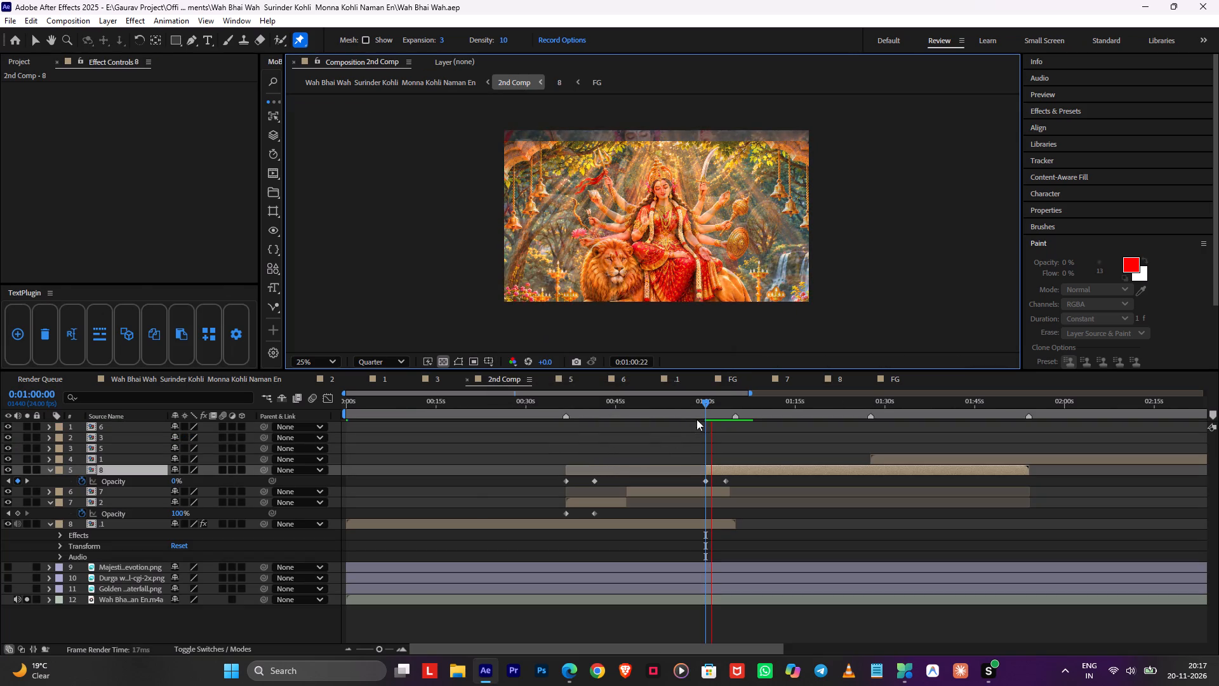
left_click(704, 401)
key("space")
scroll(706, 436, "up", 3, "alt")
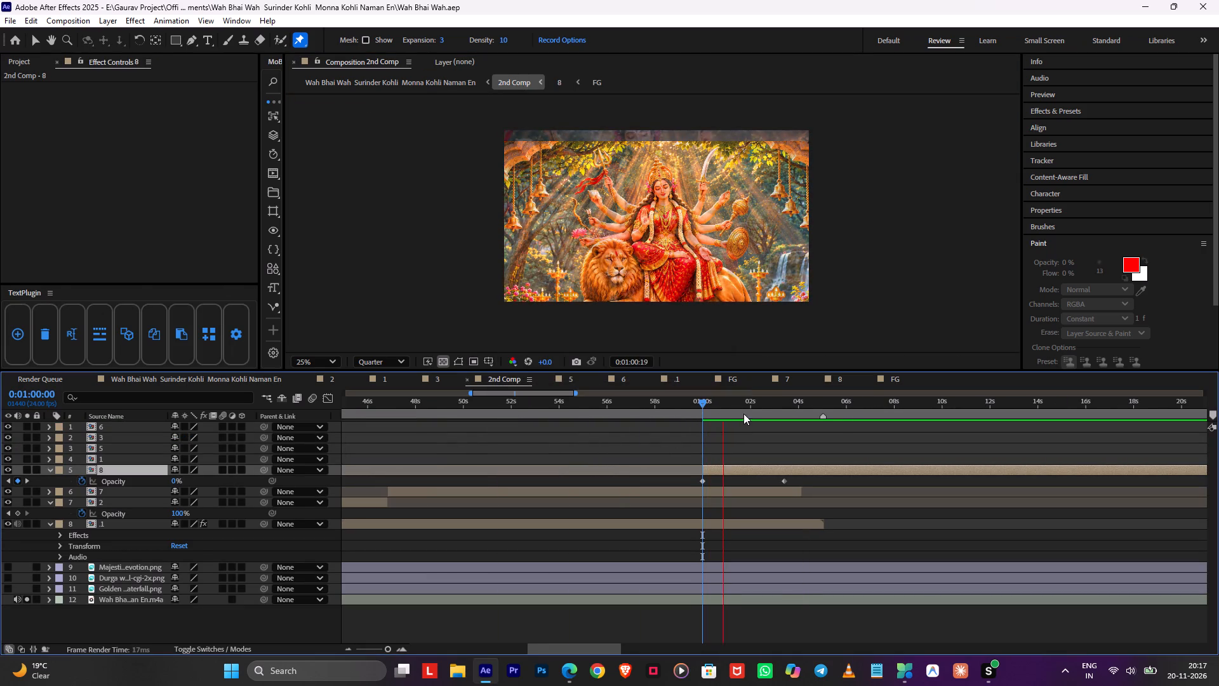
left_click_drag(754, 409, 925, 447)
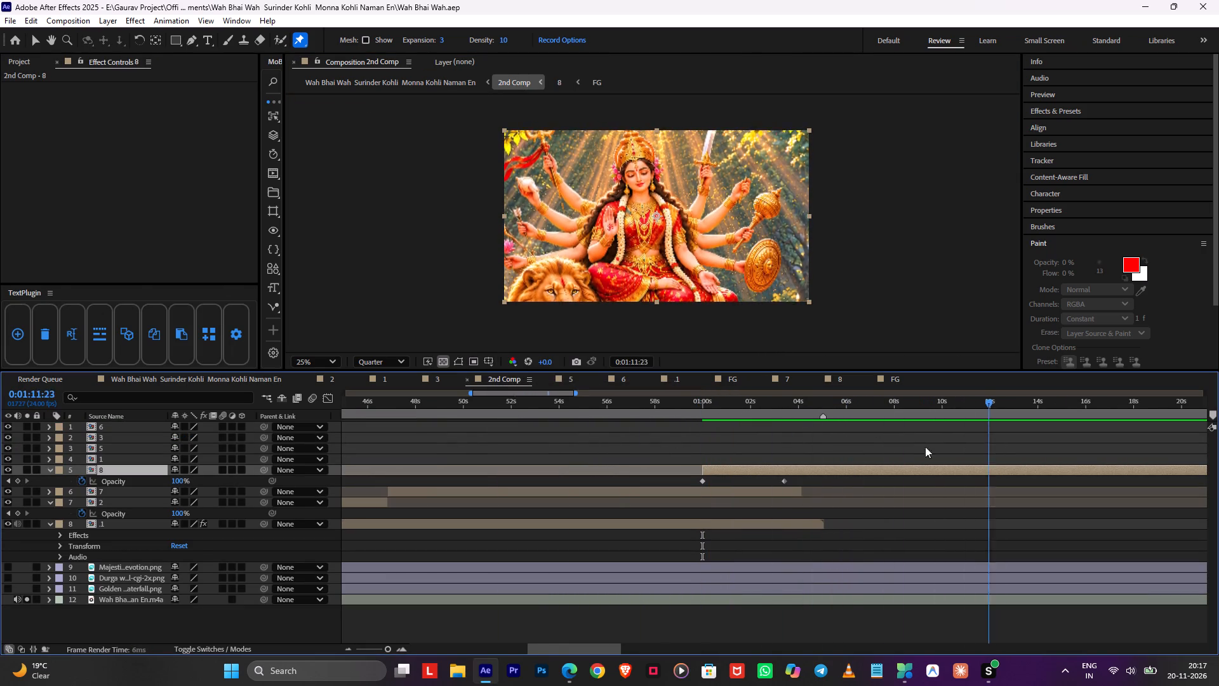
left_click_drag(925, 447, 924, 471)
In the FG composition nested in composition 8, compress the goddess layer's Puppet-pin keyframes so the motion cycle ends at 0:00:08:00.
double_click(922, 471)
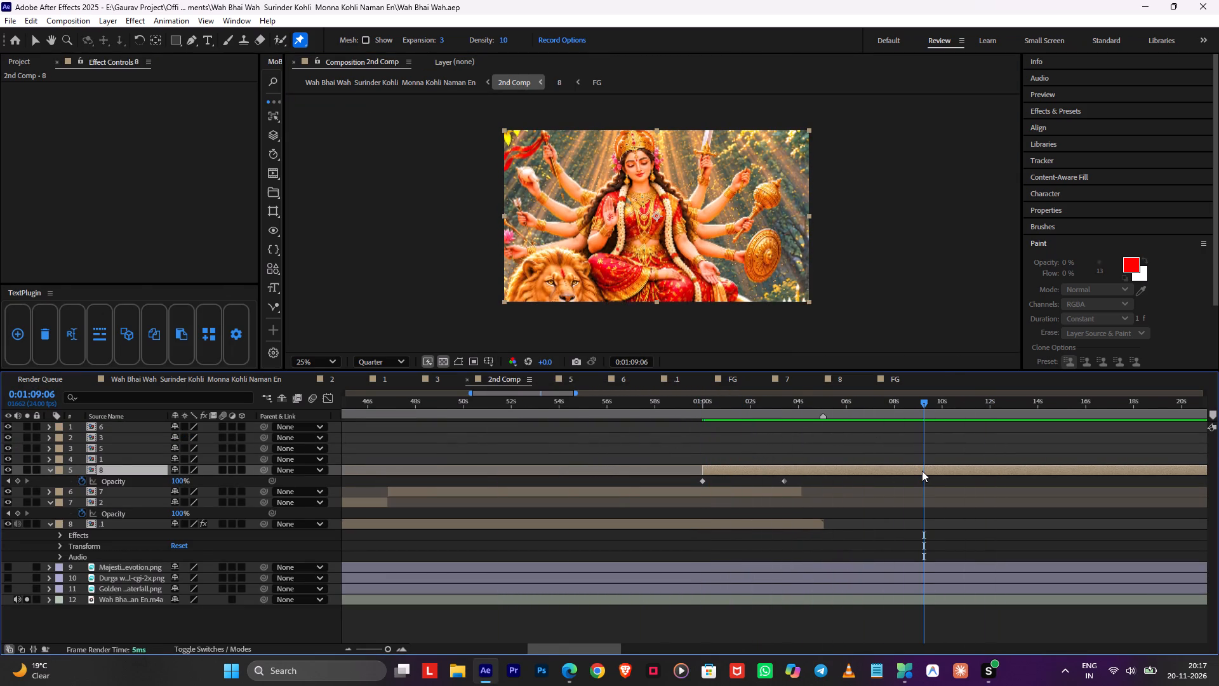
double_click(740, 461)
left_click_drag(547, 407, 103, 435)
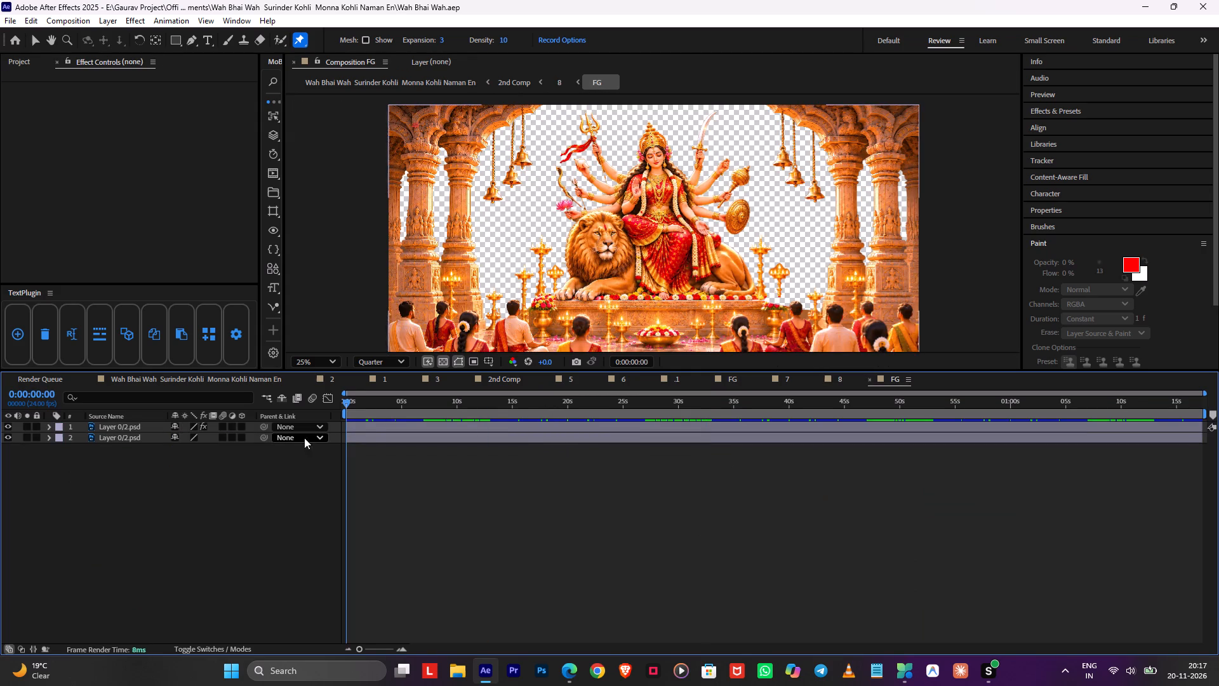
left_click(374, 434)
left_click(373, 423)
key("u")
left_click_drag(454, 409, 458, 410)
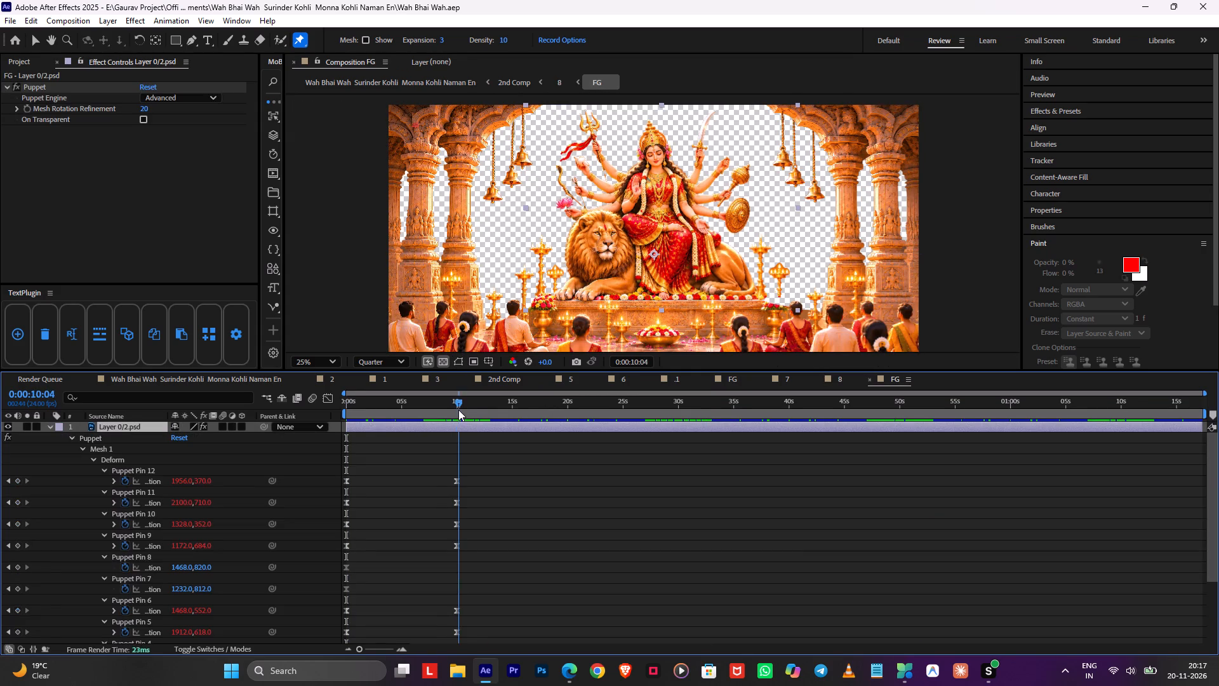
left_click_drag(458, 410, 421, 423)
scroll(416, 429, "up", 1)
scroll(416, 429, "up", 1, "alt")
left_click(451, 406)
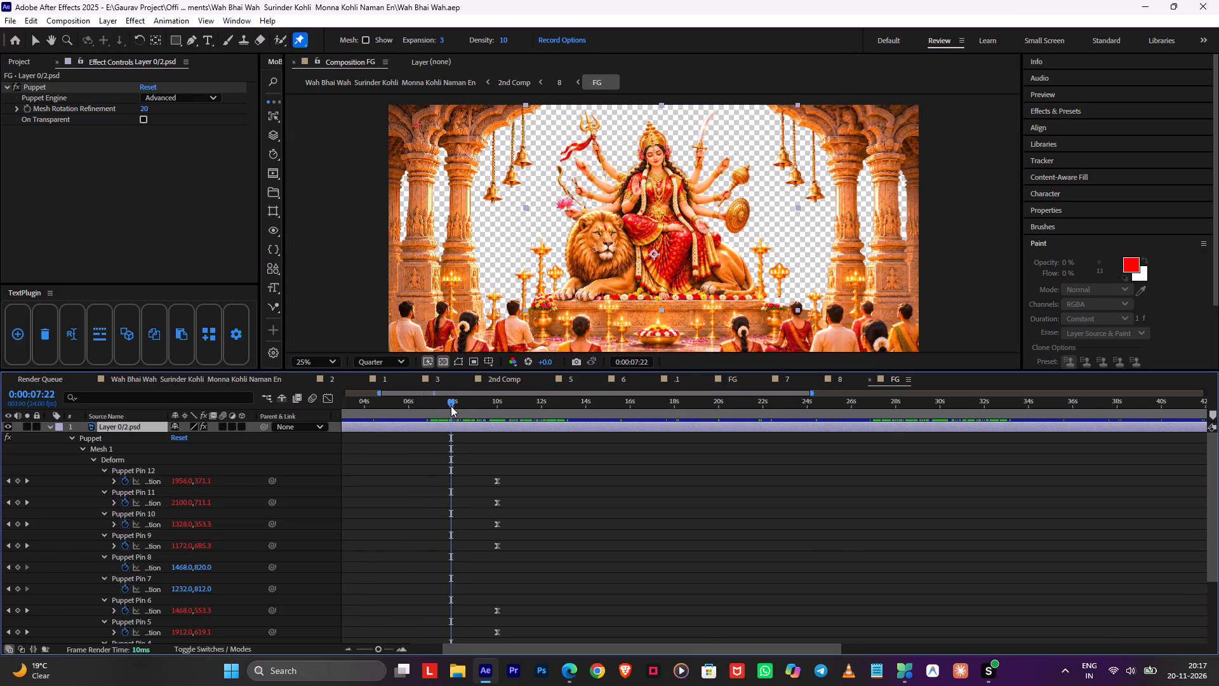
key("ctrl+Right")
key("ctrl+Right")
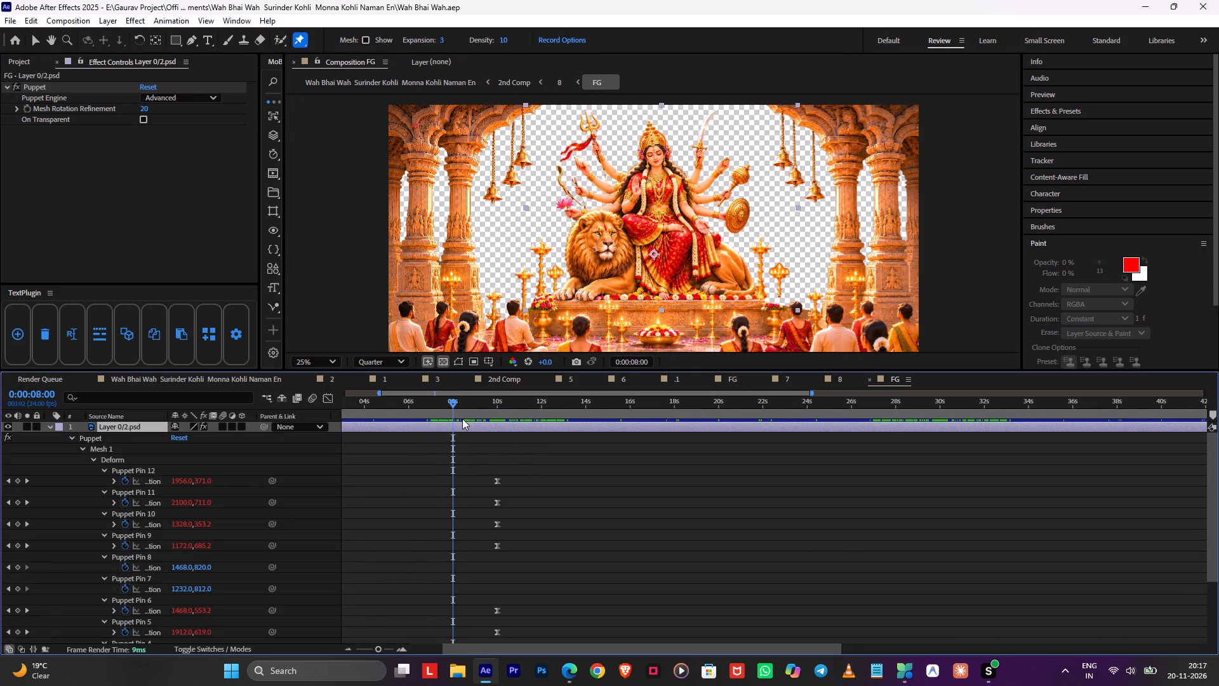
left_click_drag(564, 462, 197, 685)
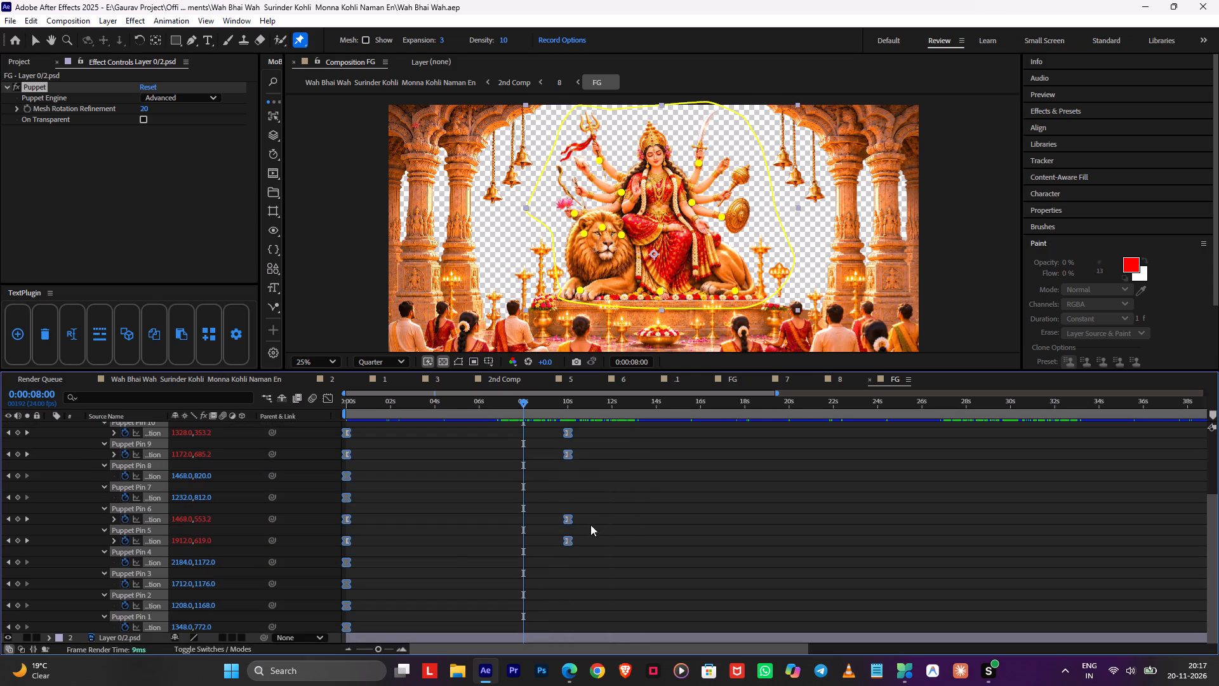
left_click_drag(568, 537, 525, 542, "alt")
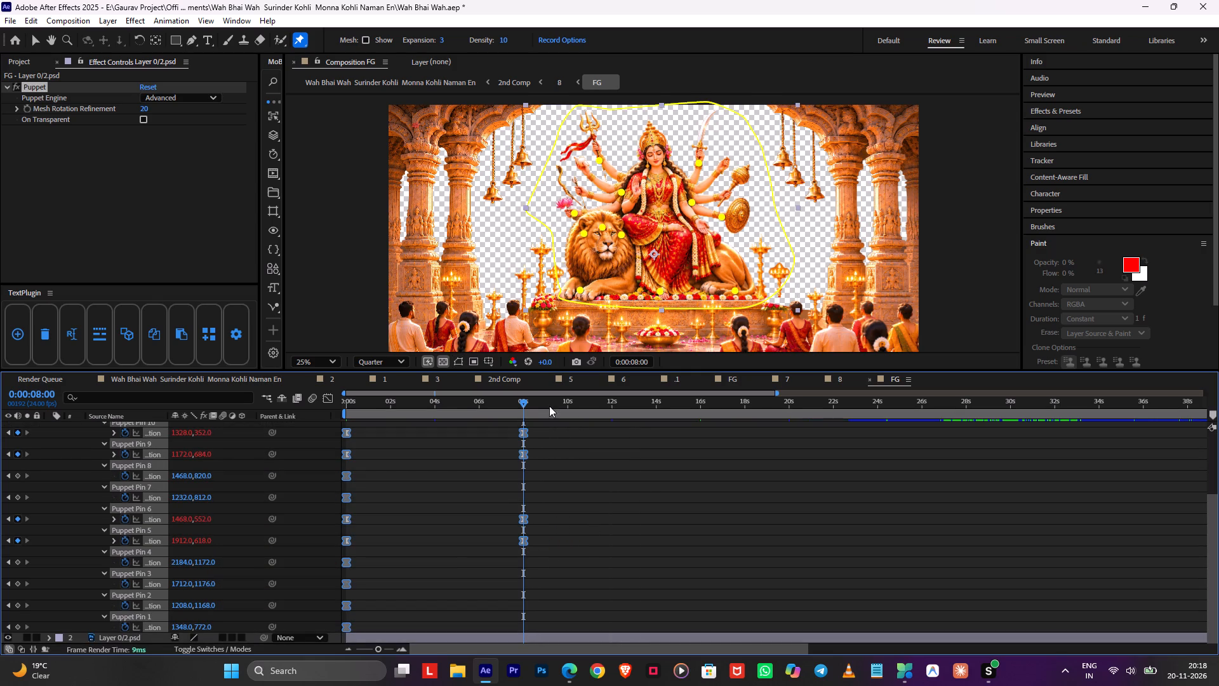
left_click_drag(503, 408, 219, 475)
Return to composition 8 and save the project.
left_click(672, 473)
key("Tab")
left_click(571, 480)
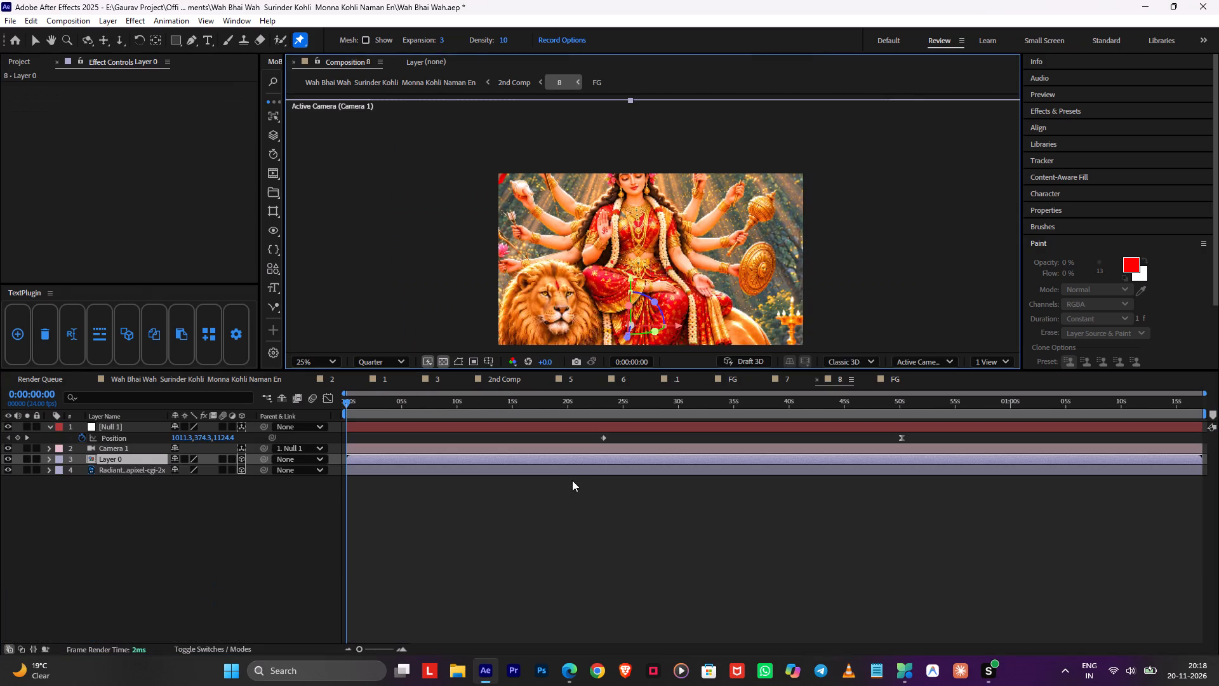
key("ctrl+s")
Copy the animated FG layer from composition 8, paste it into composition 2, and hide the still Layer 0 there.
left_click(560, 480)
left_click(558, 451)
left_click(548, 461)
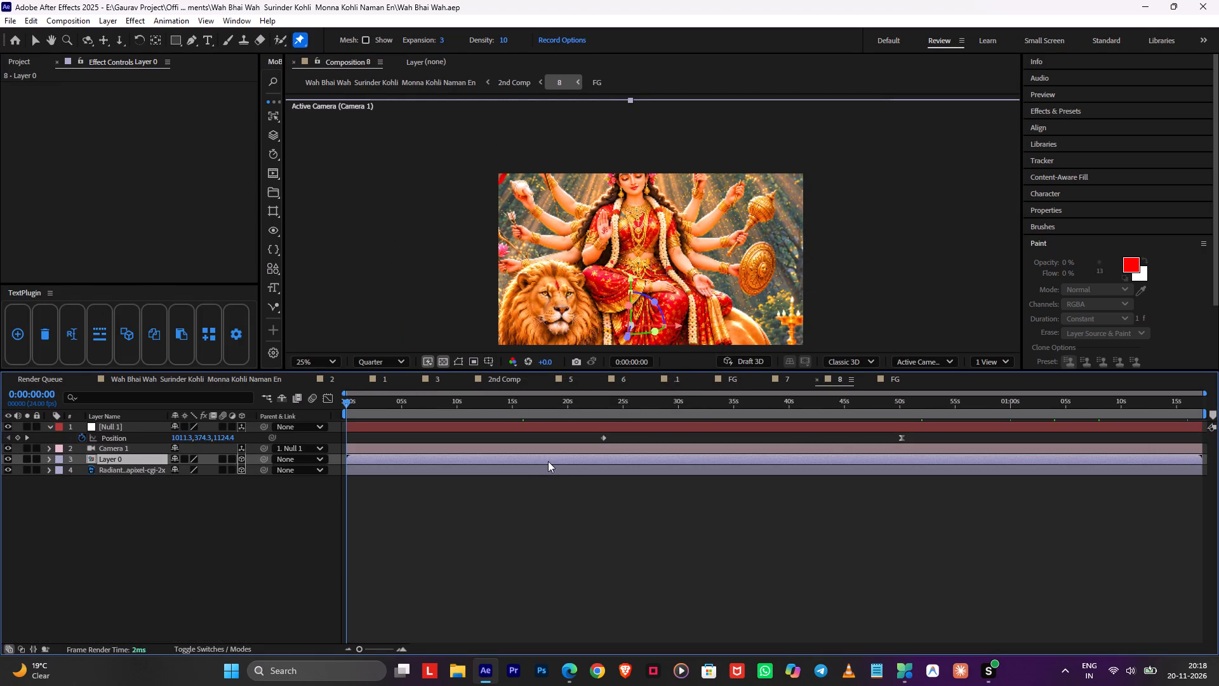
key("ctrl+c")
key("Tab")
left_click(451, 461)
scroll(636, 427, "up", 1, "alt")
scroll(636, 427, "down", 1, "alt")
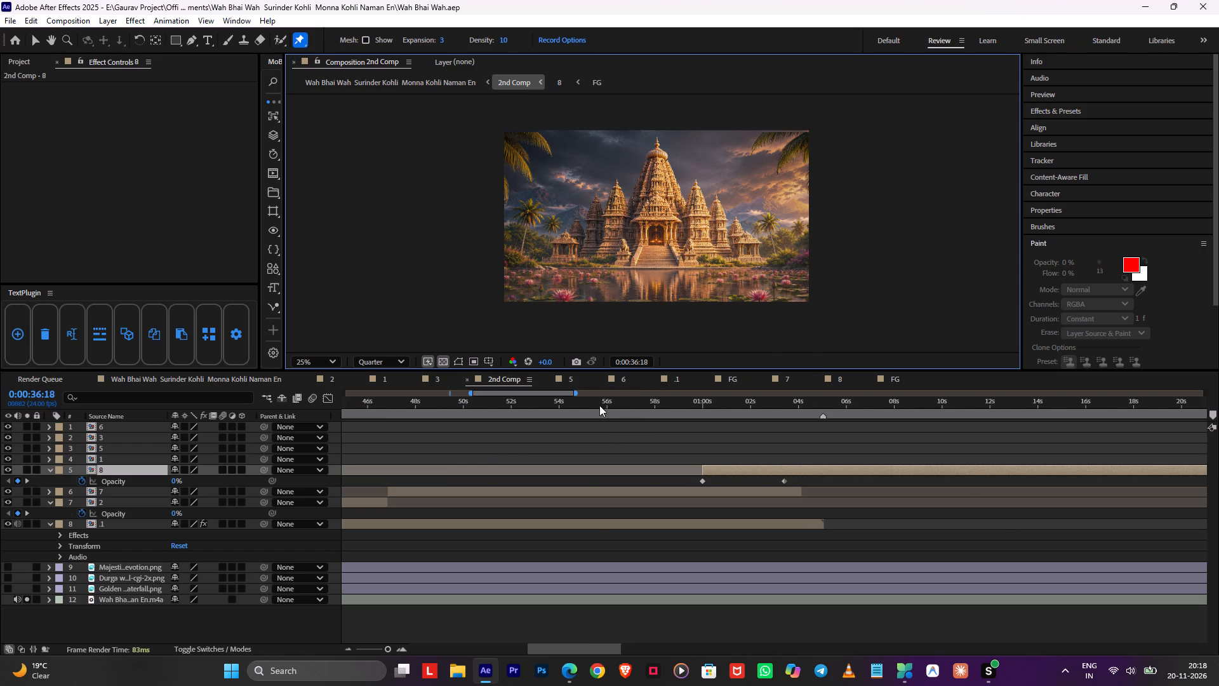
left_click(599, 405)
scroll(594, 441, "down", 3, "alt")
left_click(498, 414)
double_click(493, 504)
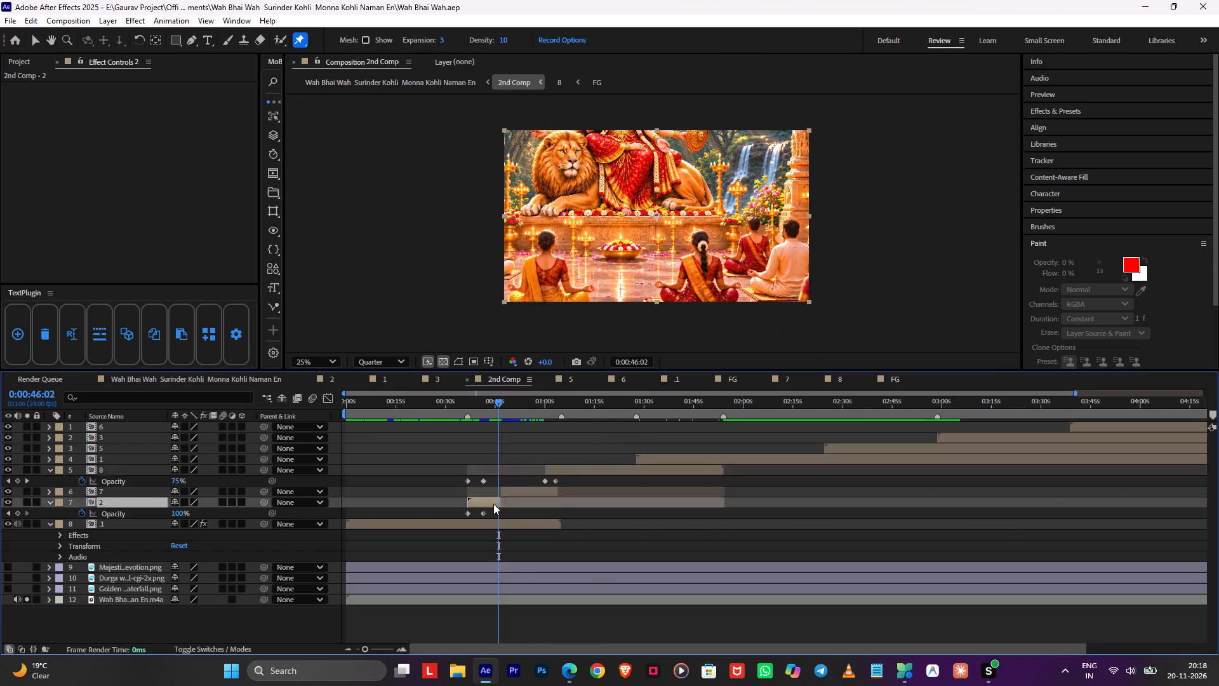
left_click(484, 455)
key("ctrl+v")
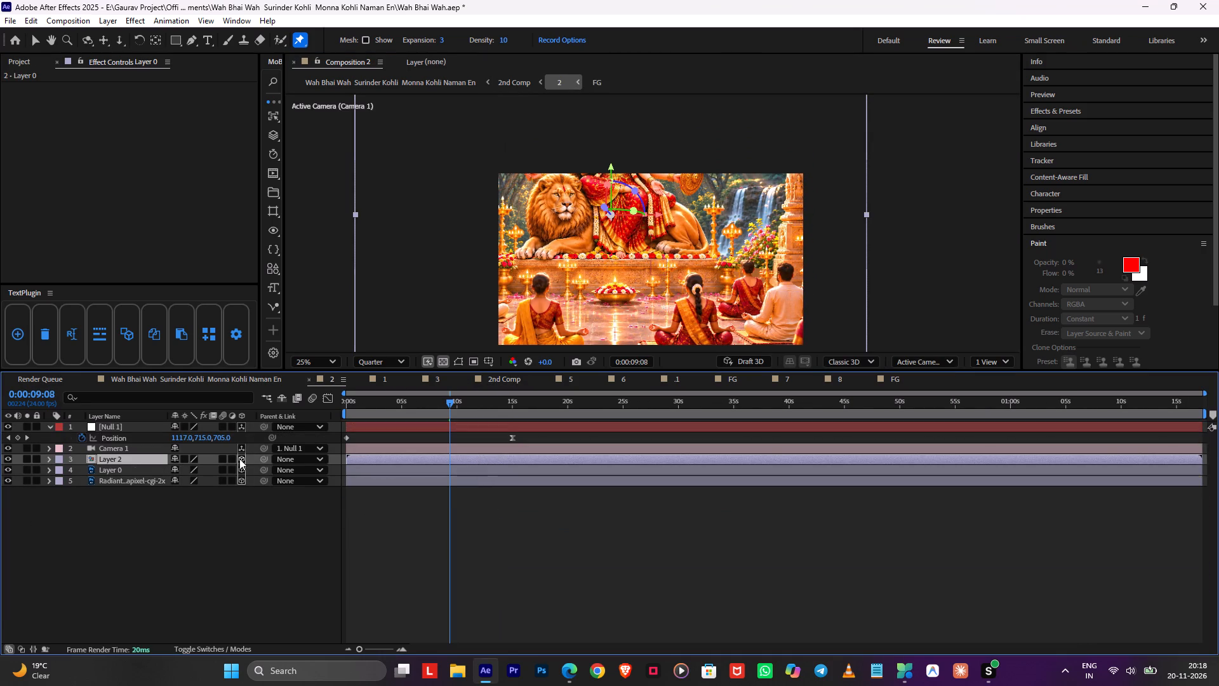
left_click(3, 469)
left_click(10, 468)
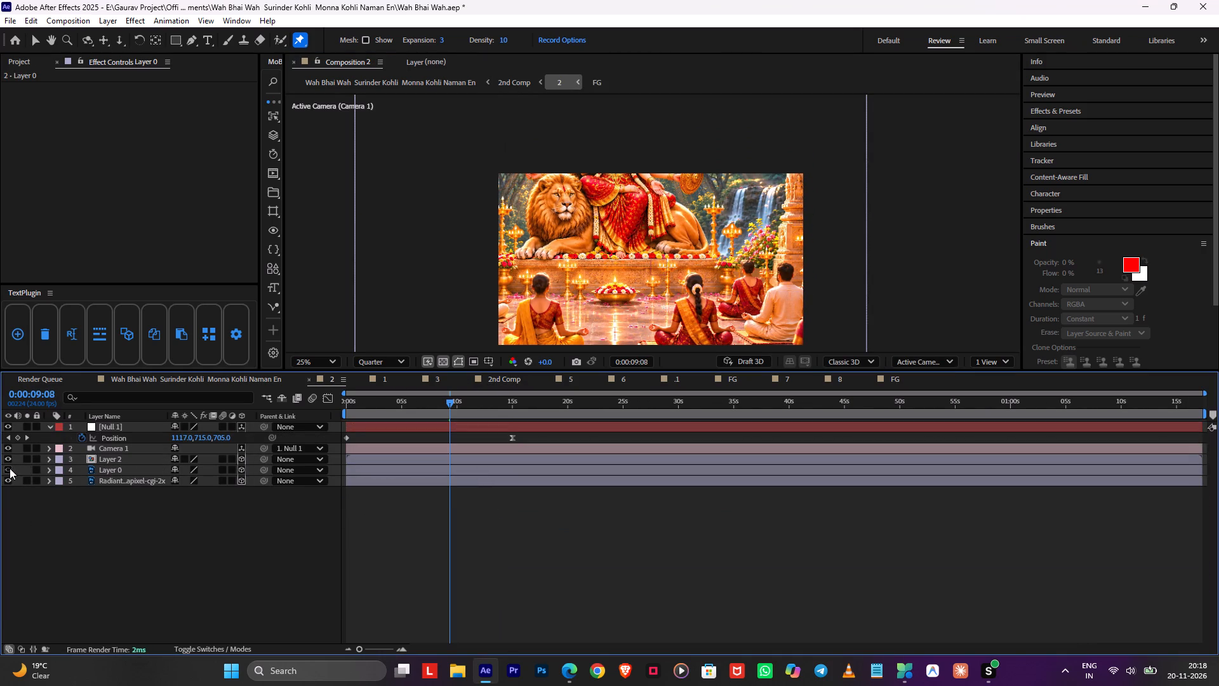
Paste the animated FG layer into composition 7, hide its still Layer 0, return to 2nd Comp and save.
key("Tab")
left_click(45, 480)
double_click(538, 488)
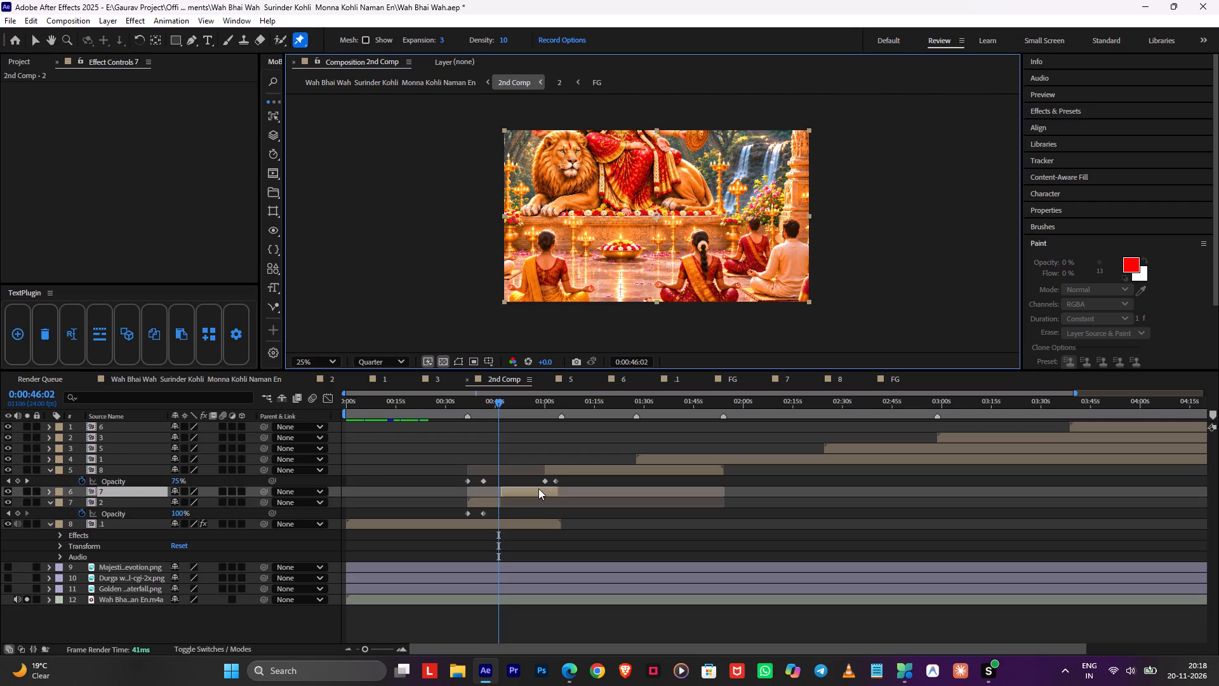
left_click(456, 458)
key("ctrl+v")
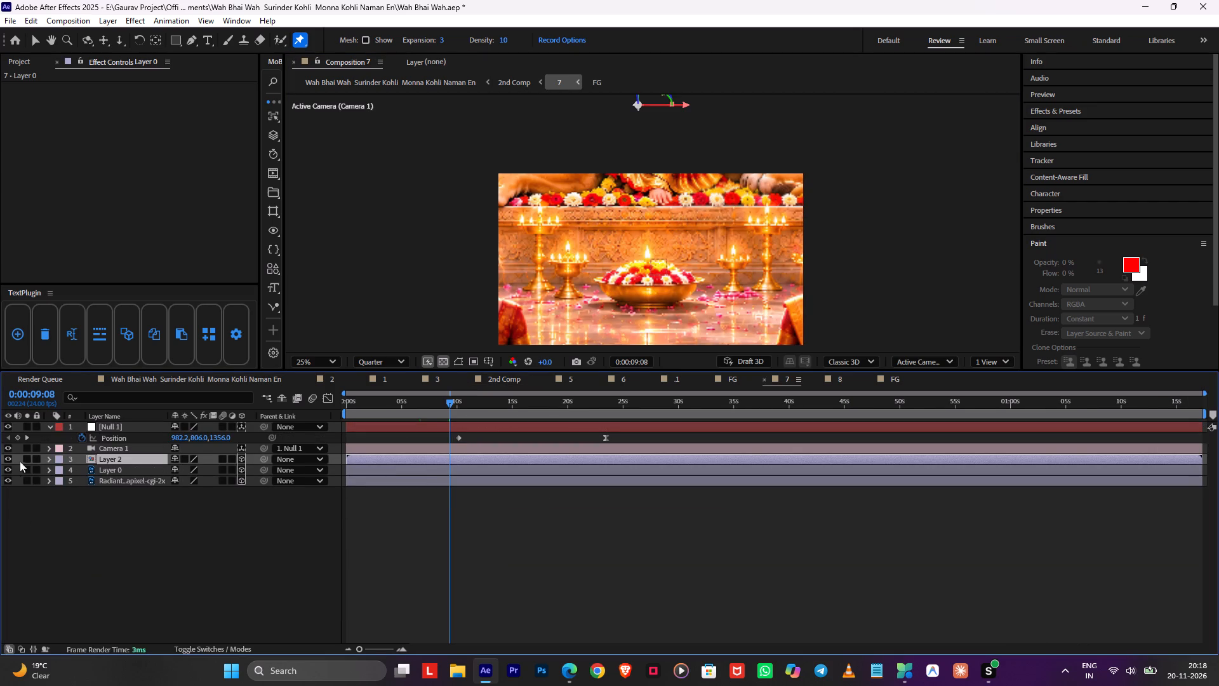
left_click(10, 473)
left_click(570, 513)
key("Tab")
left_click(500, 511)
key("ctrl+s")
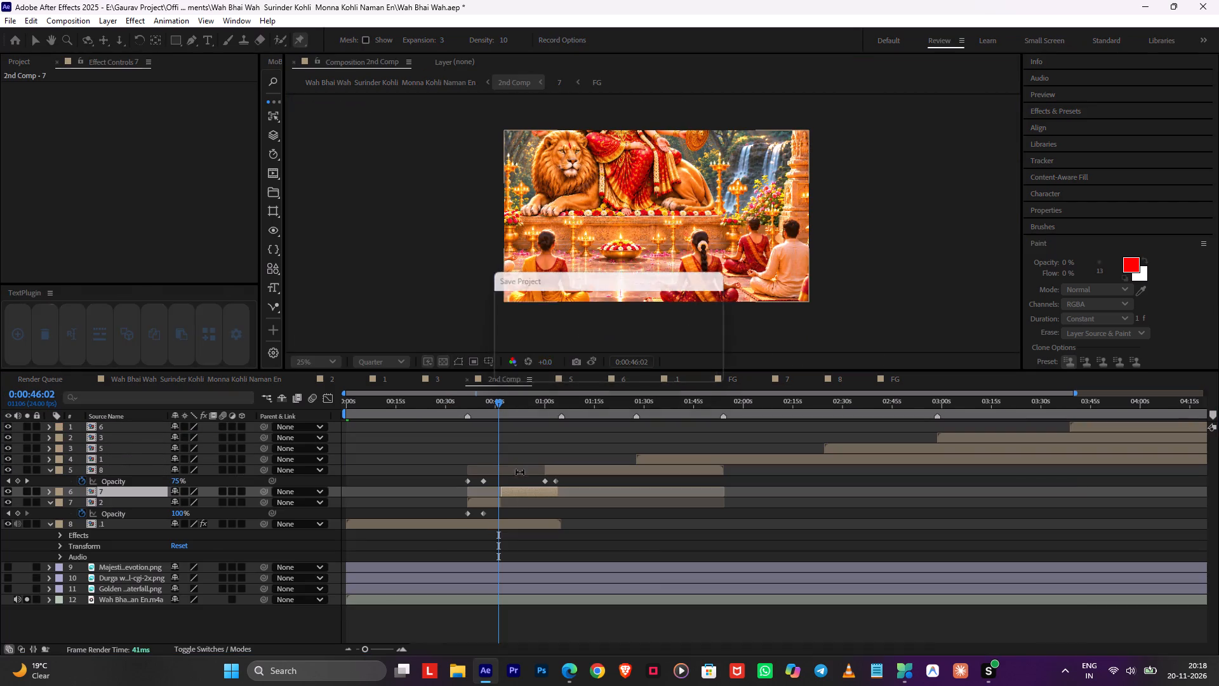
Preview 2nd Comp from 0:00:59:07 and scrub through the crossfade between shots 7 and 8.
left_click_drag(507, 401, 542, 429)
key("space")
scroll(547, 452, "up", 2, "alt")
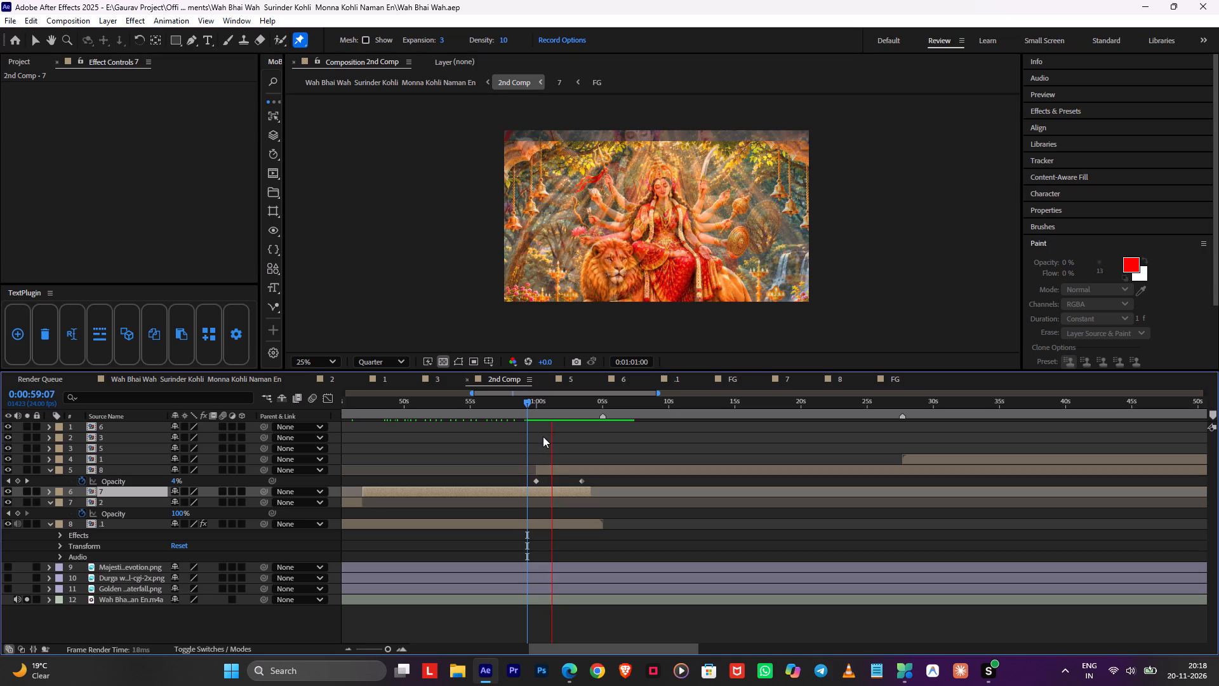
left_click_drag(547, 409, 585, 424)
In composition 7, move Null 1's last Position keyframe to 0:00:26:16 and lower its Z position there, then return to 2nd Comp.
double_click(583, 495)
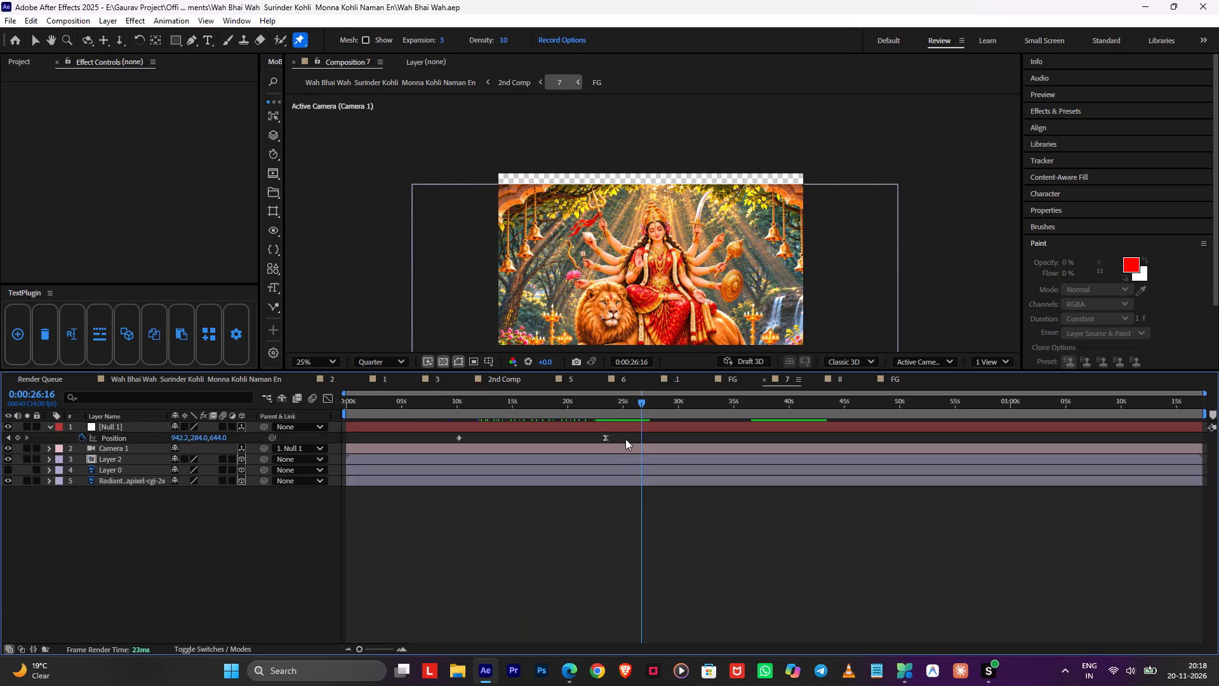
left_click_drag(606, 439, 643, 447)
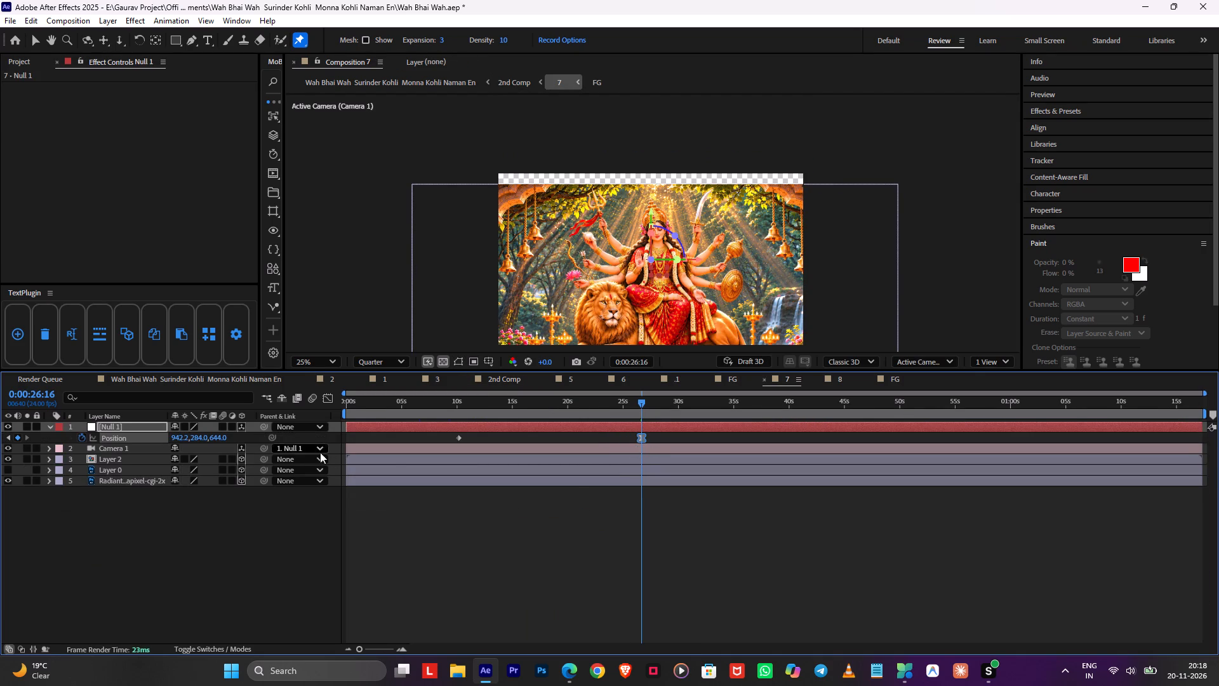
left_click_drag(215, 440, 134, 451)
key("Tab")
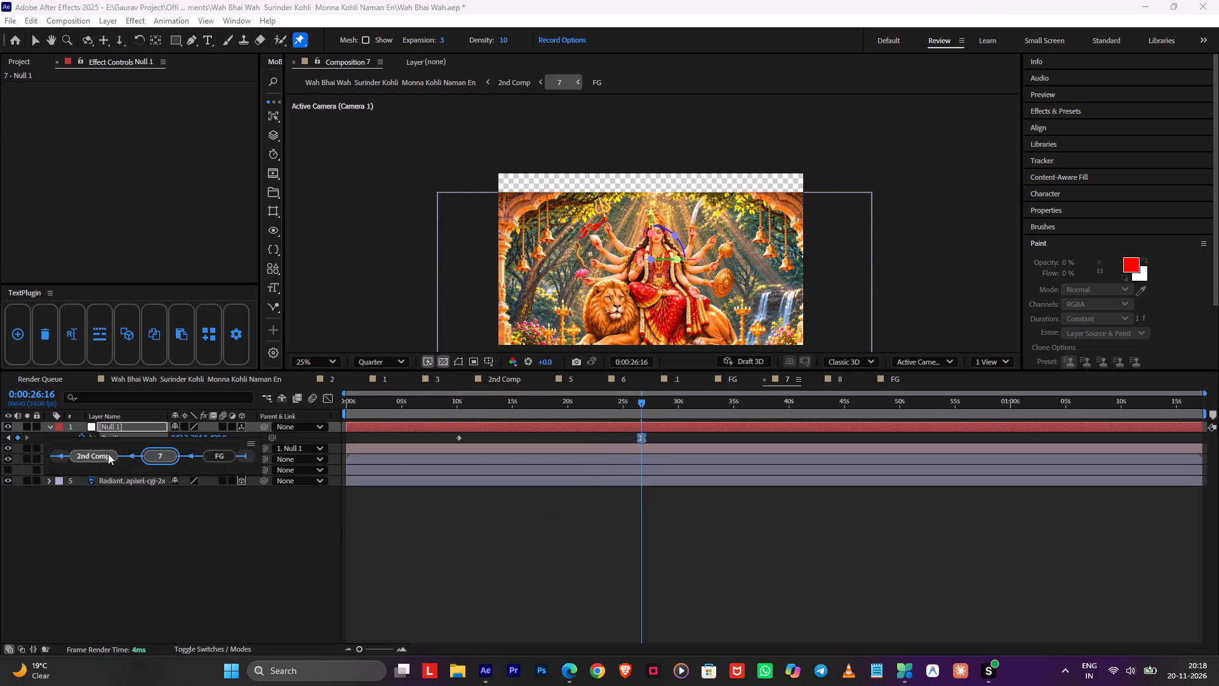
left_click(104, 454)
Preview the crossfade in 2nd Comp from 0:00:59:09 and save the project.
left_click_drag(560, 404, 527, 410)
key("space")
key("ctrl+s")
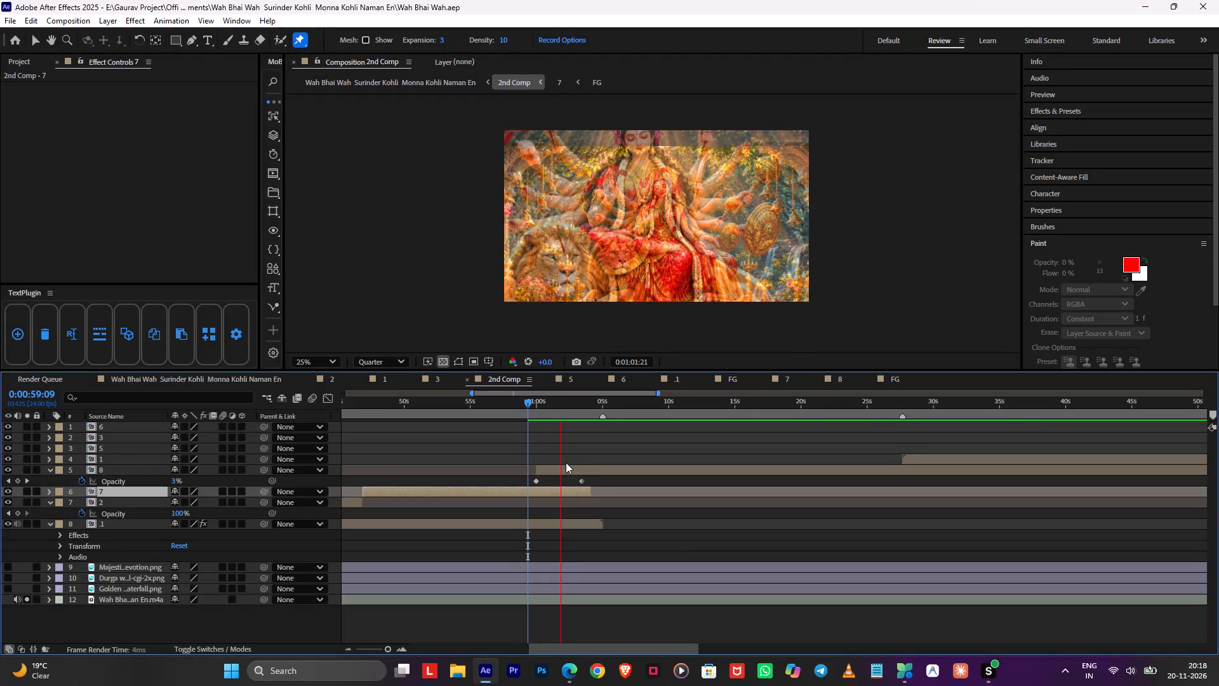
key("space")
In the main Wah Bhai Wah composition, solo the 2nd Comp and Black Solid 1 layers, preview from 0:01:05:01, and save.
key("Tab")
left_click(483, 469)
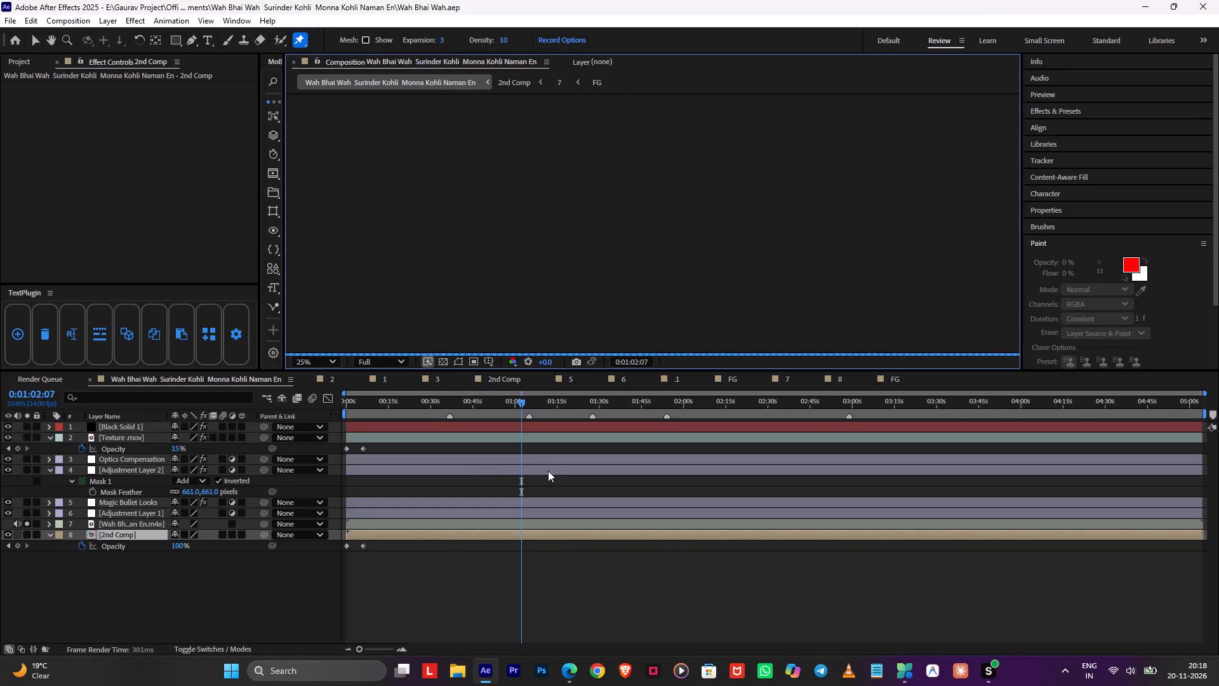
key("space")
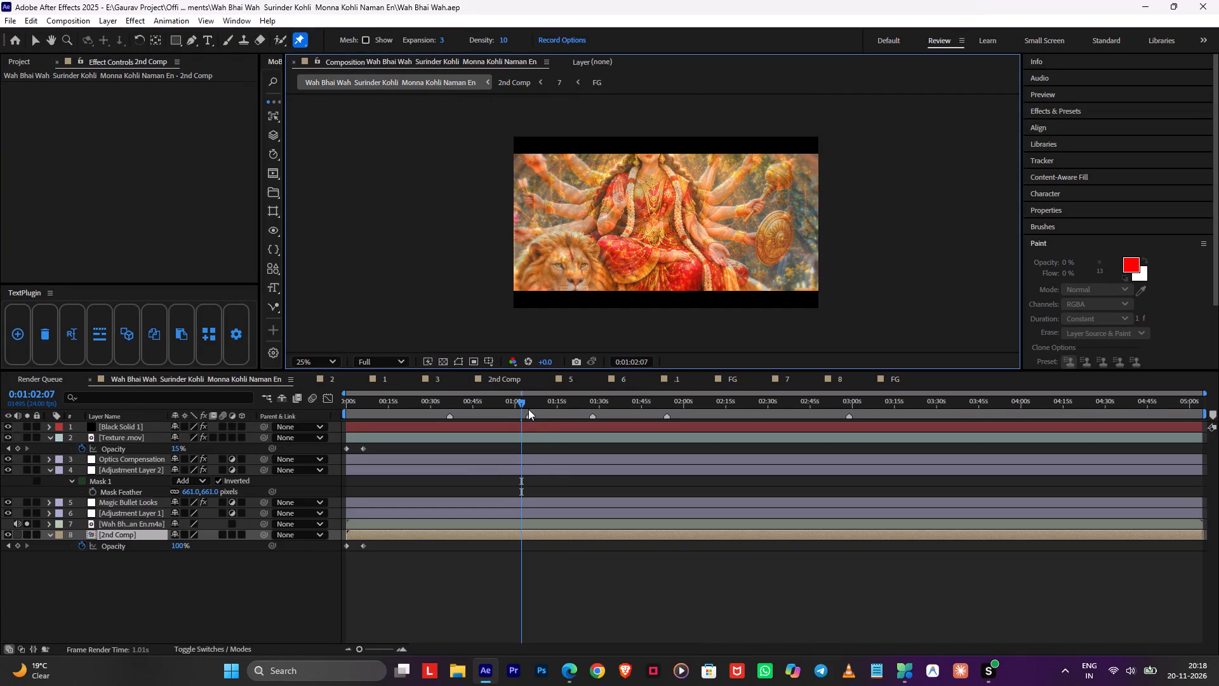
left_click_drag(524, 403, 535, 406)
left_click(29, 535)
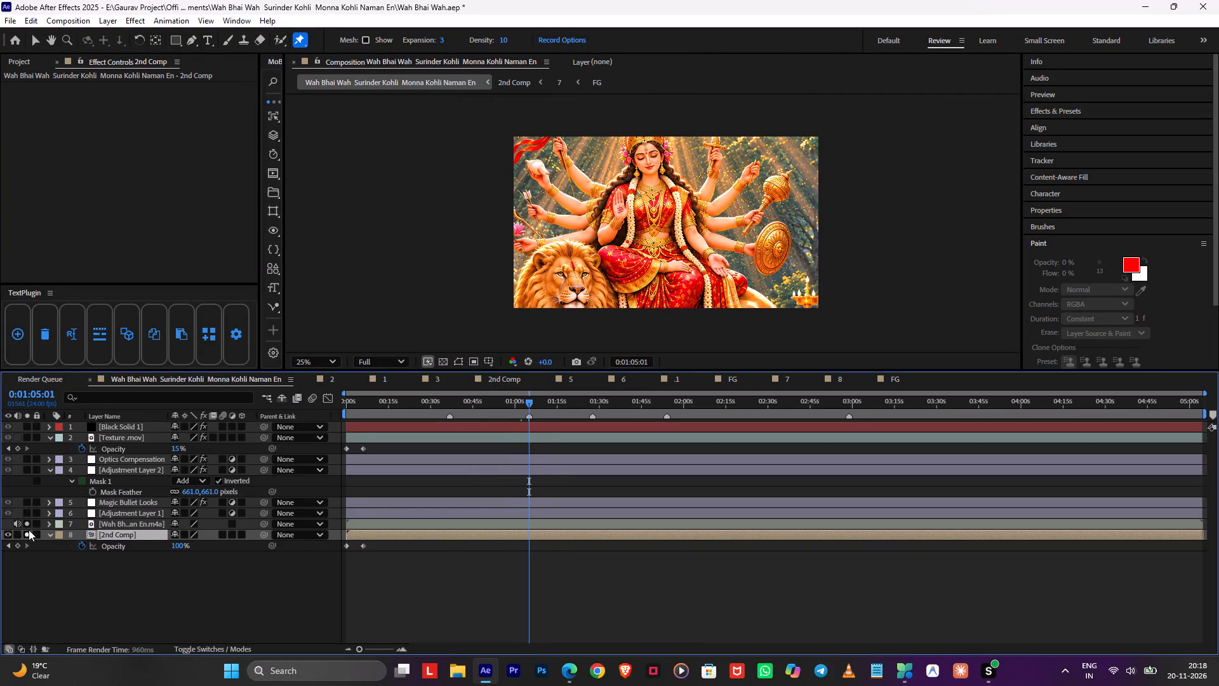
left_click(25, 427)
key("space")
key("ctrl+s")
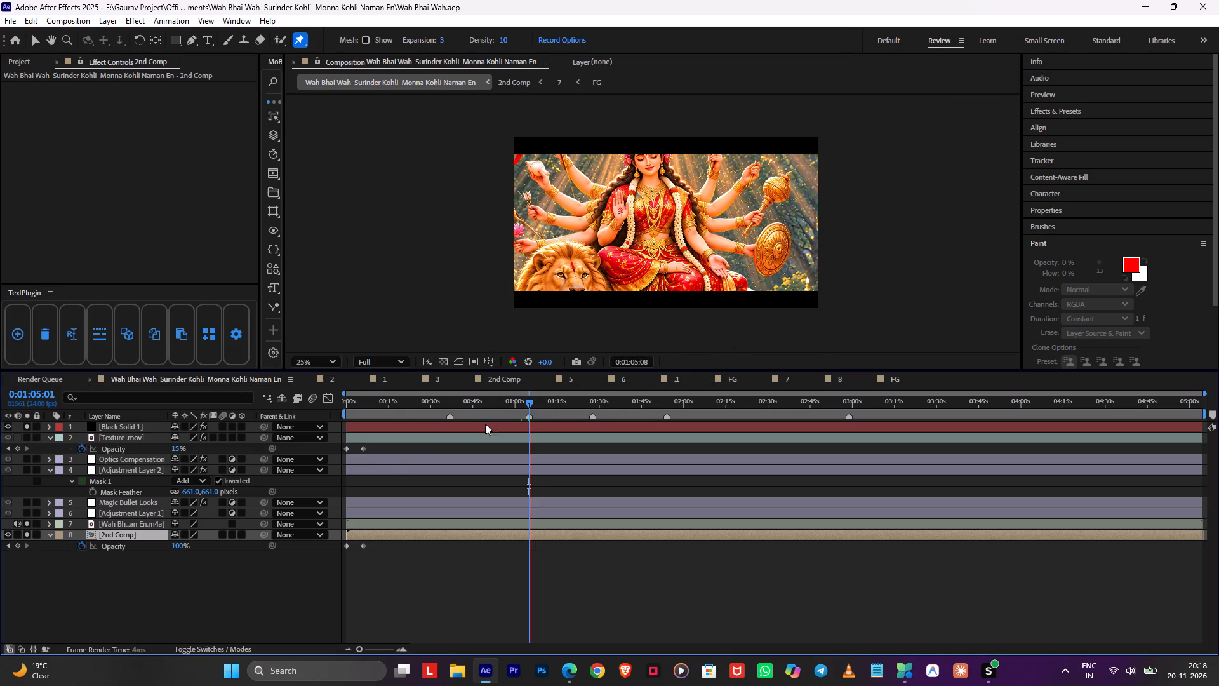
key("space")
Open 2nd Comp and preview shot 8's camera move and pin motion between 0:01:12:10 and about 0:01:20:00.
double_click(535, 534)
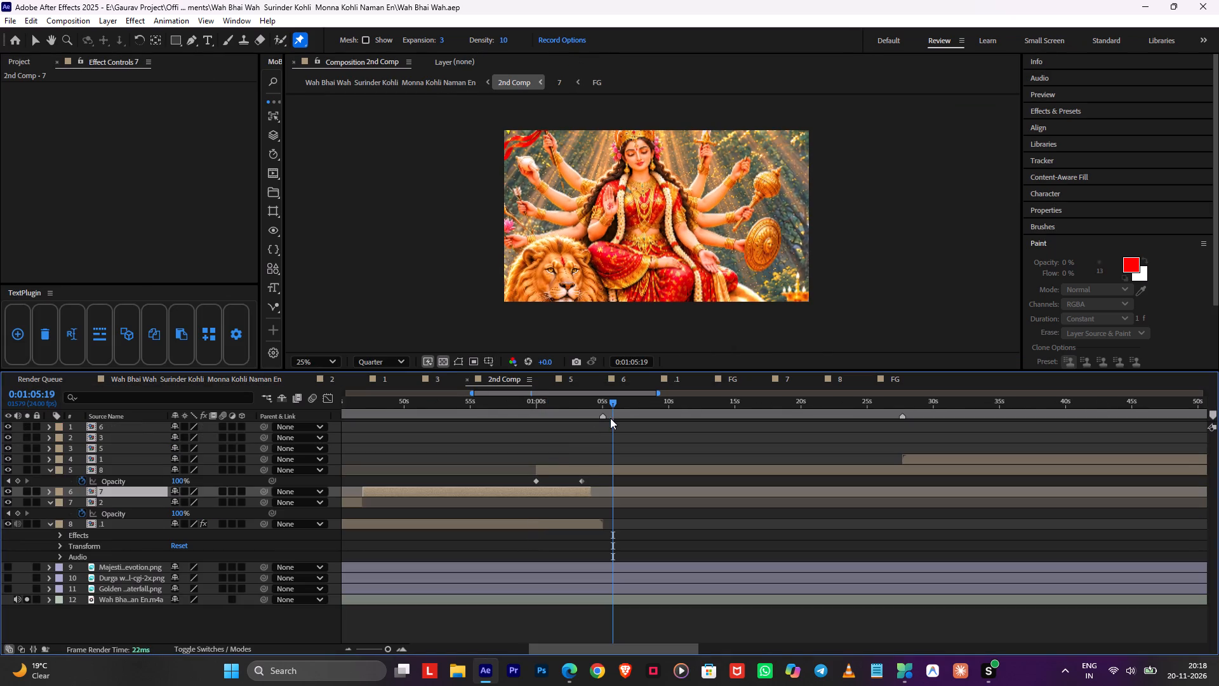
left_click_drag(616, 413, 700, 419)
key("space")
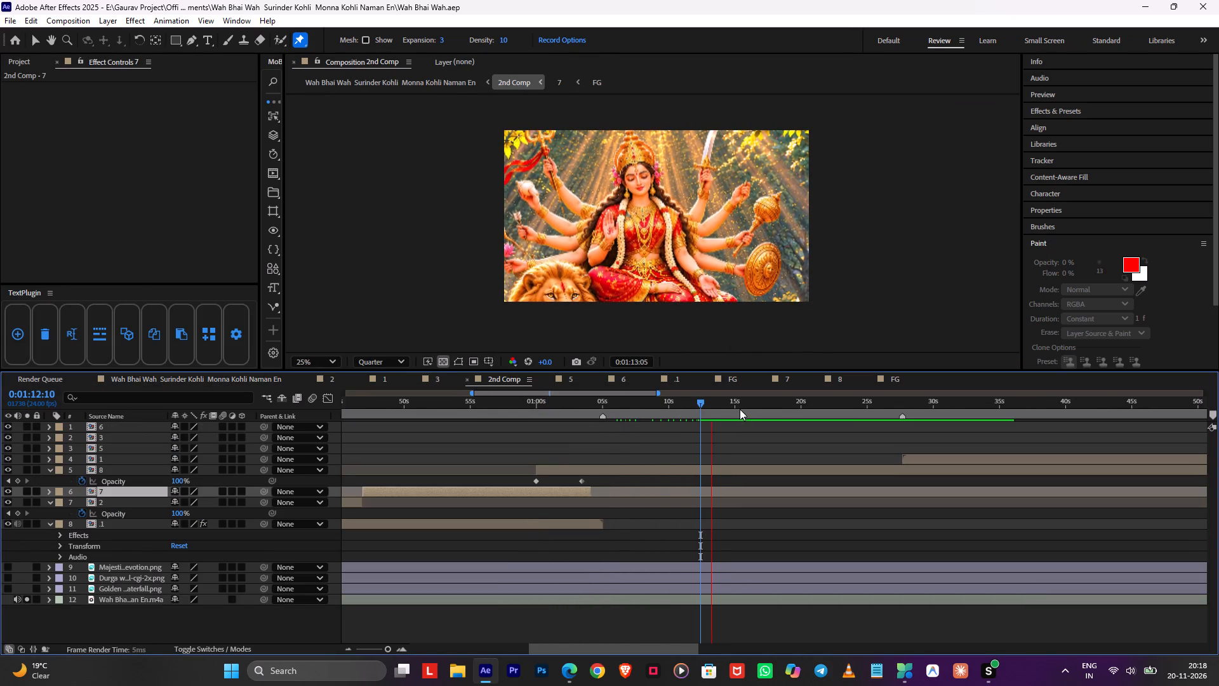
left_click(800, 415)
key("space")
left_click_drag(803, 412, 737, 422)
key("space")
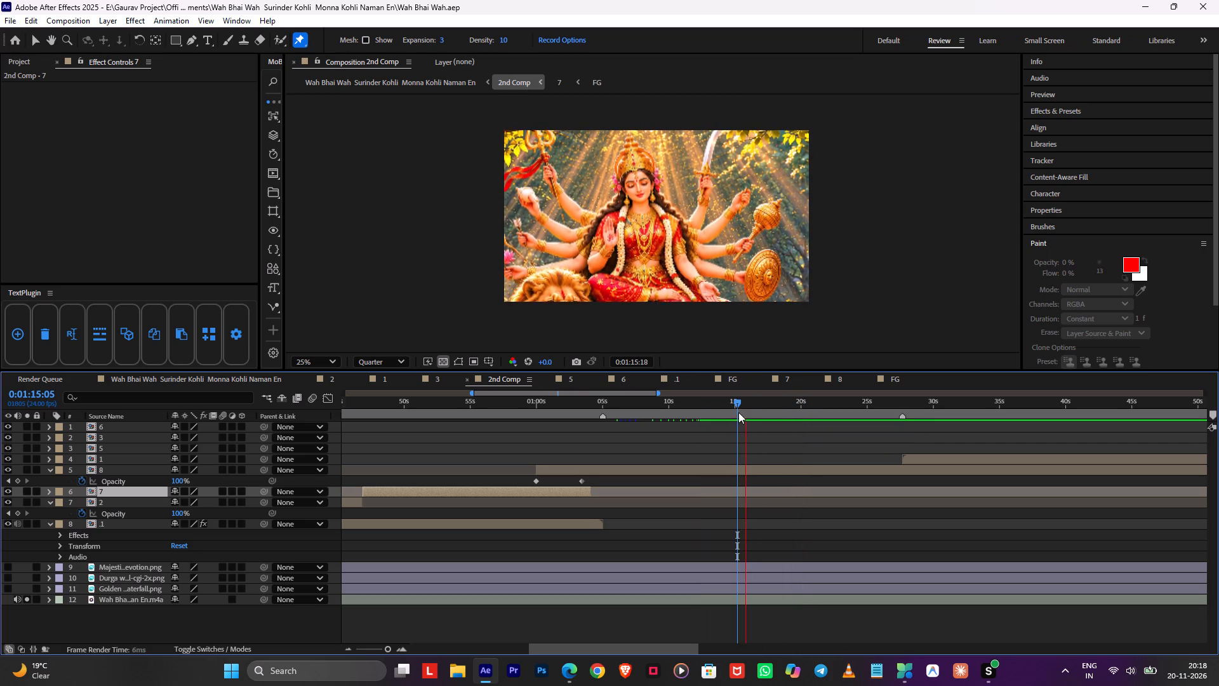
left_click_drag(738, 409, 733, 407)
key("space")
key("space")
In composition 8, move Null 1's last Position keyframe to 0:00:38:07 and return to 2nd Comp.
double_click(752, 470)
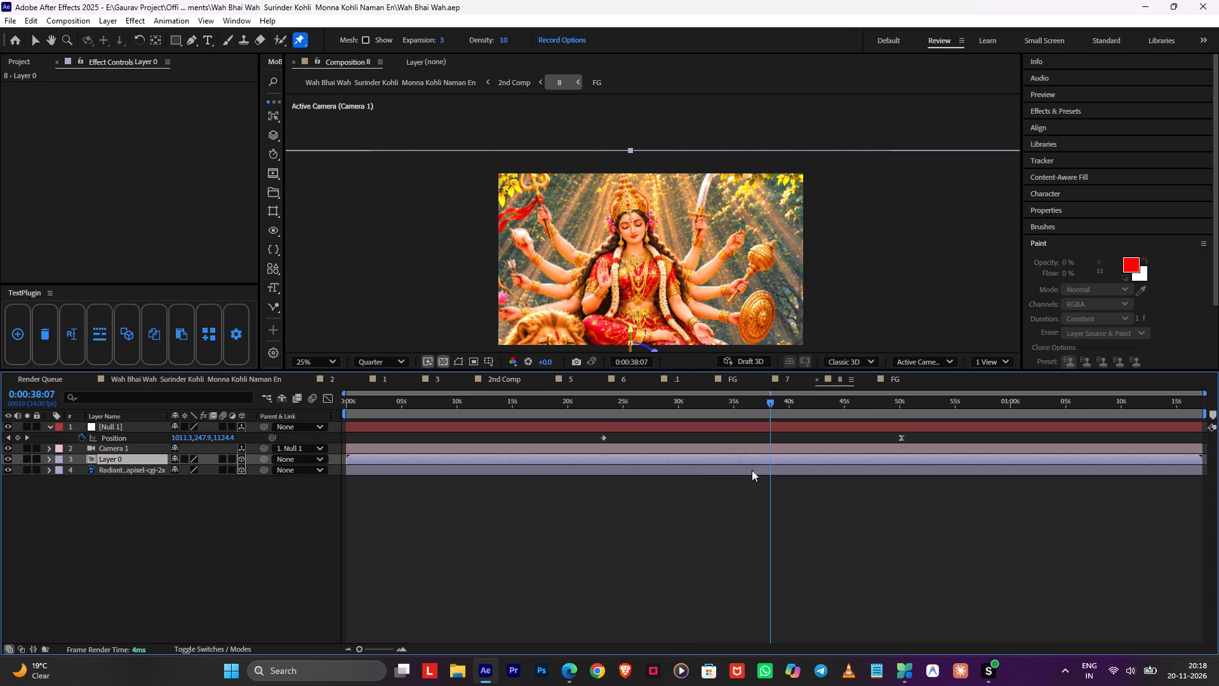
left_click_drag(899, 436, 770, 440)
left_click_drag(749, 399, 594, 413)
key("Tab")
left_click(488, 416)
Save the project and preview 2nd Comp from 0:01:00:00, stopping at 0:01:12:20.
key("space")
key("ctrl+s")
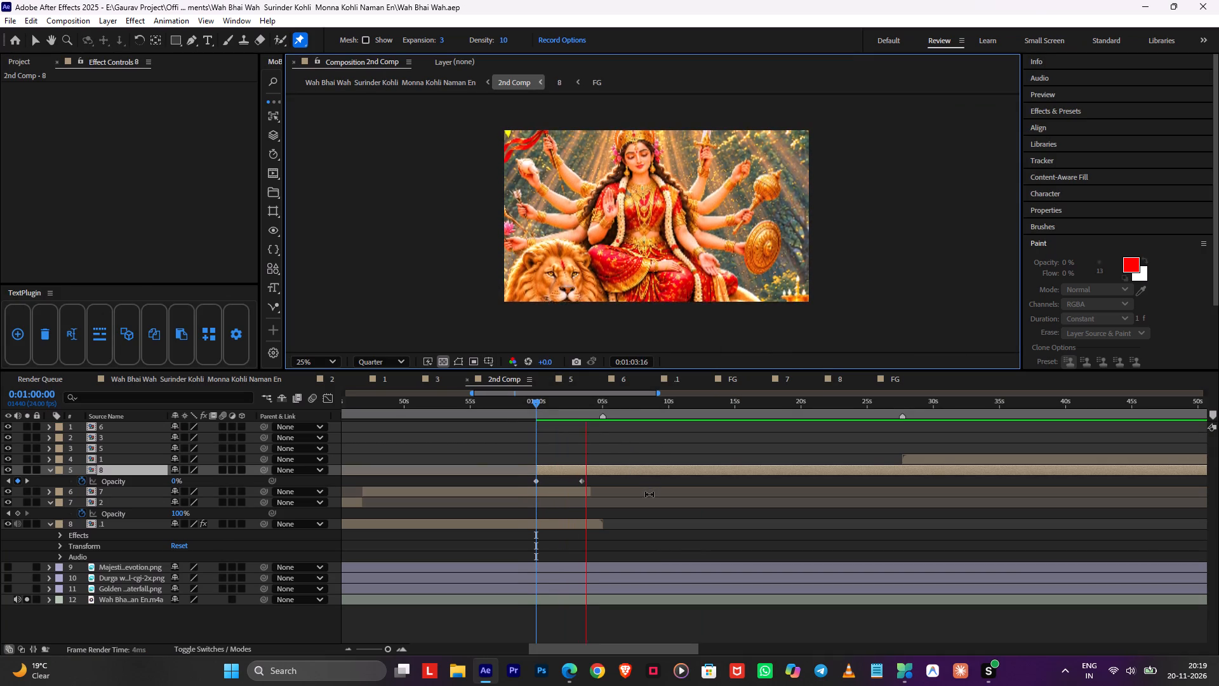
left_click(649, 494)
left_click(669, 453)
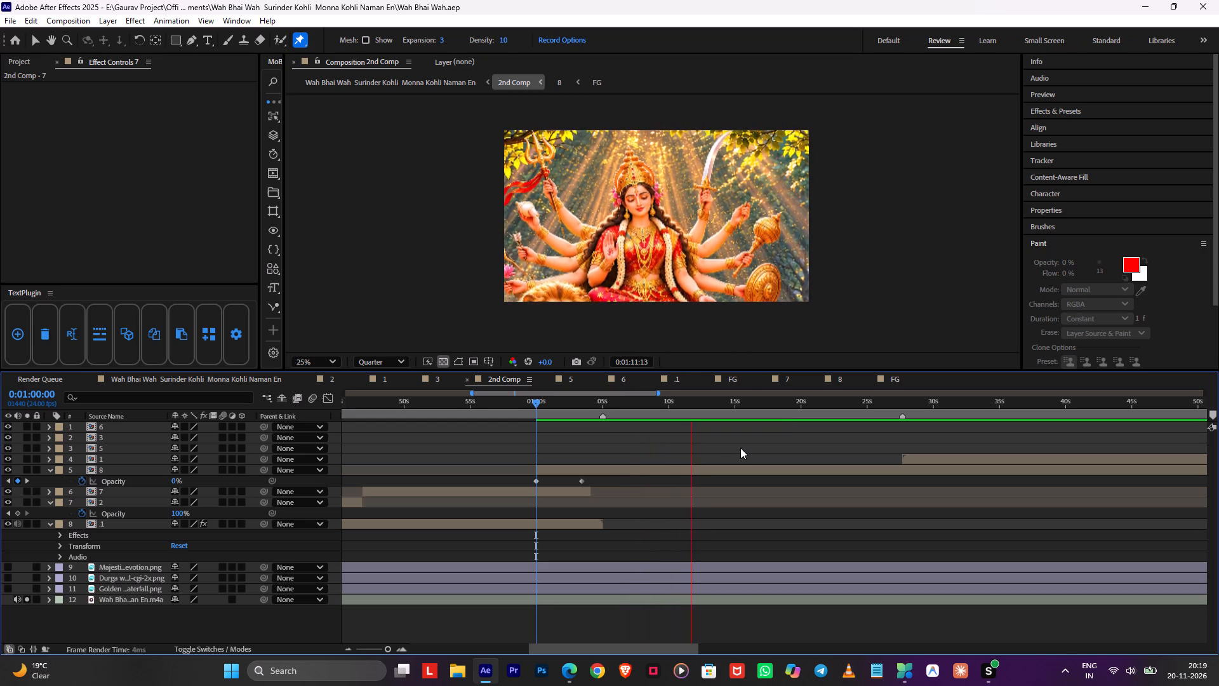
key("space")
key("space")
key("space")
Move layer 1 earlier in 2nd Comp so it starts at 0:01:12:20.
left_click_drag(934, 459, 744, 469)
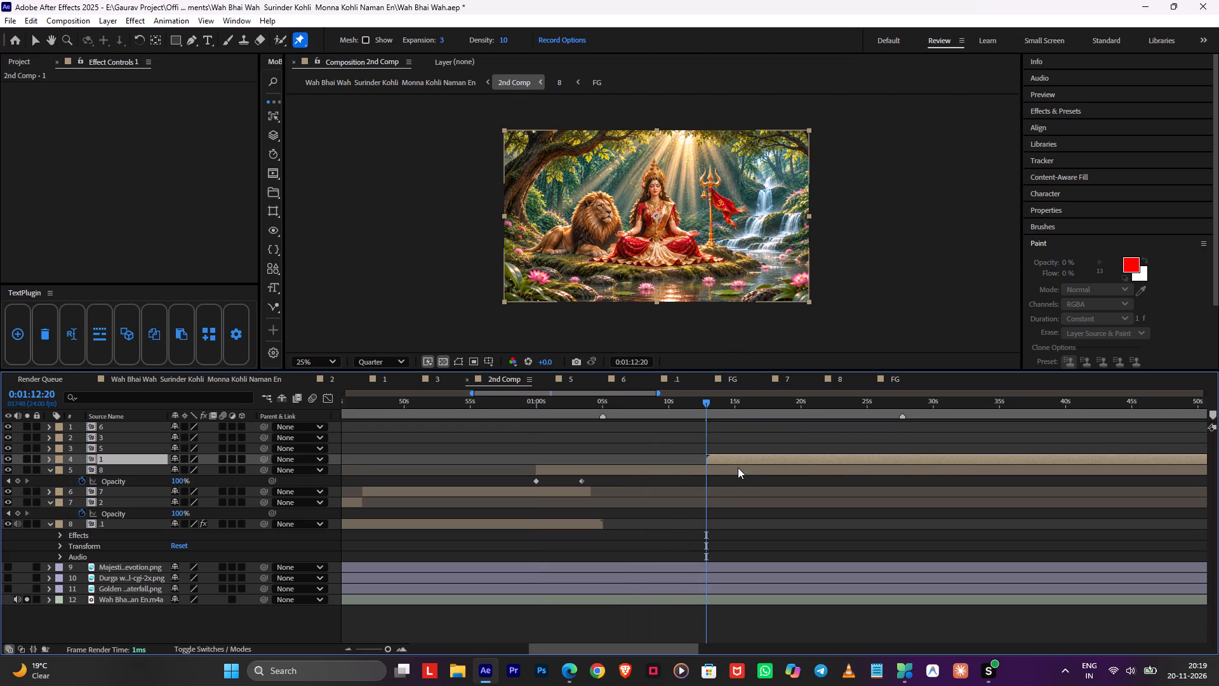
Keyframe layer 1's Opacity from 0% at 0:01:12:20 to 100% at about 0:01:20:00, save, and preview the fade.
key("t")
left_click(79, 471)
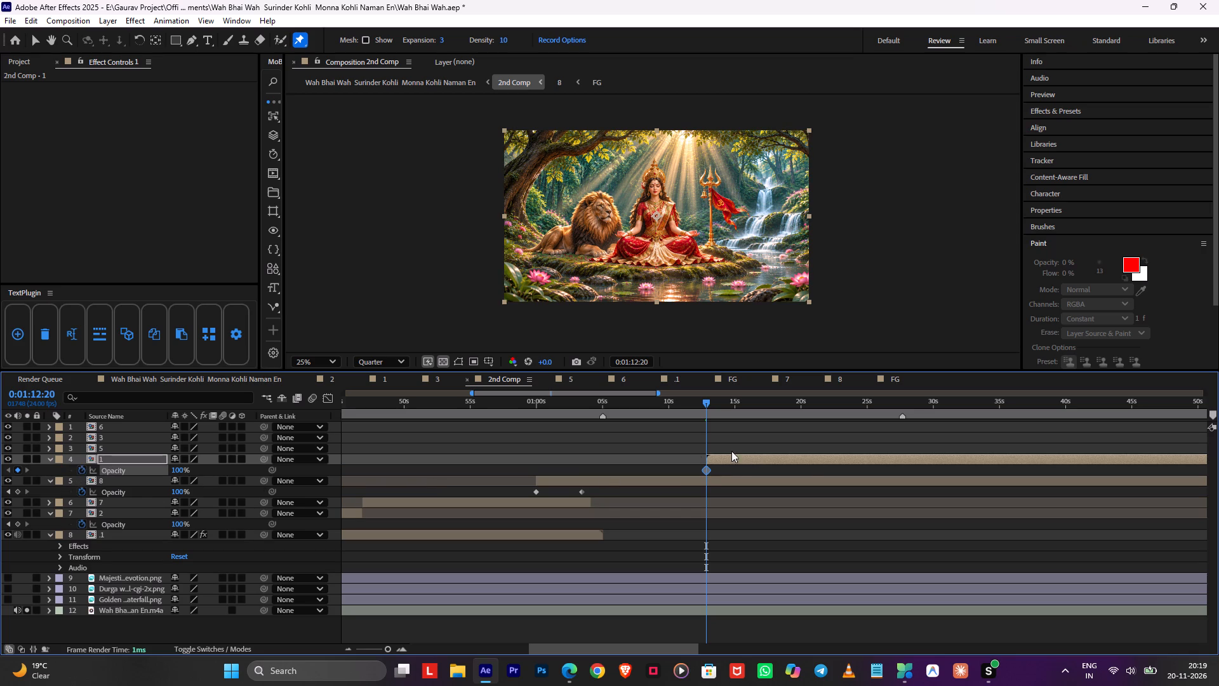
left_click_drag(705, 469, 802, 471)
left_click_drag(175, 469, 0, 504)
left_click(613, 440)
key("ctrl+s")
key("space")
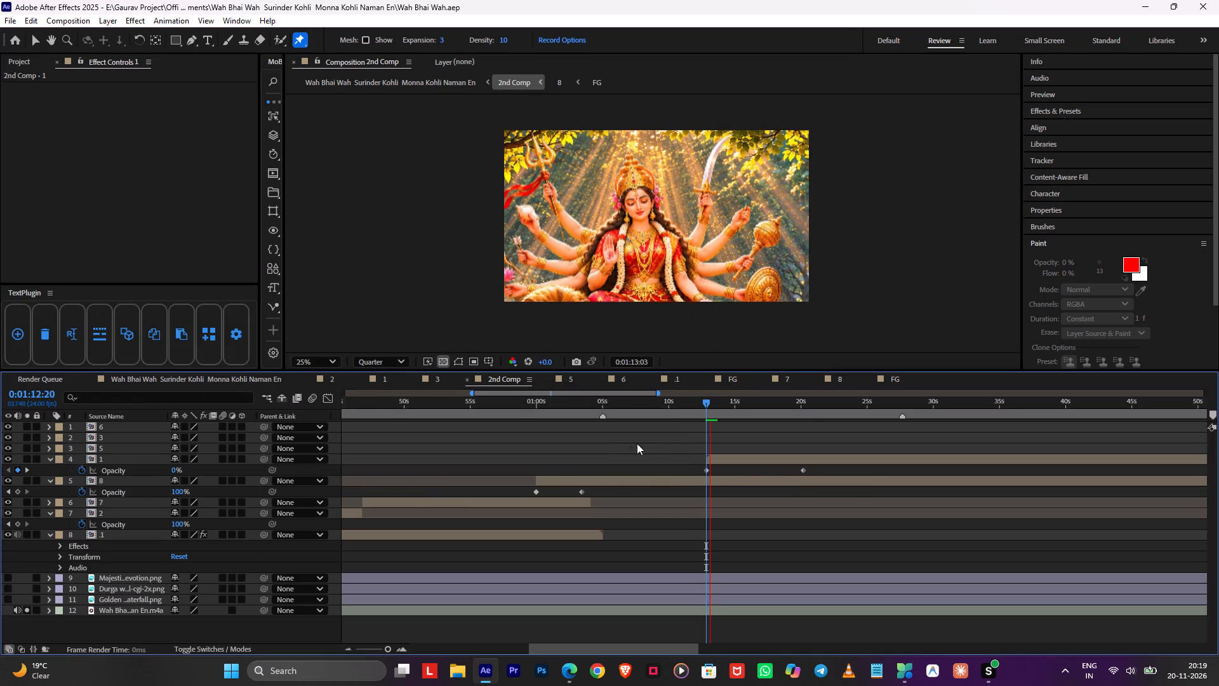
In composition 8, move Null 1's last Position keyframe to about 0:00:44 and return to 2nd Comp.
key("space")
double_click(751, 478)
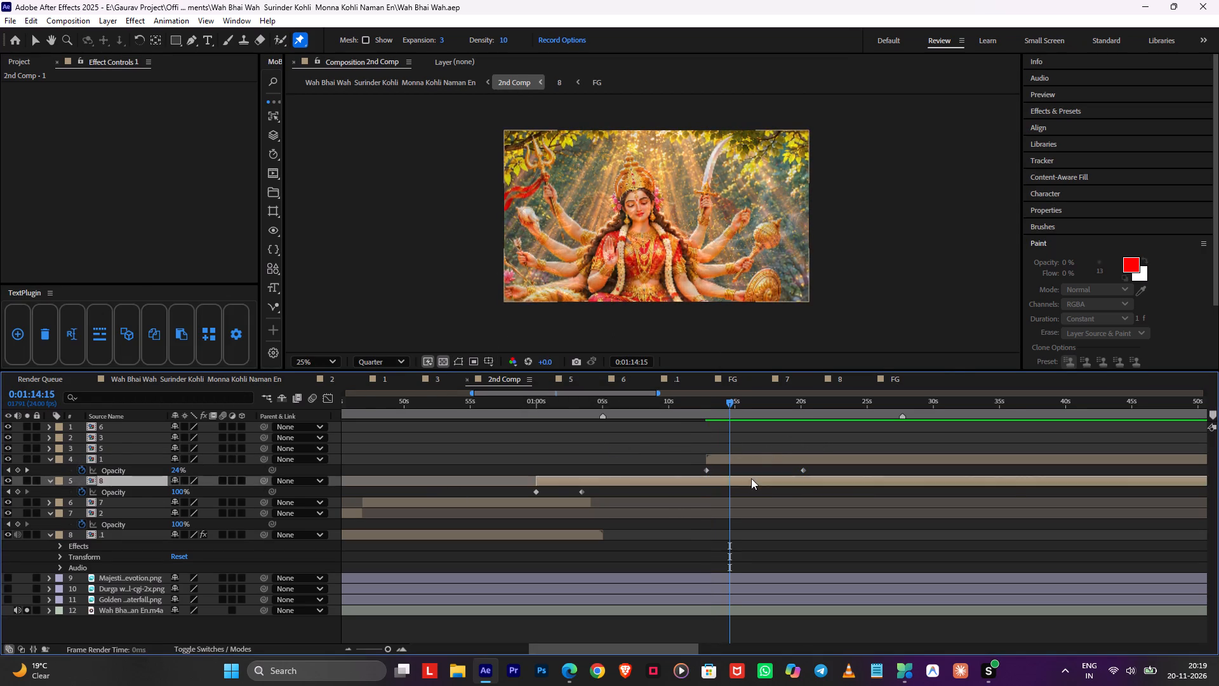
left_click_drag(773, 439, 839, 437)
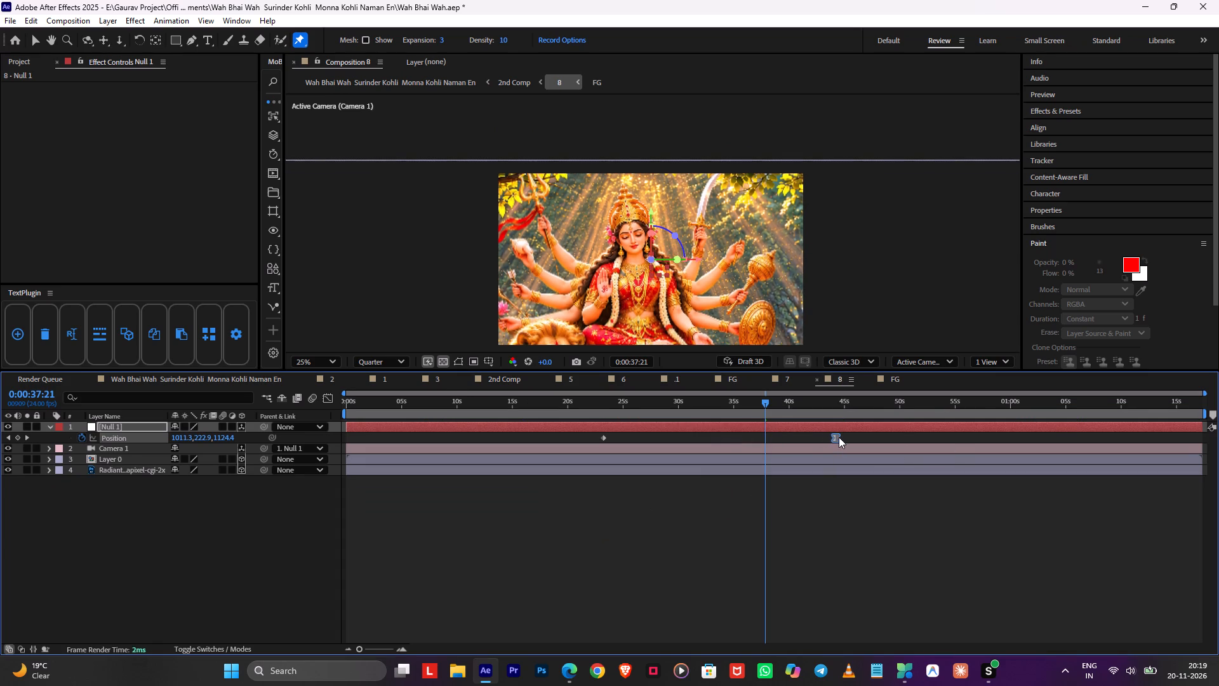
key("Tab")
Preview the fade into layer 1 from 0:01:12:20 in 2nd Comp and save the project.
left_click(750, 438)
key("space")
left_click_drag(731, 406, 714, 414)
key("space")
key("ctrl+s")
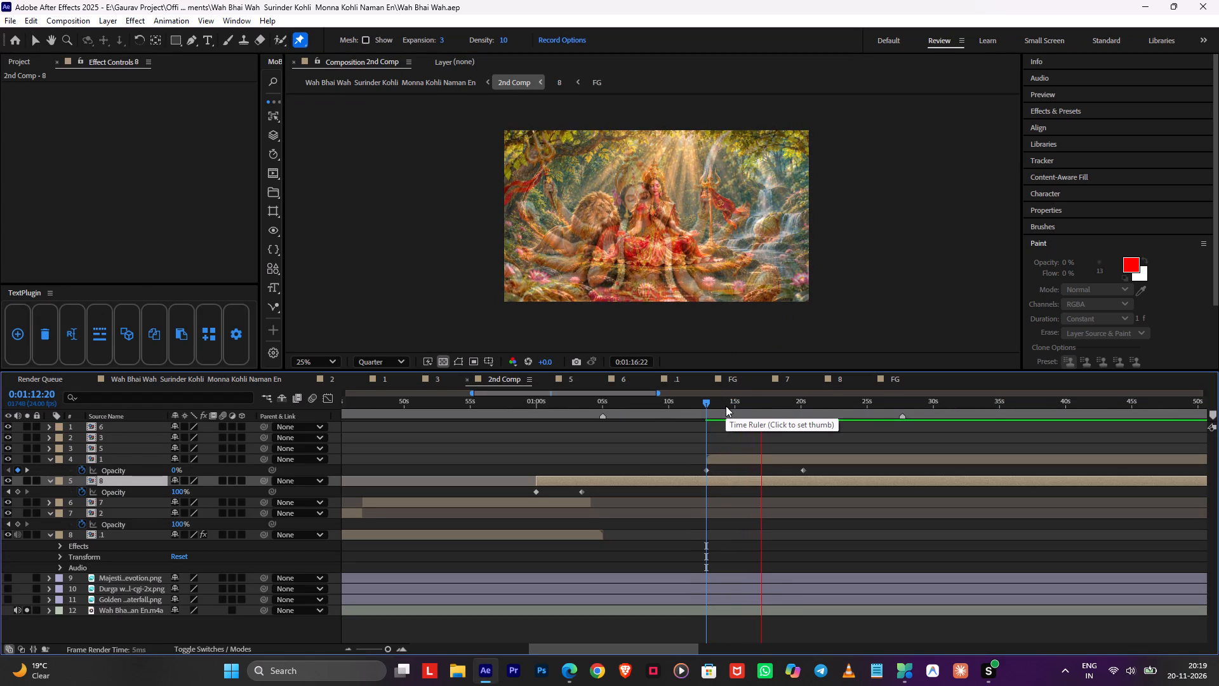
Review 2nd Comp's playback from 0:00:36:07 and again from 0:00:59:03, examining the camera moves and cross-fades.
left_click_drag(726, 408, 347, 477)
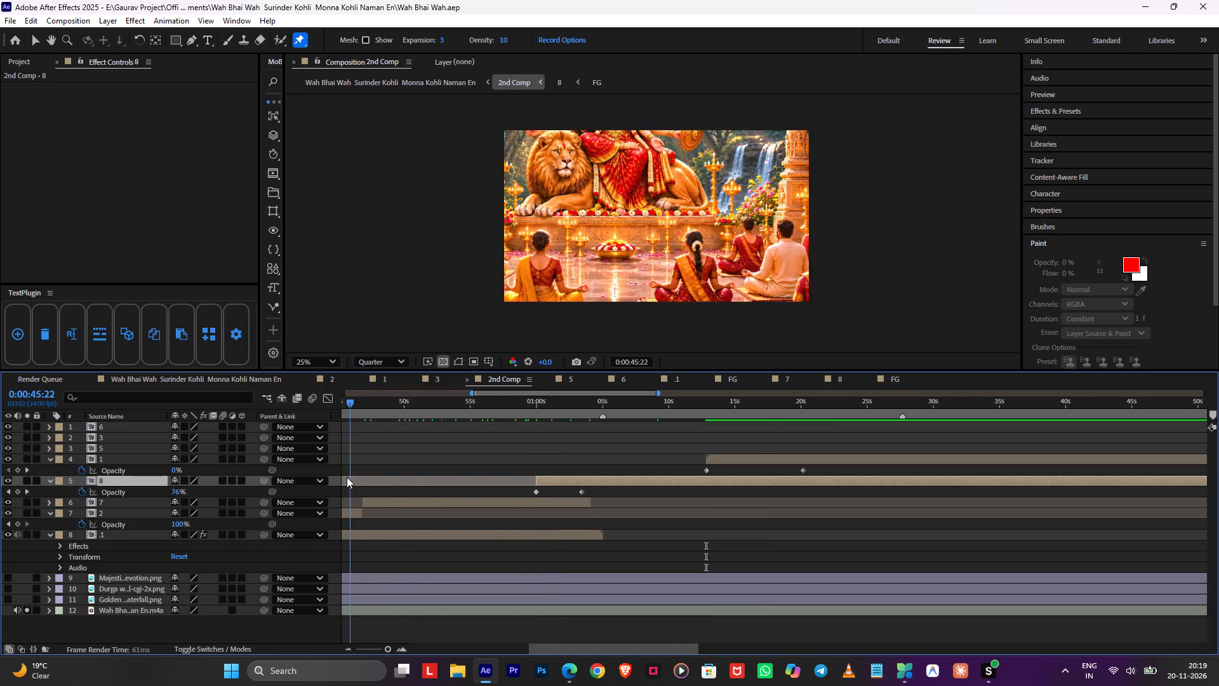
left_click_drag(347, 477, 826, 488)
key("space")
scroll(830, 491, "up", 2, "alt")
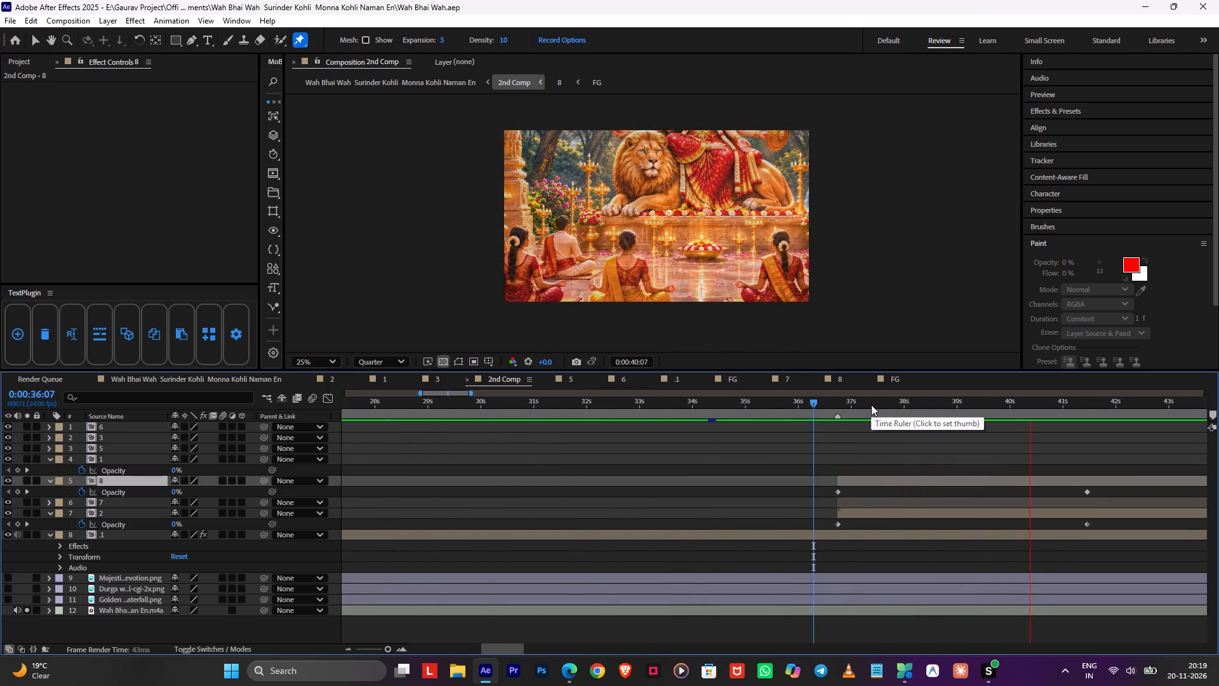
middle_click_drag(1004, 454, 909, 465)
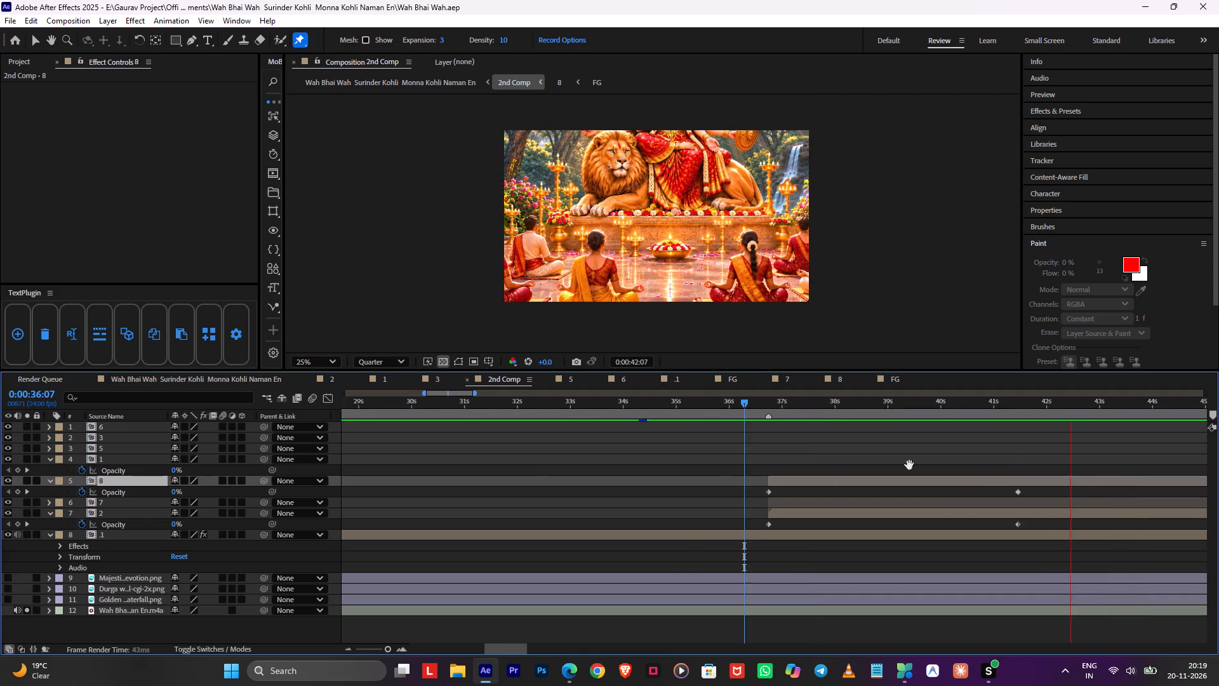
middle_click_drag(909, 465, 872, 466)
scroll(870, 466, "up", 1)
scroll(869, 466, "down", 1)
left_click(866, 459)
scroll(877, 451, "down", 1, "alt")
middle_click_drag(995, 452, 763, 469)
scroll(827, 468, "up", 1)
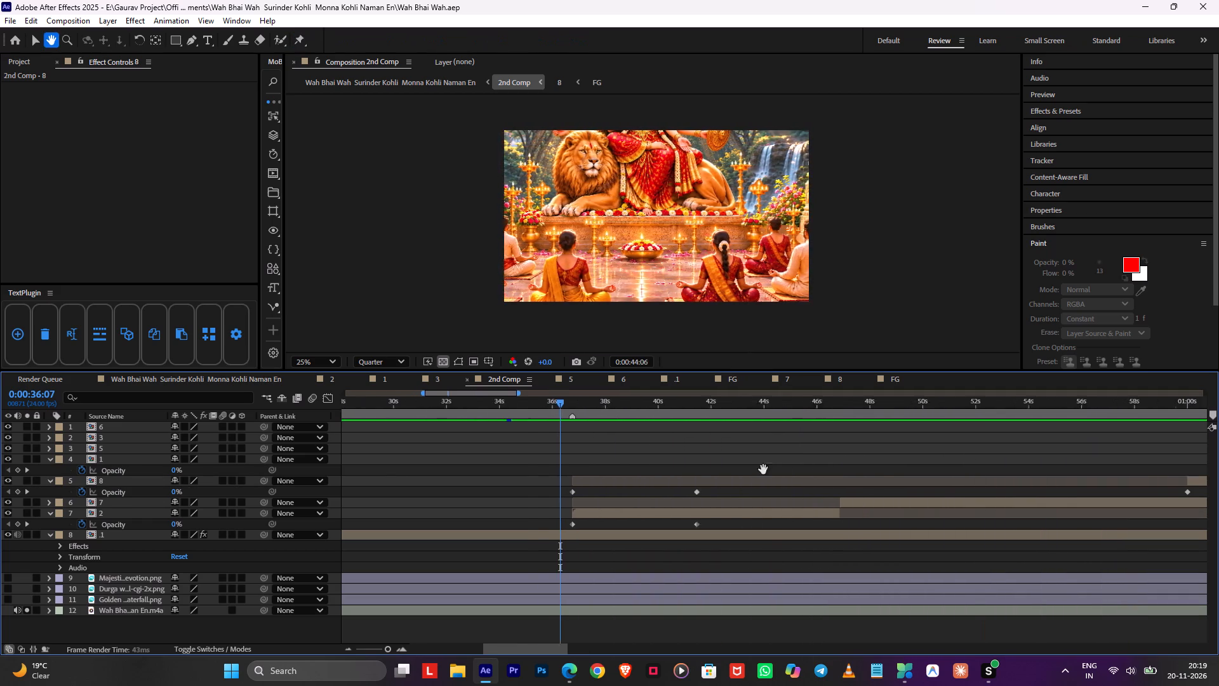
middle_click_drag(763, 469, 750, 470)
scroll(782, 464, "up", 1, "alt")
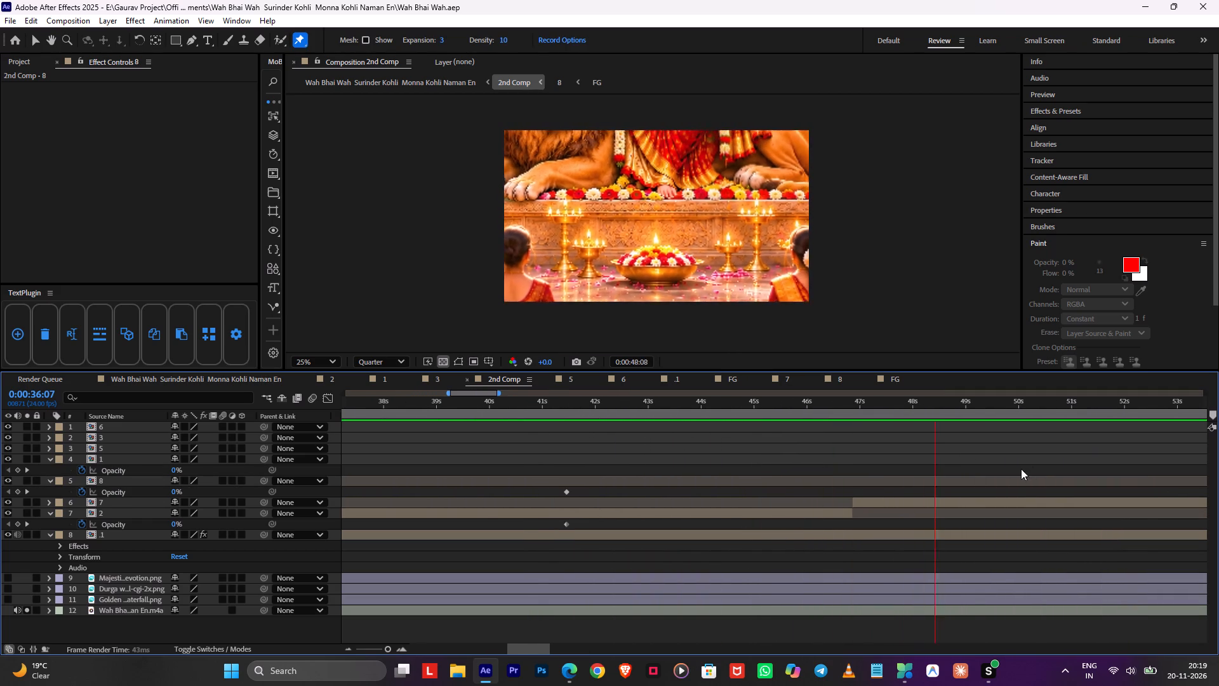
middle_click_drag(1010, 469, 735, 499)
middle_click_drag(914, 460, 652, 489)
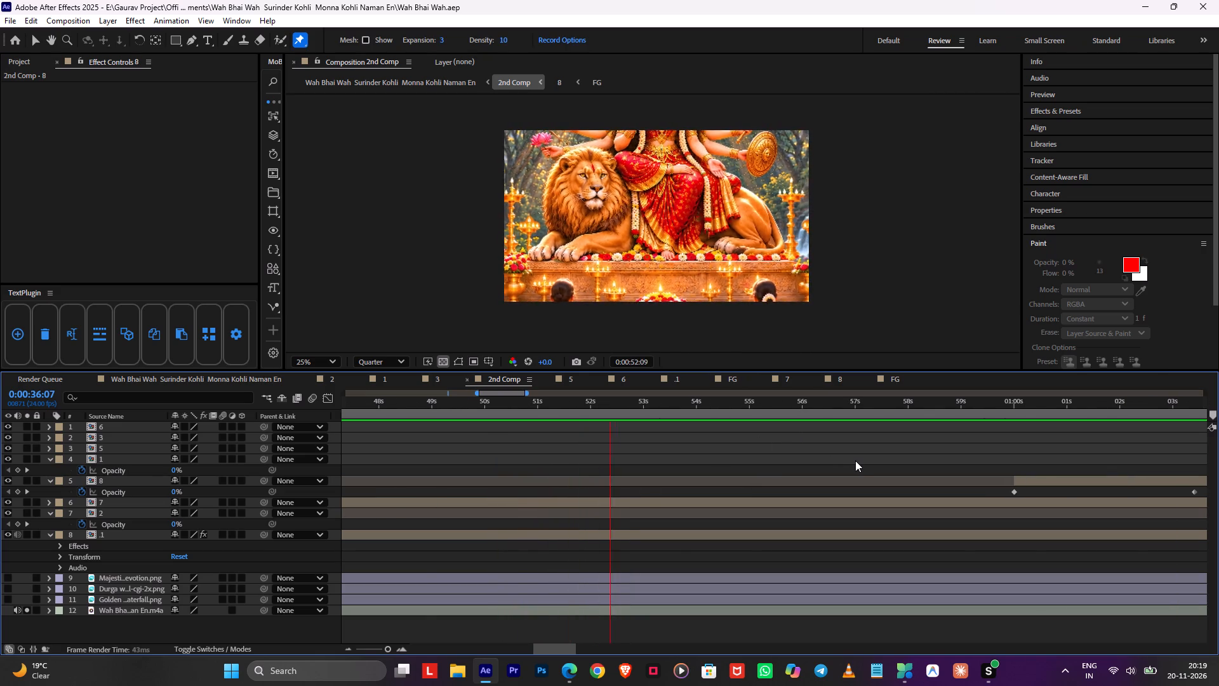
left_click_drag(912, 407, 975, 427)
key("space")
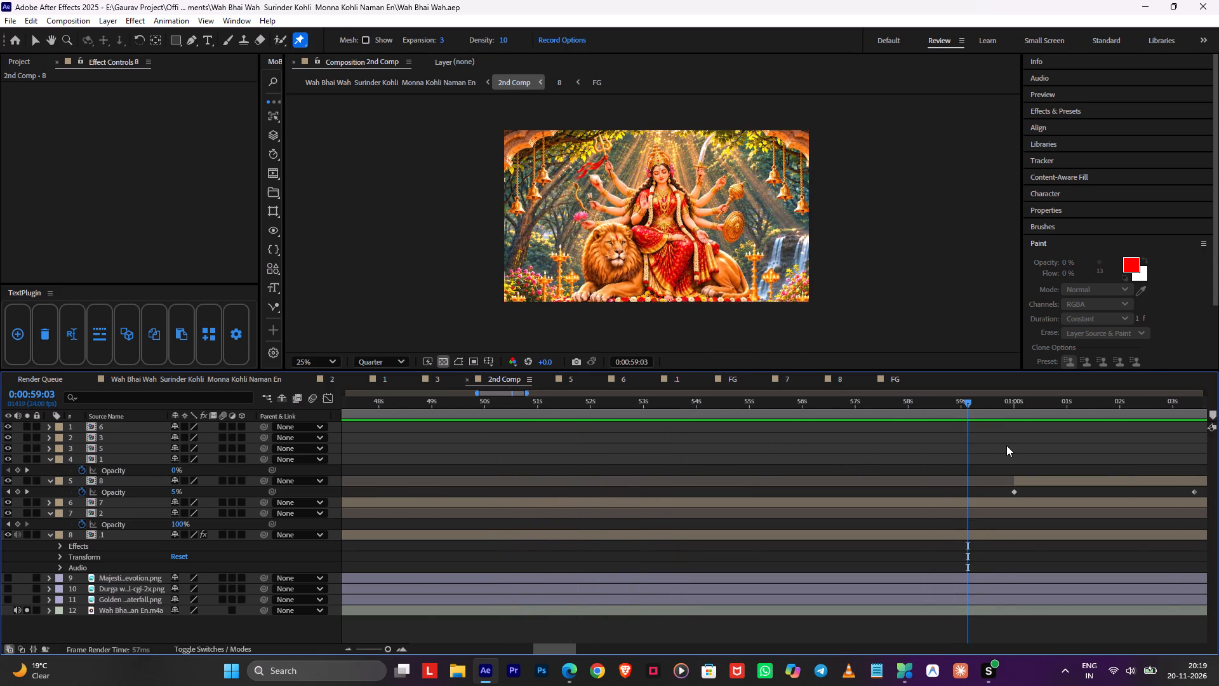
middle_click_drag(963, 474, 557, 499)
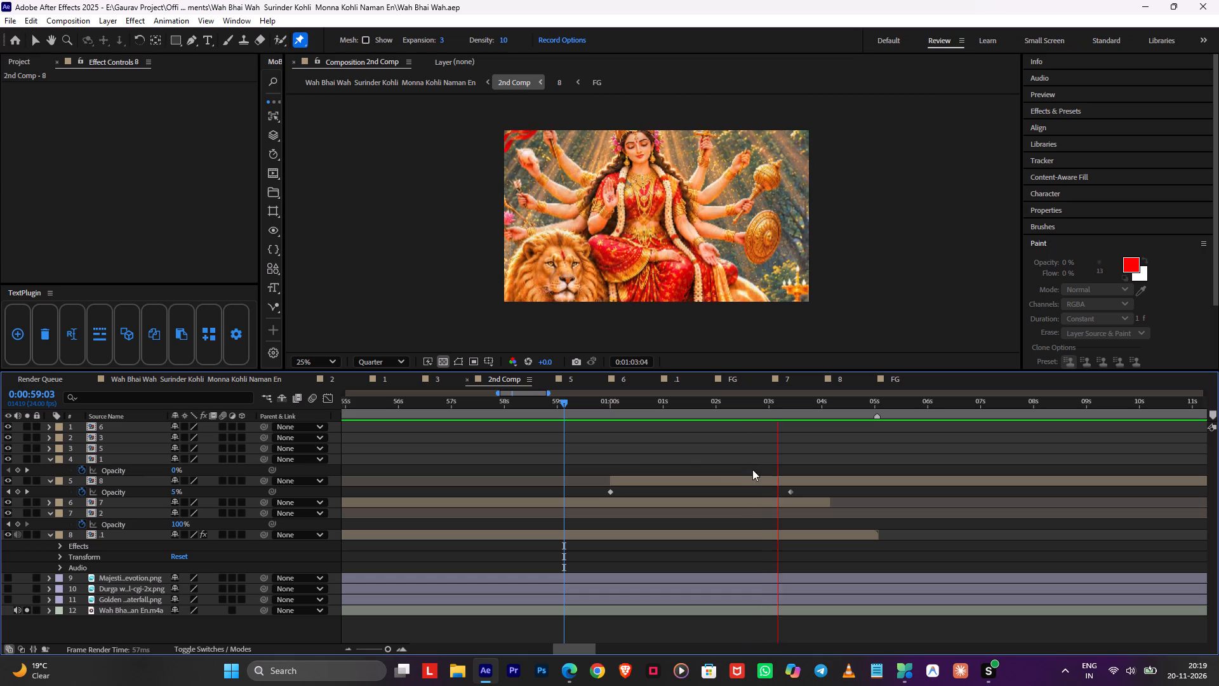
scroll(937, 452, "down", 3, "alt")
Move to layer 1's start in 2nd Comp, open composition 1, and add a null object and a default camera.
left_click_drag(949, 410, 938, 408)
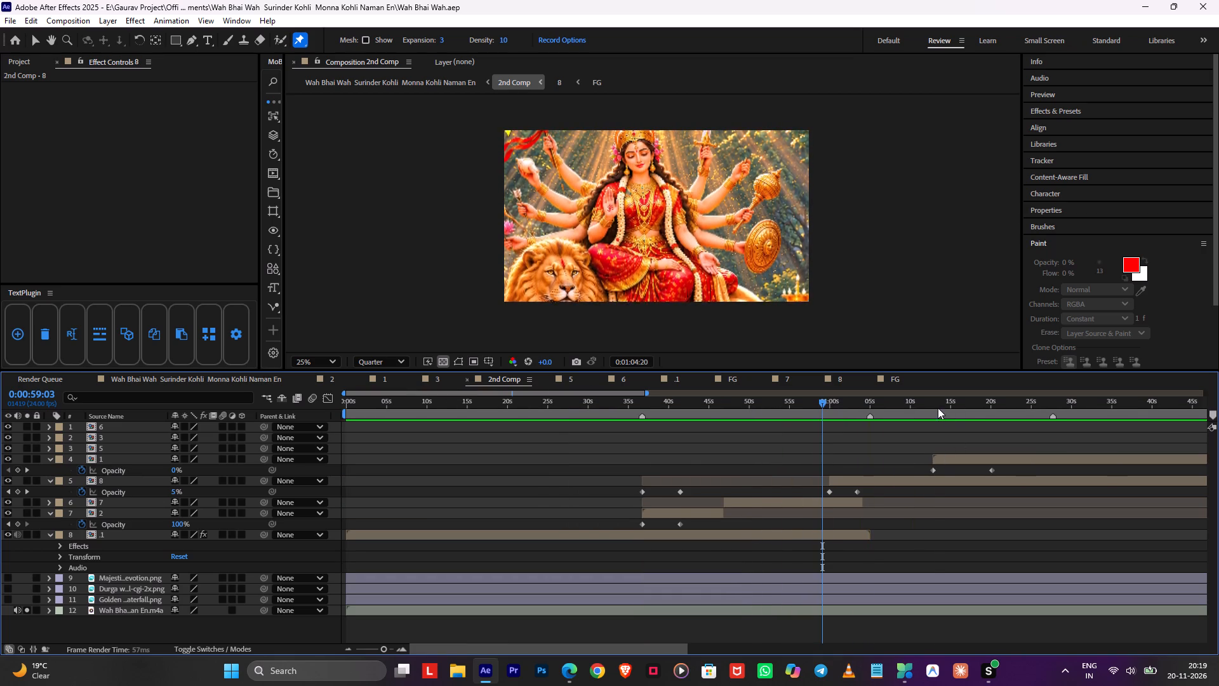
left_click_drag(938, 408, 933, 408)
double_click(954, 462)
left_click(378, 434)
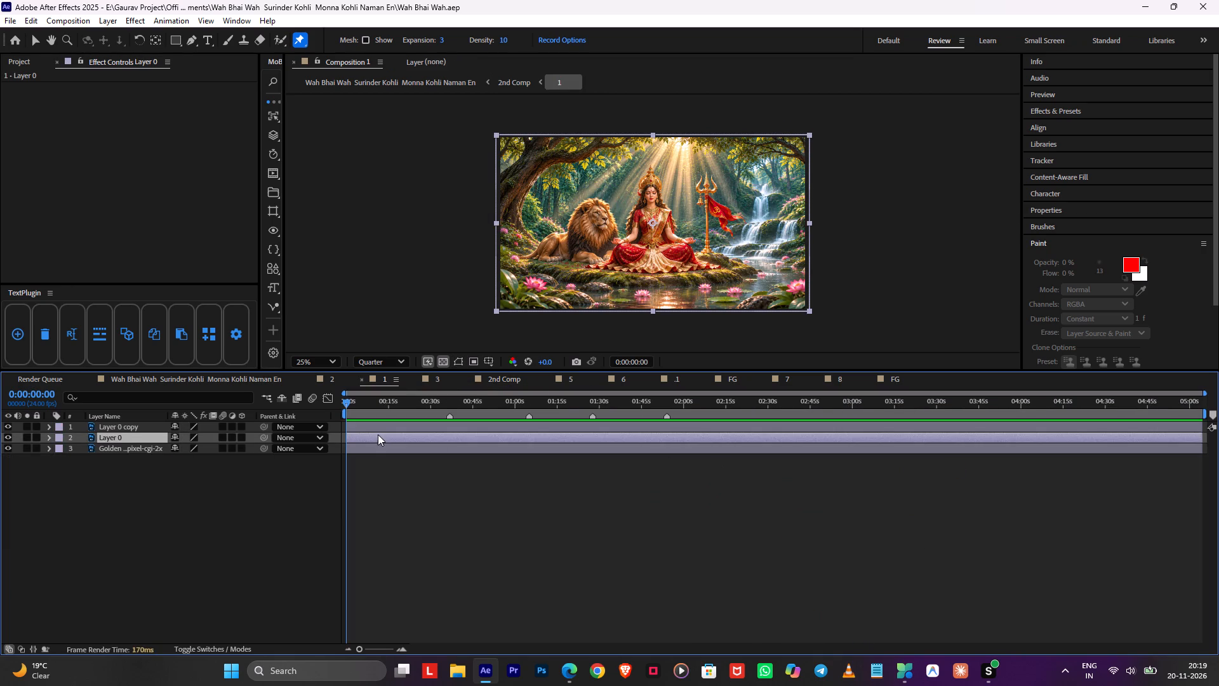
left_click(387, 422)
key("ctrl+alt+shift+y")
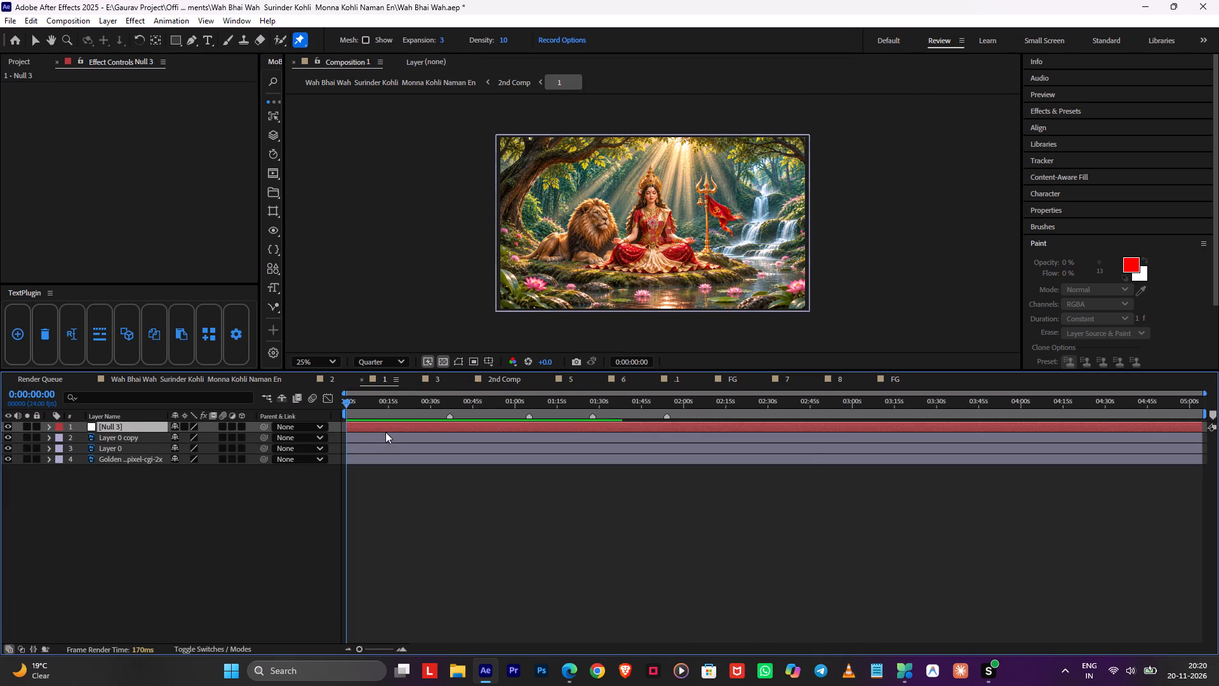
key("ctrl+alt+shift+c")
key("Return")
left_click(717, 387)
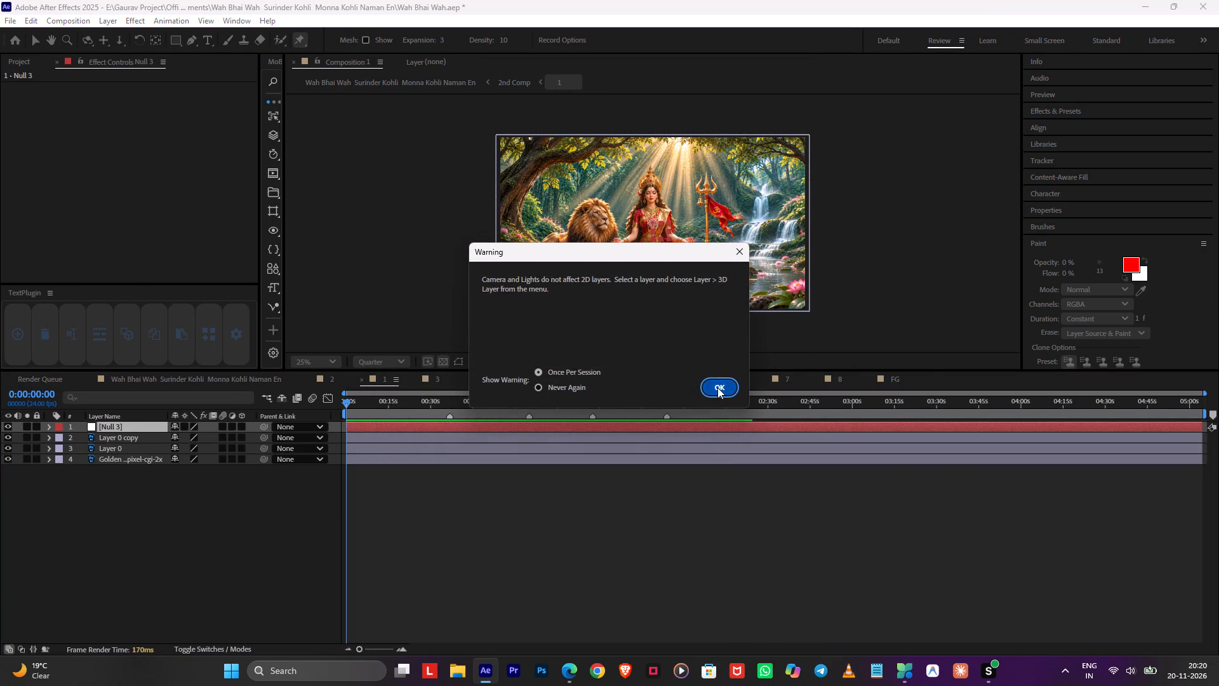
Make the null and the three image layers 3D, parent Camera 1 to Null 3, and check Layer 0 copy's content.
left_click_drag(244, 440, 244, 478)
left_click_drag(260, 428, 248, 436)
left_click(114, 446)
double_click(4, 448)
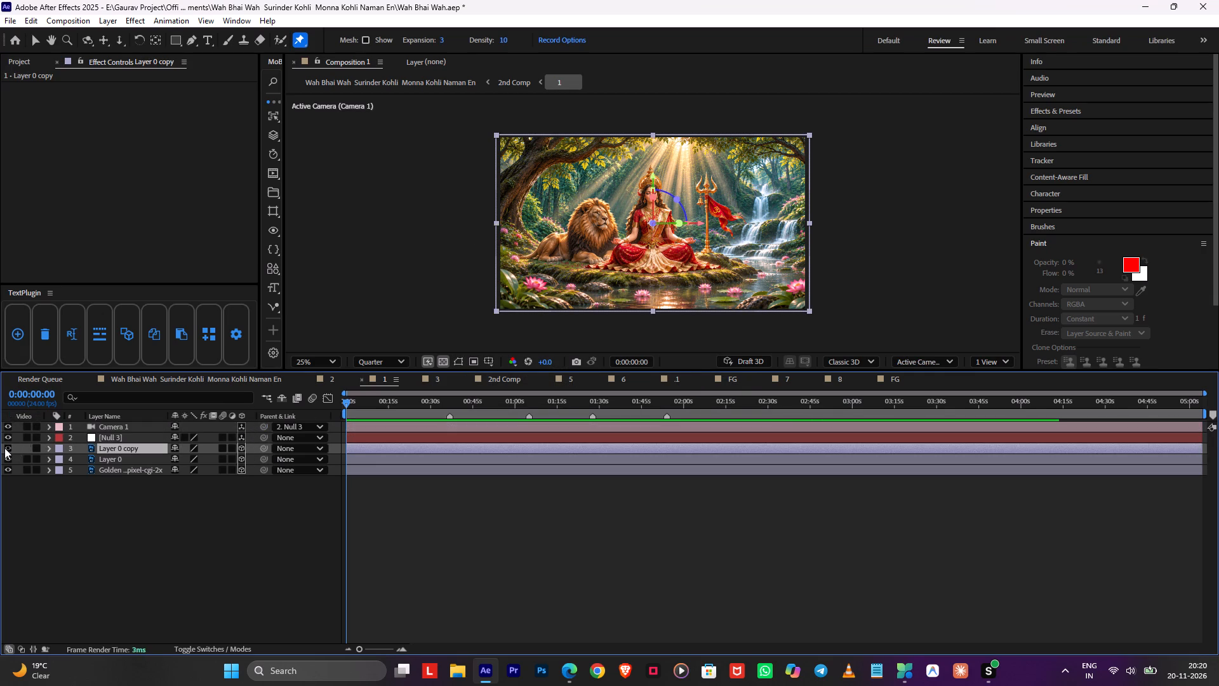
Reveal Position on the three image layers and set the Golden Lotus background's Z position to 3000.
left_click(124, 470)
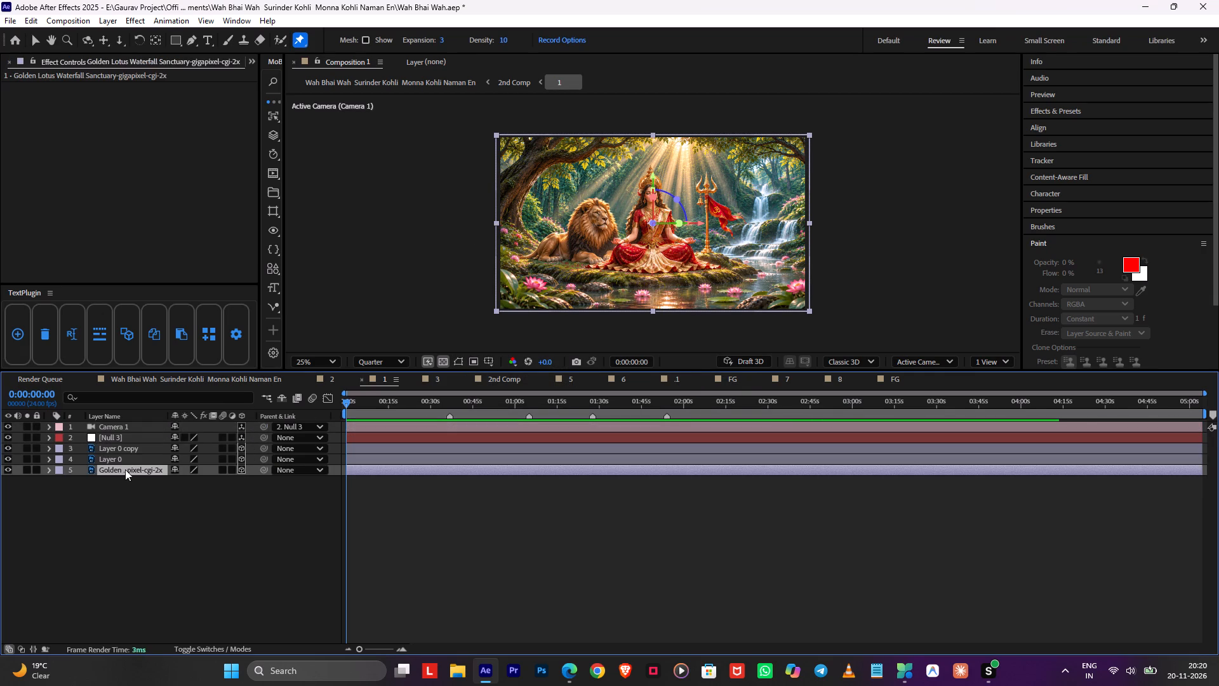
key("p")
left_click(112, 514)
left_click(112, 463)
key("p")
left_click(121, 453)
key("p")
type("pp")
type("p[")
left_click(134, 512)
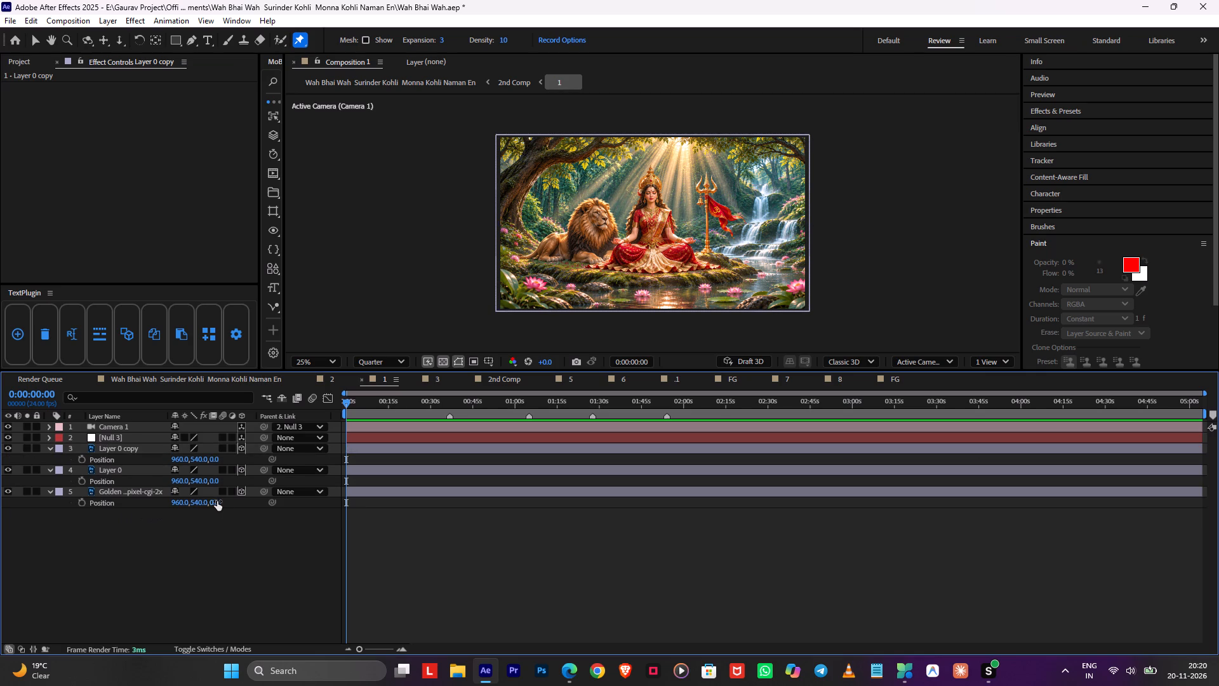
left_click(217, 501)
key("3")
key("0")
type("00")
left_click(227, 533)
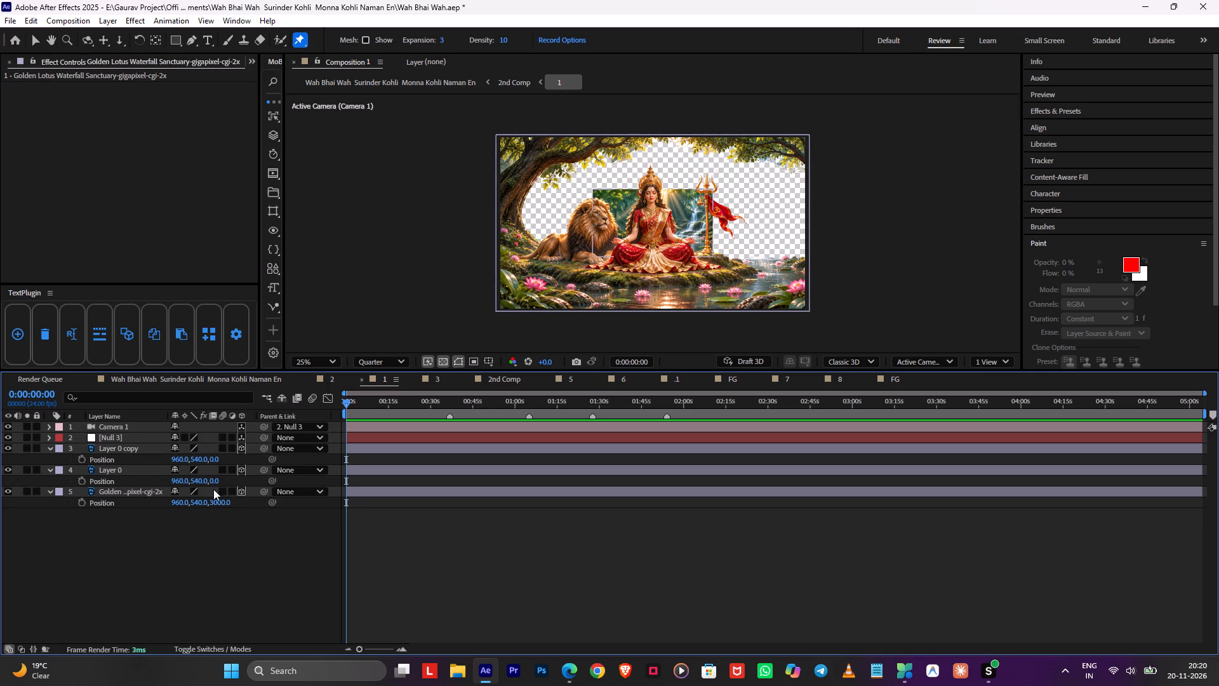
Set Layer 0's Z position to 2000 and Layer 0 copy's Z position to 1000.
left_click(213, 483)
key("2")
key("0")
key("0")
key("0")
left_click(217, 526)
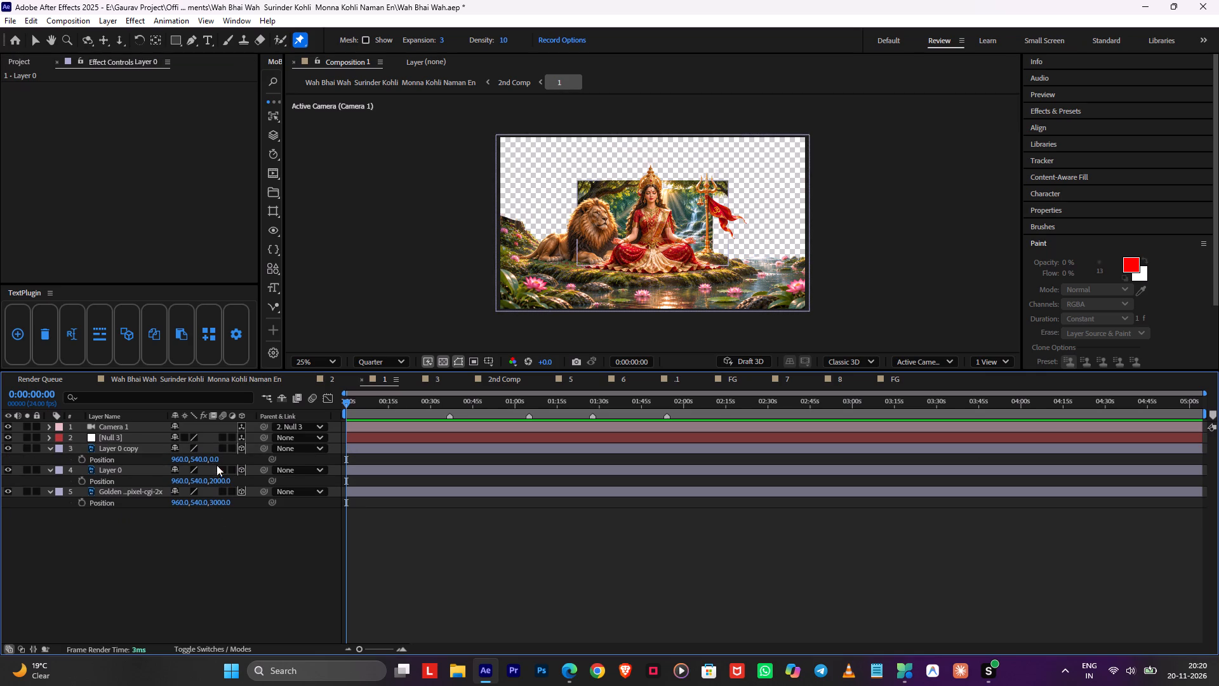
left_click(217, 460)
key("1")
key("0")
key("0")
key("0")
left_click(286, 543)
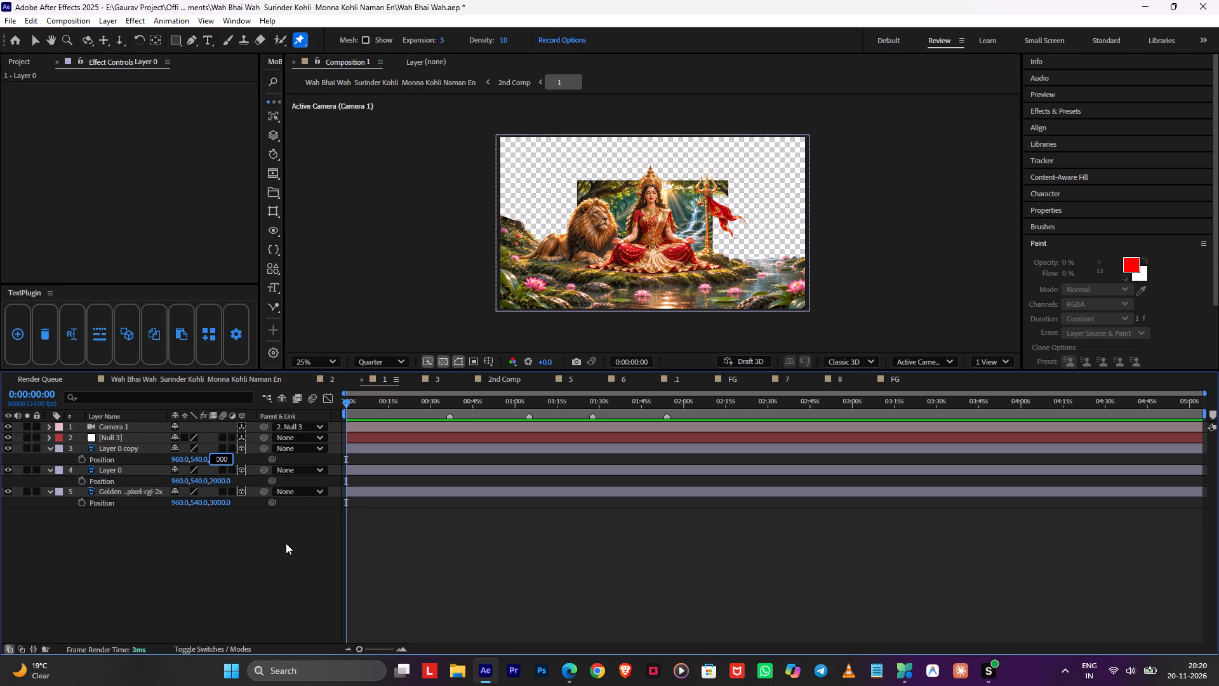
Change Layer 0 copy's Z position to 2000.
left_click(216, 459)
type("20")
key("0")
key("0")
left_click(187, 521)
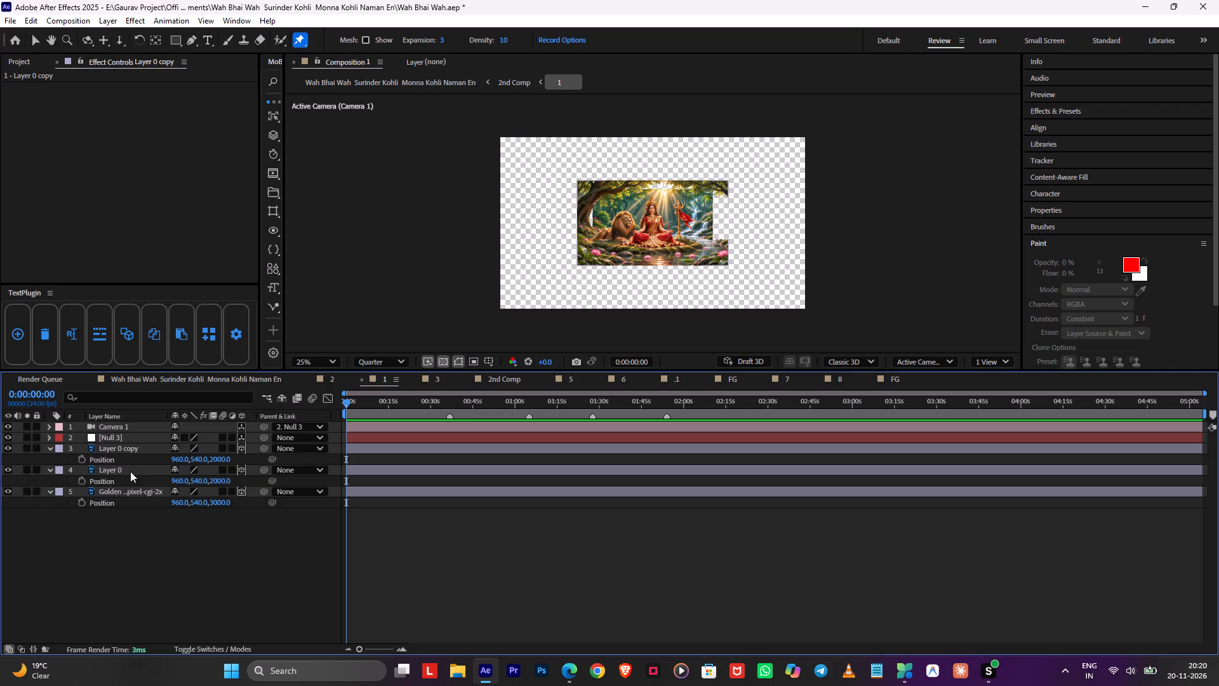
Turn off 3D for Layer 0 and Layer 0 copy and precompose them together as FG.
left_click(124, 457)
left_click(121, 521)
key("s")
key("s")
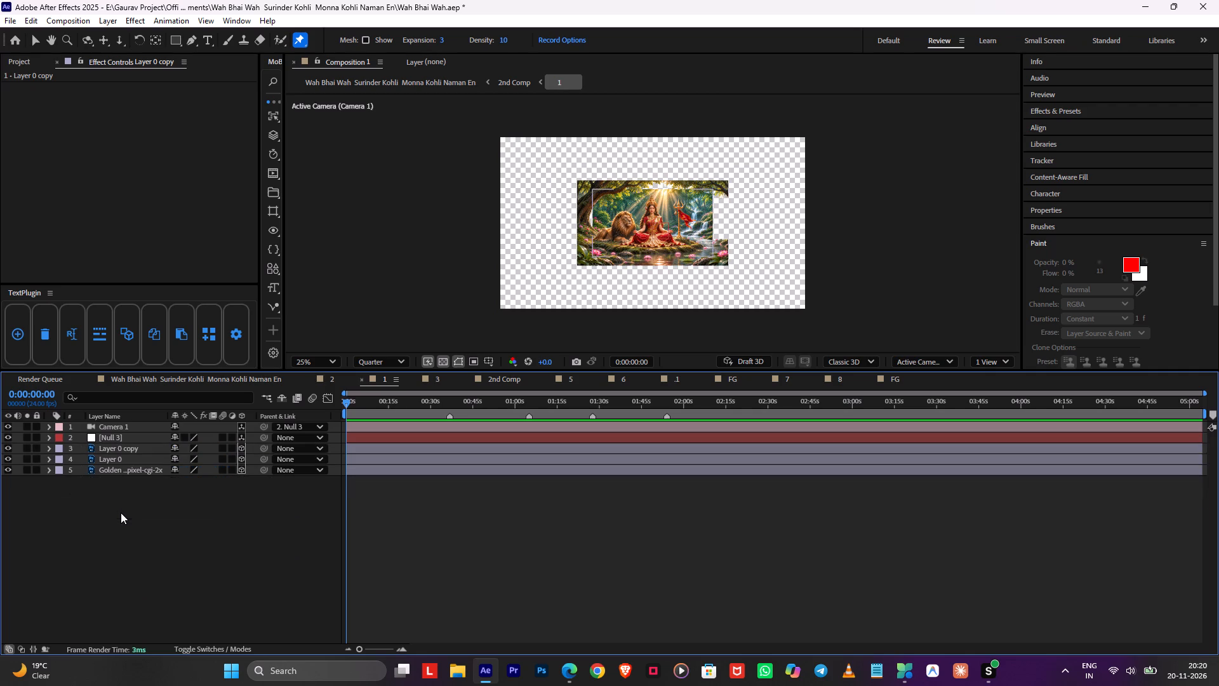
left_click(137, 448)
left_click(132, 459, "shift")
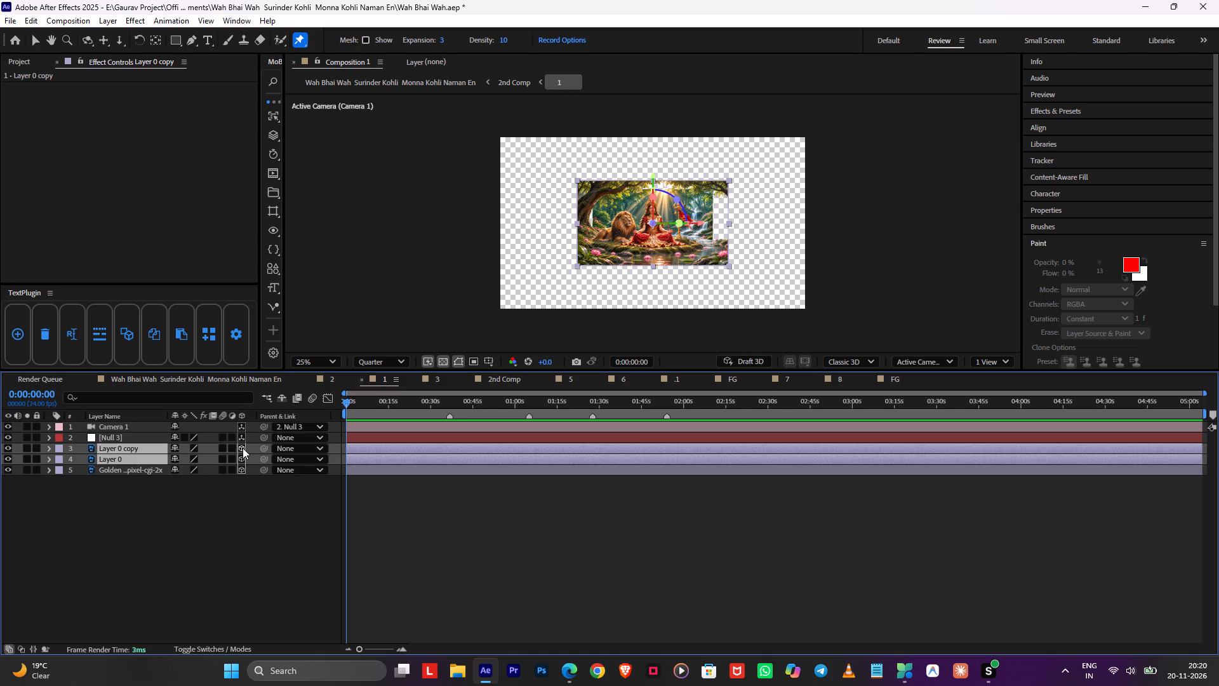
left_click(243, 448)
key("ctrl+shift+c")
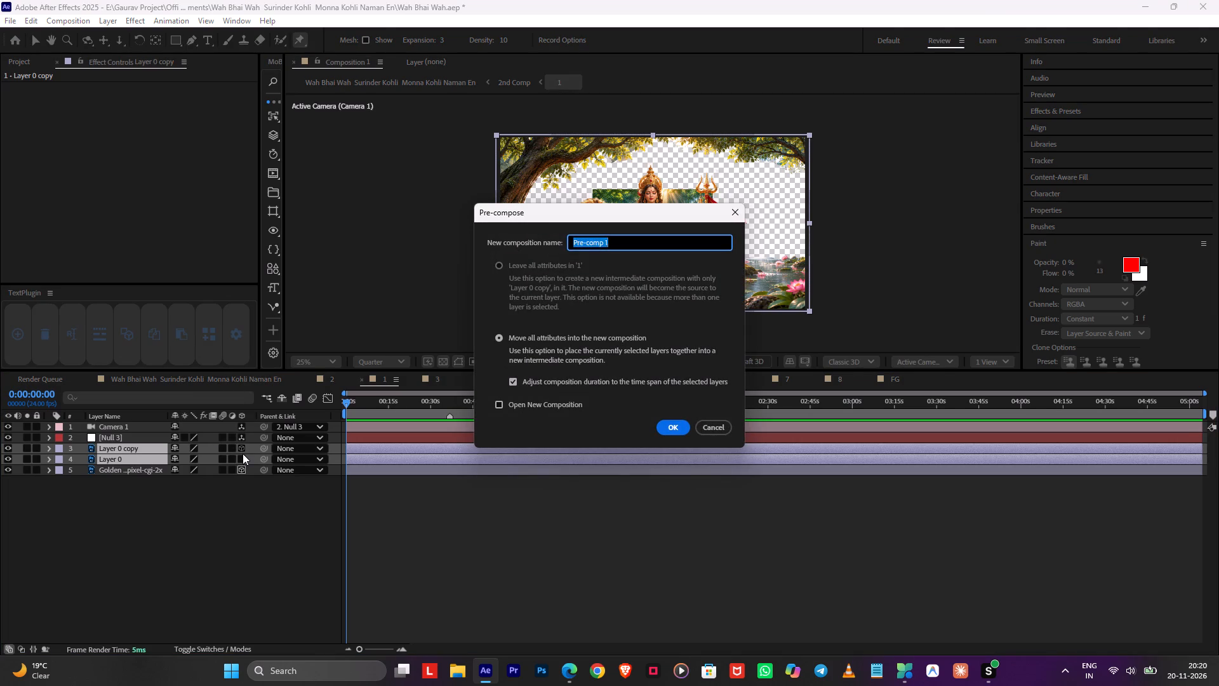
type("FG")
key("Return")
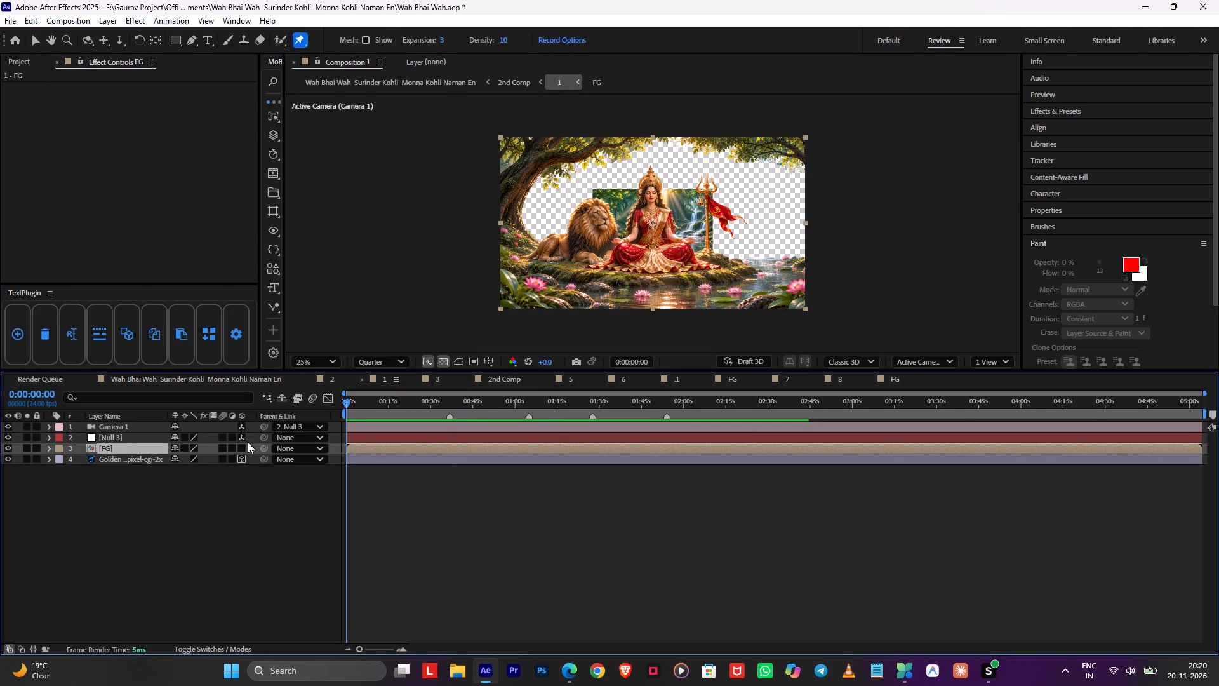
Make the FG precomp 3D, set its Z position to 2000, and save the project.
left_click(243, 447)
left_click(159, 453)
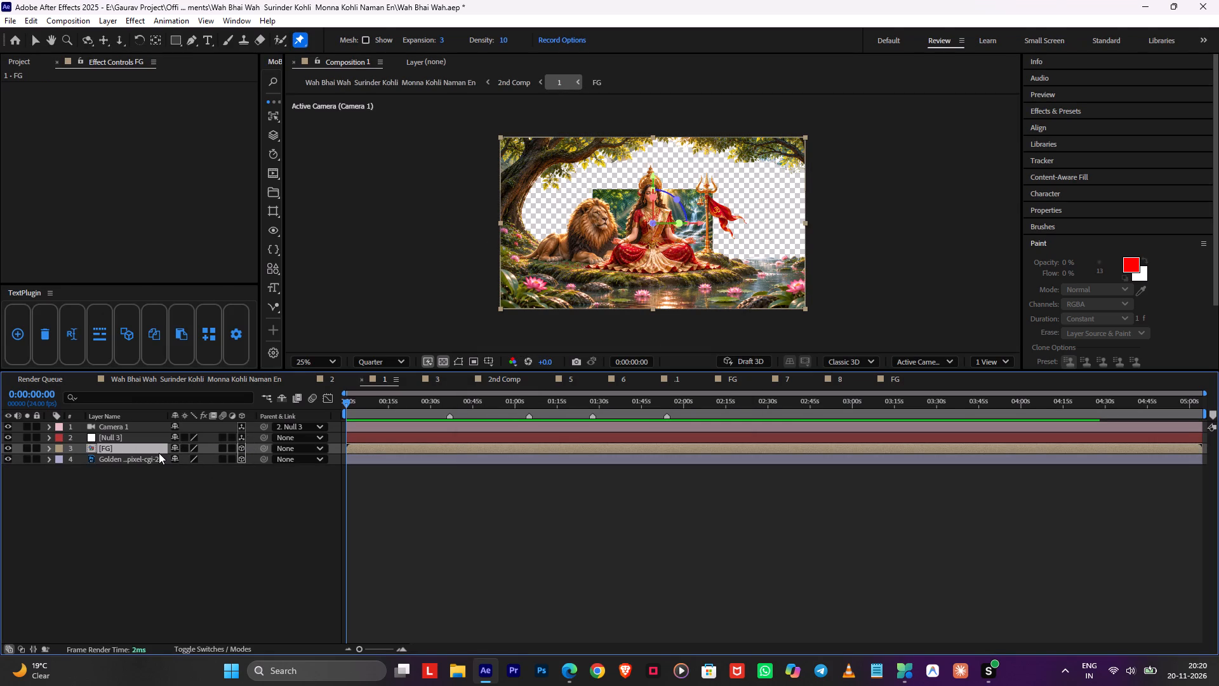
key("p")
left_click(216, 460)
key("2")
key("0")
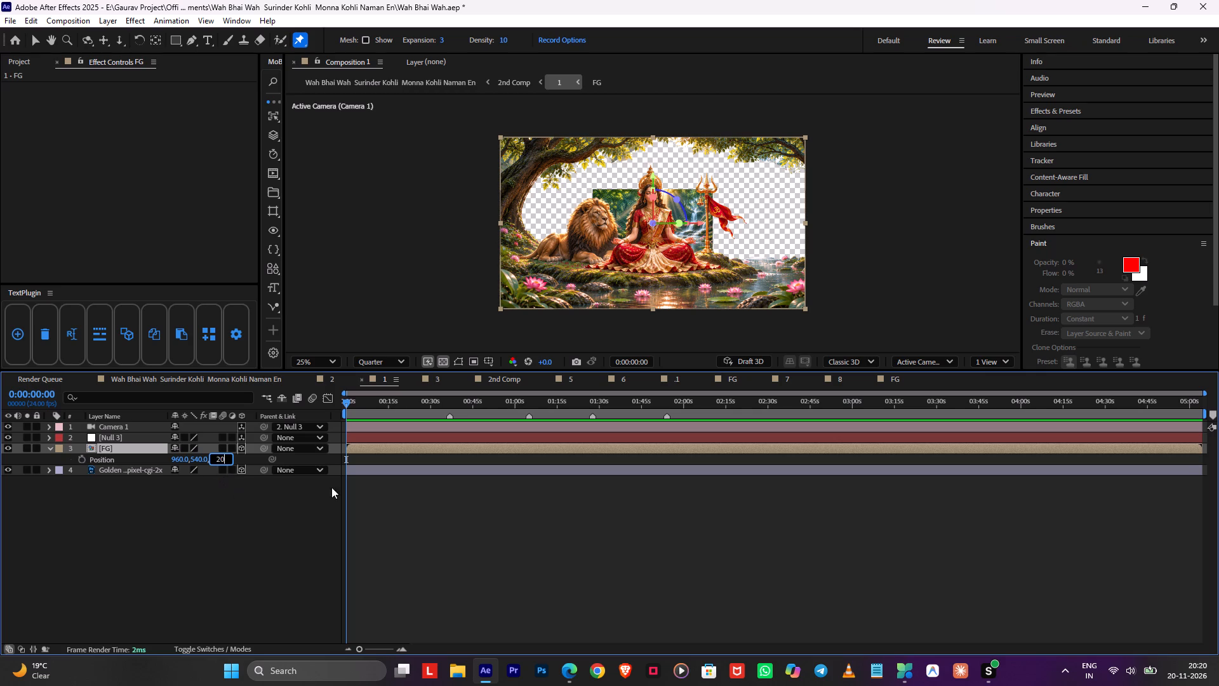
key("0")
key("0")
left_click(481, 509)
key("ctrl+s")
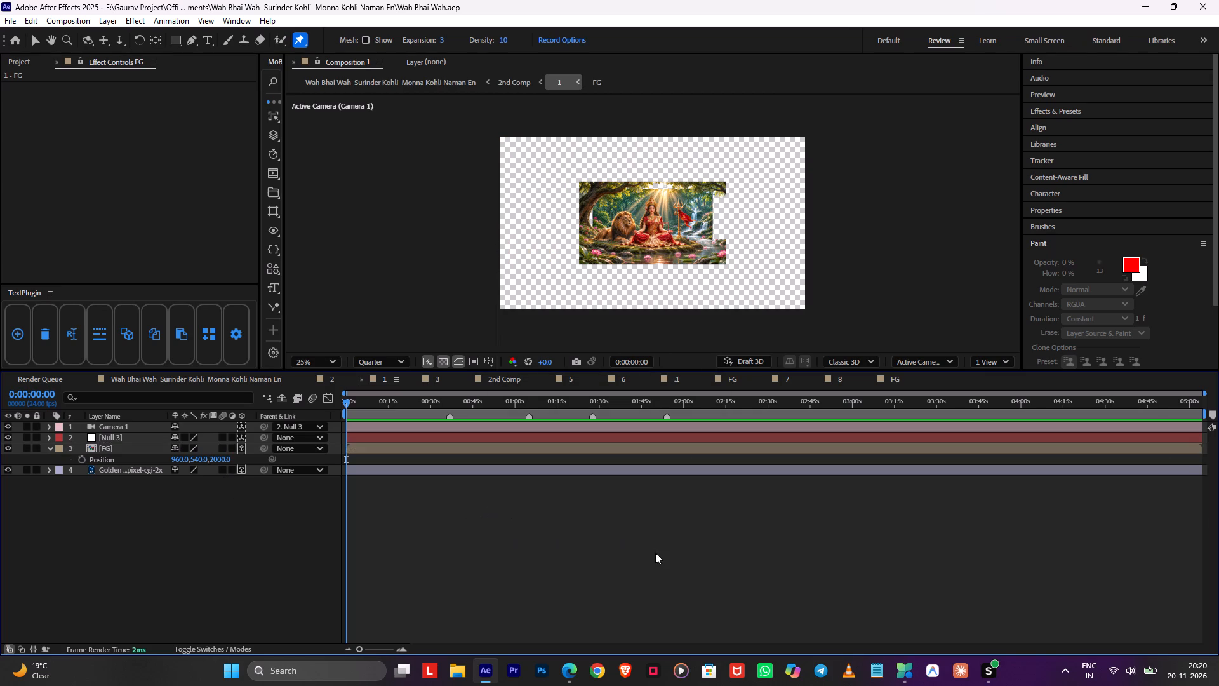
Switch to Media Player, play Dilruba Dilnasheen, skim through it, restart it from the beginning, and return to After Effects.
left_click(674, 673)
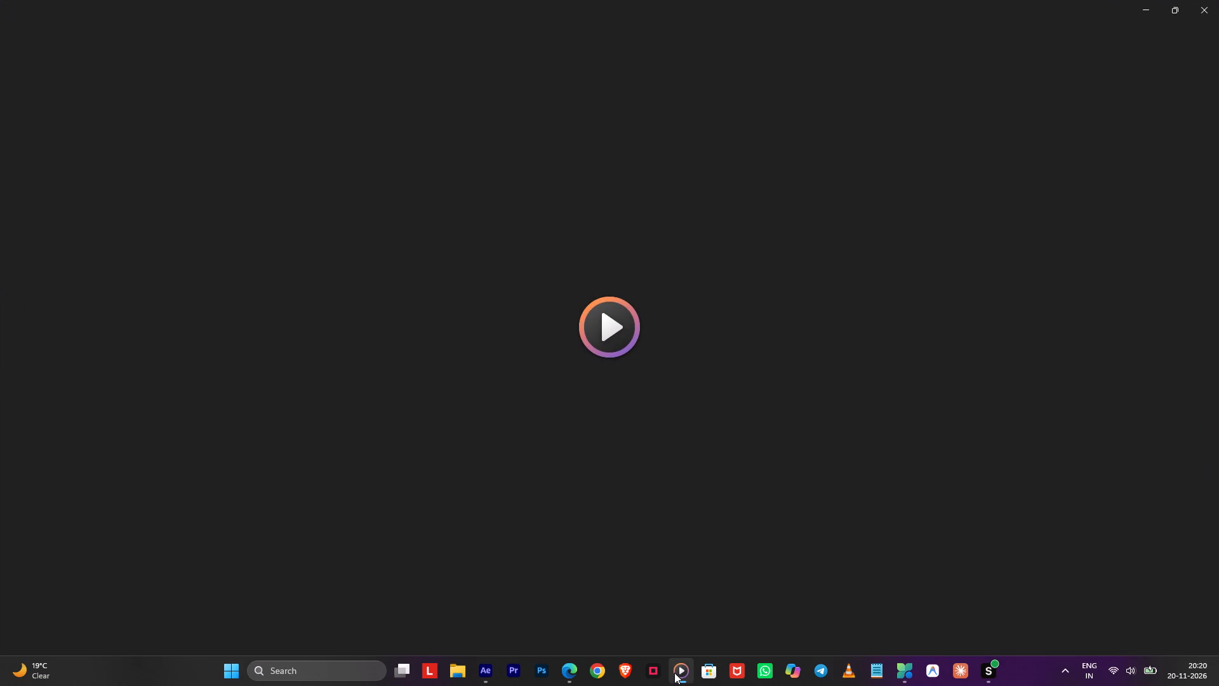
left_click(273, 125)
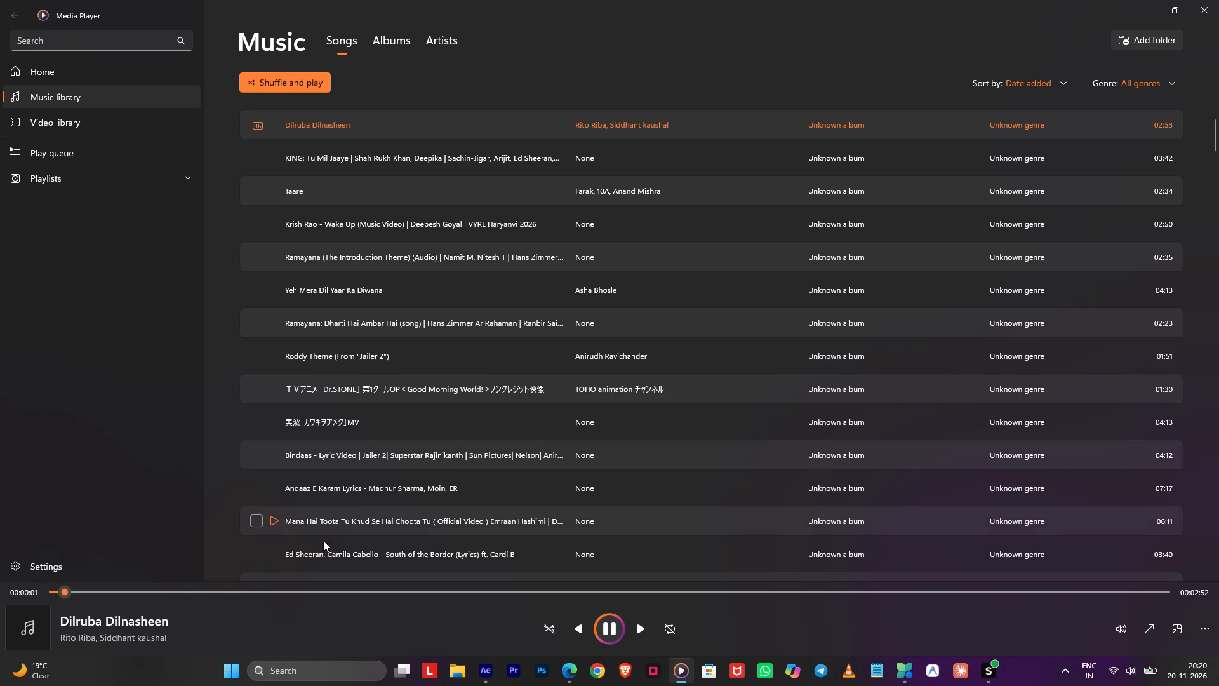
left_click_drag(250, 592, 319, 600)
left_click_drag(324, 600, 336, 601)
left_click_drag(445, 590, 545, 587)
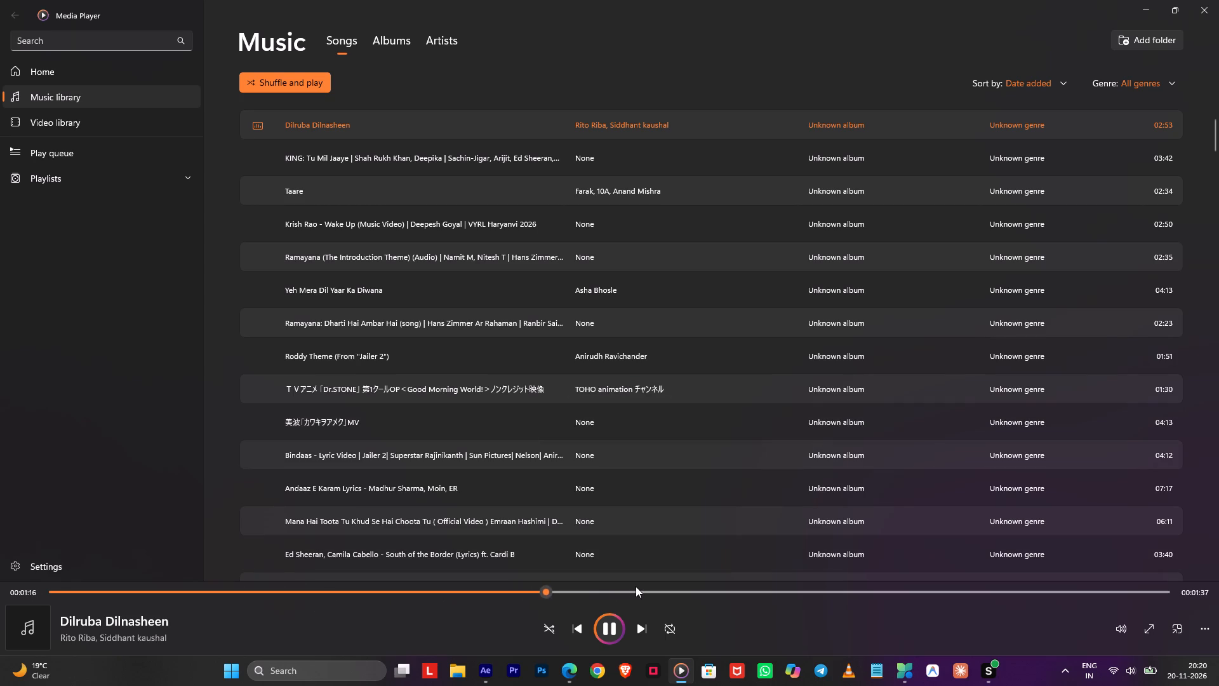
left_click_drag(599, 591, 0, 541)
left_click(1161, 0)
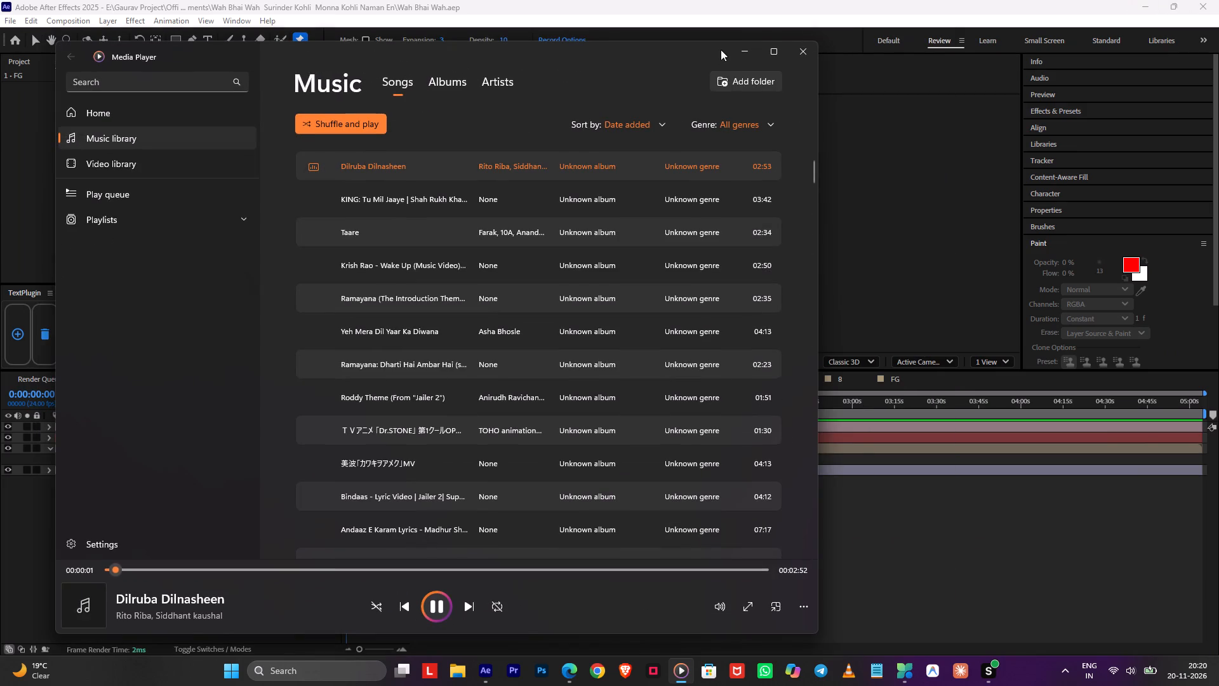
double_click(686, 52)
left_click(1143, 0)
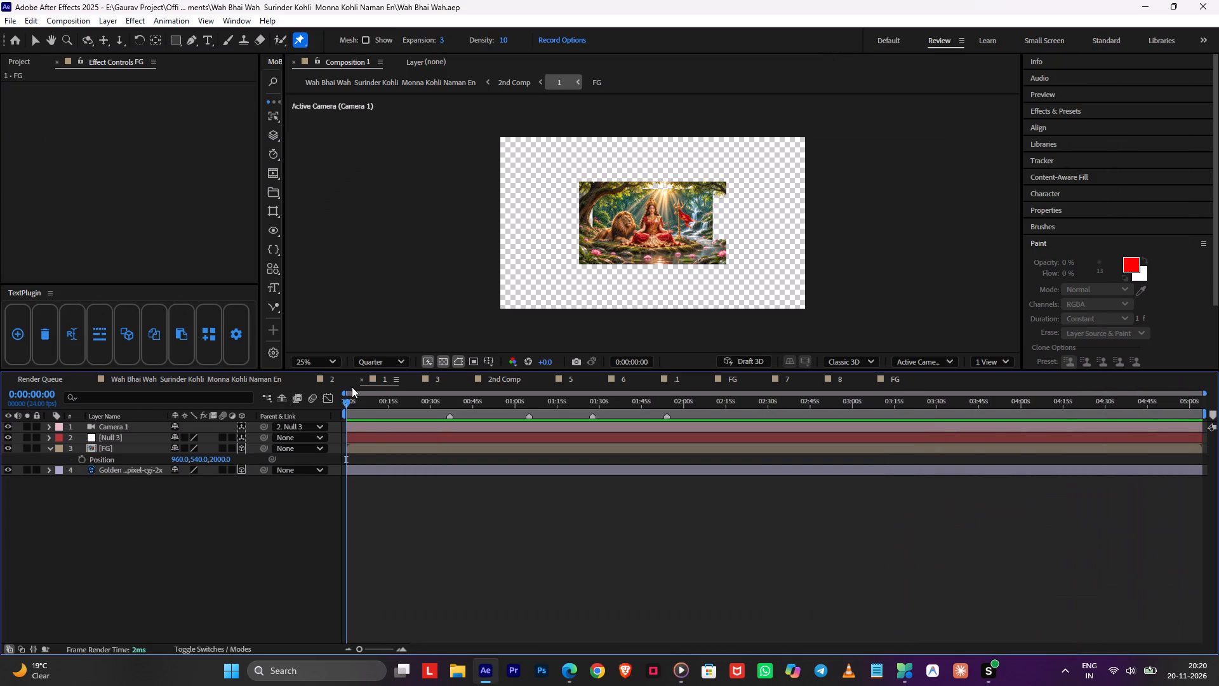
Scale the Golden Lotus Waterfall Sanctuary background layer up to 159% in composition 1.
left_click_drag(357, 411, 232, 497)
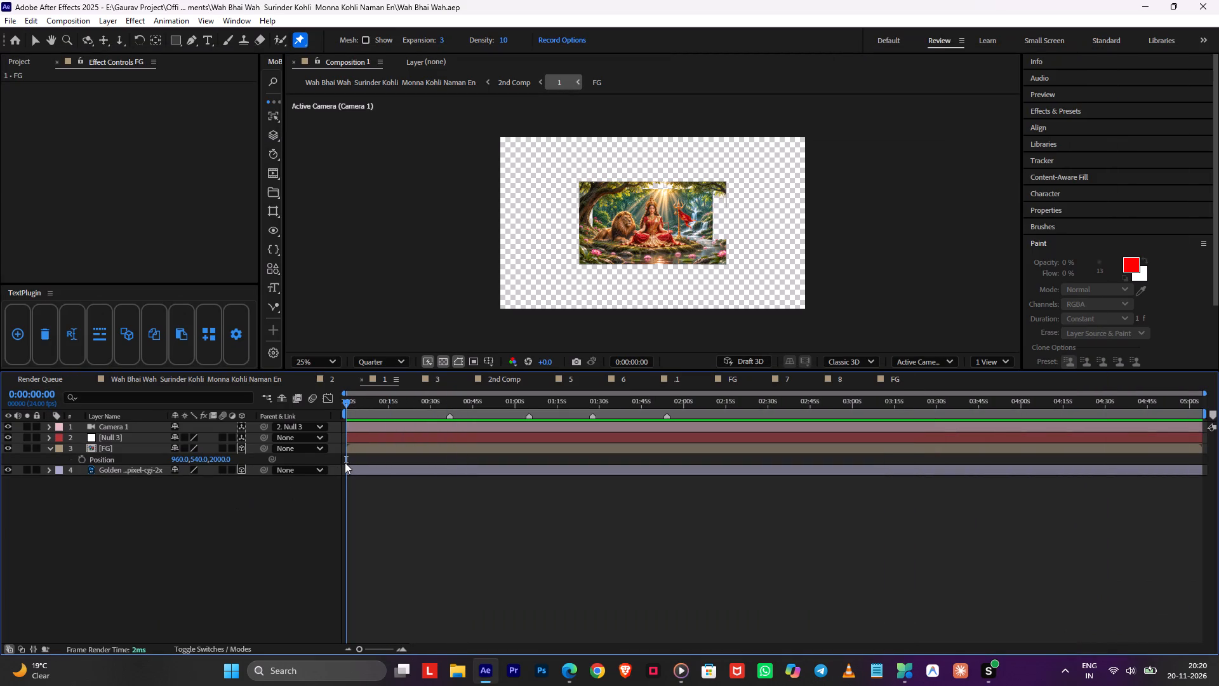
left_click(368, 487)
key("s")
key("s")
left_click(367, 450)
key("s")
left_click(358, 462)
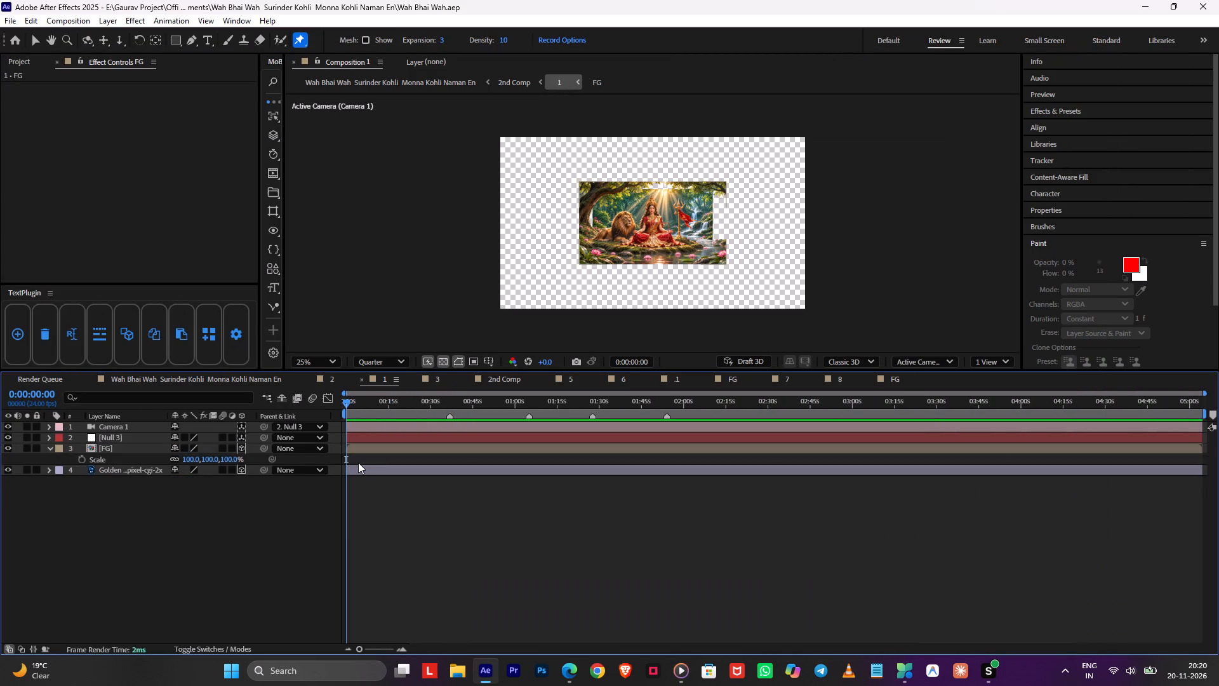
key("s")
left_click(380, 457)
key("s")
left_click(378, 449)
key("s")
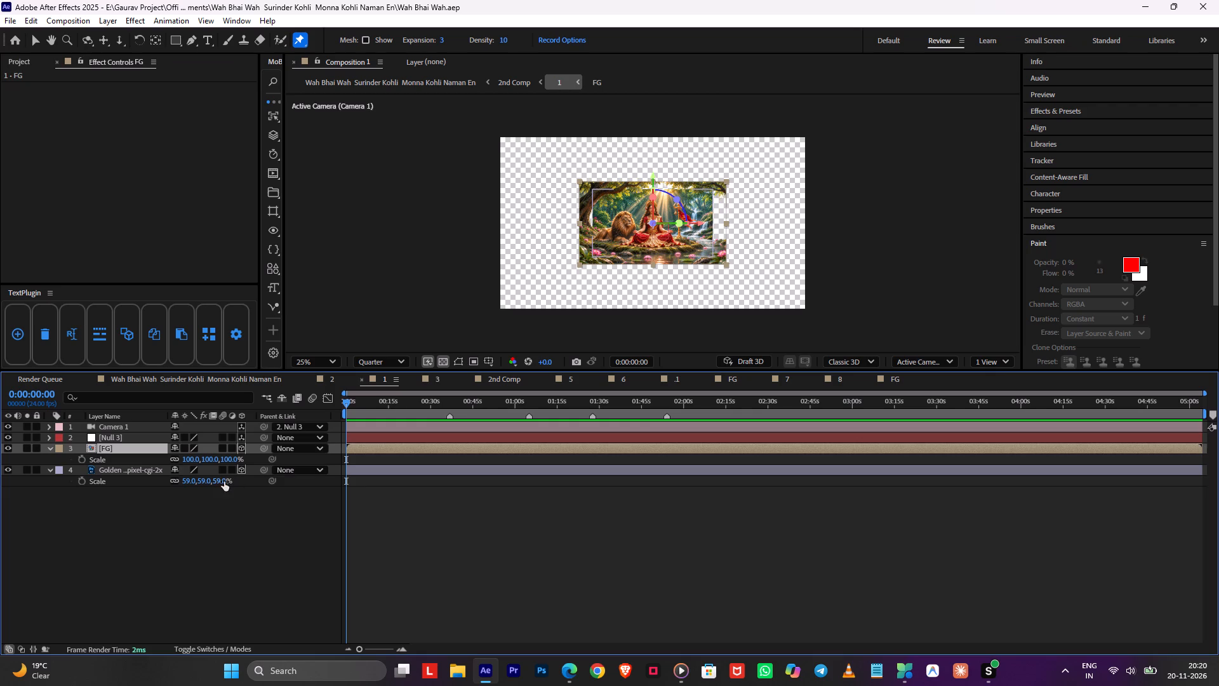
left_click_drag(223, 481, 285, 480)
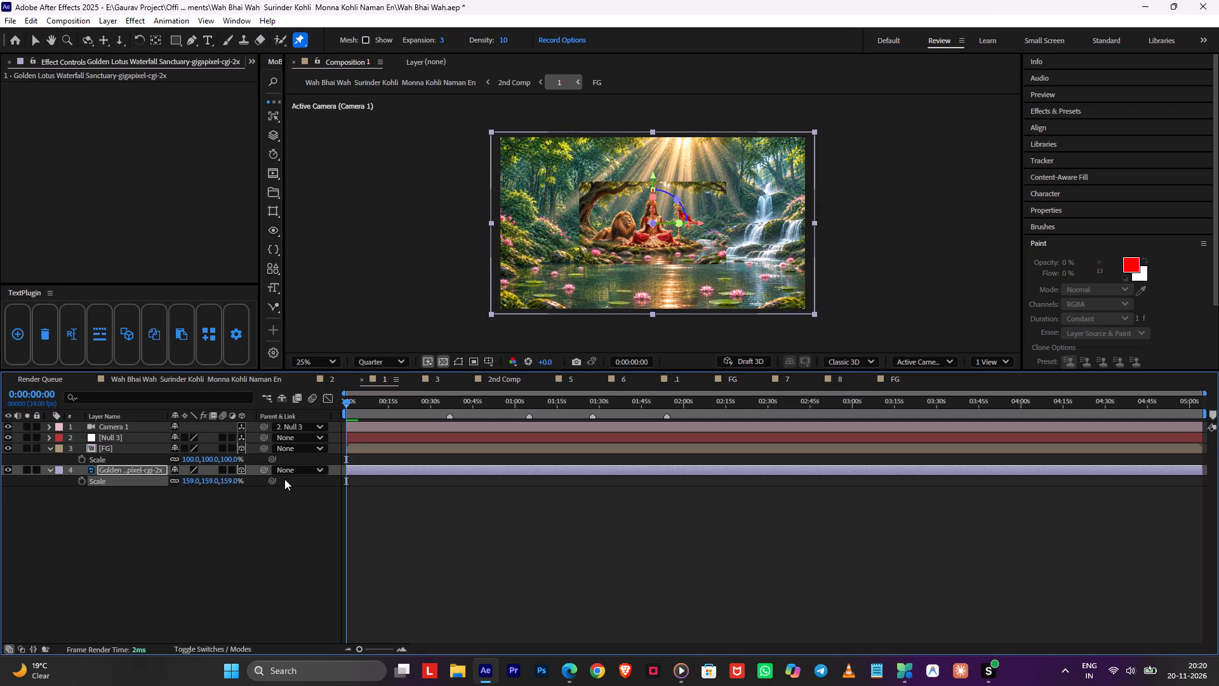
Scale the FG precomp up to about 214% so that it fills the frame.
left_click_drag(234, 458, 305, 457)
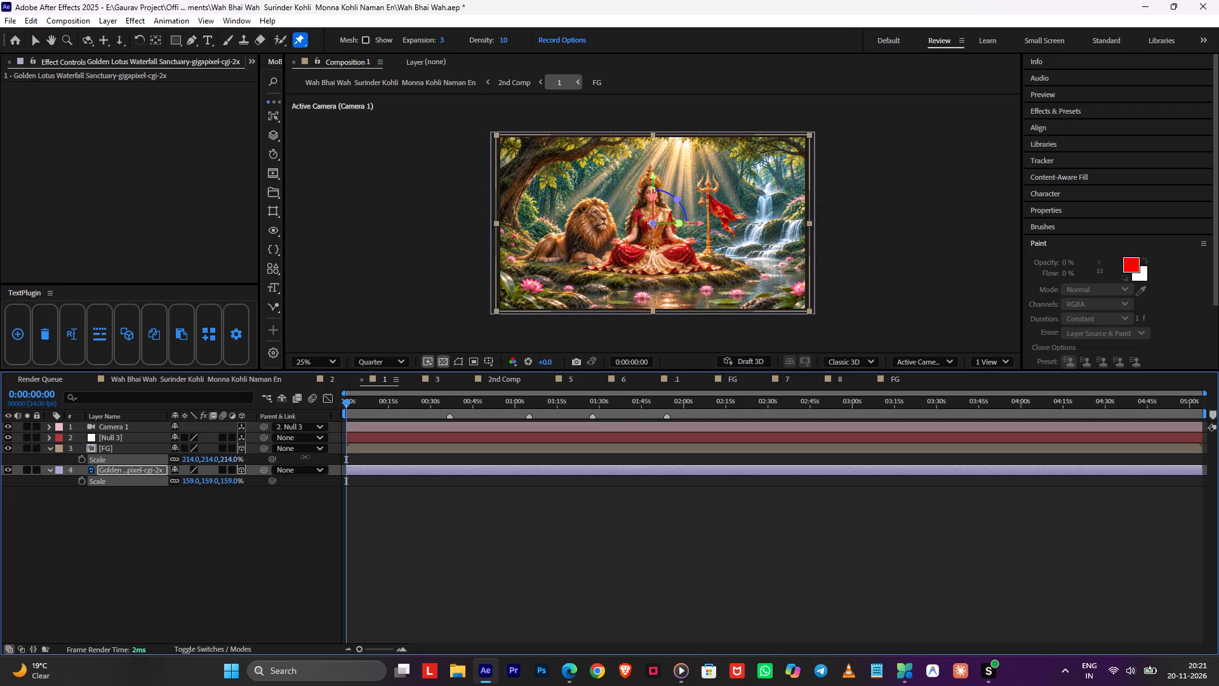
left_click_drag(305, 457, 306, 457)
left_click(485, 464)
Open the FG precomp and solo Layer 0, the tree branches.
double_click(463, 444)
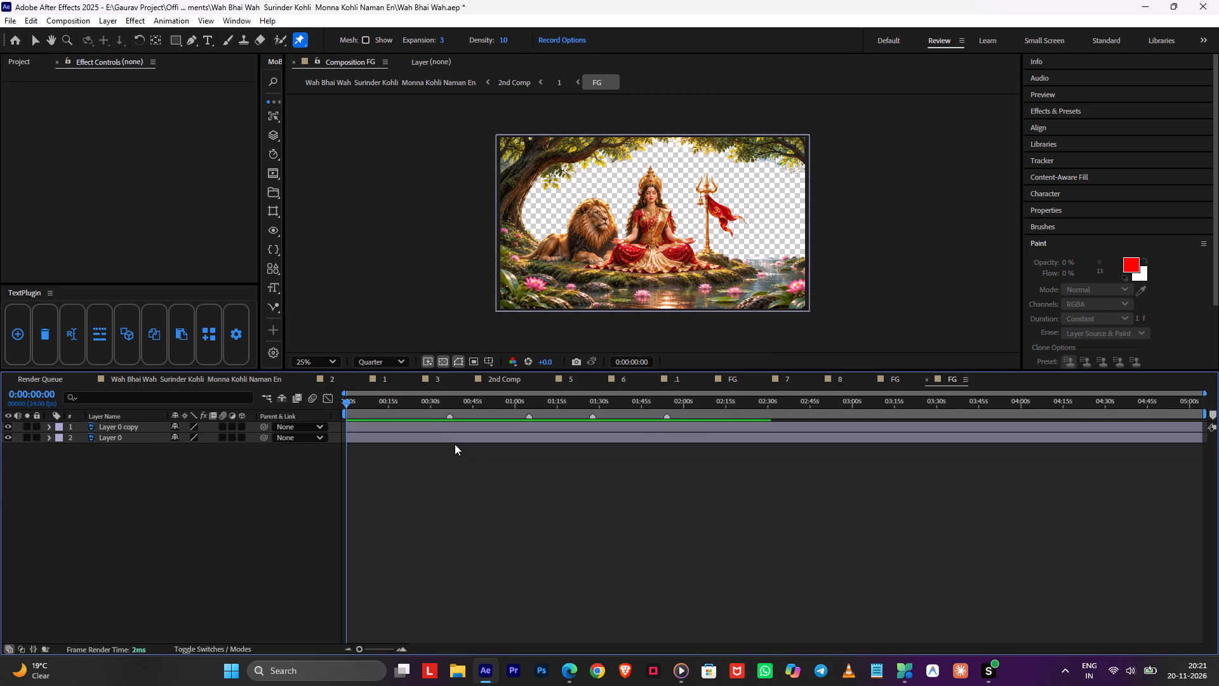
left_click(26, 438)
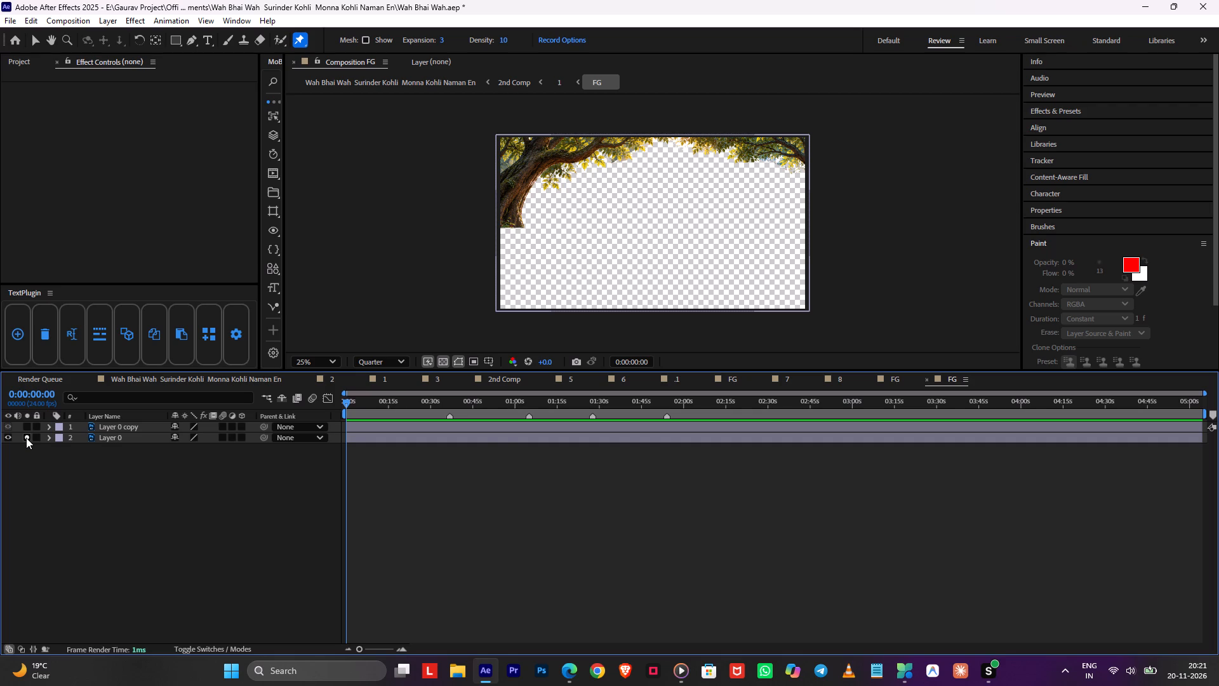
Start a Pen mask on Layer 0, tracing the long branch's underside from the trunk and continuing above the frame to the opposite branch.
left_click(471, 437)
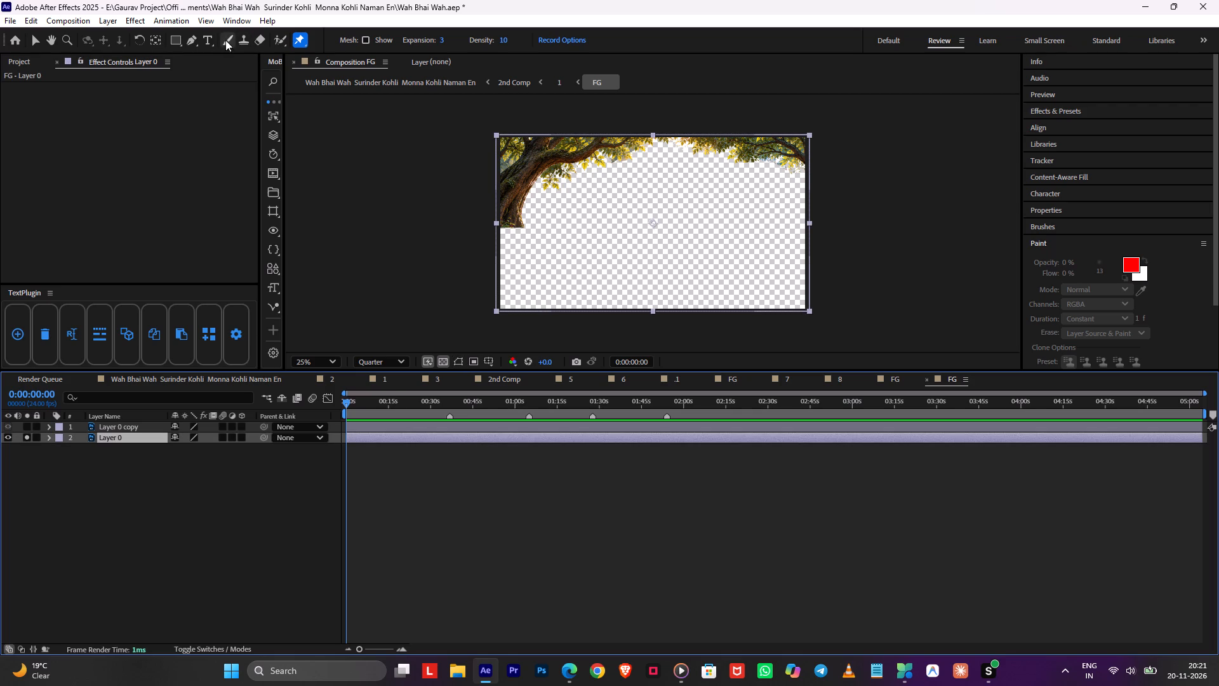
left_click(192, 39)
scroll(606, 168, "up", 1)
middle_click_drag(606, 168, 570, 224)
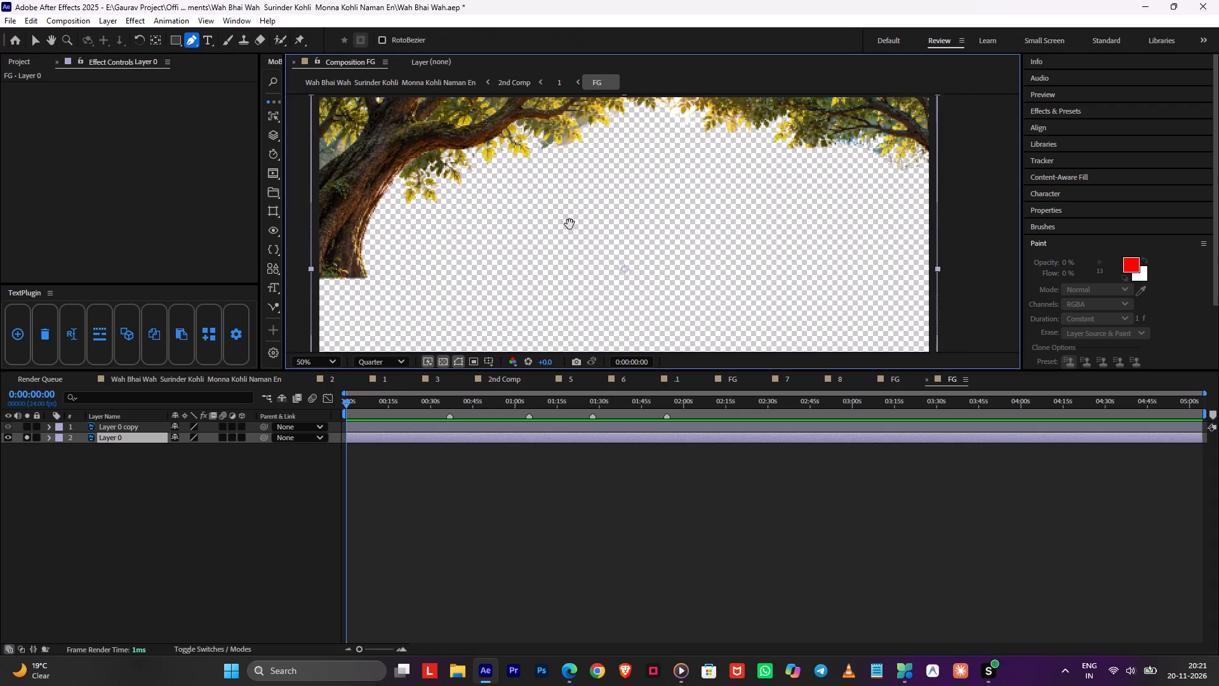
middle_click_drag(570, 224, 543, 259)
left_click(362, 227)
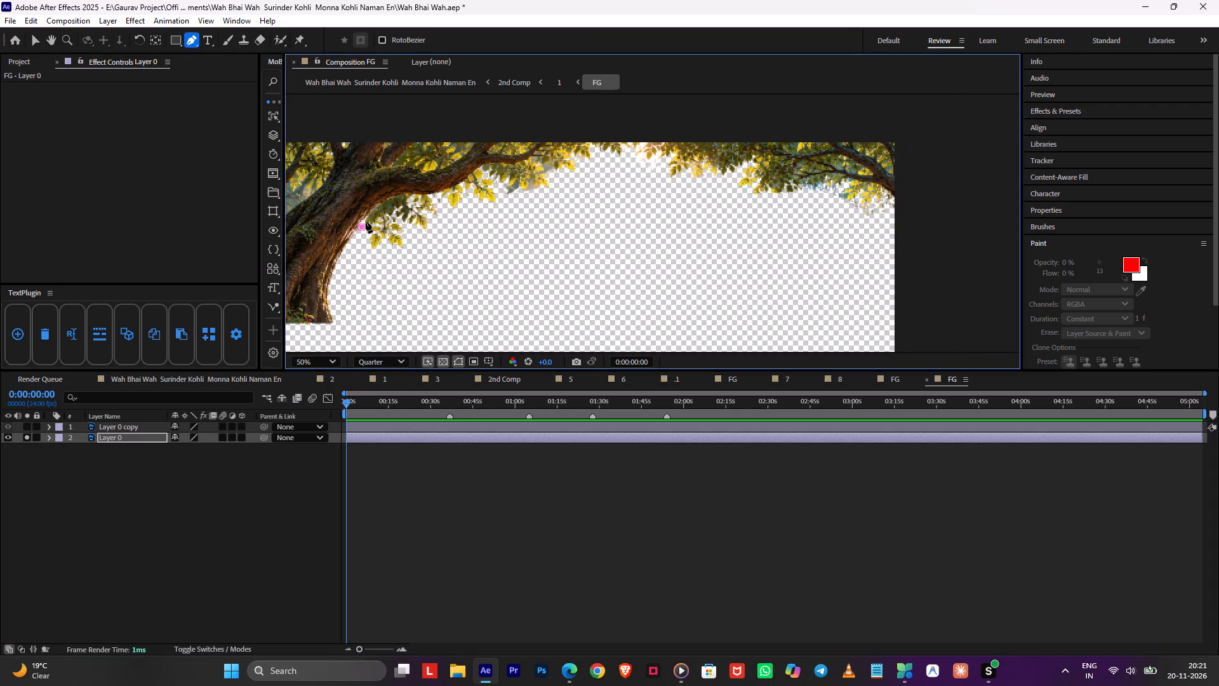
left_click_drag(392, 199, 408, 196)
left_click_drag(432, 196, 445, 193)
left_click_drag(480, 169, 488, 165)
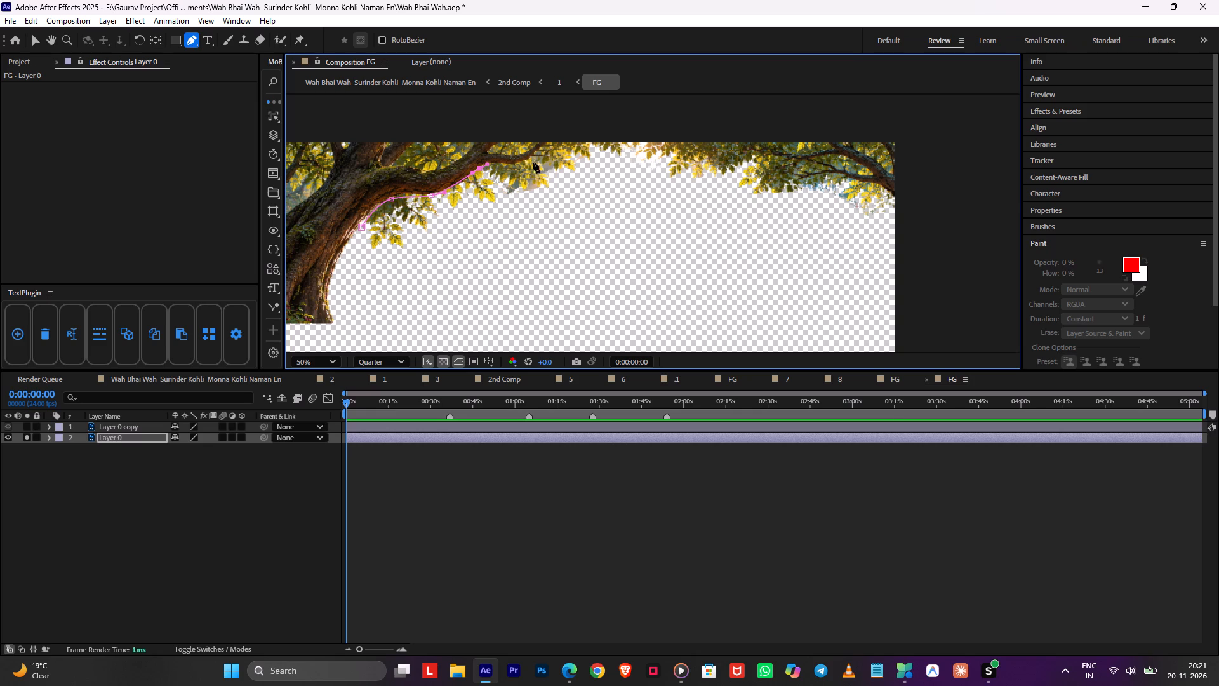
left_click_drag(530, 158, 538, 151)
left_click_drag(554, 143, 564, 140)
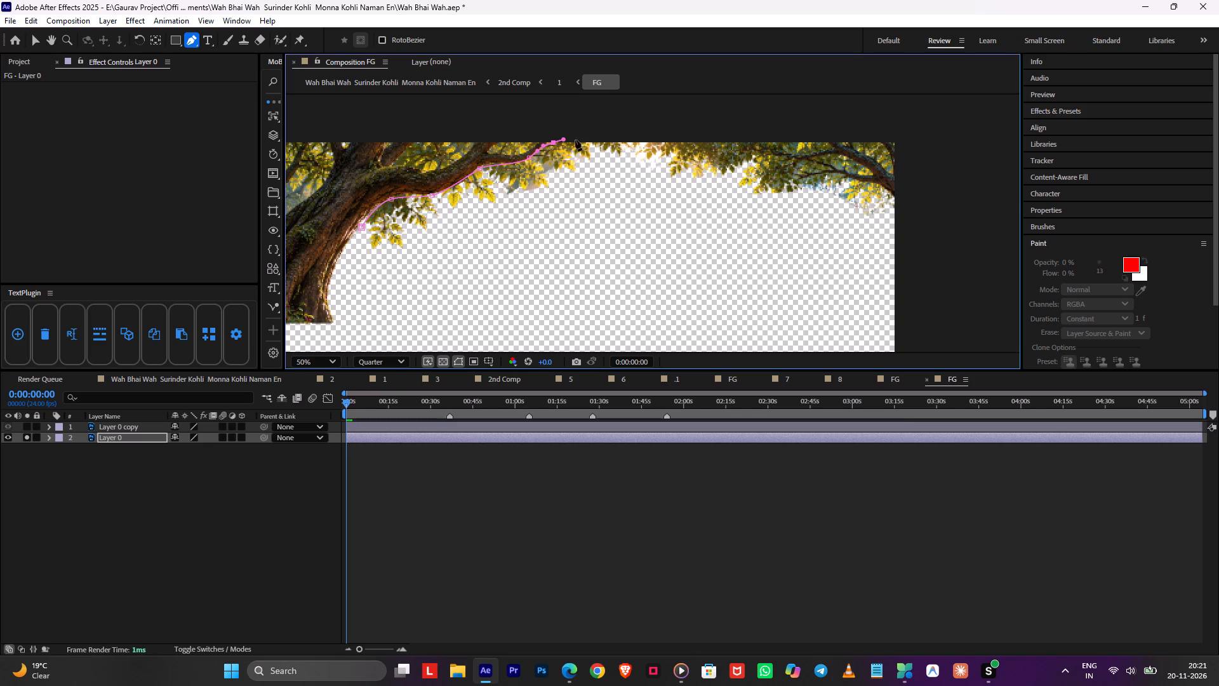
left_click(731, 130)
left_click(831, 141)
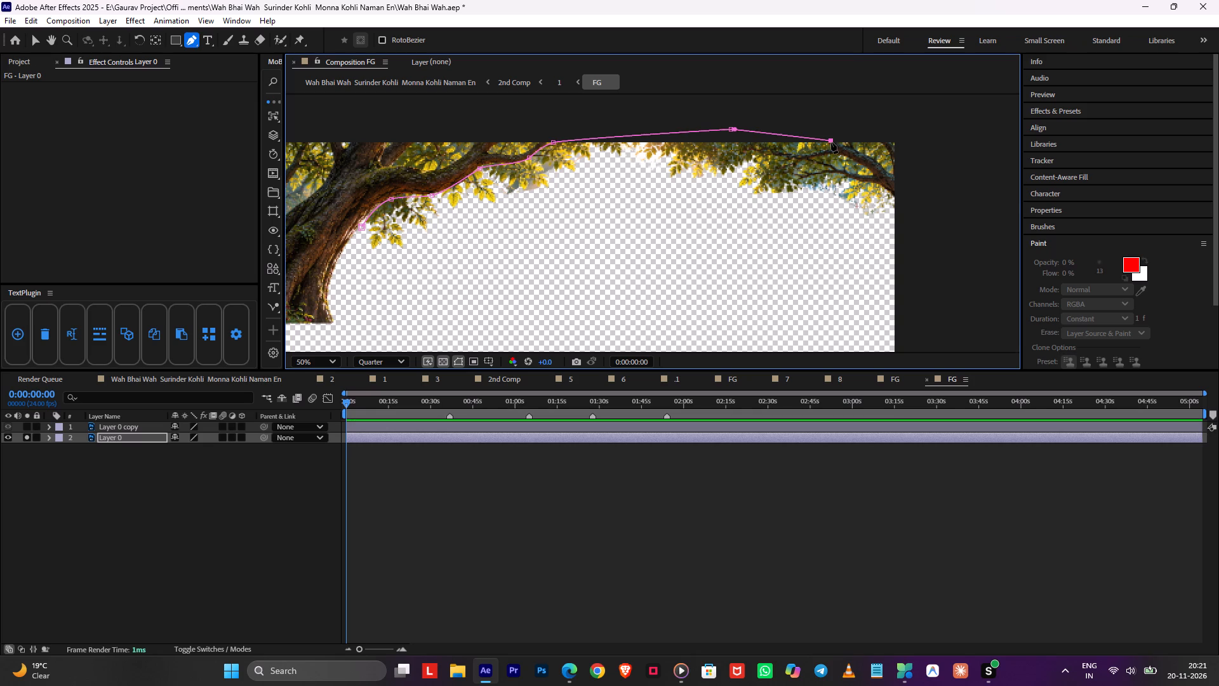
Trace the opposite branch and its gap, then close the Layer 0 mask below the hanging leaves.
left_click_drag(851, 158, 862, 165)
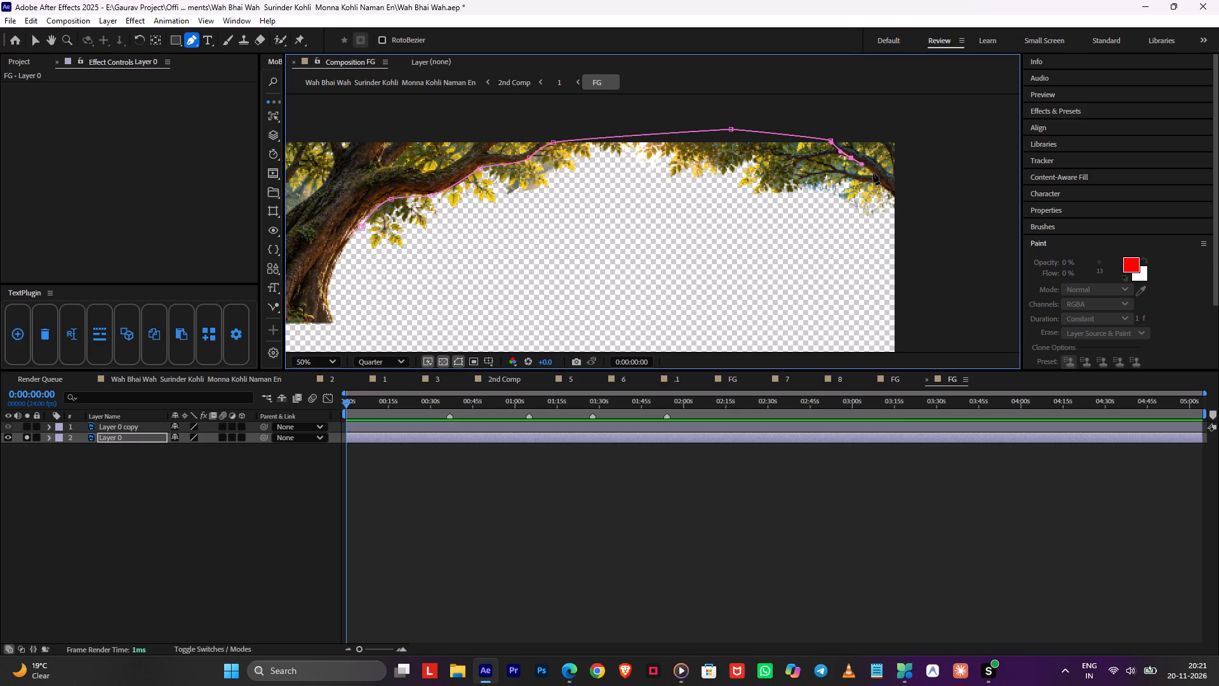
left_click(874, 175)
left_click_drag(809, 159, 801, 159)
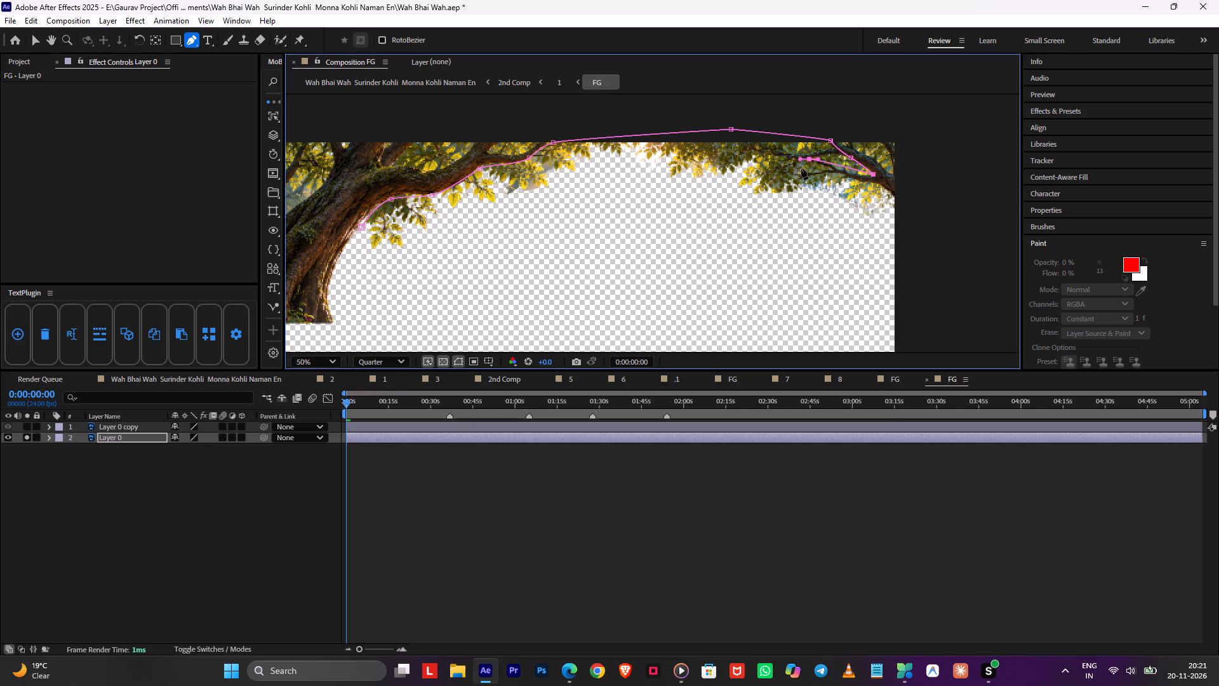
left_click_drag(849, 178, 865, 180)
left_click_drag(886, 191, 893, 198)
left_click(907, 222)
left_click(907, 270)
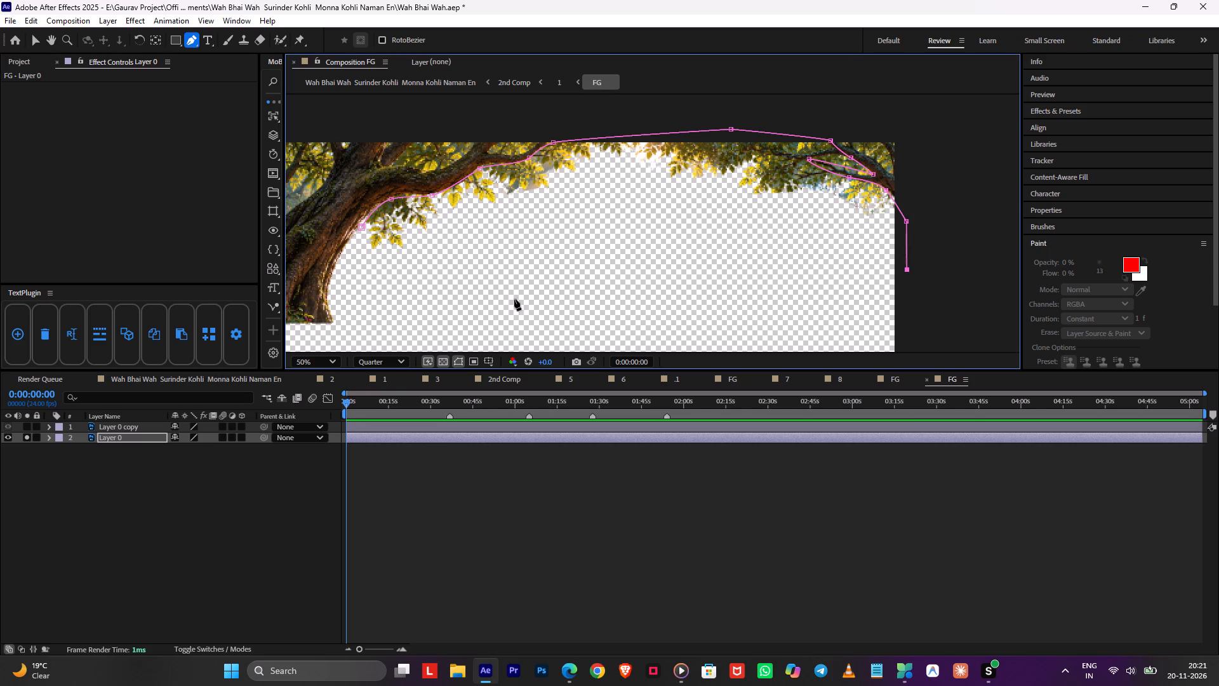
left_click_drag(483, 299, 421, 298)
left_click(355, 250)
left_click(357, 227)
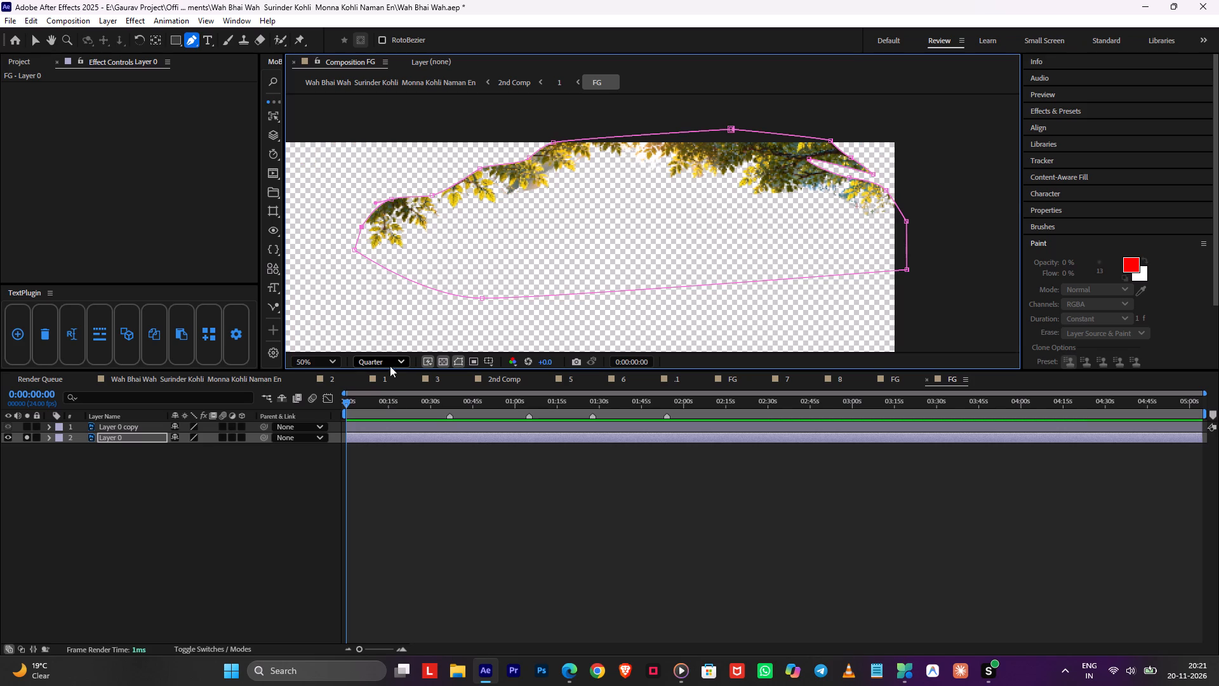
Apply the Wave Warp effect to the masked Layer 0.
key("space")
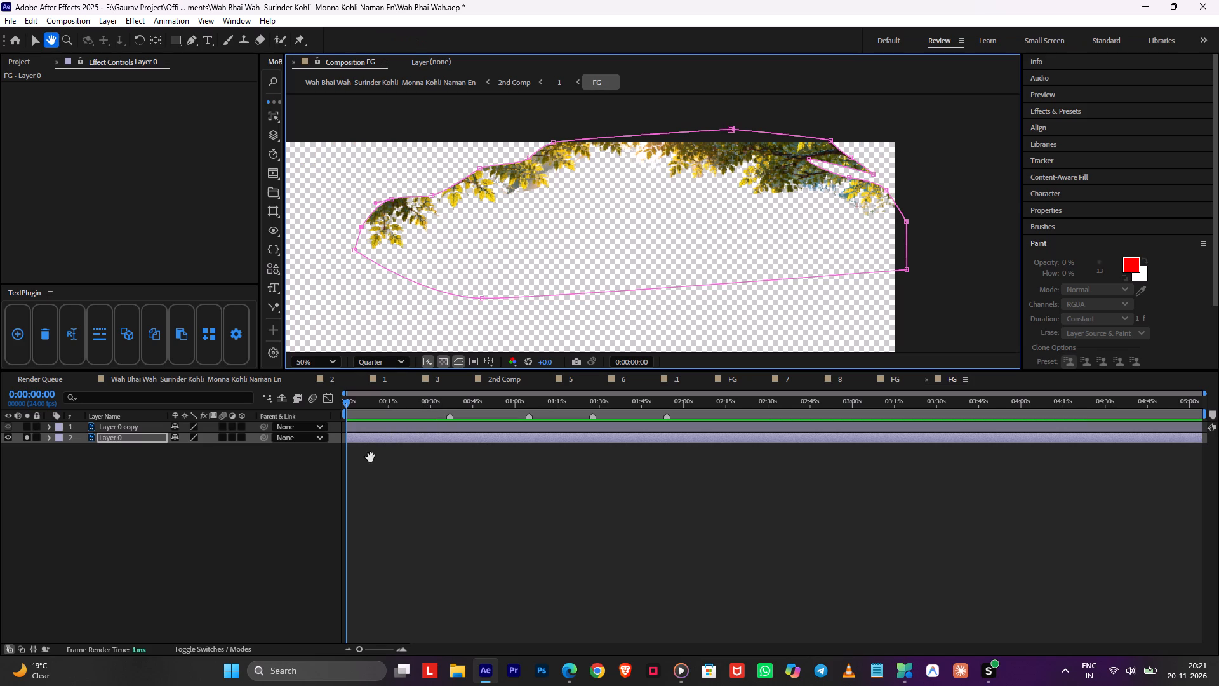
key("v")
left_click(370, 457)
left_click(368, 437)
key("ctrl+space")
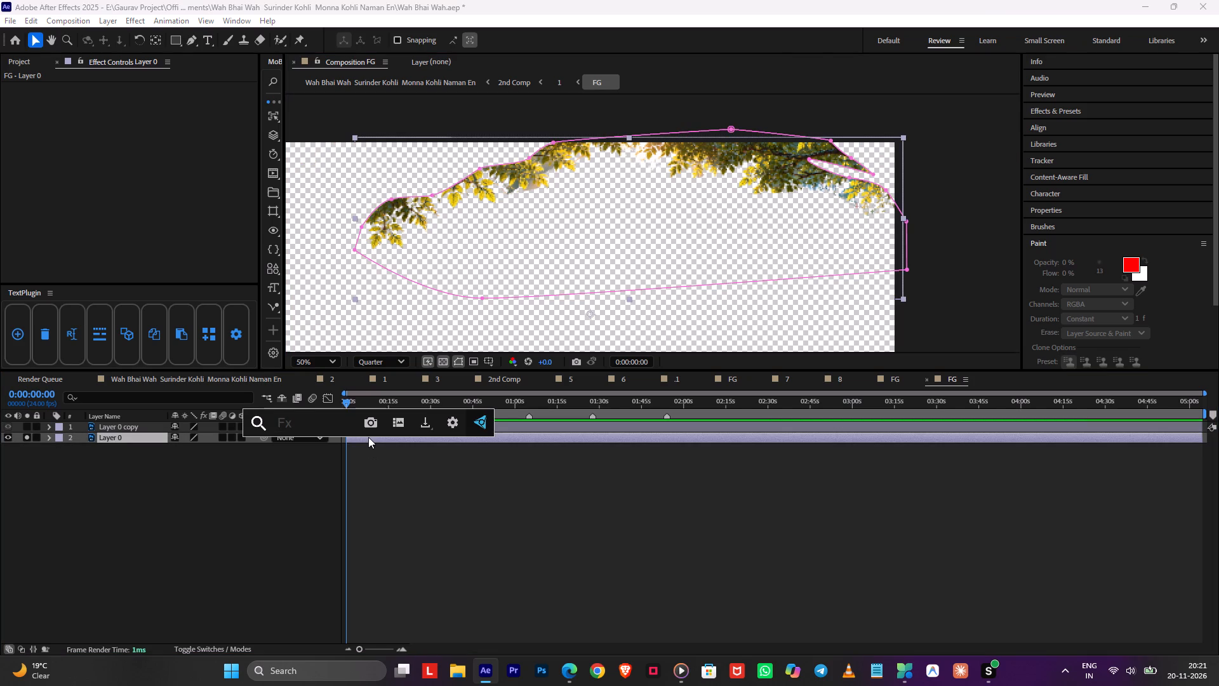
type("wave")
left_click(331, 475)
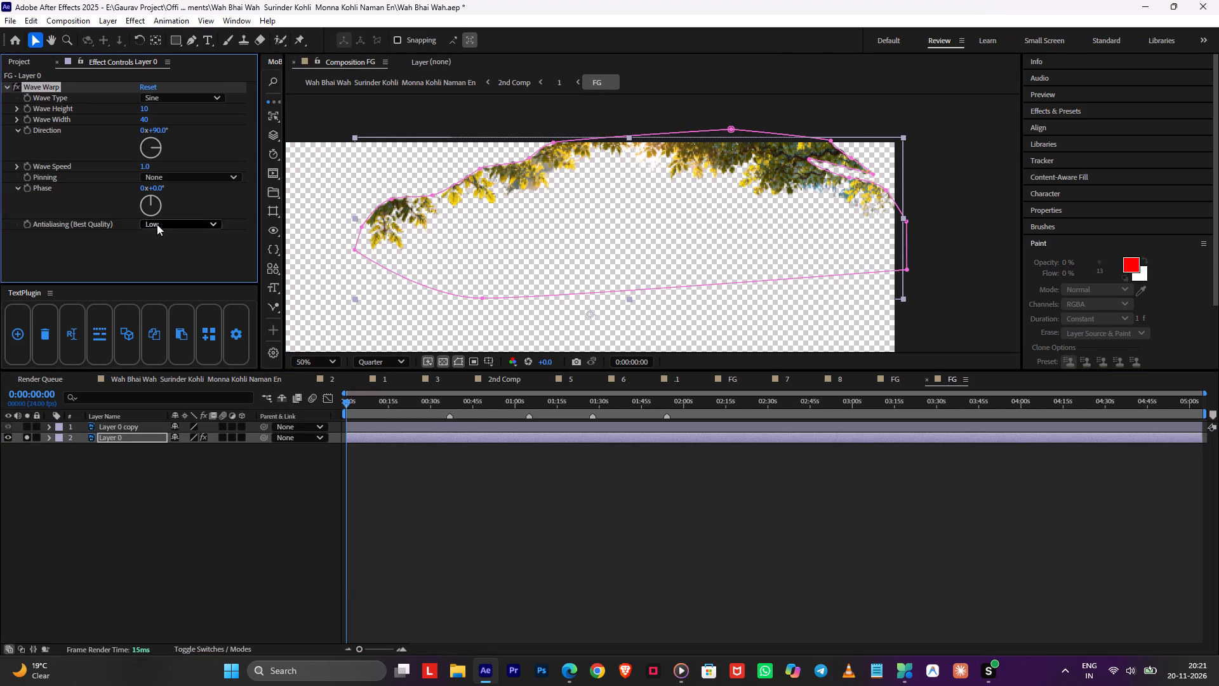
Set Wave Warp's width to 86, direction to 141° and speed to 0.6, and preview the leaf motion.
left_click_drag(145, 124, 232, 108)
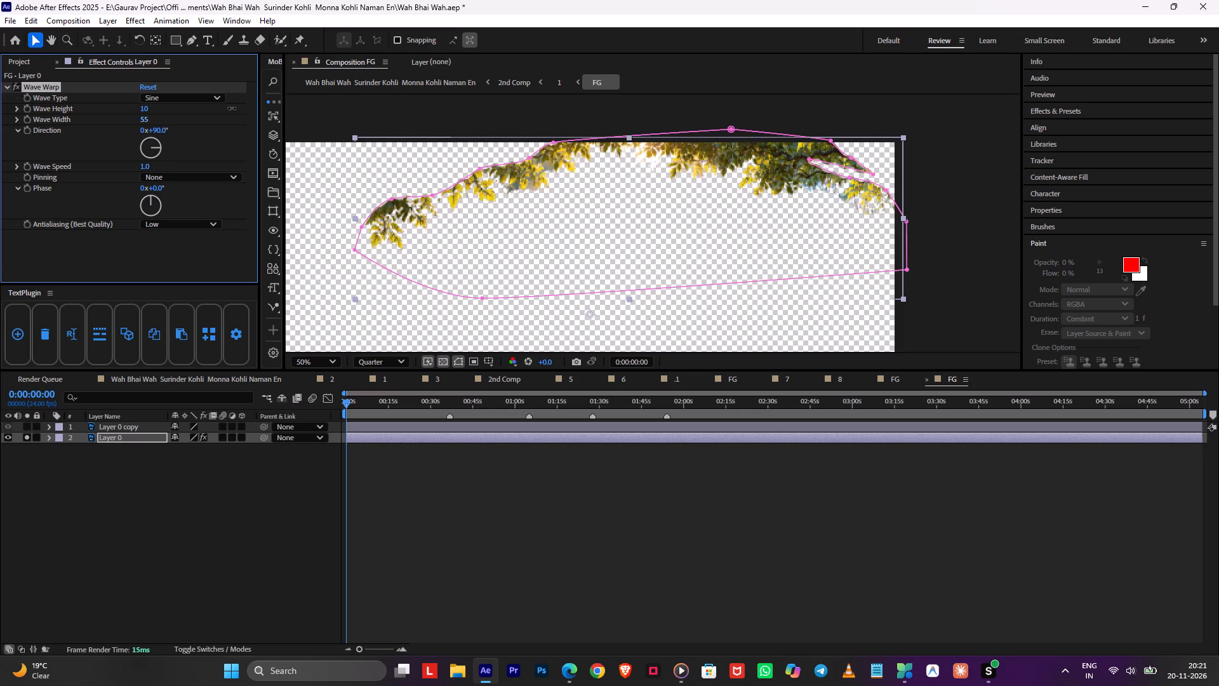
left_click_drag(232, 108, 388, 108)
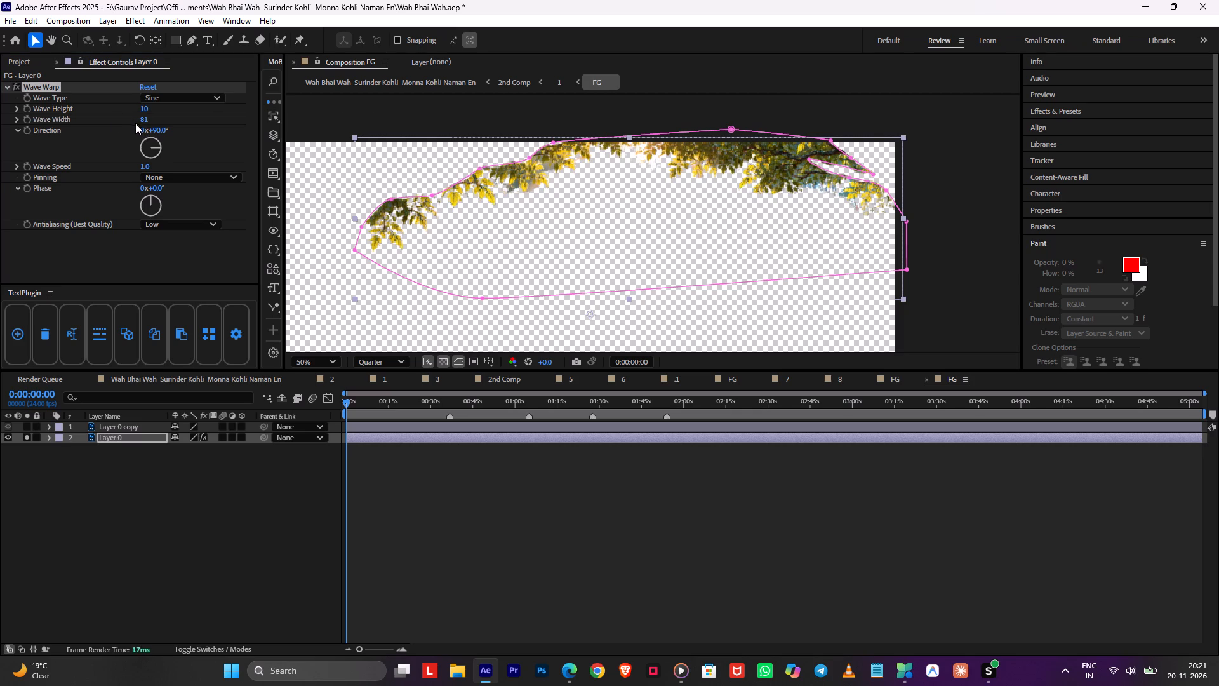
left_click(156, 152)
left_click_drag(142, 116, 160, 118)
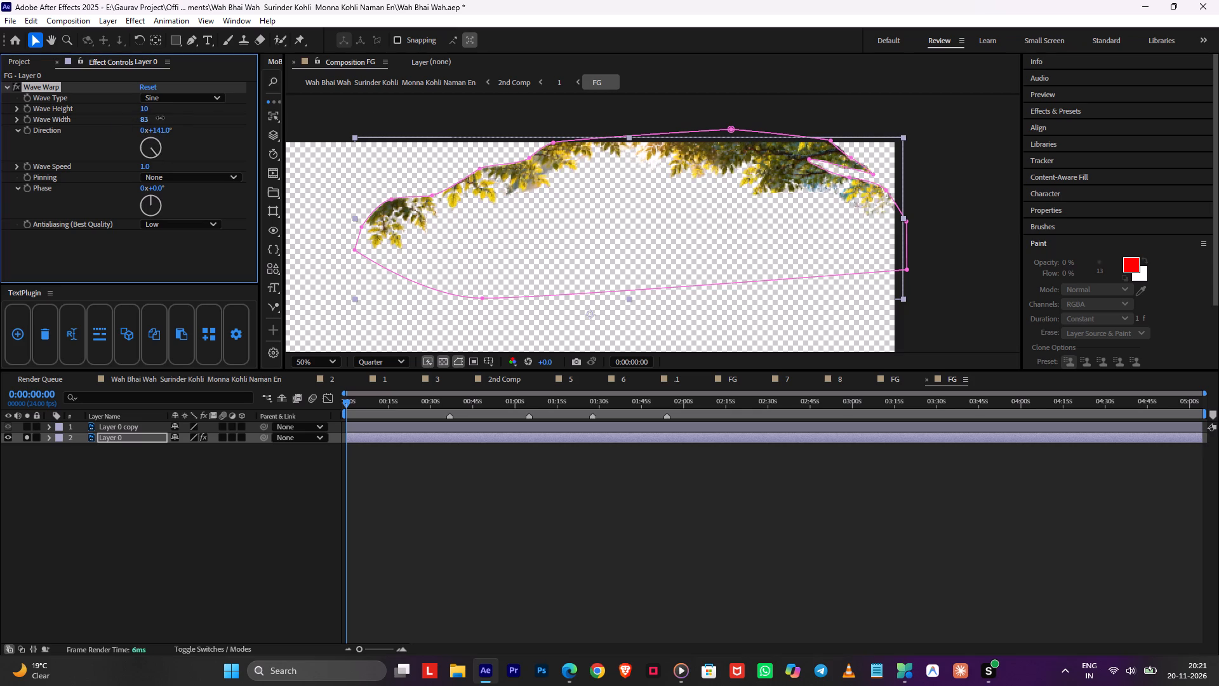
left_click_drag(160, 118, 180, 122)
left_click(150, 167)
left_click(143, 170)
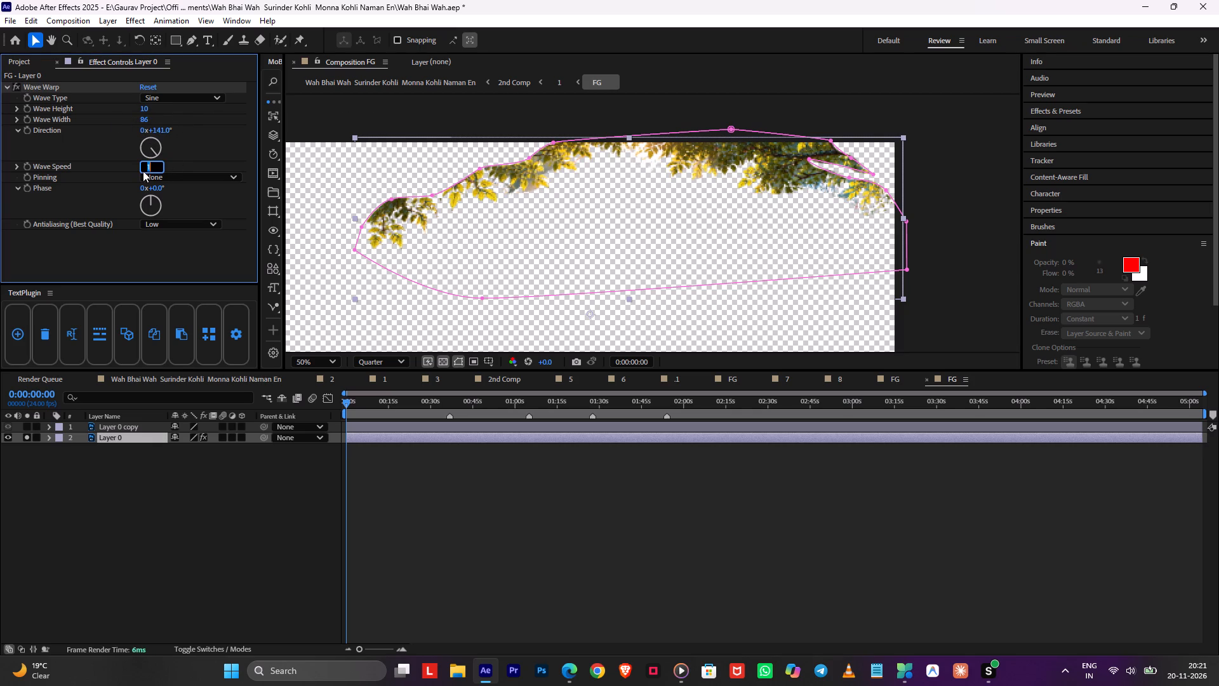
key("period")
key("6")
left_click(437, 537)
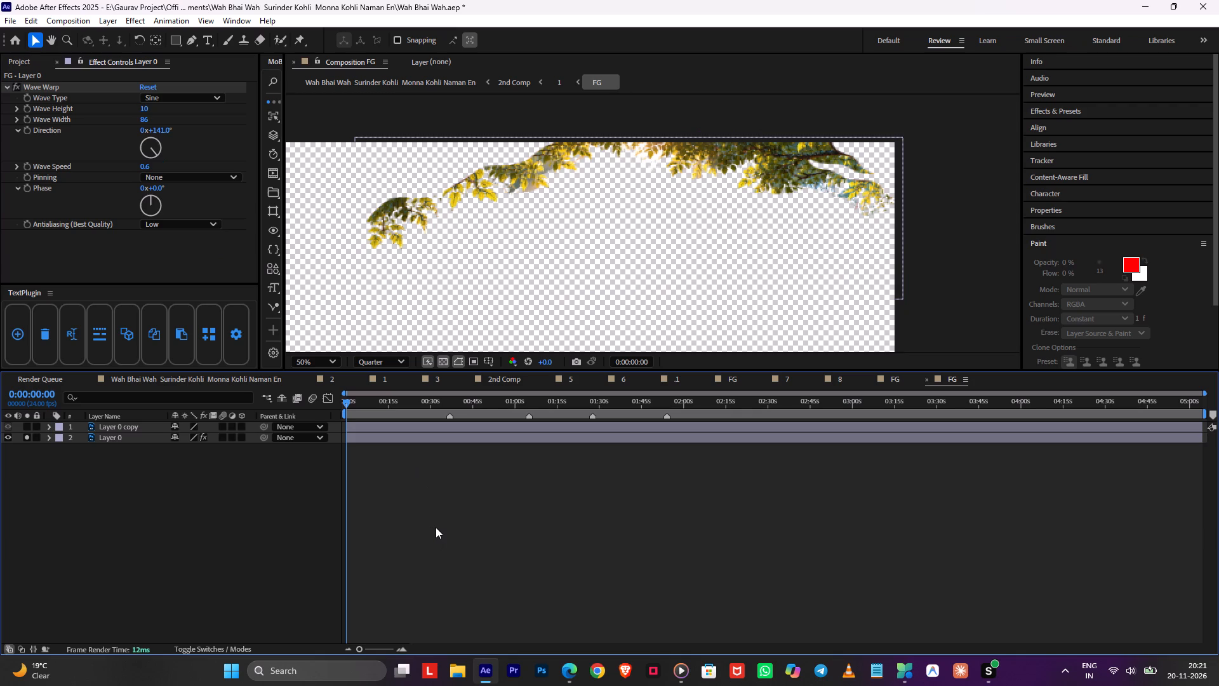
key("space")
key("space")
Duplicate Layer 0 and delete Wave Warp from the duplicate.
left_click(366, 430)
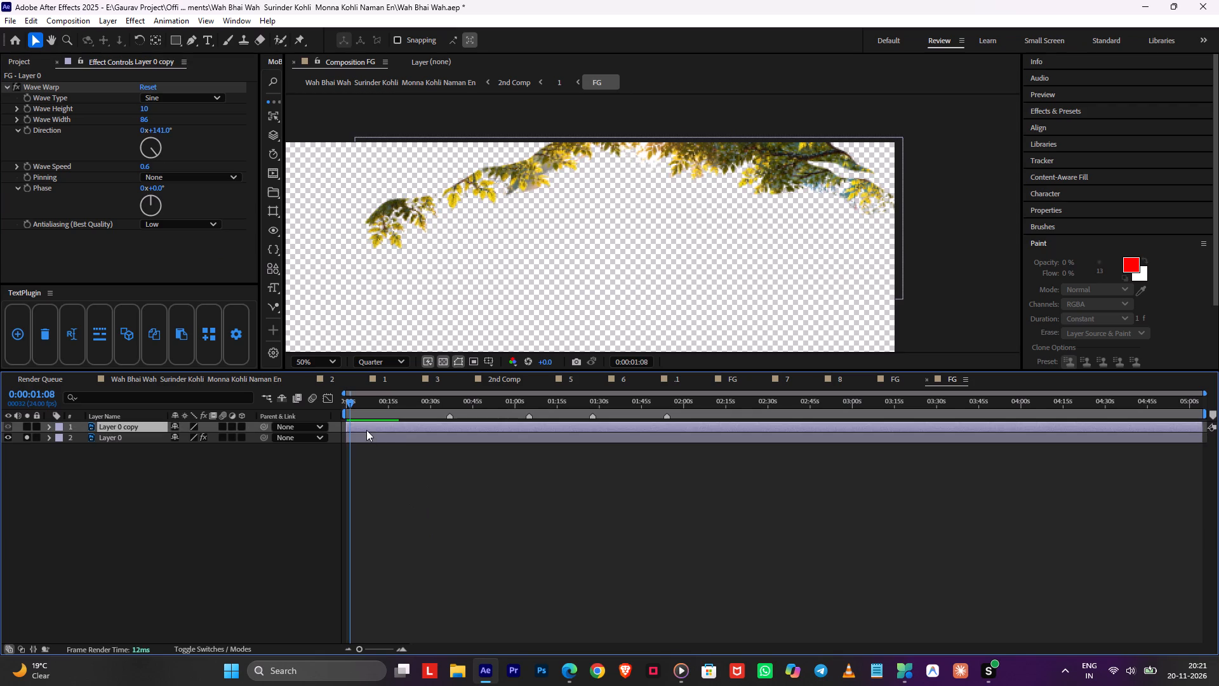
left_click(365, 437)
key("ctrl+d")
left_click(365, 437)
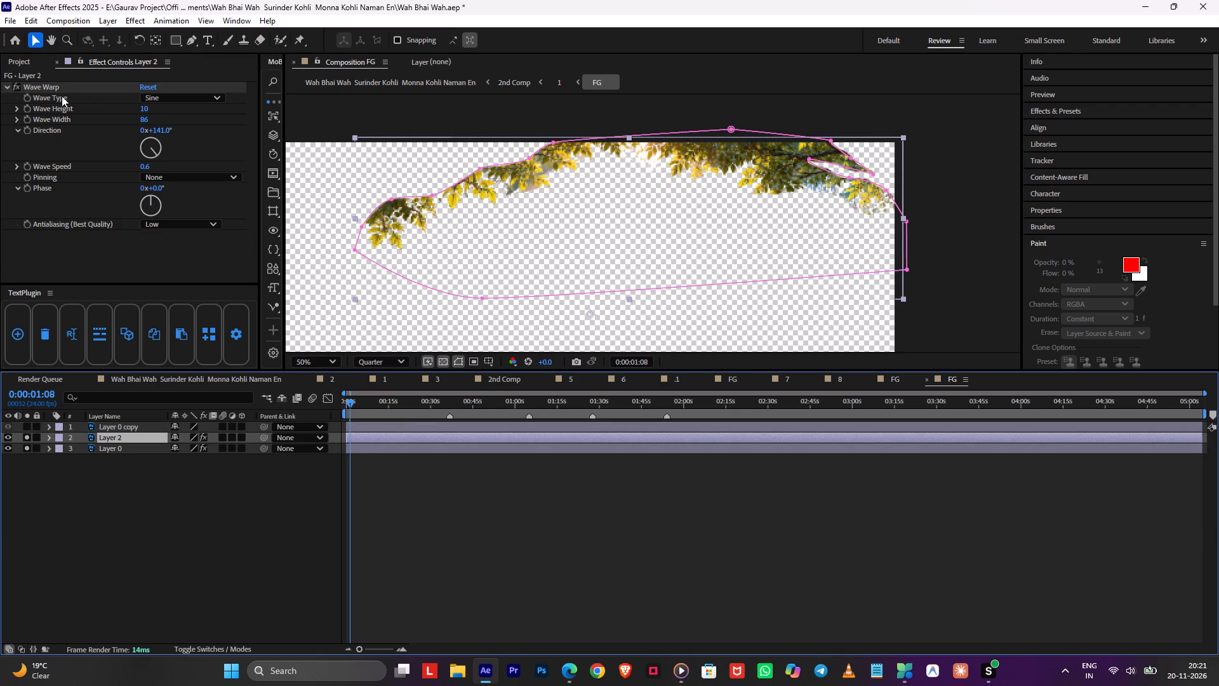
left_click(51, 89)
key("Delete")
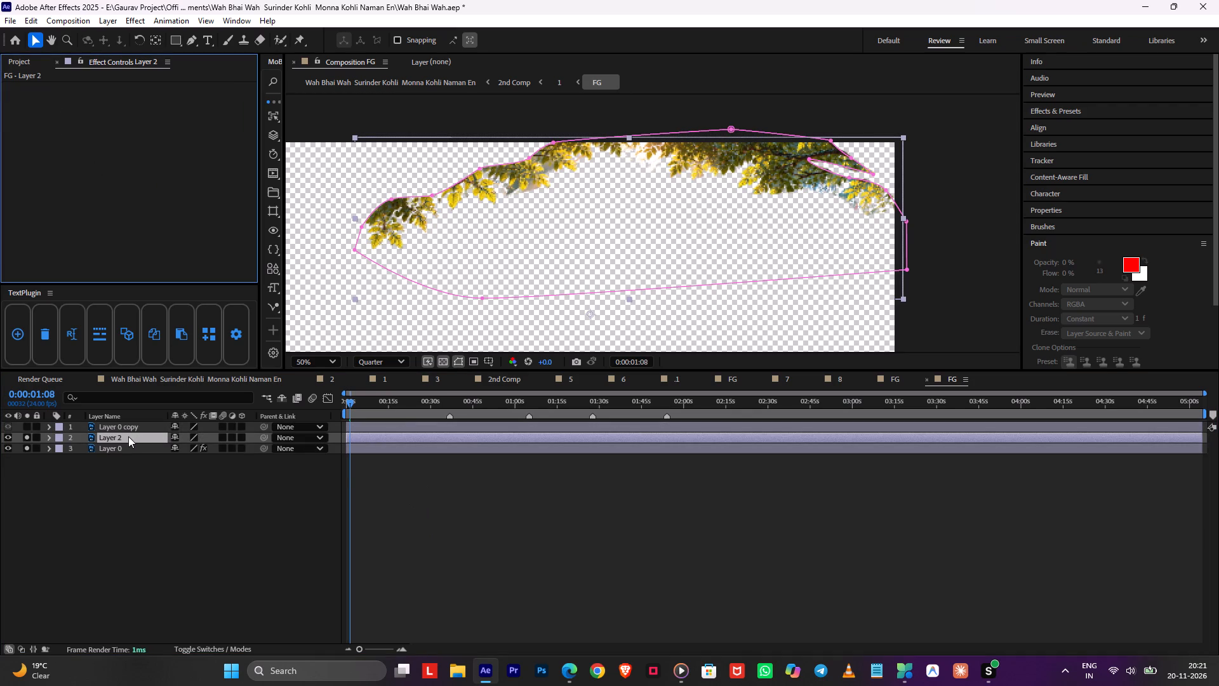
Set Mask 1 on the Layer 0 duplicate to Subtract, save the project, and preview the result.
key("m")
left_click(183, 446)
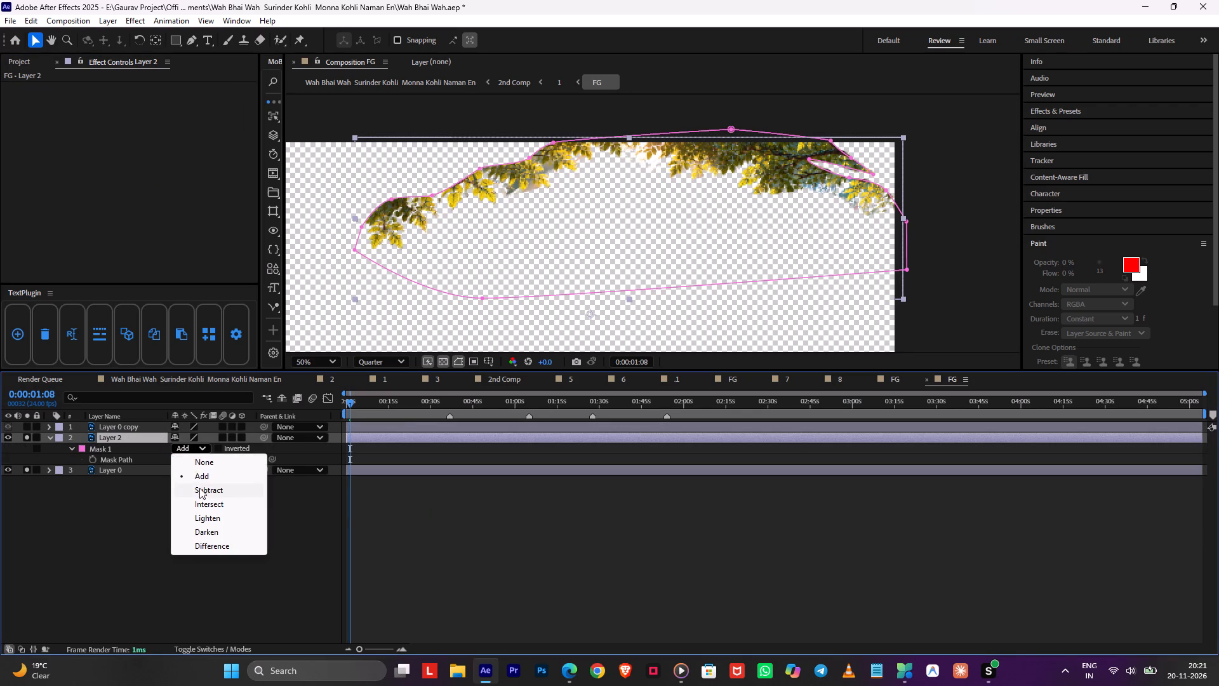
left_click(200, 488)
left_click(359, 511)
key("space")
key("ctrl+s")
key("space")
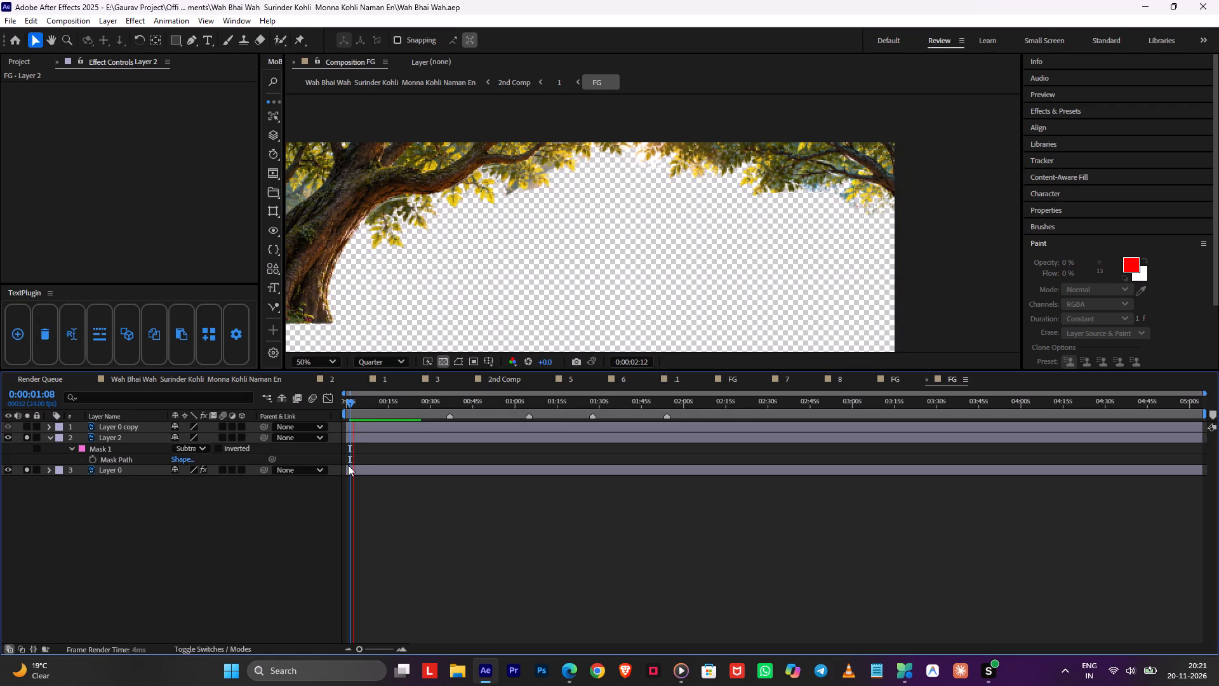
Set Wave Warp's pinning on Layer 0 to Top Edge and preview the motion.
left_click(382, 470)
left_click(185, 174)
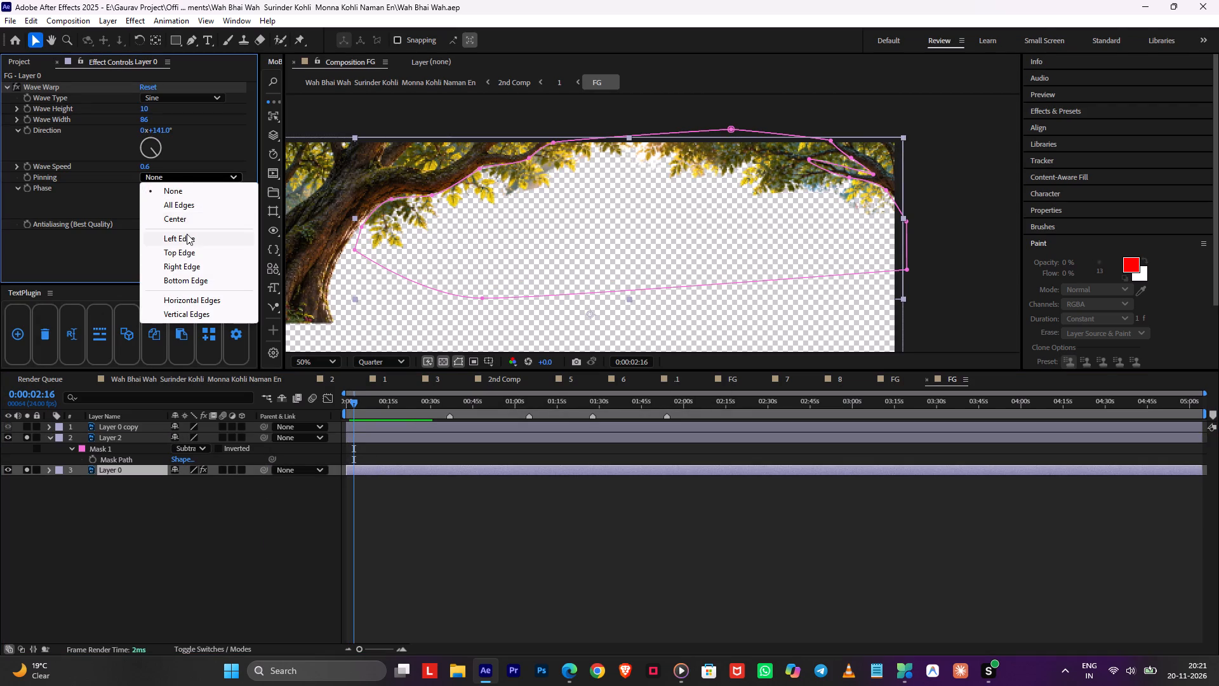
left_click(180, 250)
key("space")
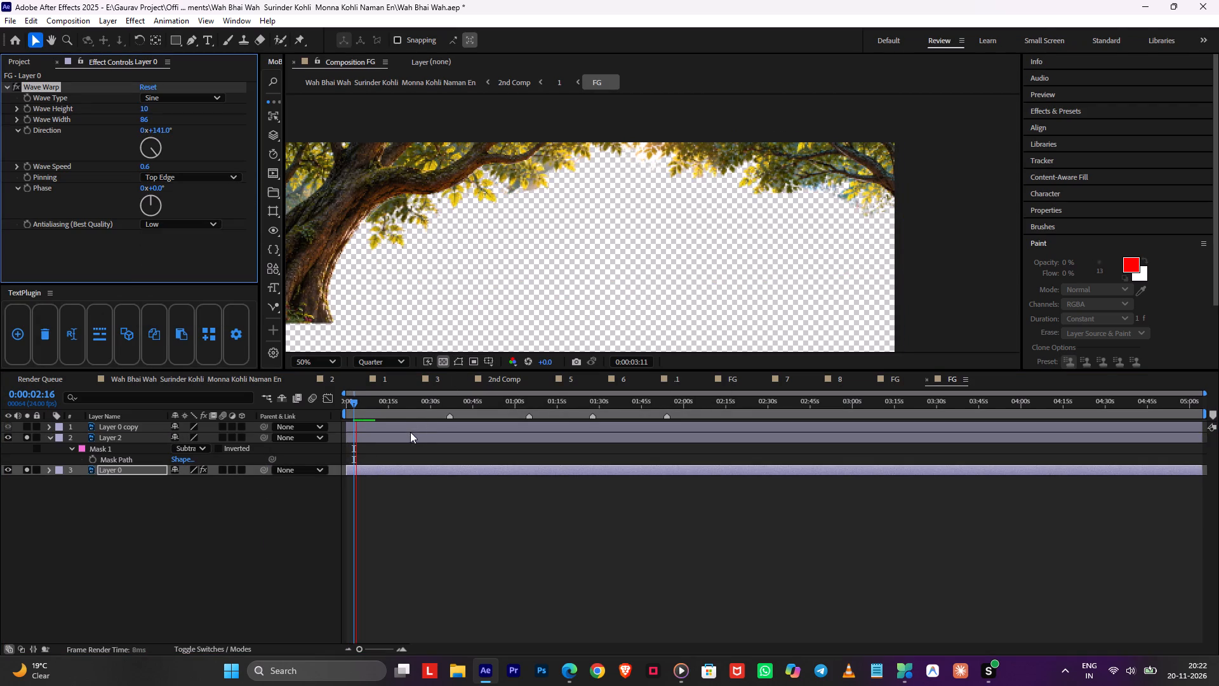
key("space")
Set Layer 2's Mask 1 expansion to -6 pixels and its feather to 13 pixels.
left_click(384, 440)
key("m")
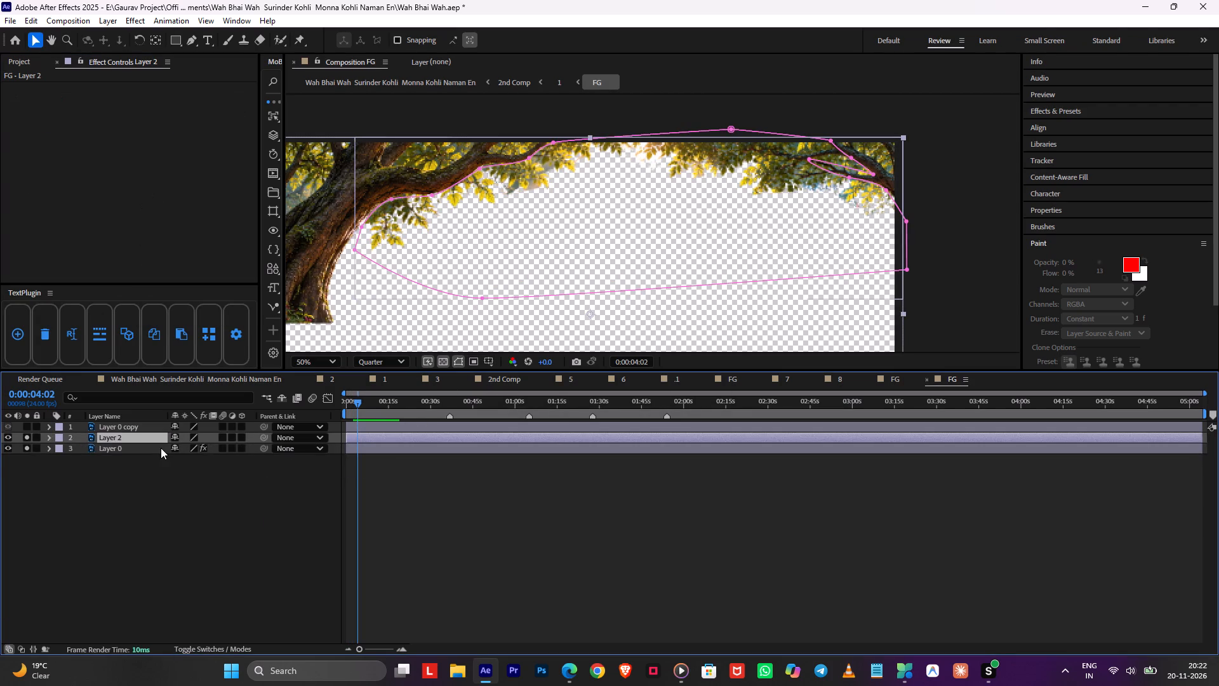
key("m")
type("mm")
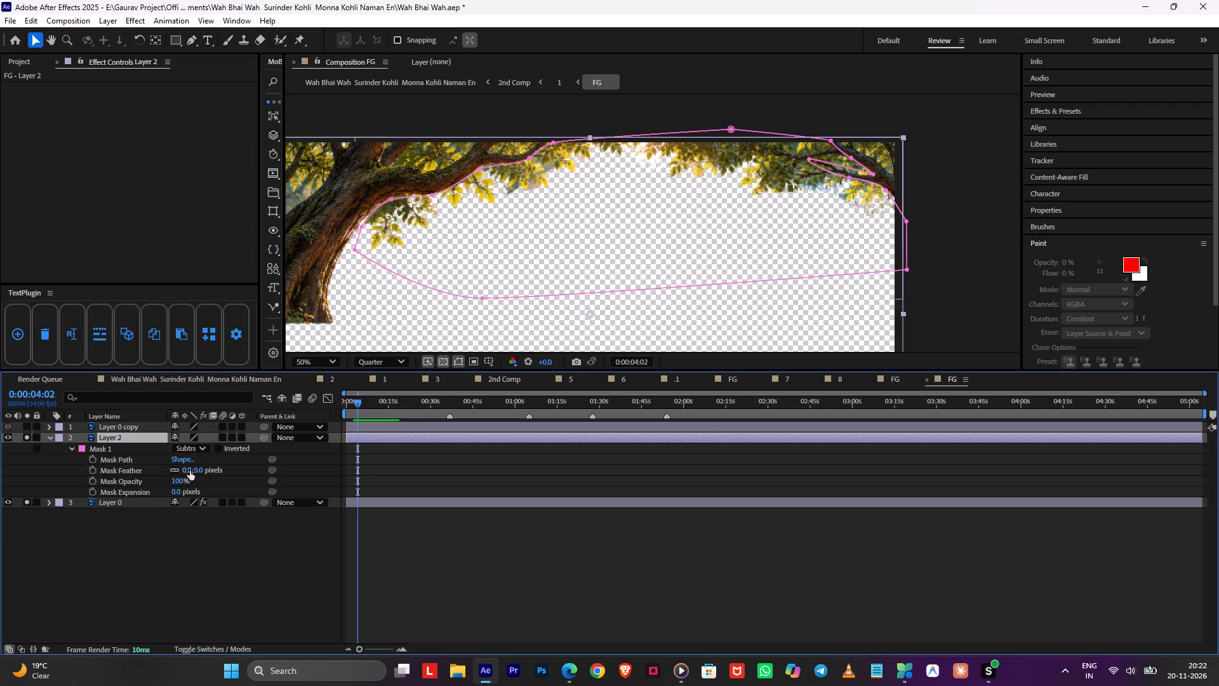
left_click(178, 490)
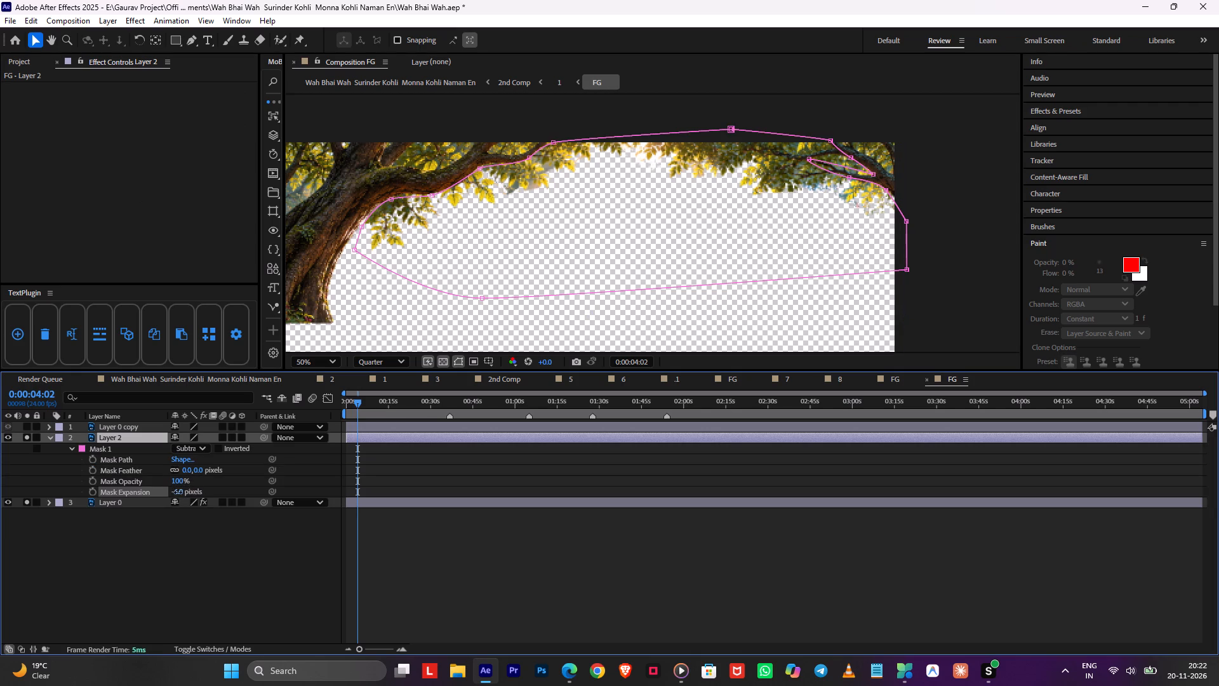
left_click_drag(192, 469, 203, 473)
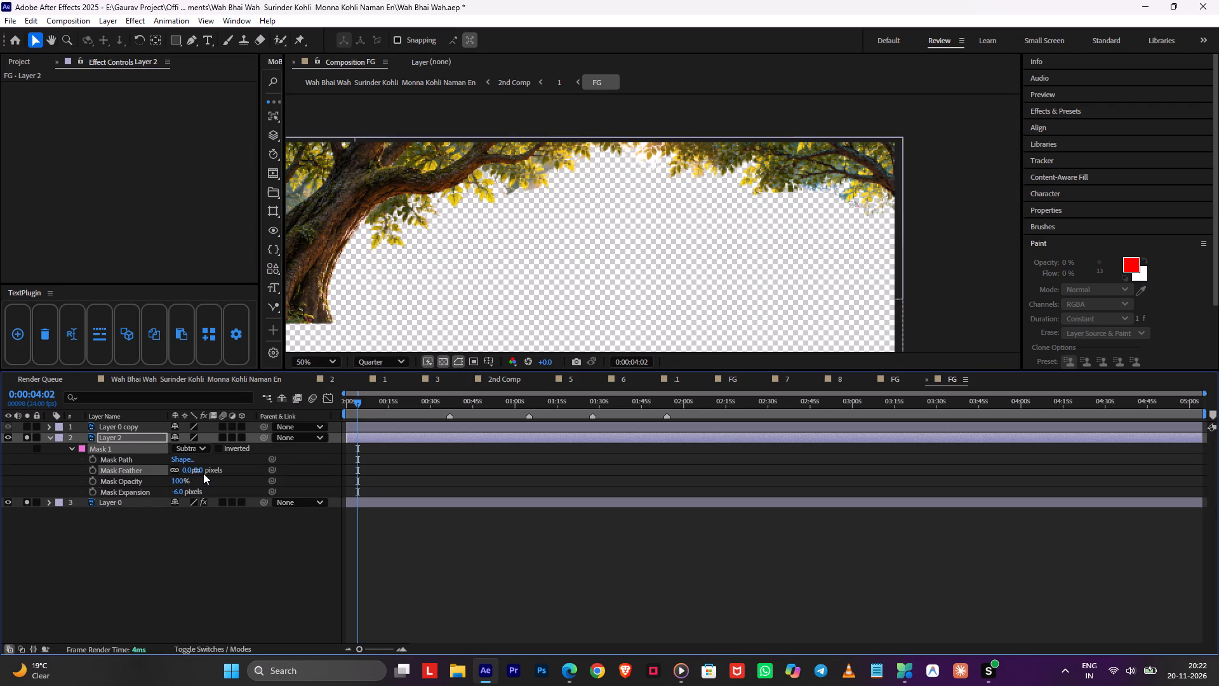
left_click_drag(203, 473, 205, 473)
left_click_drag(190, 471, 199, 471)
left_click(206, 480)
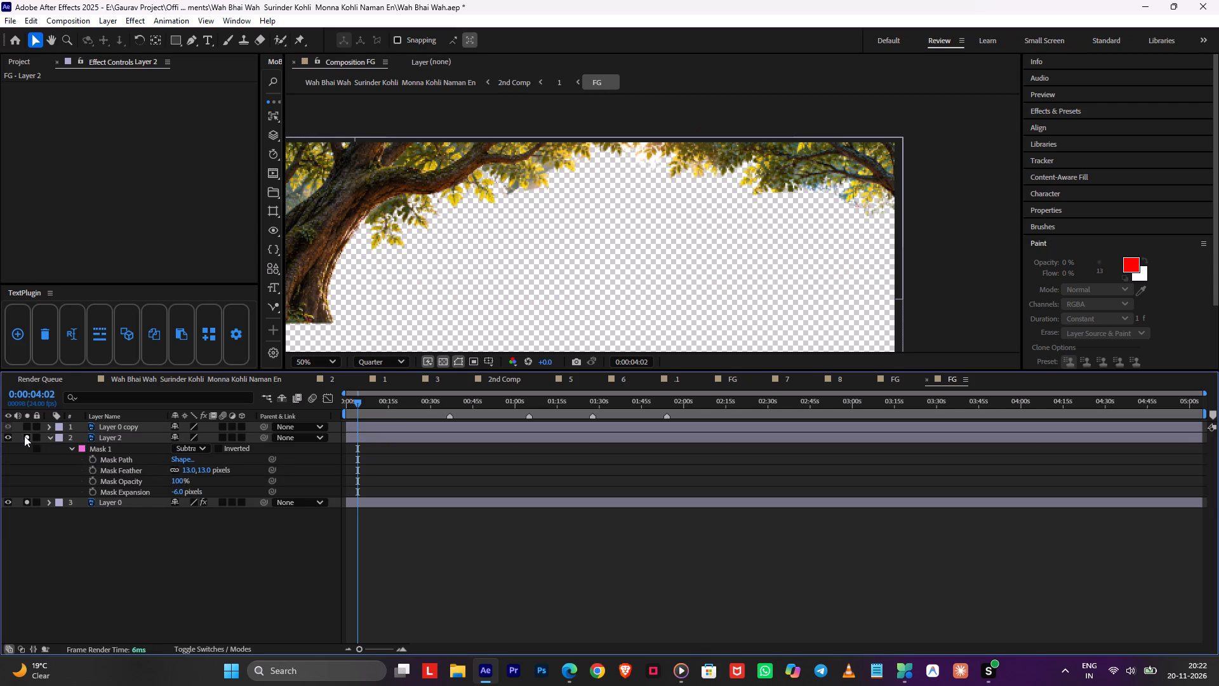
Turn off solo on Layer 2 and Layer 0, save the project, and preview the swaying leaves with the full foreground.
left_click_drag(24, 435, 25, 540)
left_click(50, 439)
key("space")
key("ctrl+s")
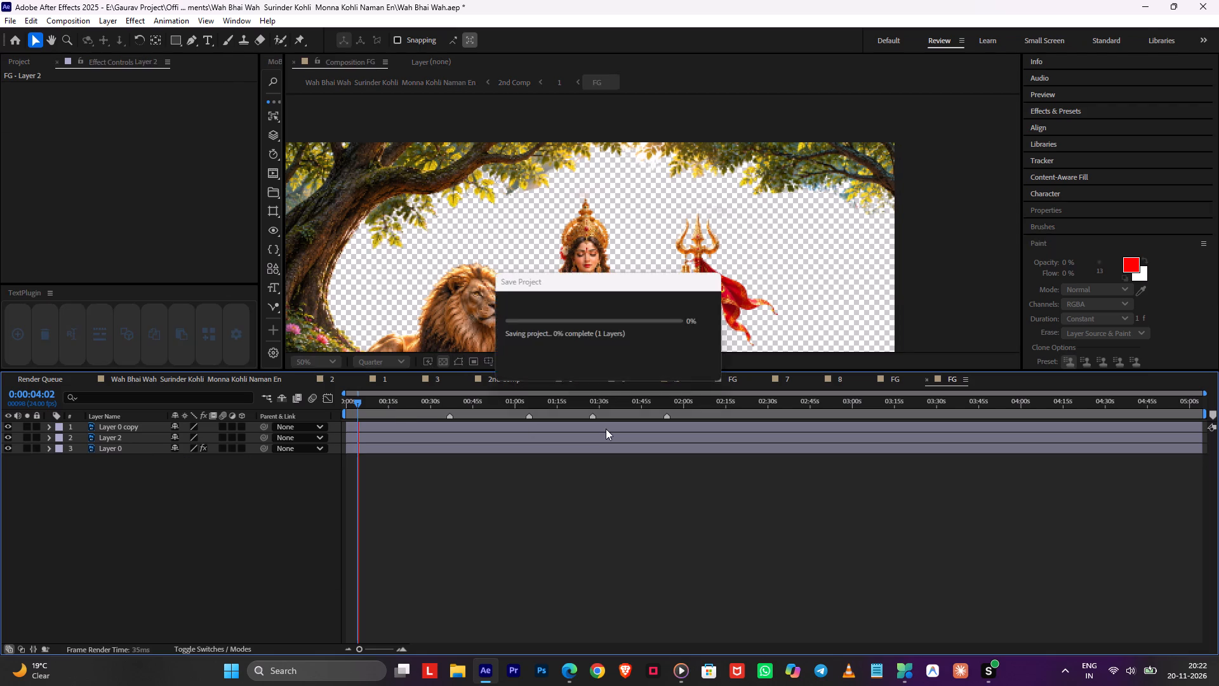
key("space")
left_click(453, 443)
key("space")
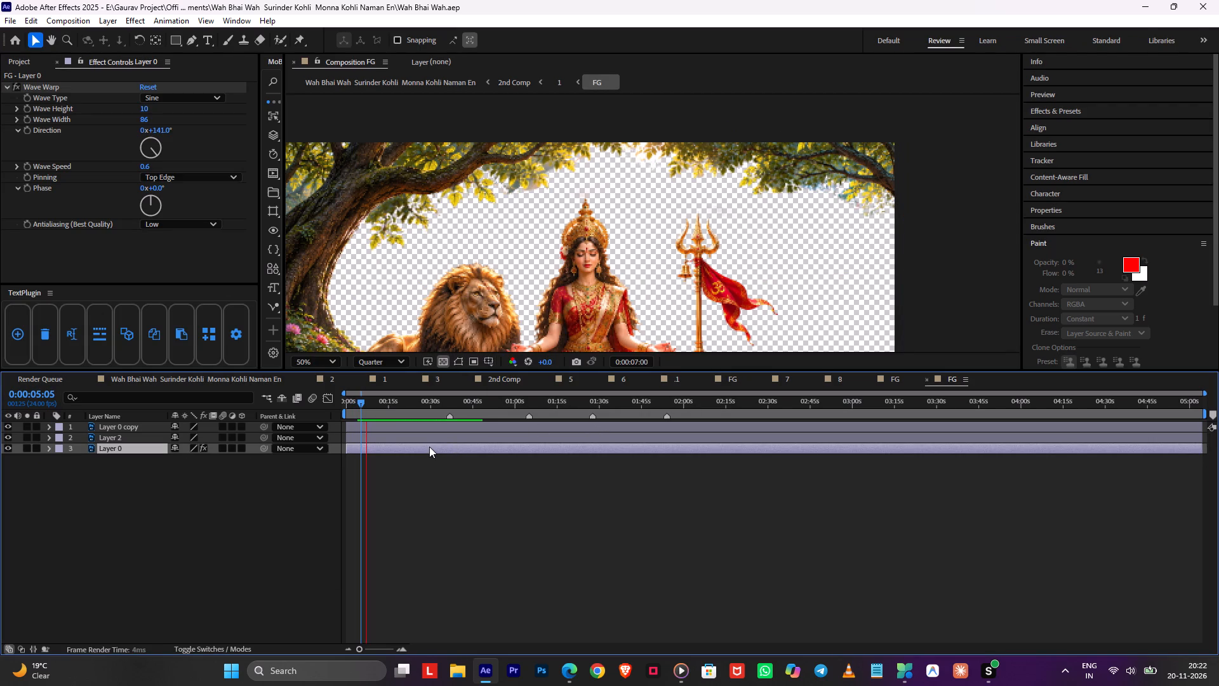
key("space")
key("space")
key("space")
key("space")
key("space")
key("space")
key("space")
Pre-compose Layer 0 copy under the name Mata Rani.
left_click_drag(660, 245, 623, 193)
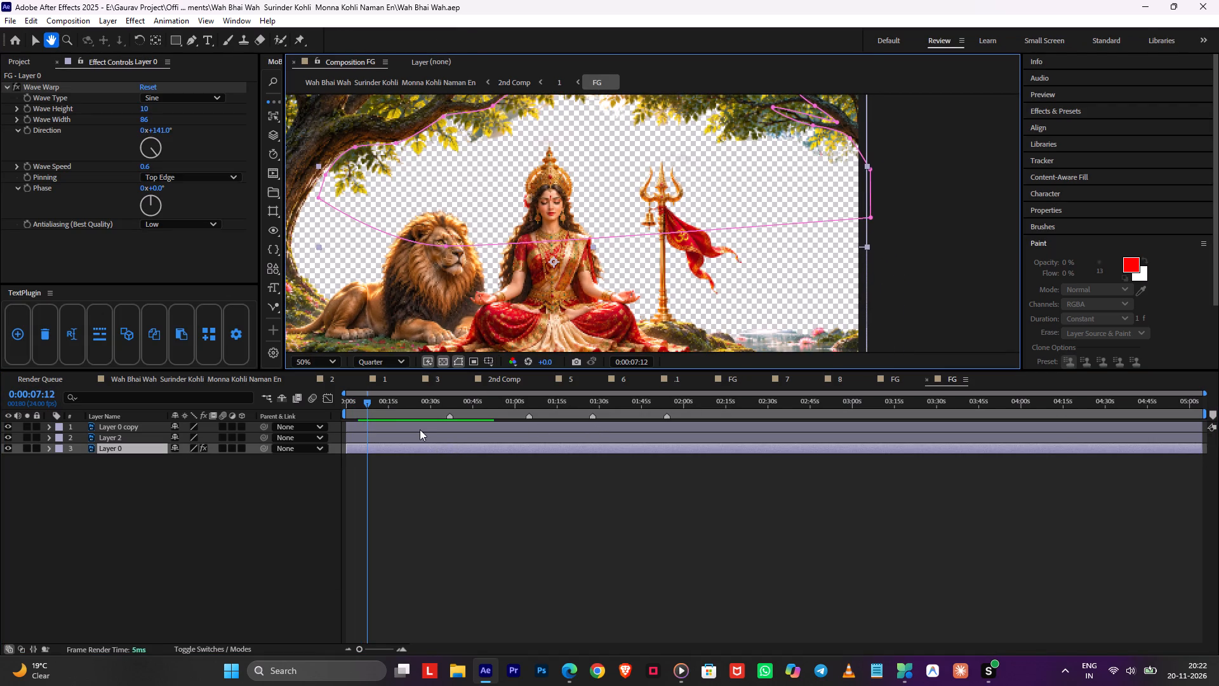
left_click(420, 429)
key("ctrl+shift+c")
type("Mata")
key("space")
type("Ran")
key("i")
key("Return")
key("Return")
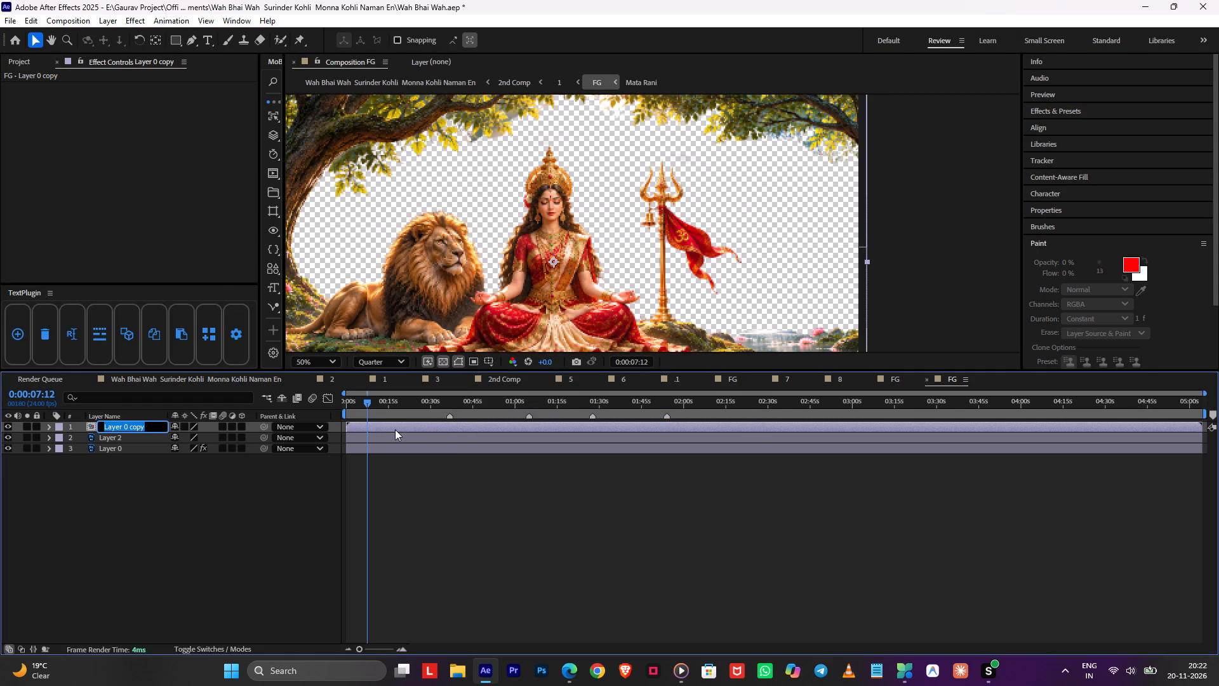
In the Mata Rani composition, turn off the transparency grid and draw a closed Pen mask around the red flag on the trident.
double_click(395, 429)
left_click(418, 423)
scroll(783, 215, "down", 1)
middle_click_drag(761, 217, 716, 214)
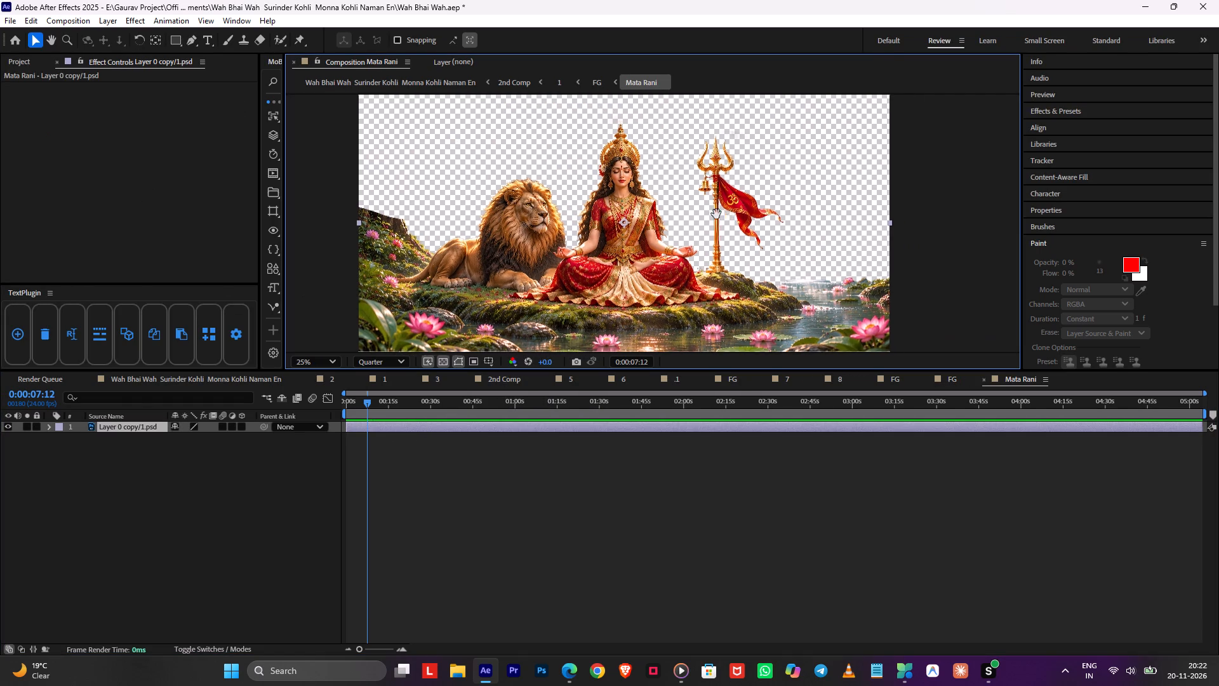
middle_click_drag(716, 214, 709, 213)
left_click(195, 34)
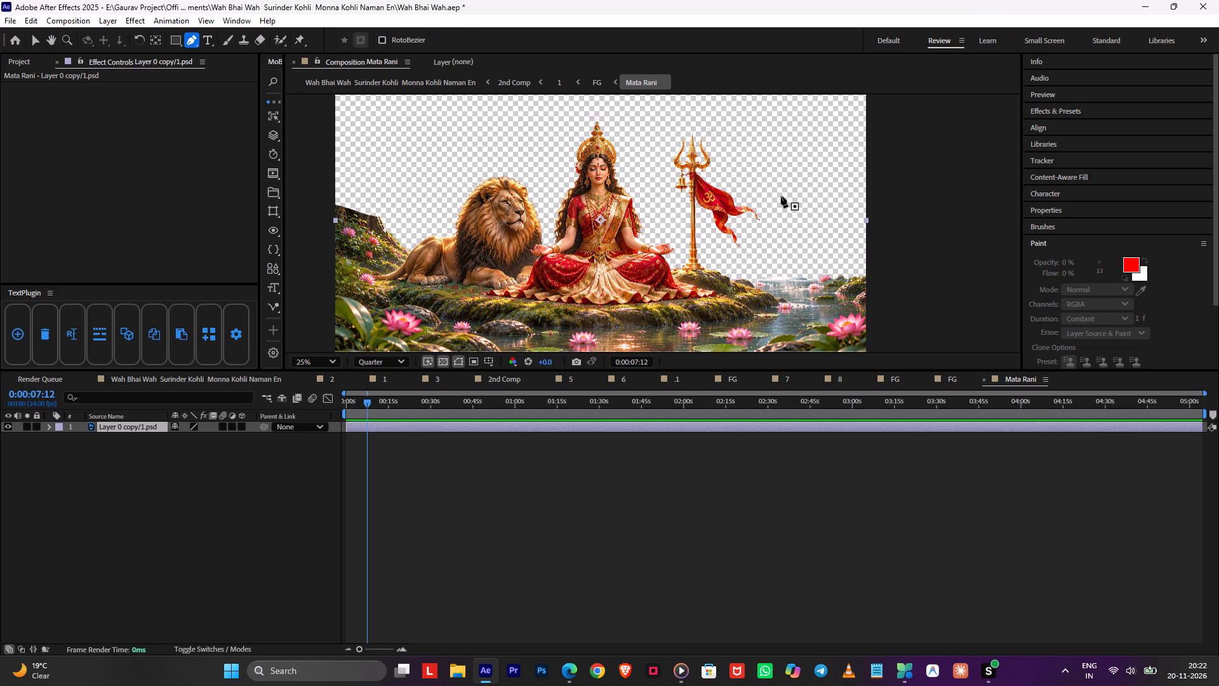
scroll(782, 191, "up", 1)
left_click(444, 366)
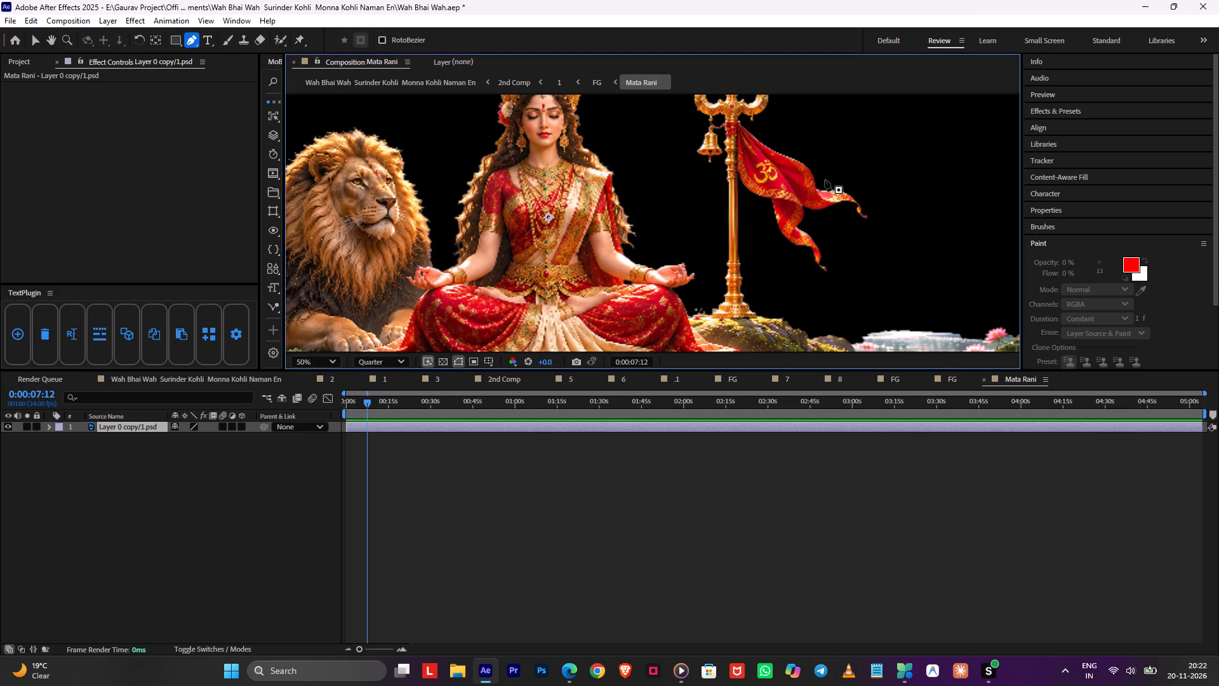
left_click(740, 118)
left_click_drag(745, 190, 754, 208)
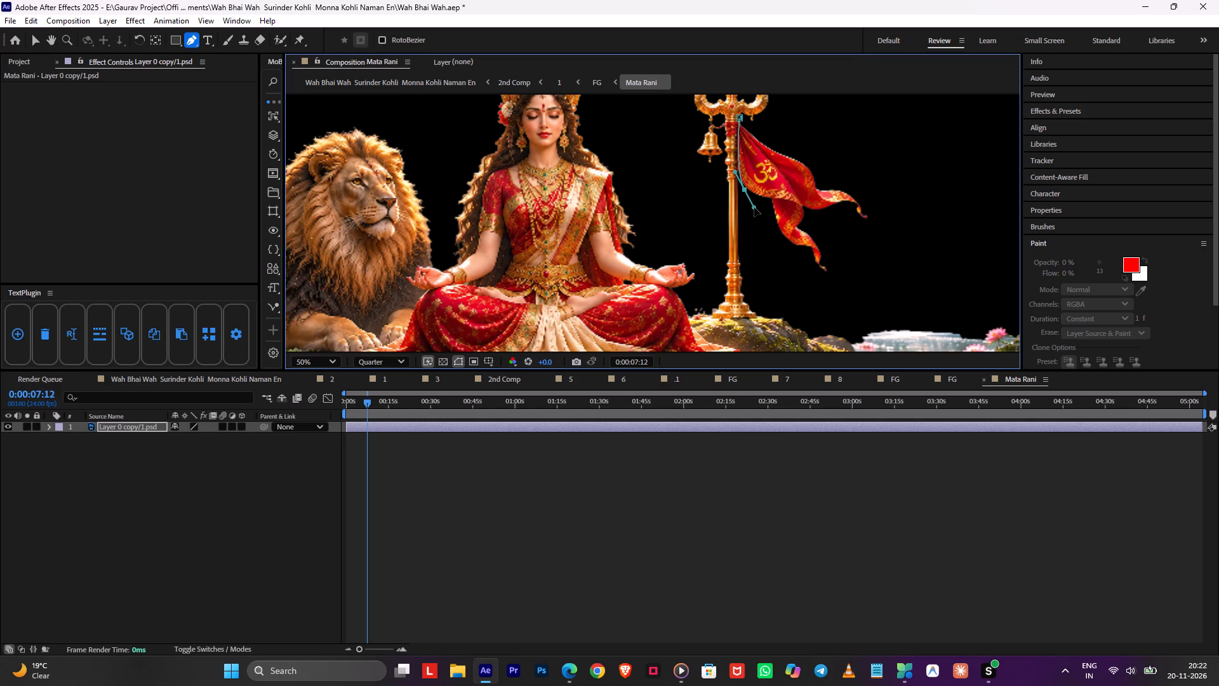
left_click_drag(754, 208, 757, 210)
left_click_drag(773, 270, 792, 286)
left_click_drag(868, 289, 886, 285)
left_click(968, 197)
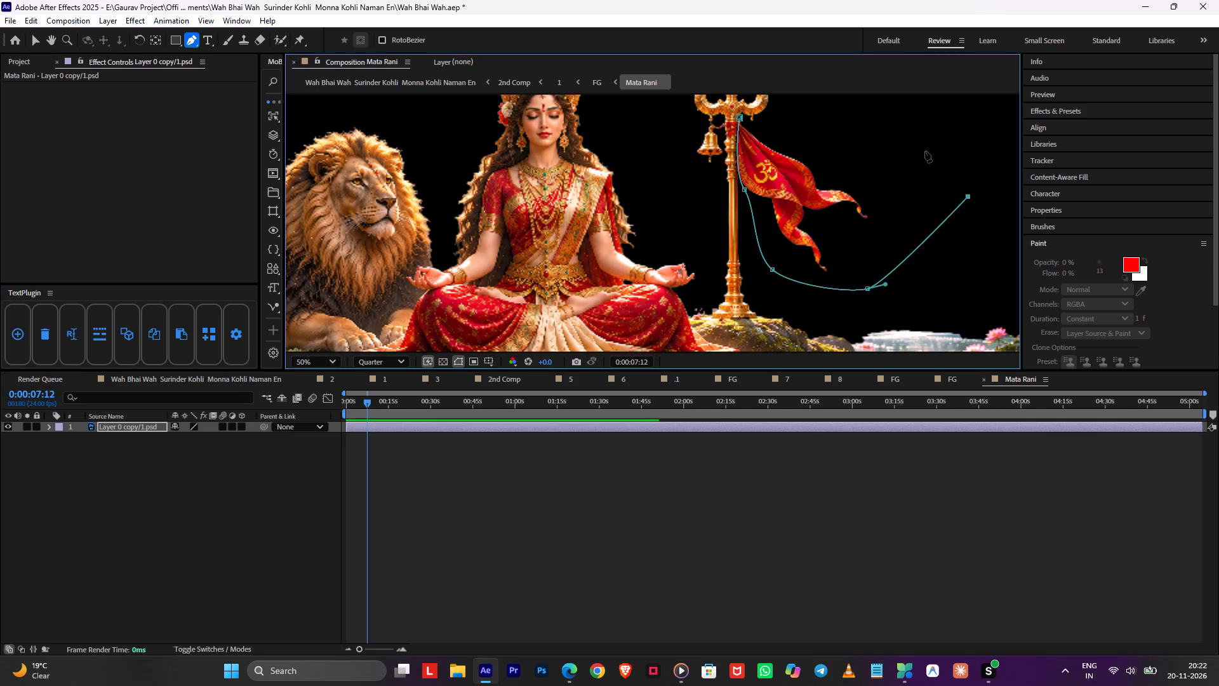
left_click(888, 140)
left_click(742, 121)
left_click(496, 518)
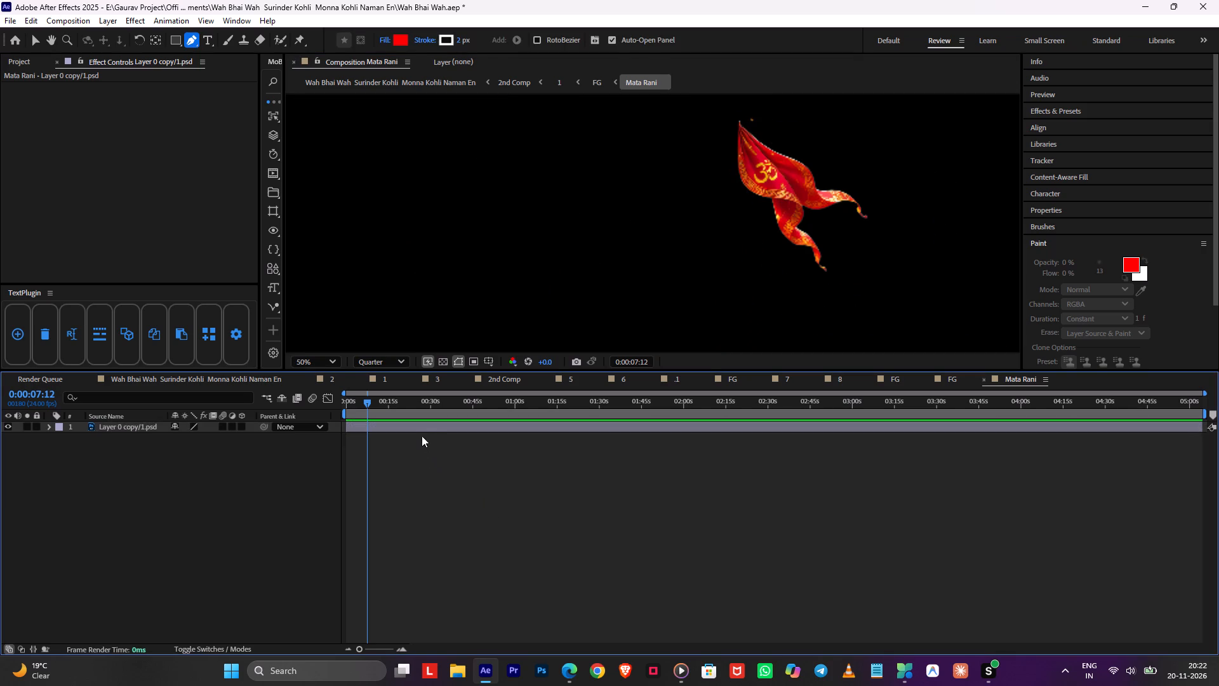
Duplicate the masked flag layer and set Mask 1 on the lower copy to Subtract.
left_click(421, 429)
key("ctrl+d")
left_click(414, 437)
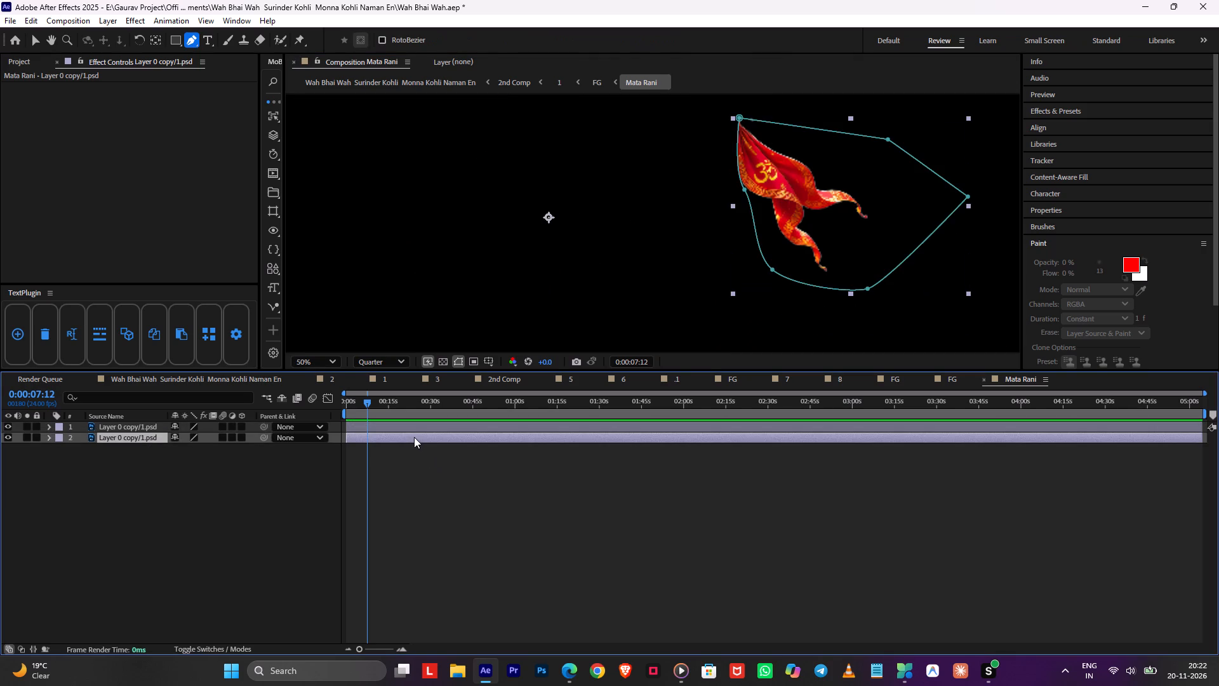
key("m")
left_click(110, 448)
left_click(189, 445)
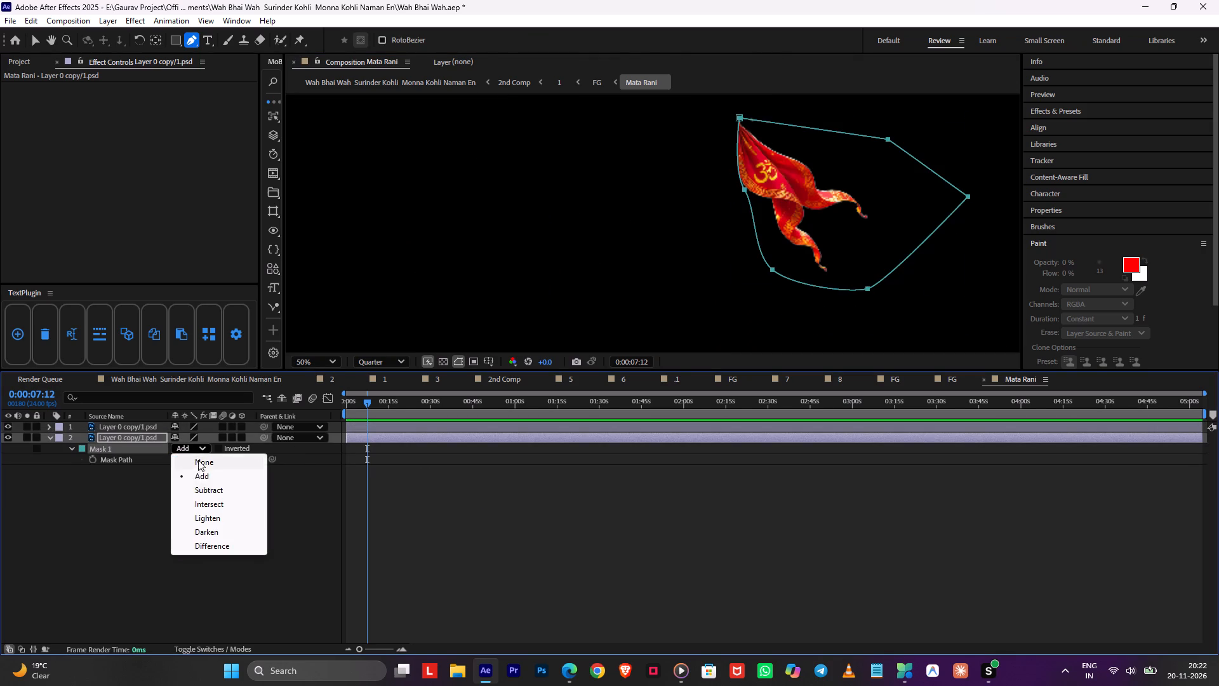
left_click(199, 488)
left_click(463, 491)
Apply the Wave Warp effect to the upper layer containing the masked flag.
left_click(430, 427)
key("ctrl+space")
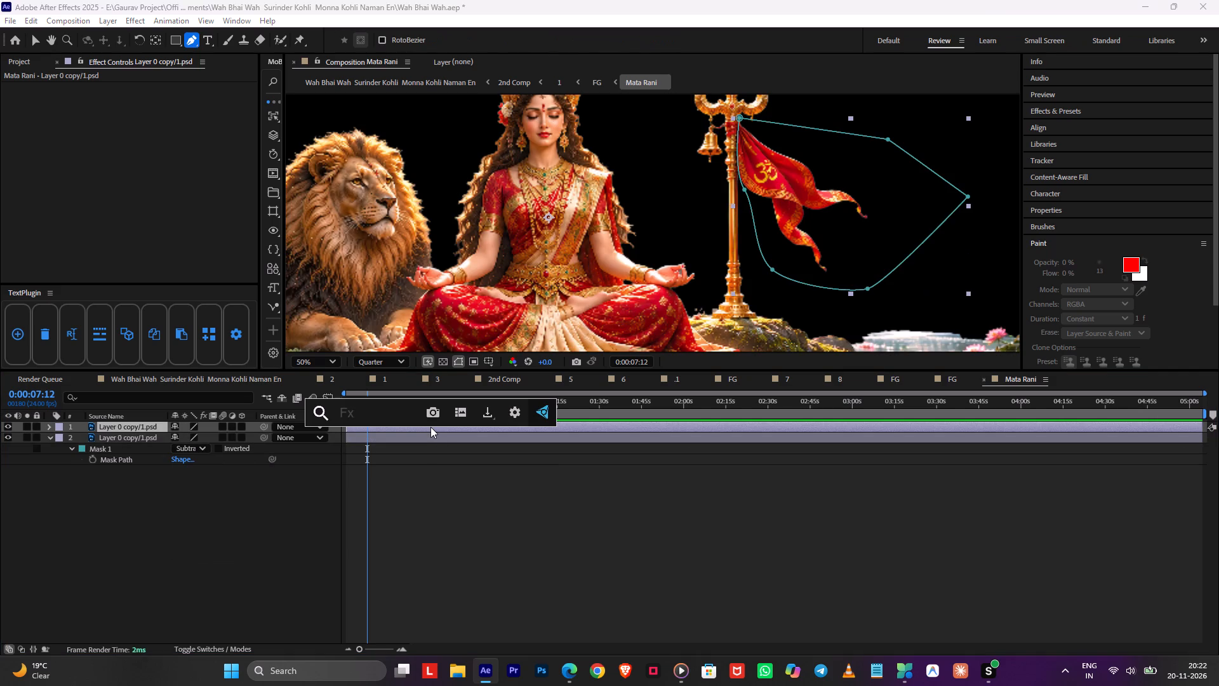
type("wav")
key("e")
left_click(367, 461)
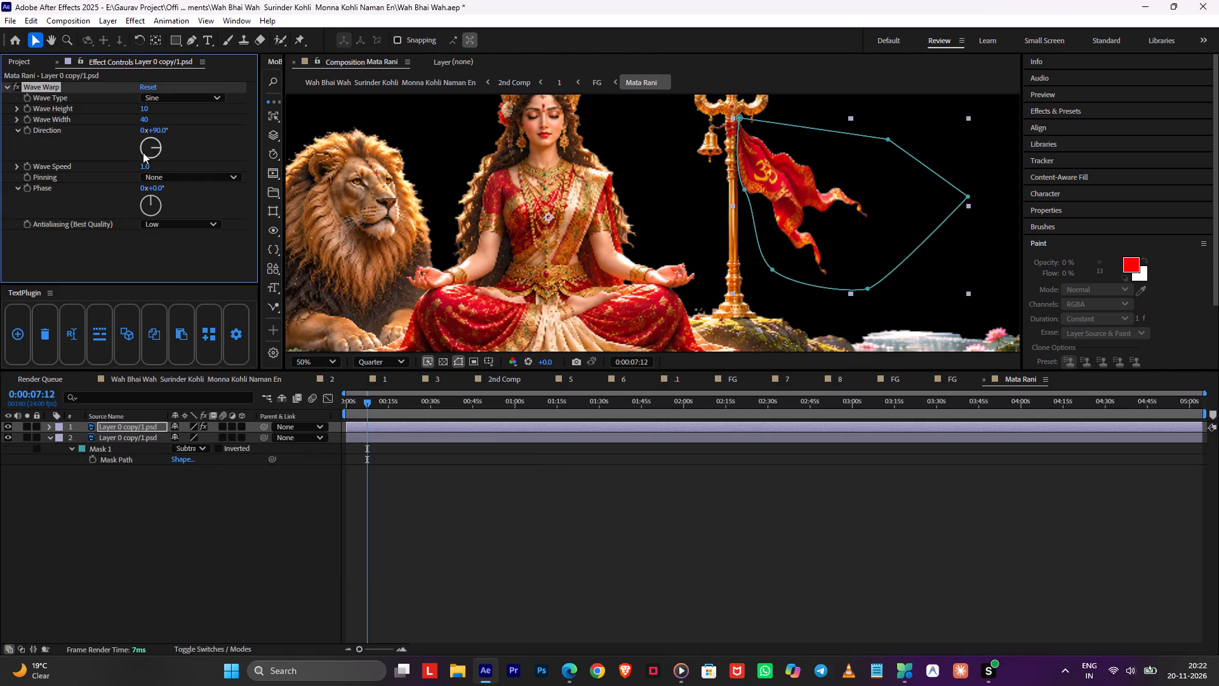
Set the flag's Wave Warp width to 81 and speed to 0.6, preview the motion, and save the project.
left_click_drag(143, 120, 354, 123)
left_click(147, 166)
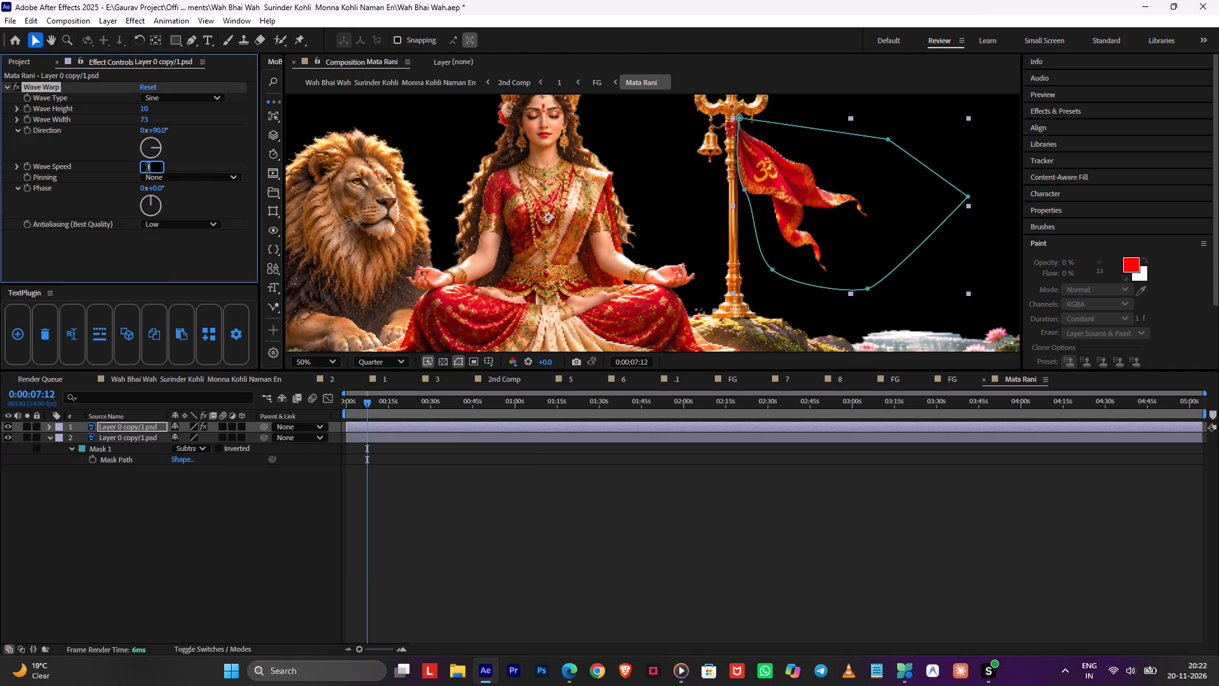
key("period")
key("6")
left_click(203, 140)
left_click(143, 112)
left_click(199, 120)
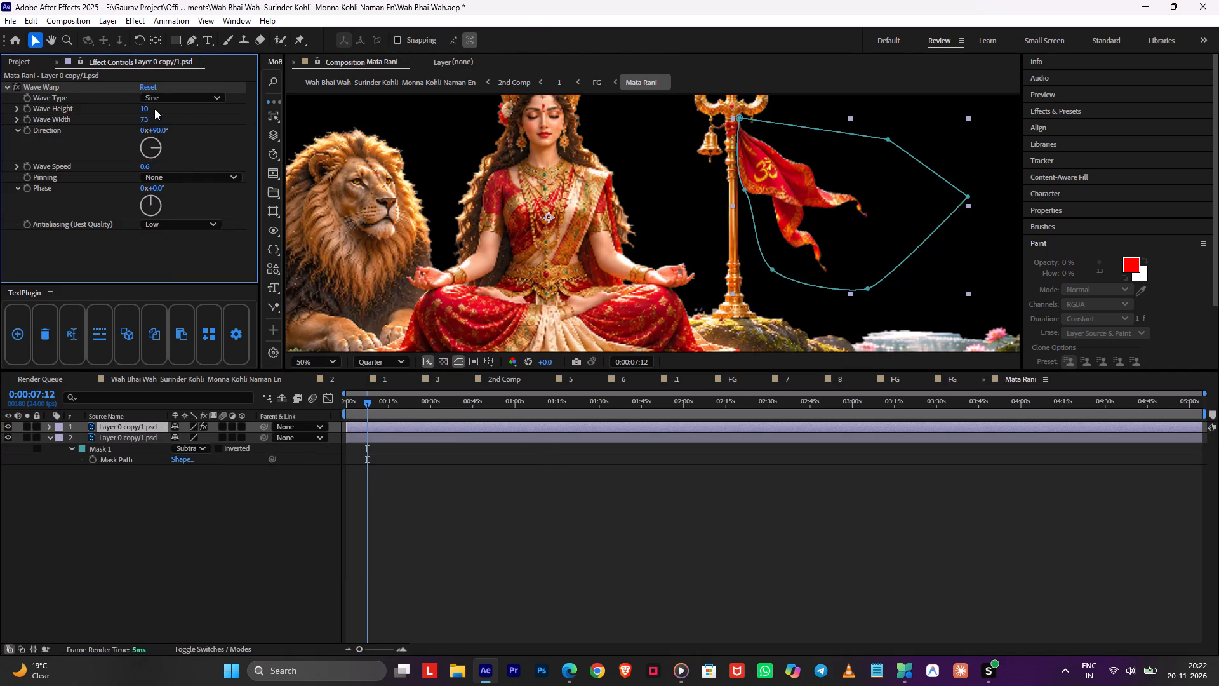
left_click_drag(144, 120, 213, 130)
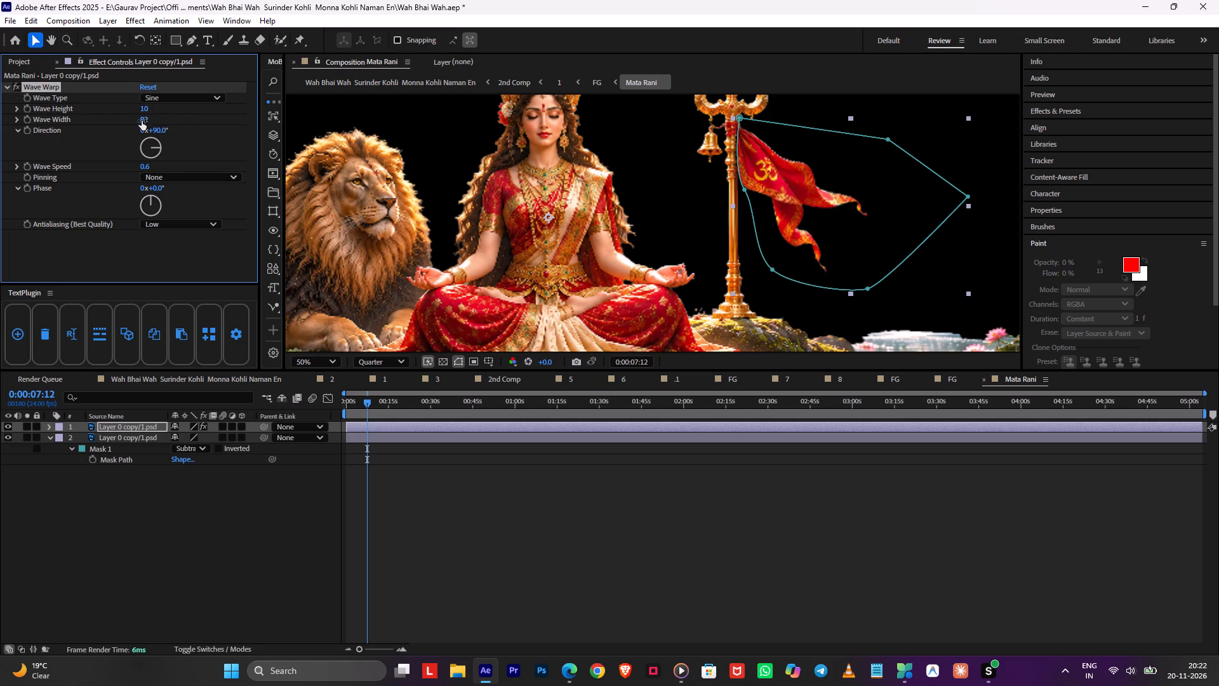
left_click(142, 121)
left_click(430, 462)
key("space")
key("ctrl+s")
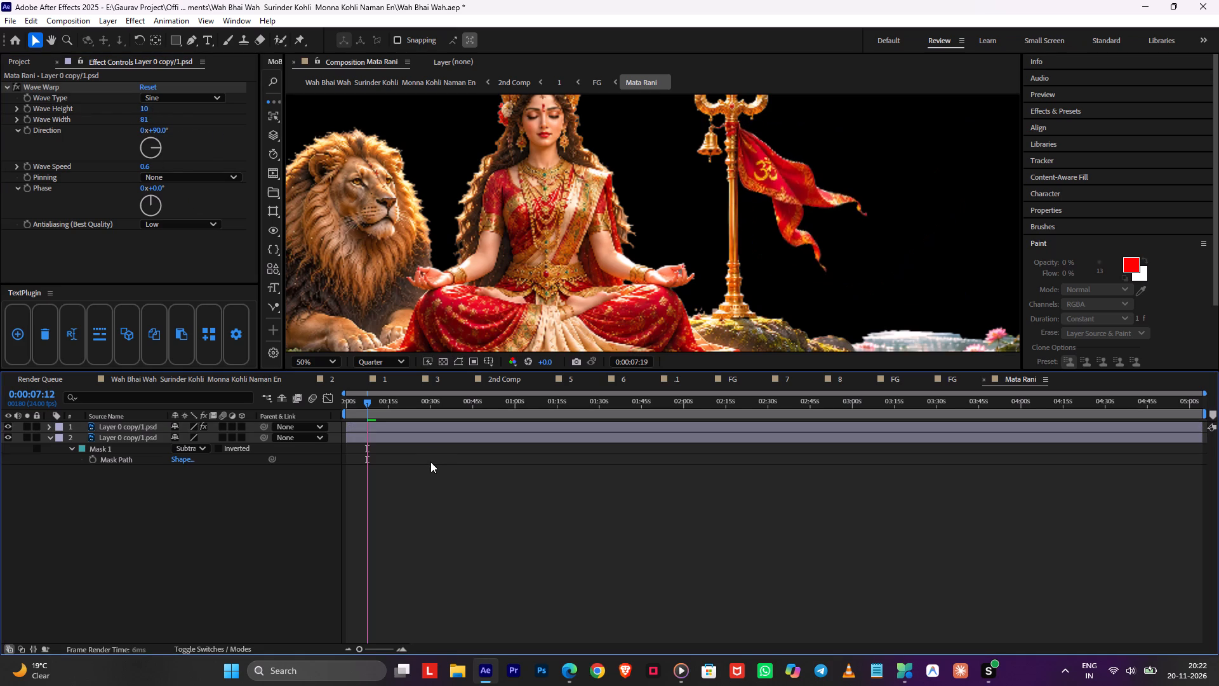
key("space")
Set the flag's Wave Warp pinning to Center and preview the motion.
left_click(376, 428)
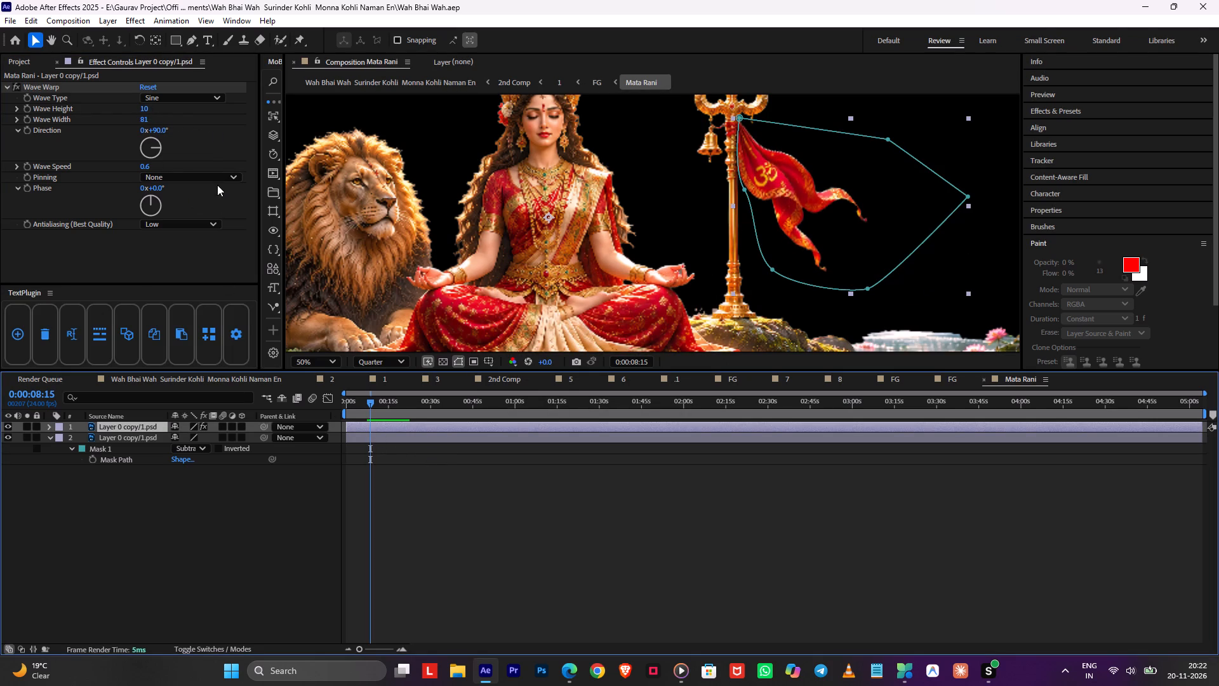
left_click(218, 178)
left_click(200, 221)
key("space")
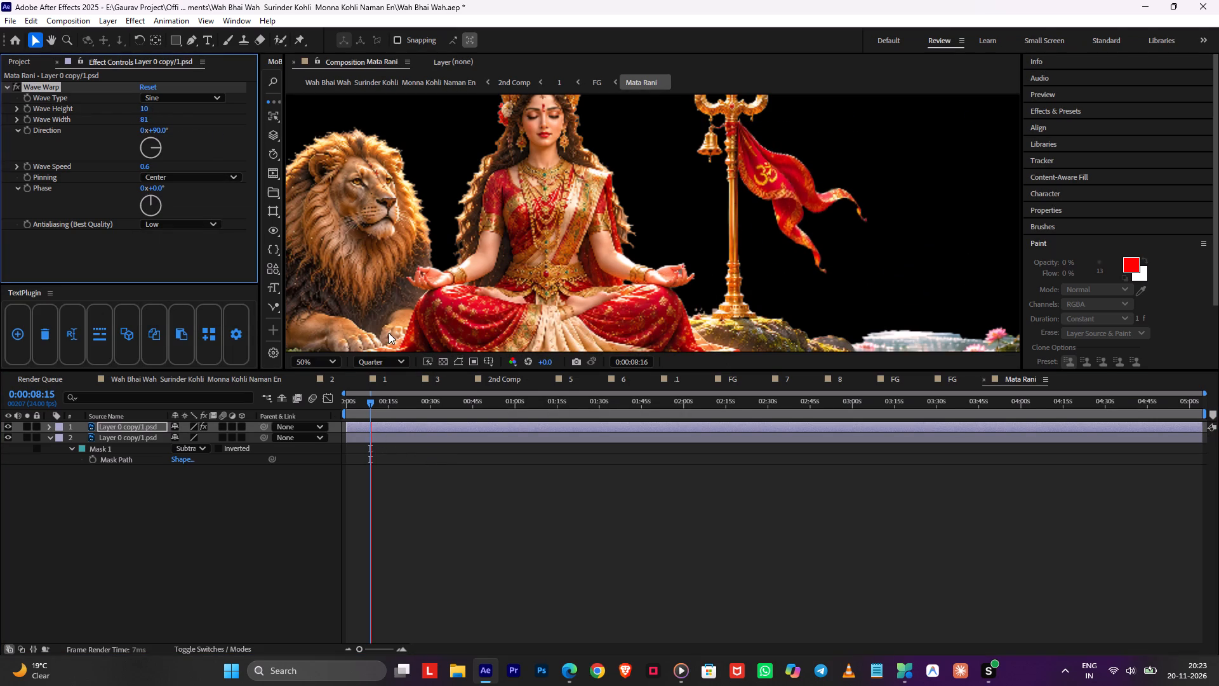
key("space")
Move the Wave Warp flag layer below the layer with the subtracted mask.
scroll(689, 263, "down", 1)
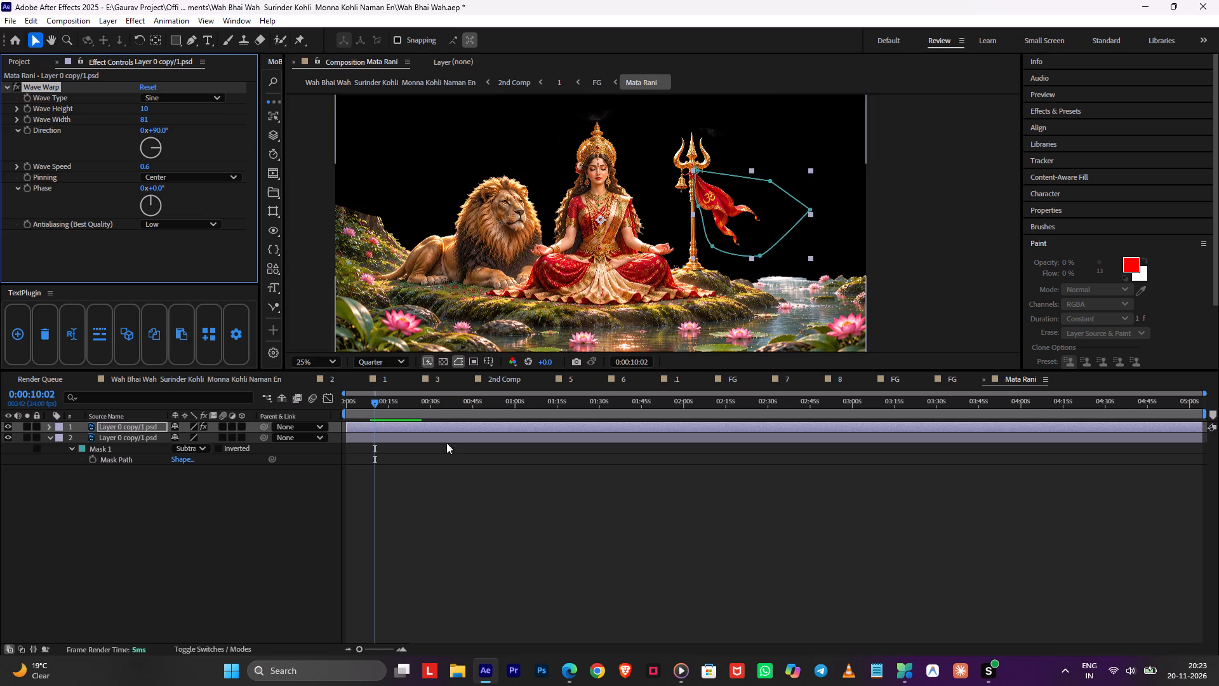
left_click(430, 426)
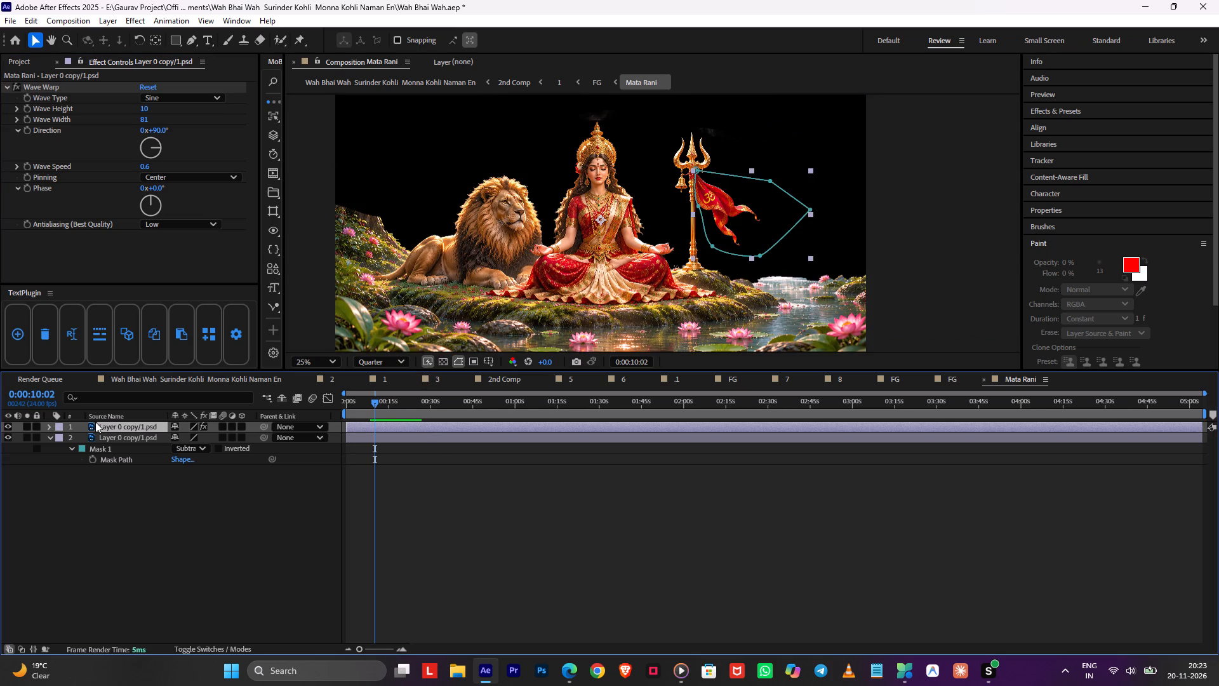
left_click_drag(97, 424, 106, 461)
left_click(428, 483)
left_click(408, 454)
Pre-compose the flag layer, moving all attributes into the new composition.
left_click(394, 461)
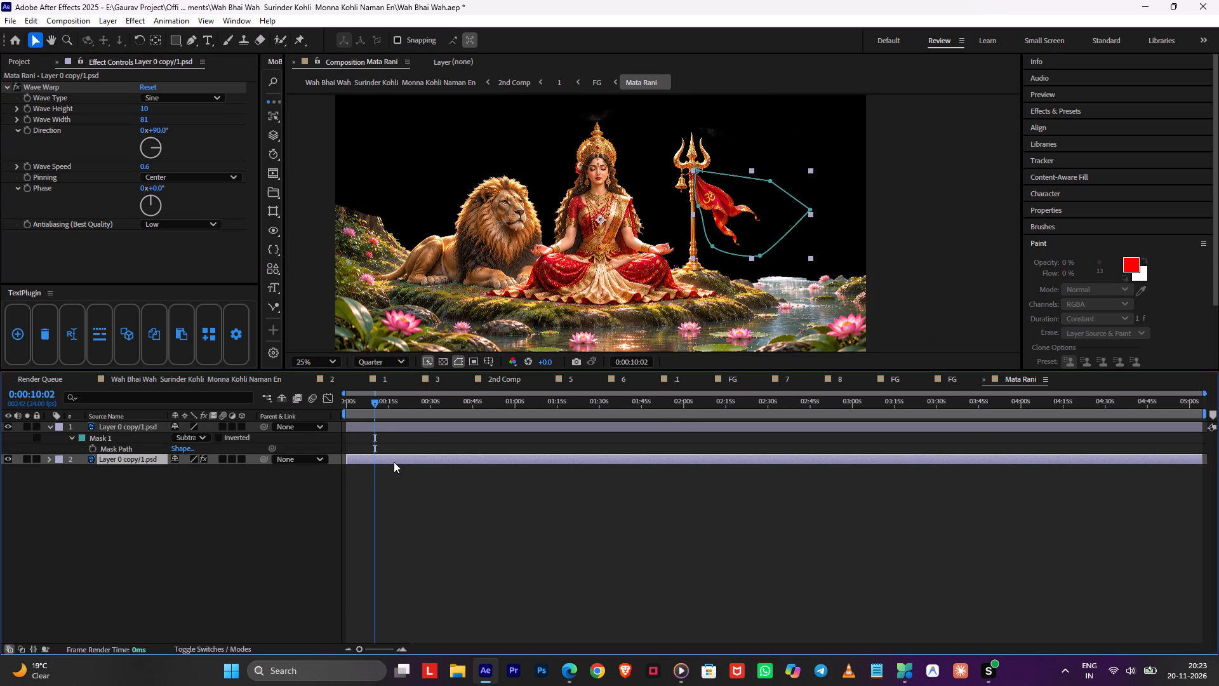
key("ctrl+shift+c")
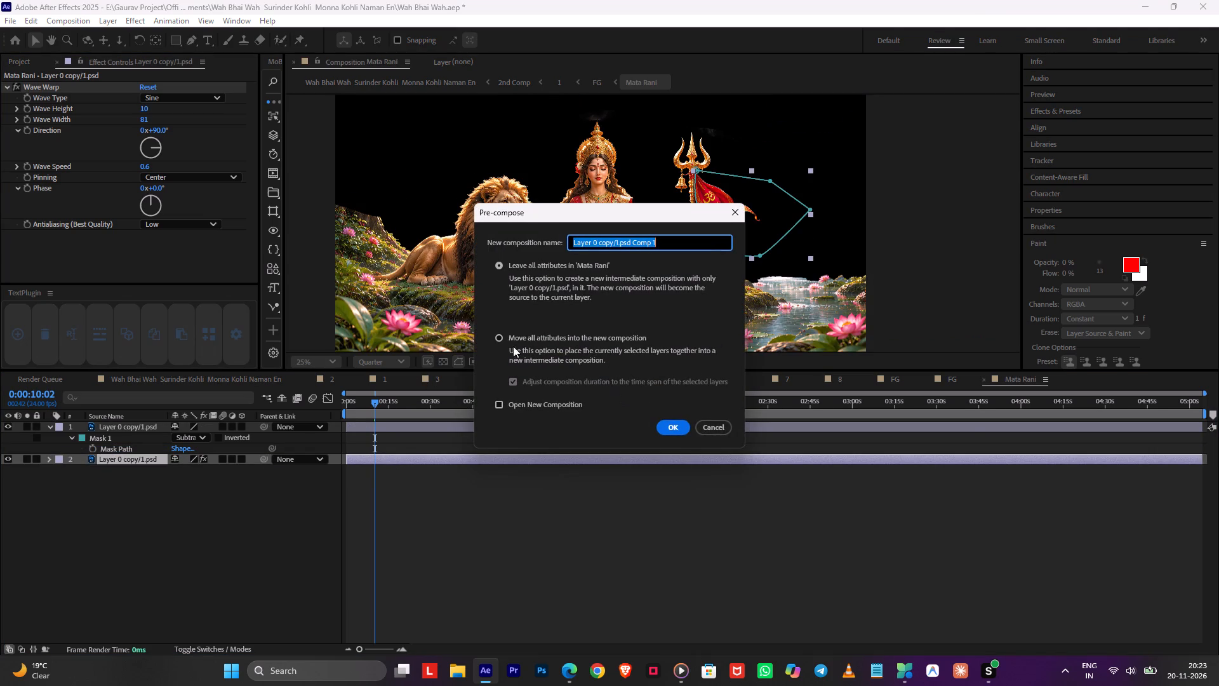
left_click(493, 337)
left_click(501, 337)
left_click(659, 427)
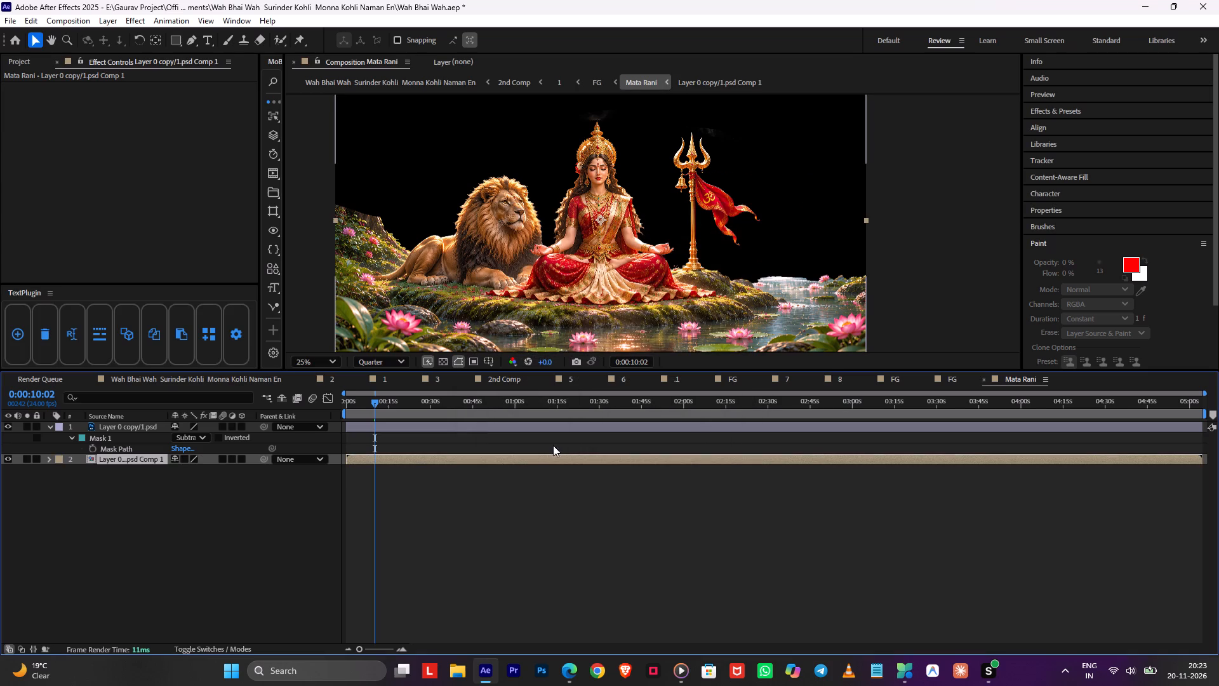
Move Wave Warp from the flag layer inside the new pre-composition onto the pre-composed layer in Mata Rani.
double_click(517, 458)
left_click(363, 428)
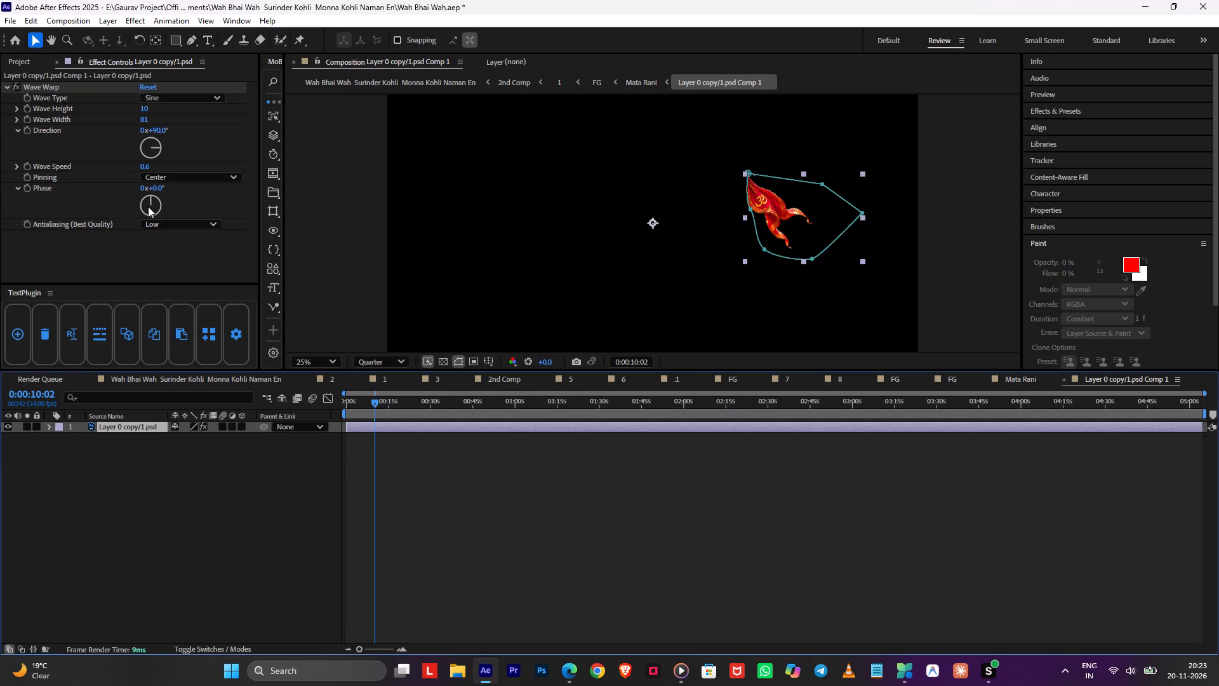
left_click(60, 91)
key("ctrl+x")
key("Tab")
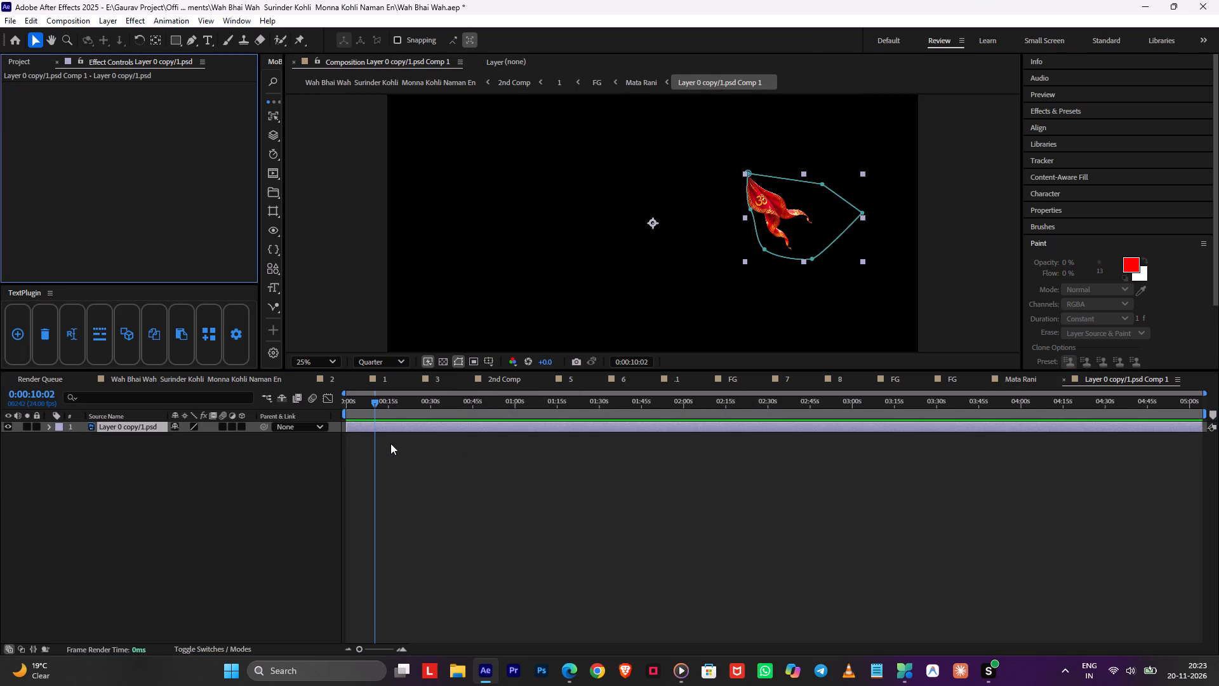
left_click(354, 445)
key("Tab")
left_click(243, 448)
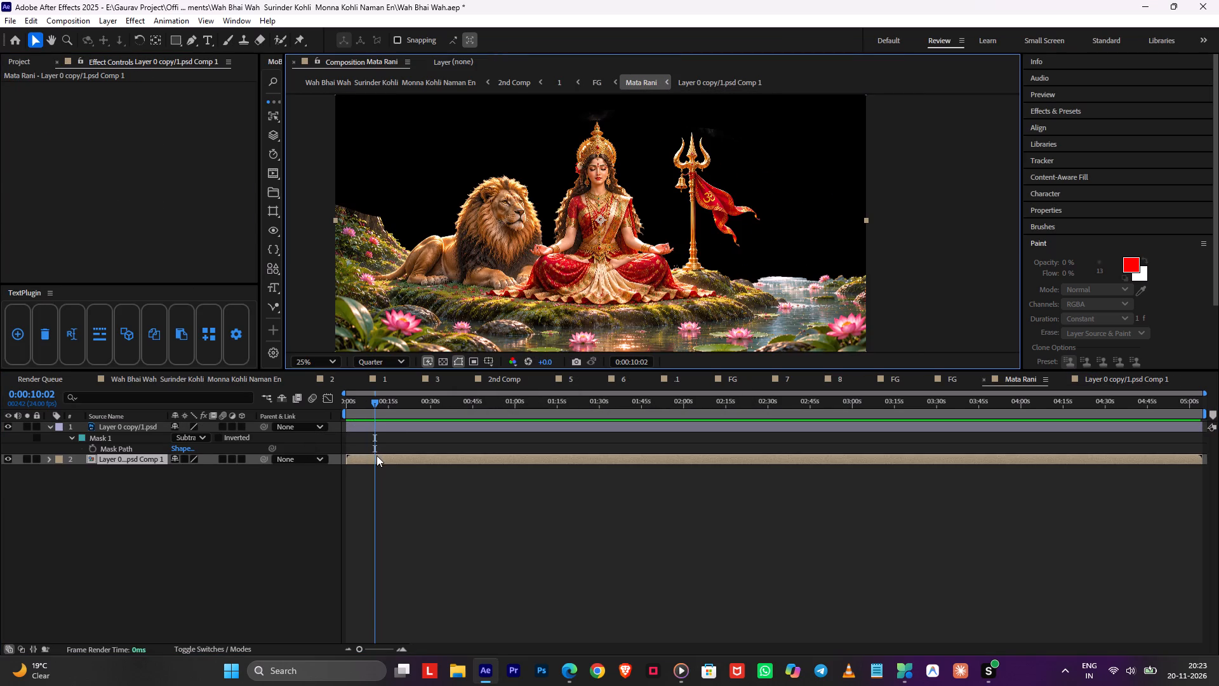
key("ctrl+v")
Set Wave Warp's pinning on the pre-composed flag layer to All Edges.
left_click(173, 173)
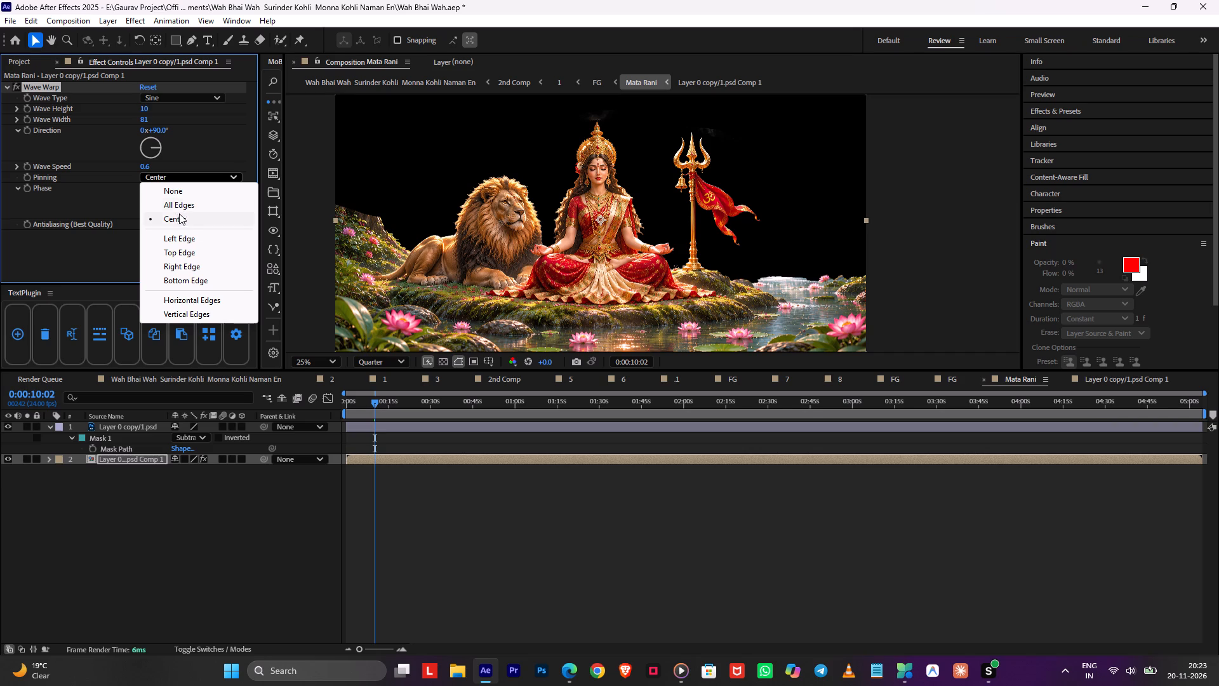
left_click(182, 206)
Inside the flag pre-composition, centre the flag layer's anchor point on its content and move the flag to the frame's upper-left corner.
double_click(377, 454)
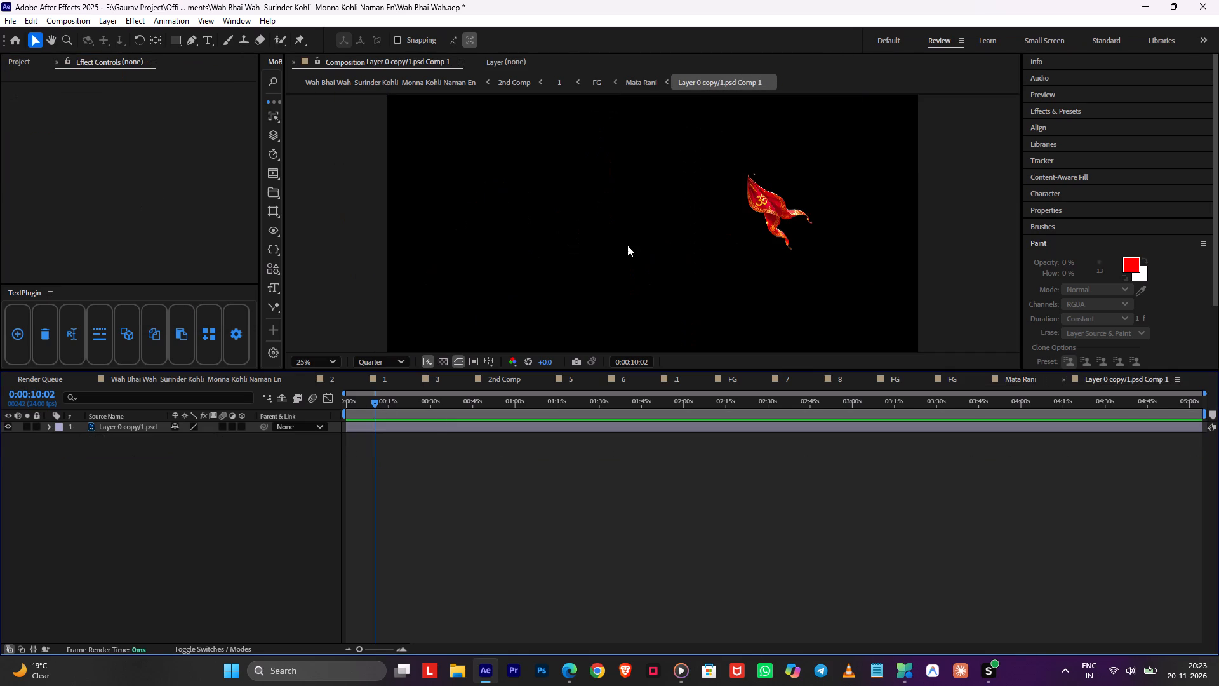
key("v")
left_click_drag(764, 206, 440, 121)
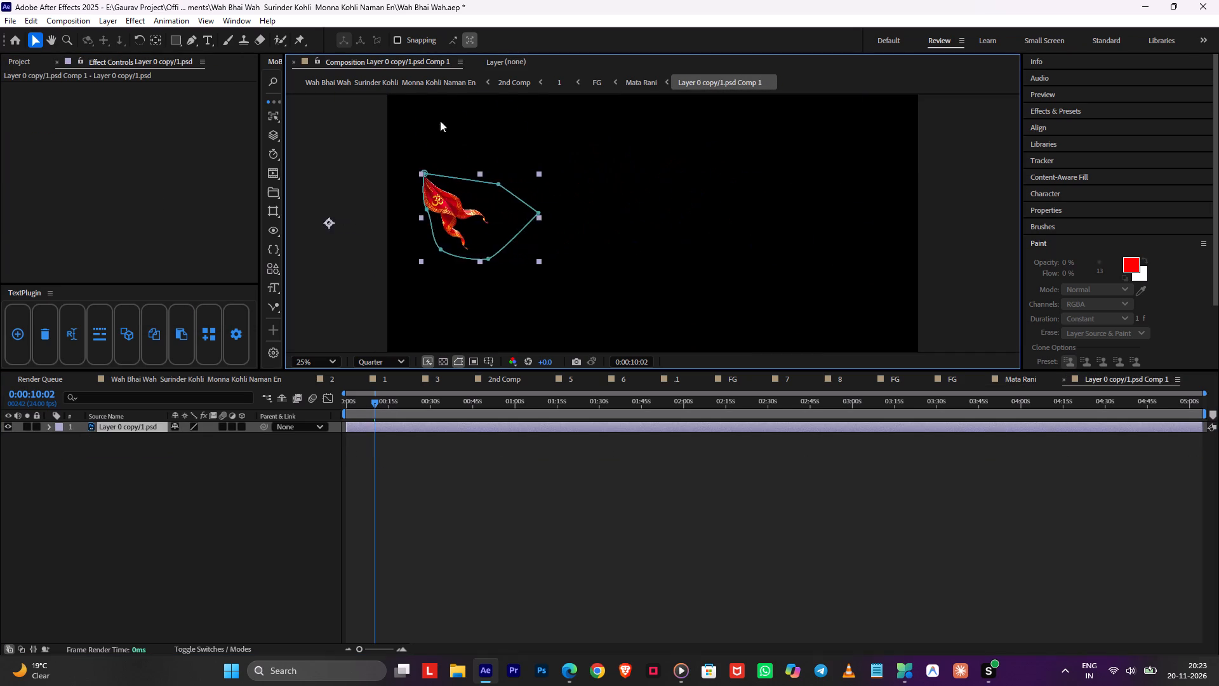
left_click_drag(440, 121, 436, 118)
key("ctrl+z")
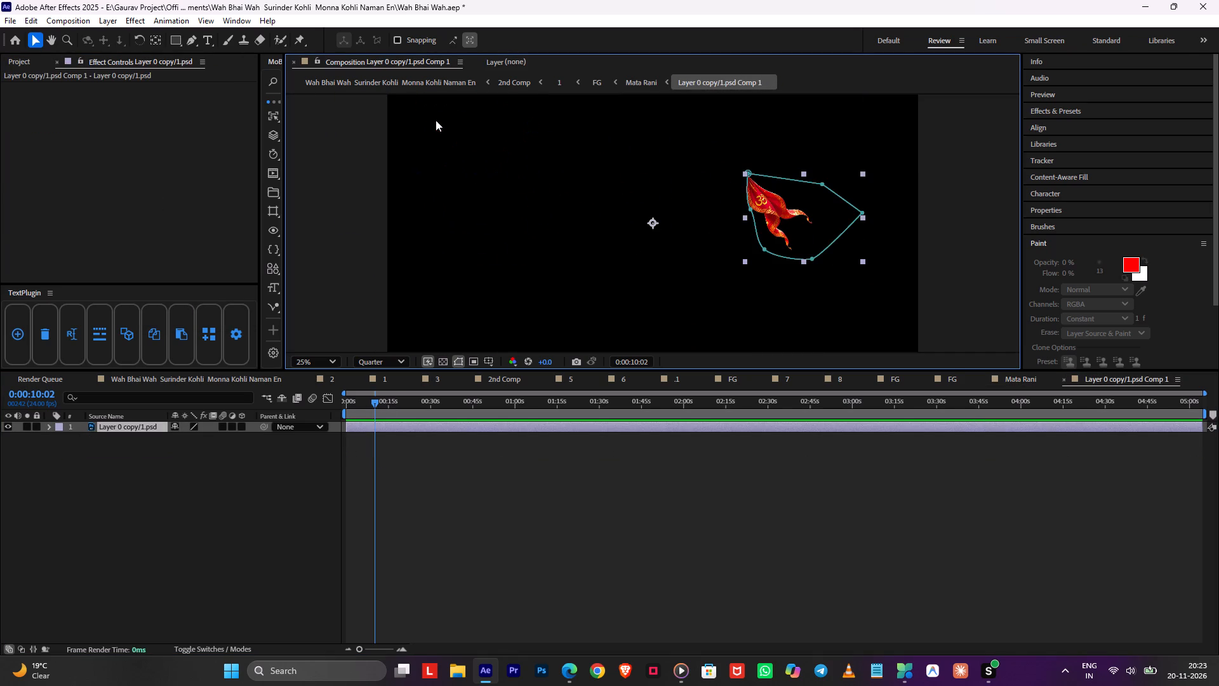
key("ctrl+alt+Home")
left_click_drag(775, 210, 423, 131)
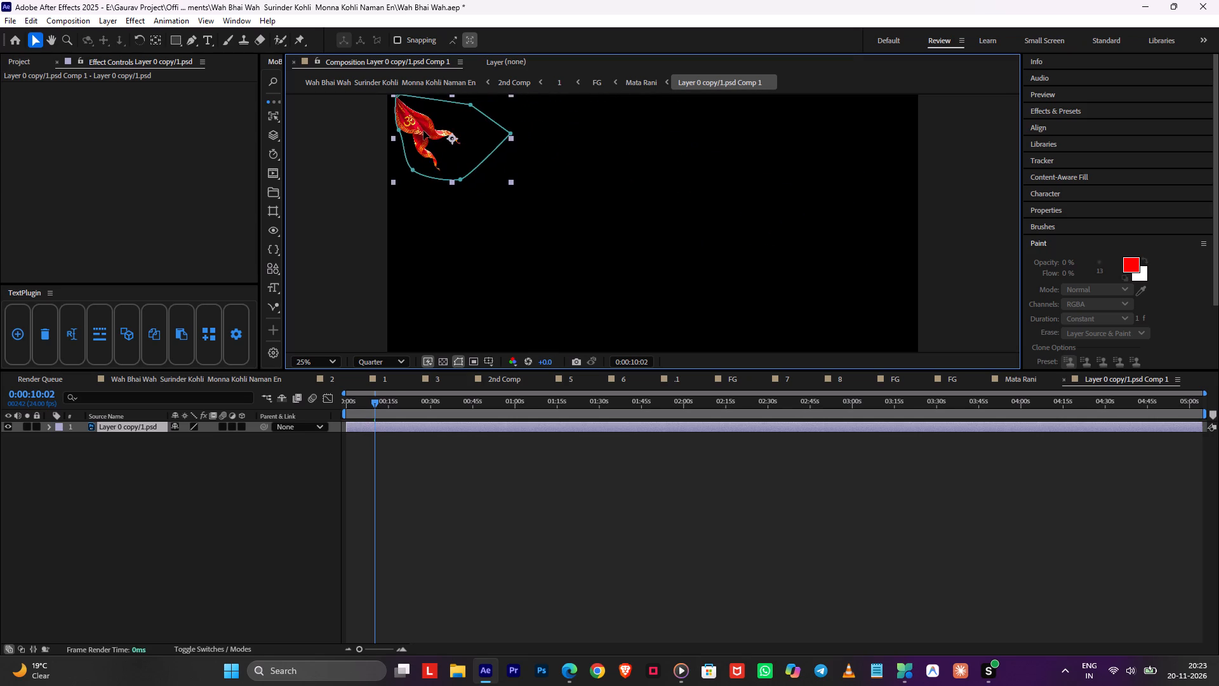
left_click_drag(423, 131, 416, 130)
Return to the Mata Rani composition, move the pre-composed flag layer back beside the trident pole, and save the project.
key("Tab")
left_click(314, 135)
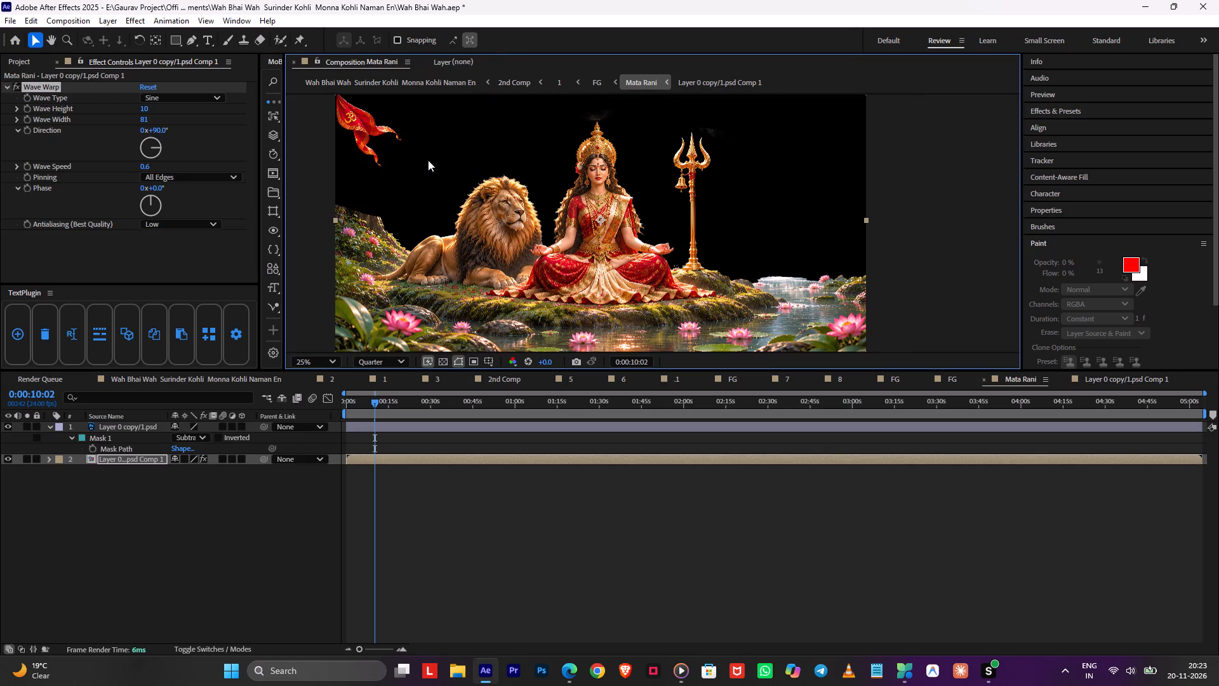
left_click_drag(371, 123, 731, 206)
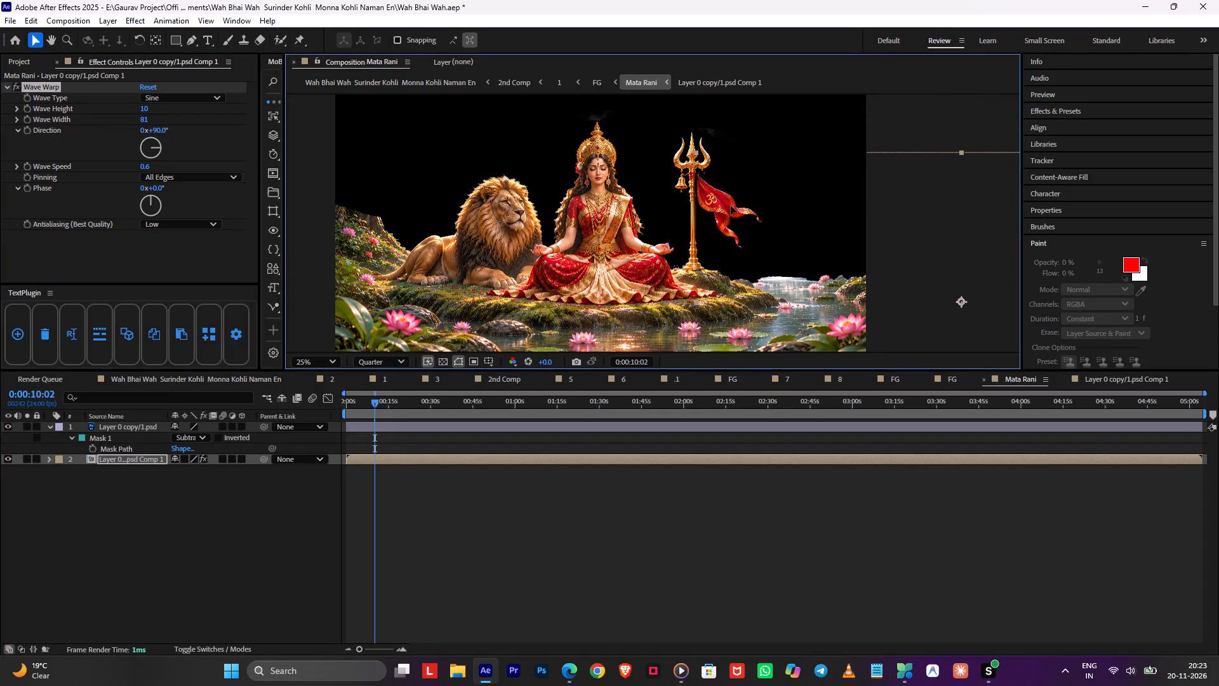
left_click_drag(731, 206, 731, 206)
scroll(729, 191, "up", 1)
key("ctrl+s")
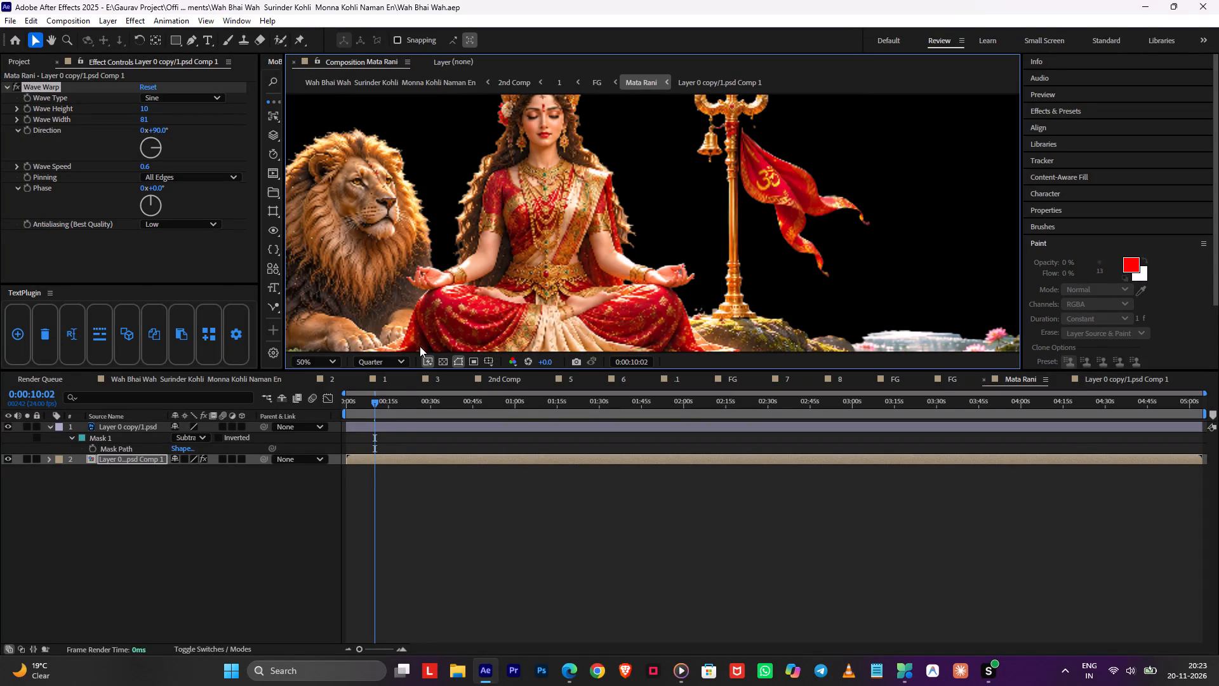
At full preview resolution, nudge the pre-composed flag layer so its attached edge lines up with the trident pole.
left_click(398, 361)
left_click(381, 395)
scroll(794, 136, "up", 1)
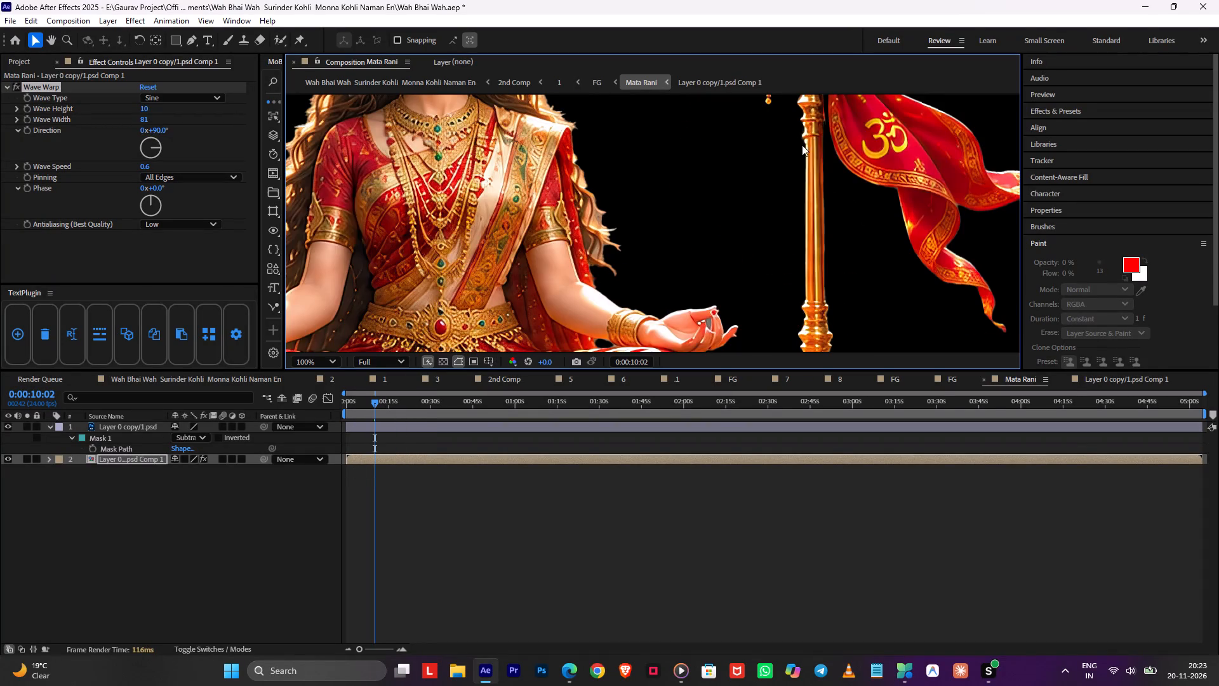
middle_click_drag(830, 142, 711, 227)
left_click_drag(742, 199, 734, 192)
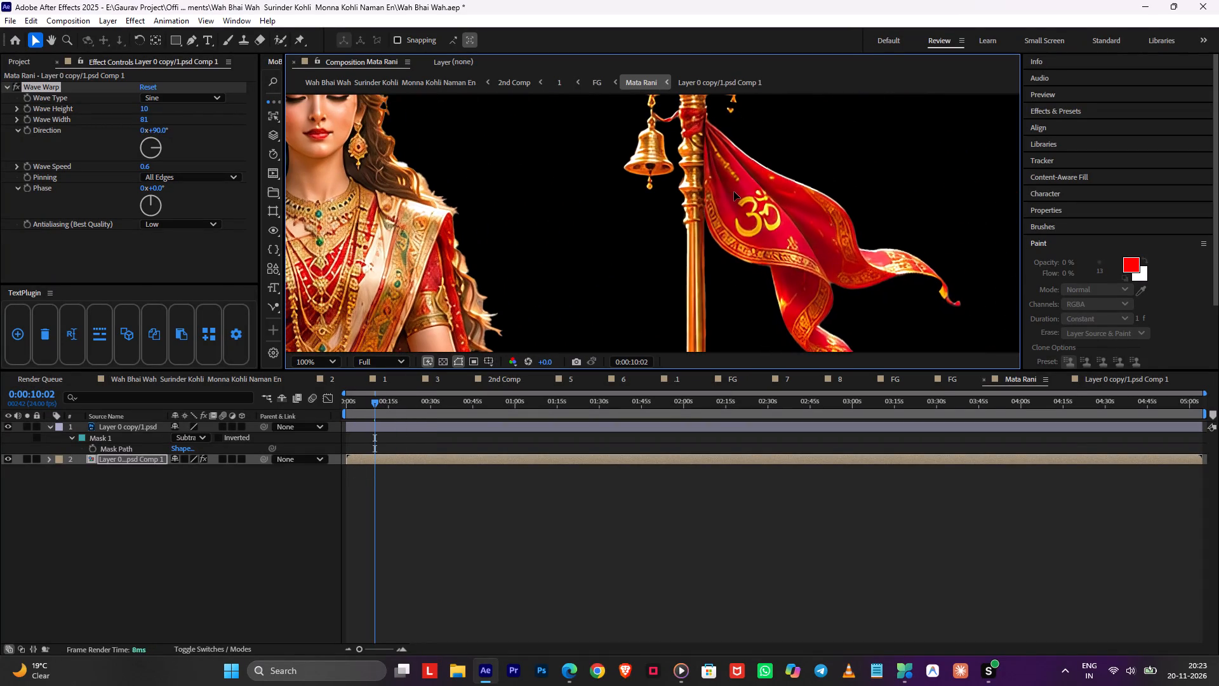
left_click_drag(734, 192, 735, 184)
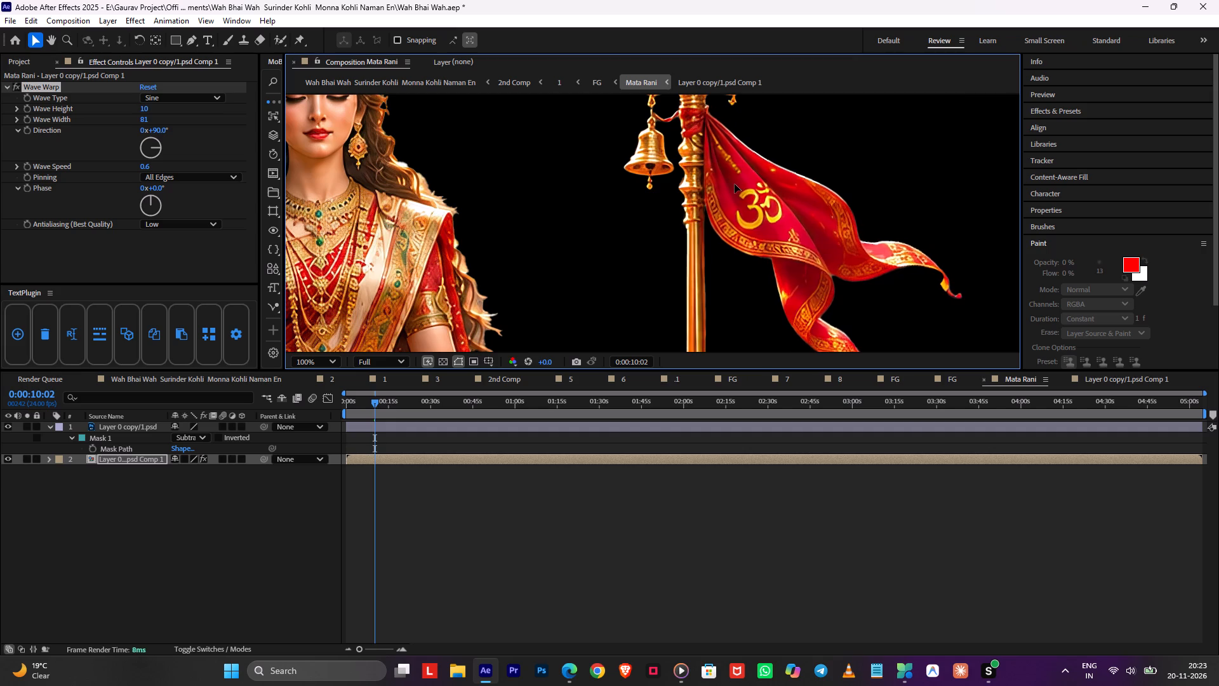
left_click_drag(735, 184, 737, 183)
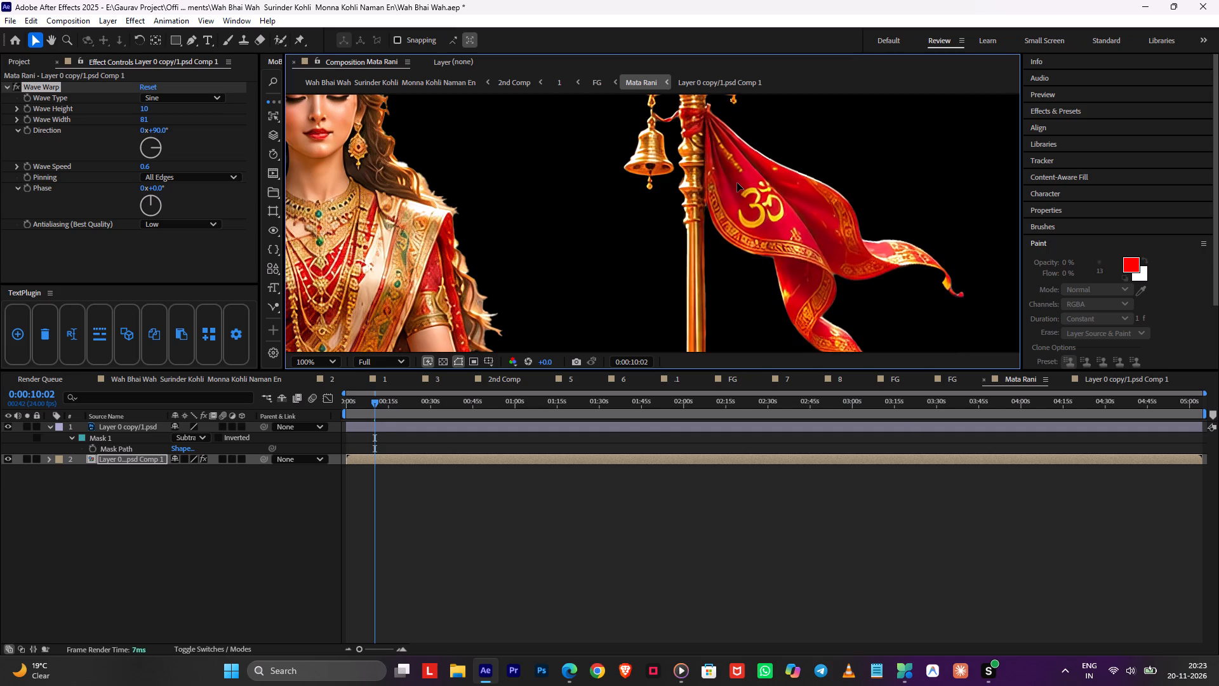
left_click_drag(737, 183, 738, 185)
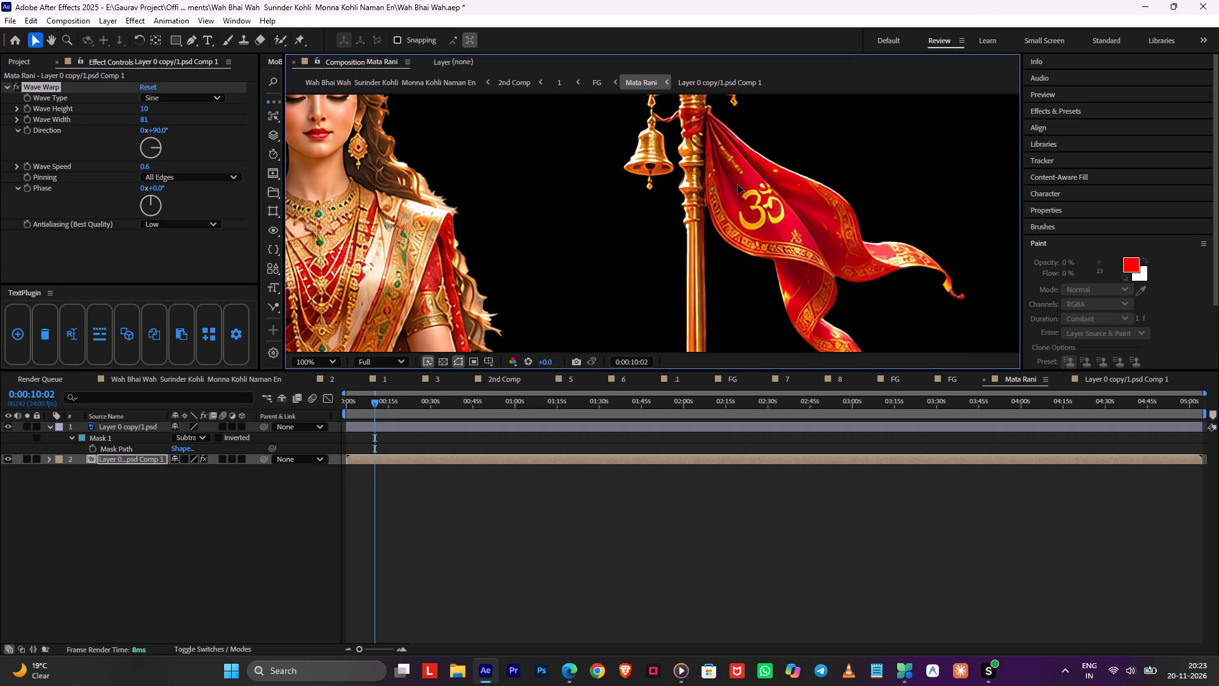
left_click_drag(738, 185, 737, 185)
Preview the flag's wave from the composition start at quarter resolution and set Wave Warp's wave width to 109.
key("space")
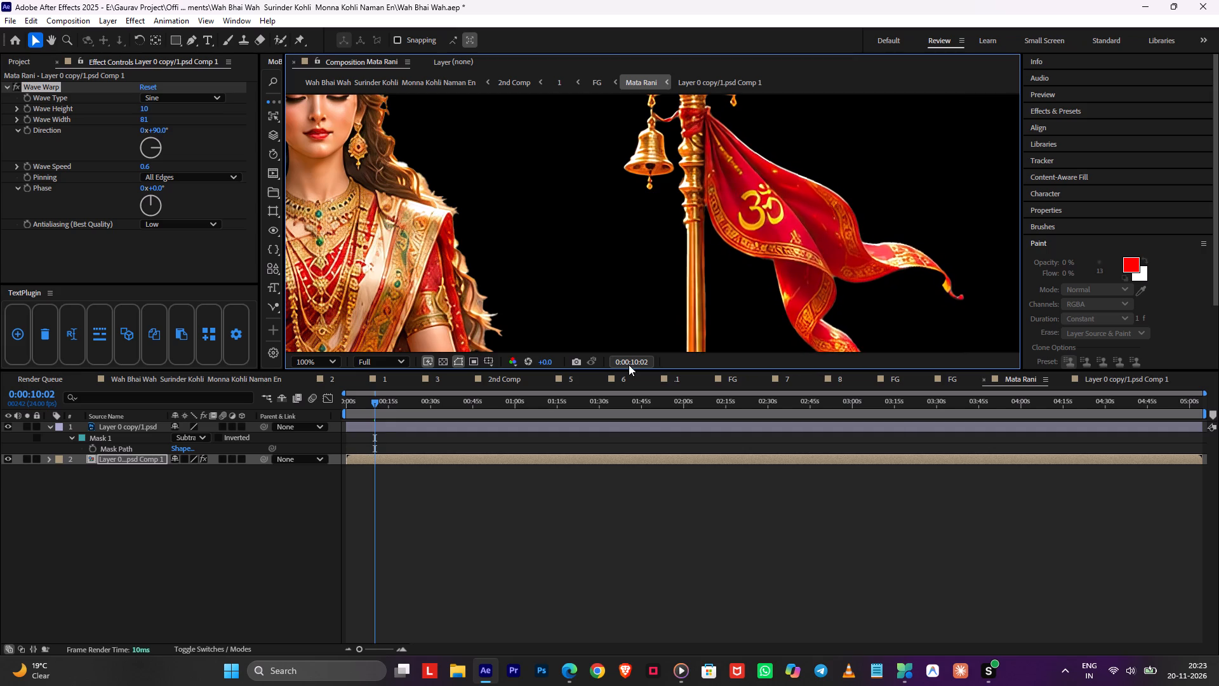
left_click_drag(382, 409, 328, 410)
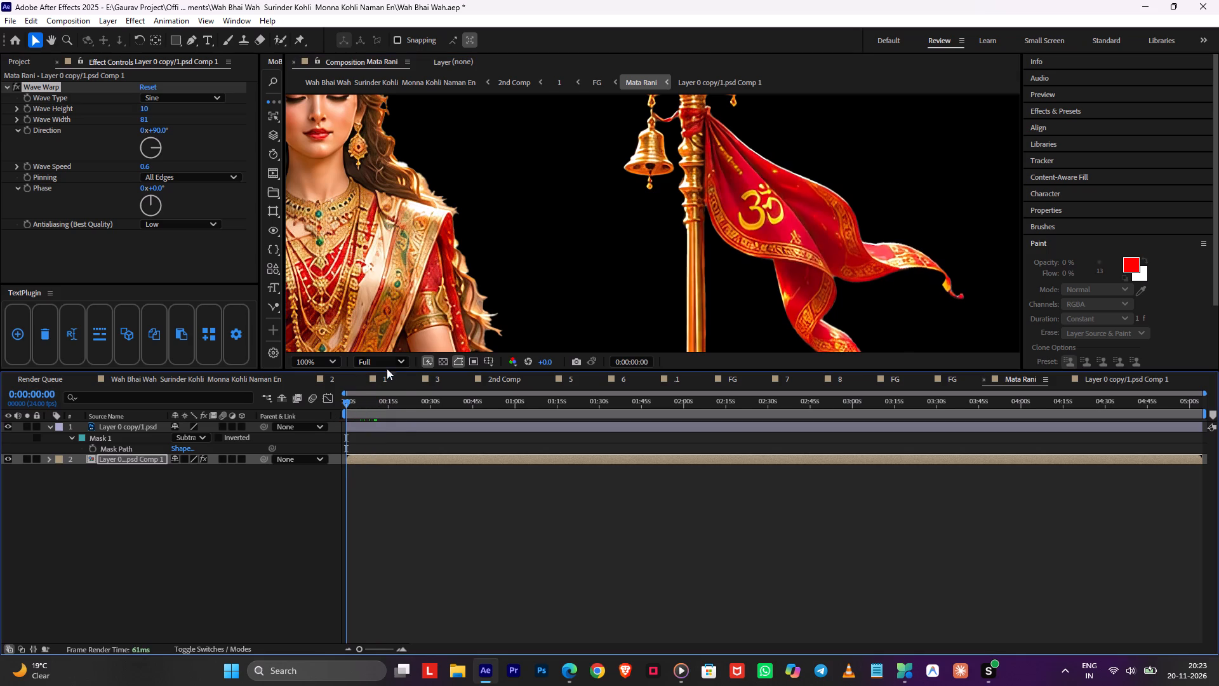
left_click(392, 363)
left_click(369, 446)
key("space")
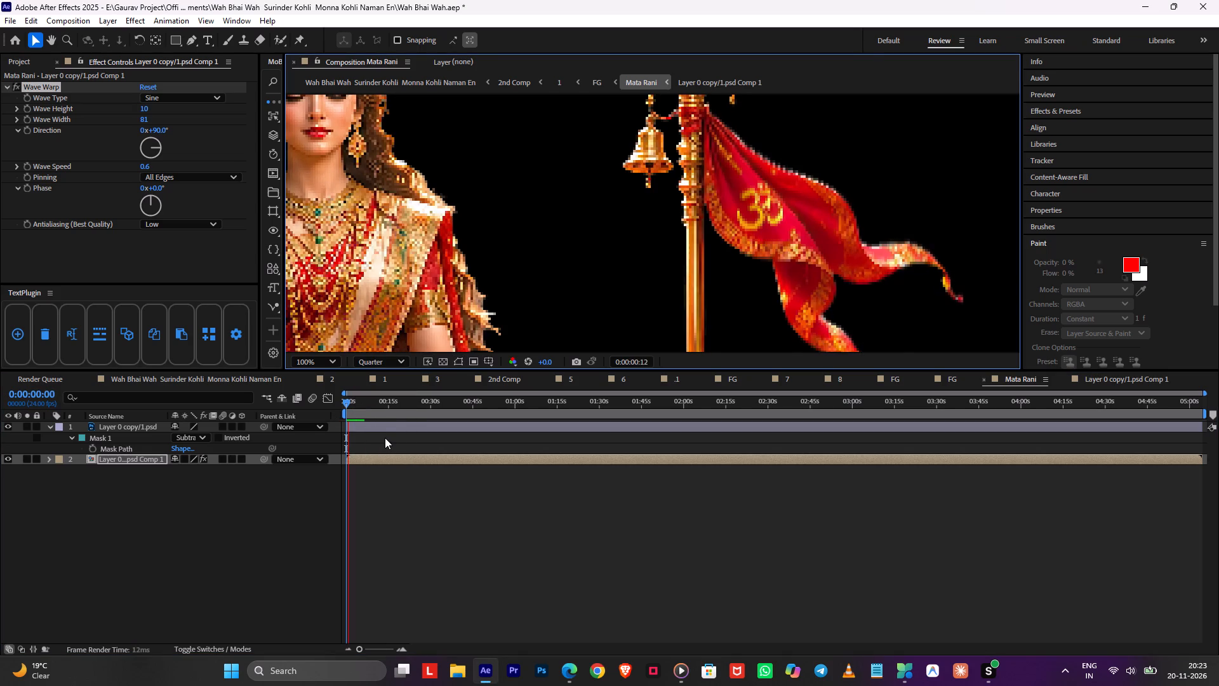
key("space")
left_click_drag(143, 121, 317, 140)
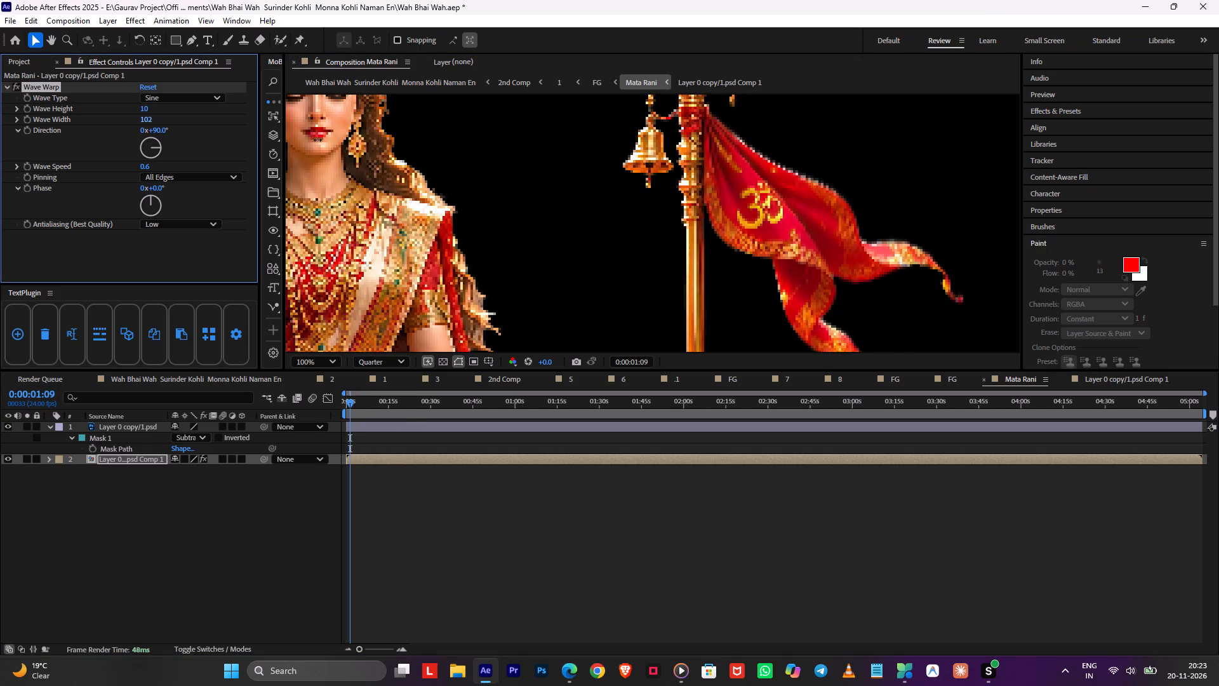
left_click_drag(317, 140, 348, 146)
key("space")
scroll(714, 215, "down", 1)
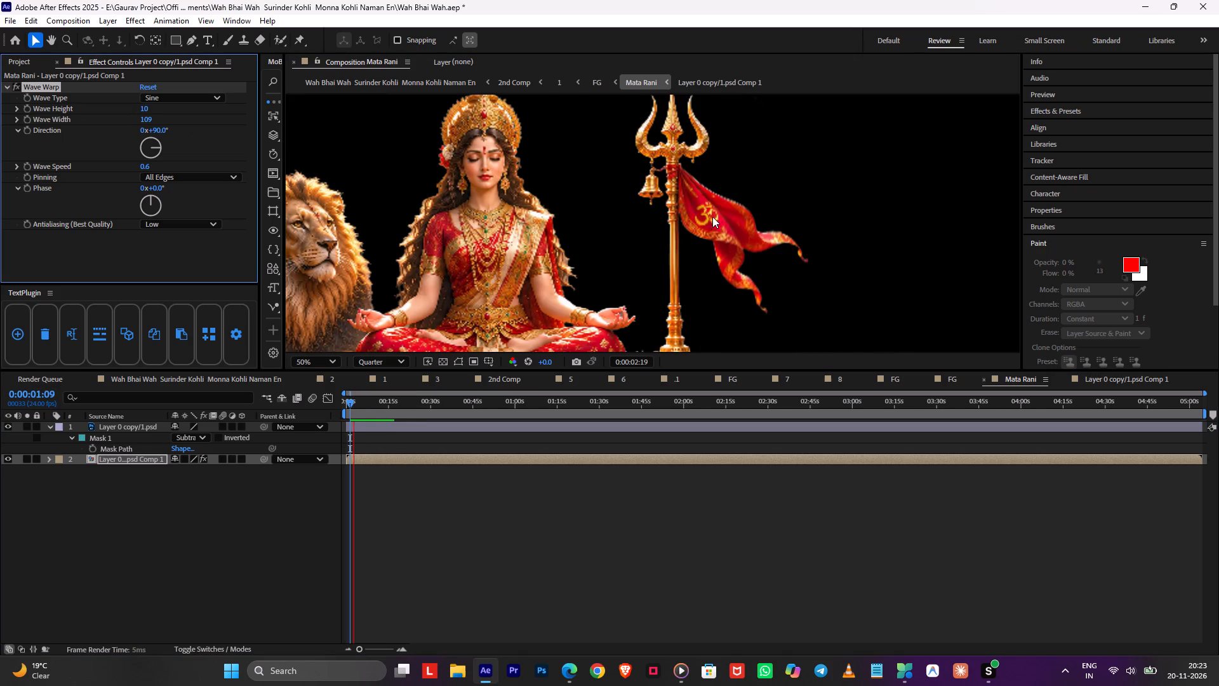
key("space")
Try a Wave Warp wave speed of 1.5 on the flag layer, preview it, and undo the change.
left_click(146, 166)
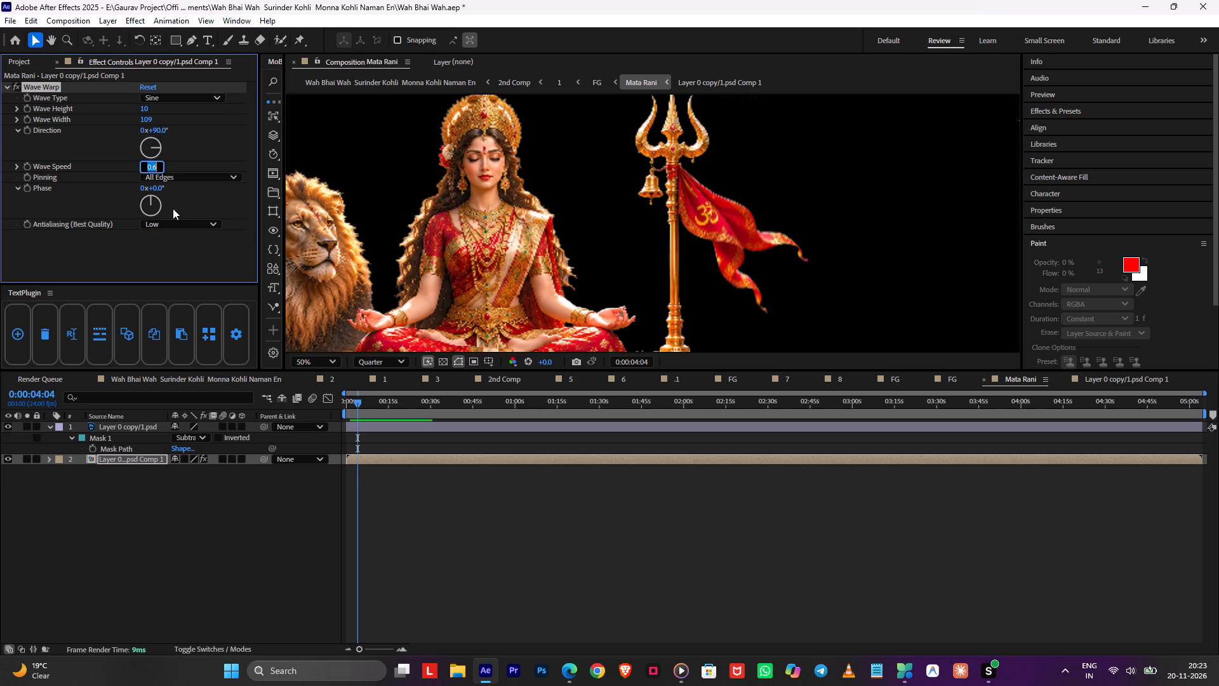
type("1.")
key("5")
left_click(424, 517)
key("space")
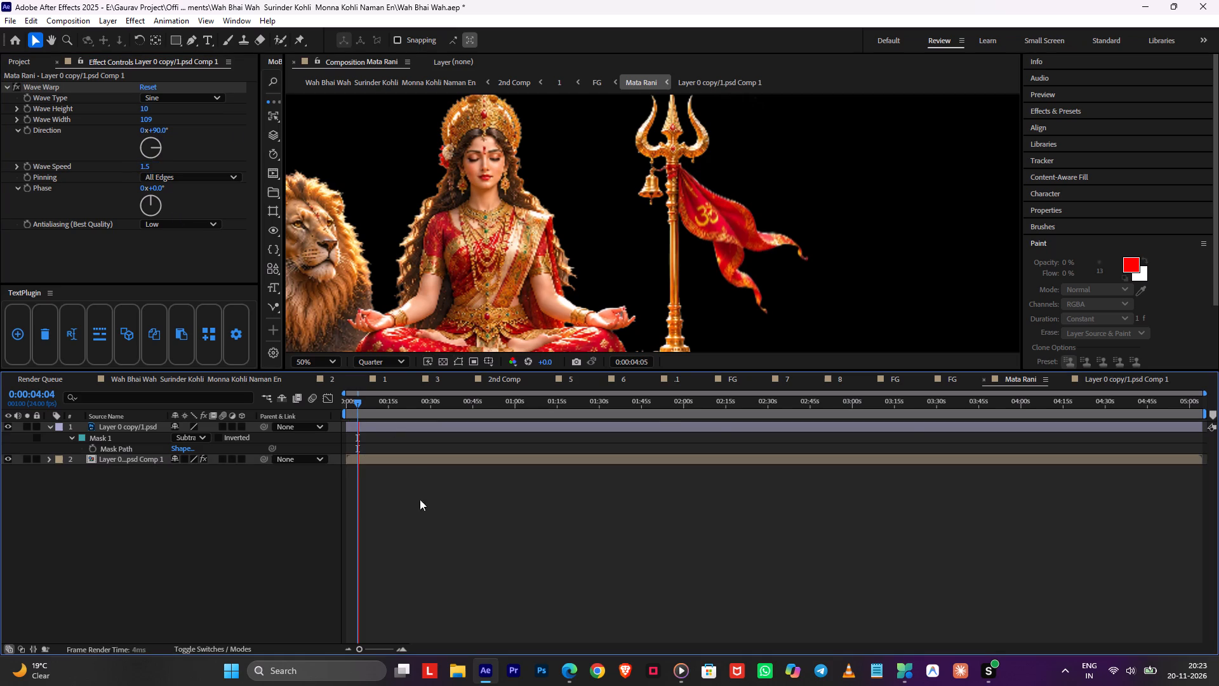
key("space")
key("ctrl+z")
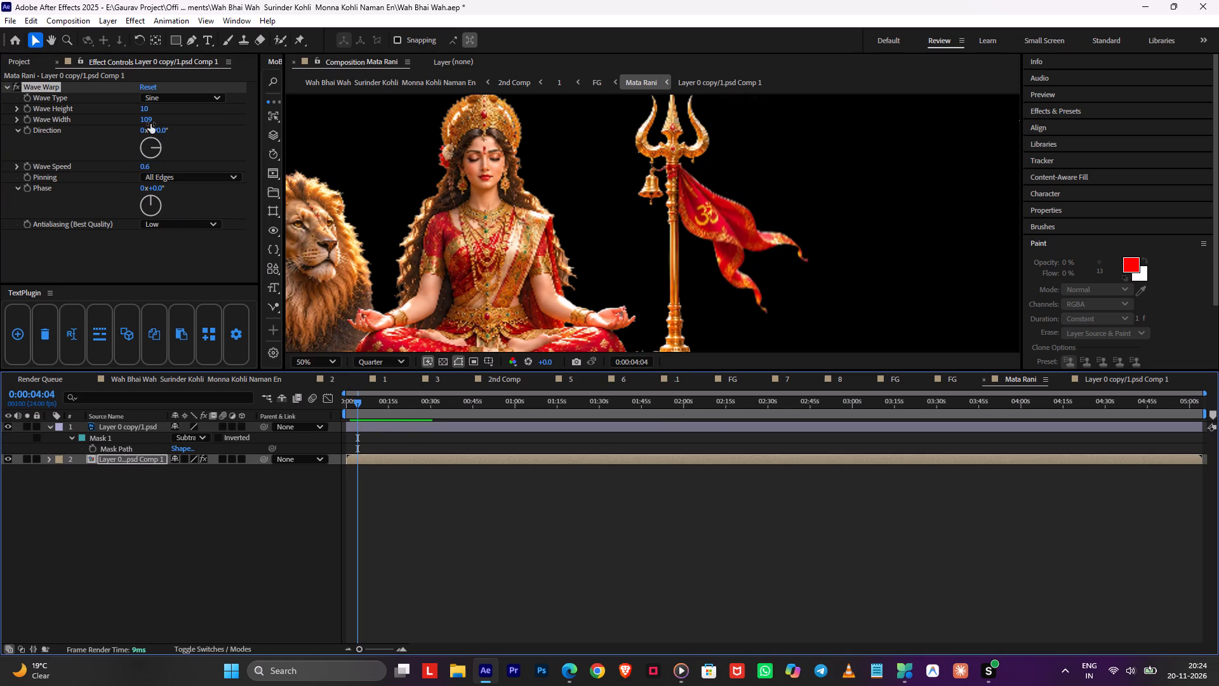
Set Wave Warp's wave height to 58 on the flag layer, preview the motion, and save the project.
left_click_drag(147, 112, 180, 115)
key("space")
key("ctrl+s")
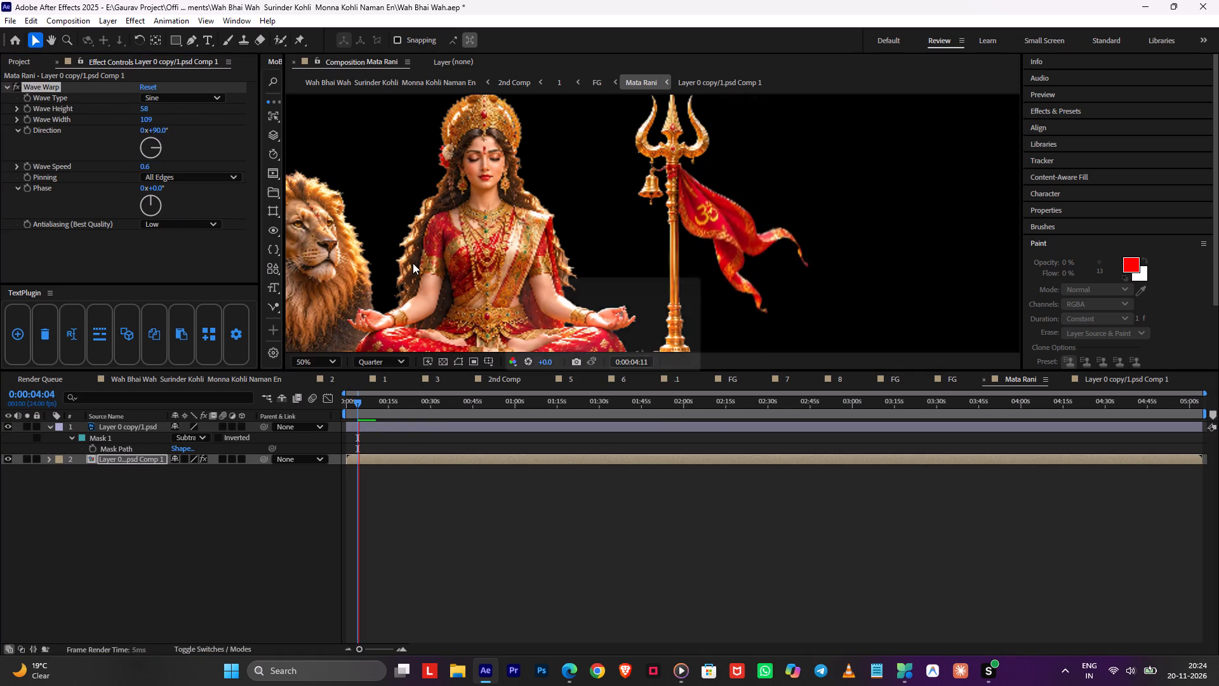
scroll(742, 269, "down", 1)
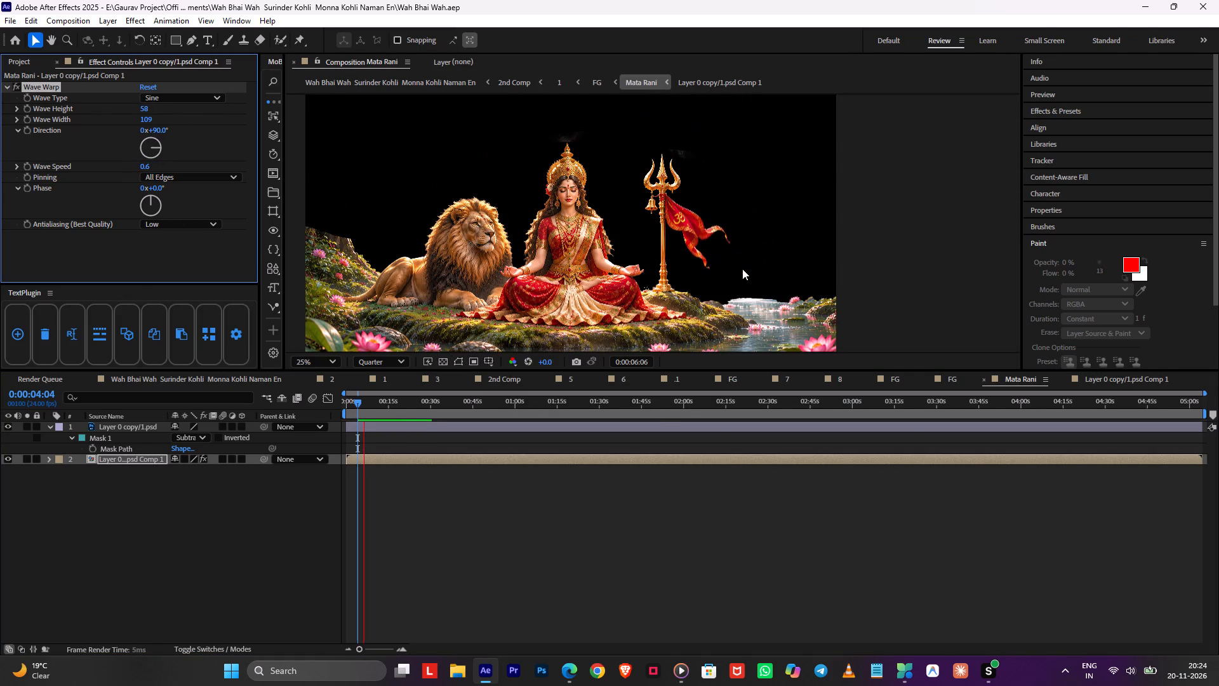
key("space")
Check the waving flag in the parent compositions FG and 1, scrubbing through FG's timeline, and return to Mata Rani.
key("Tab")
left_click(463, 483)
key("Tab")
left_click(358, 486)
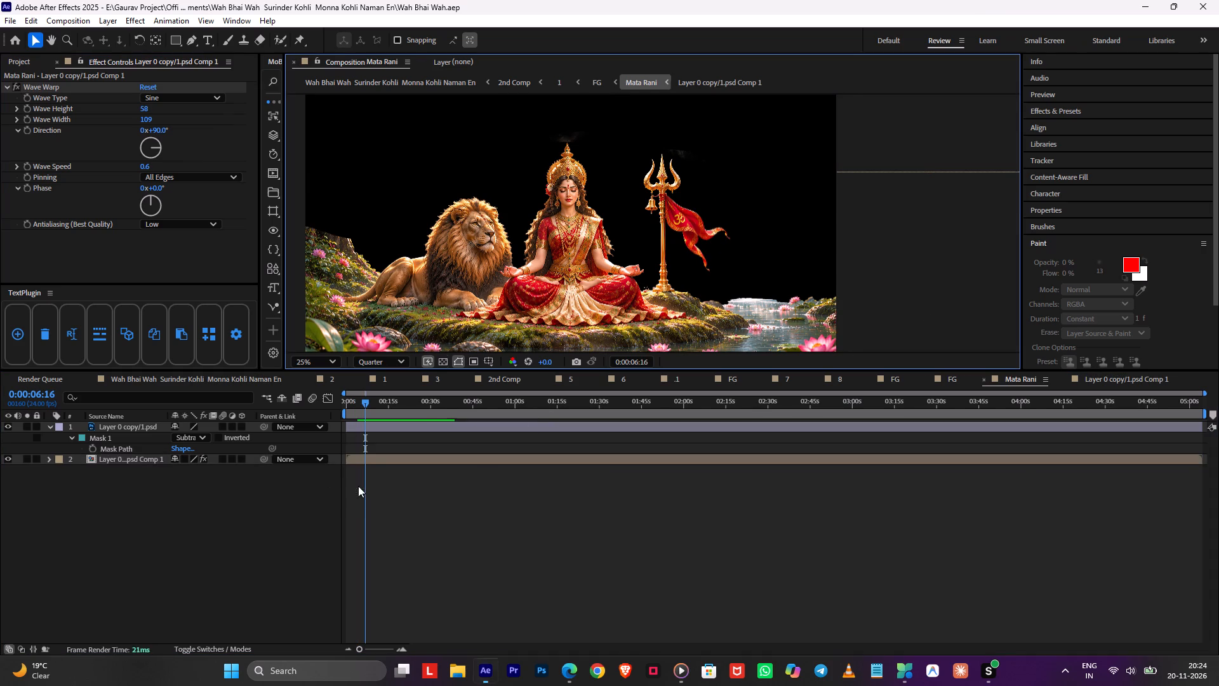
left_click_drag(390, 406, 557, 417)
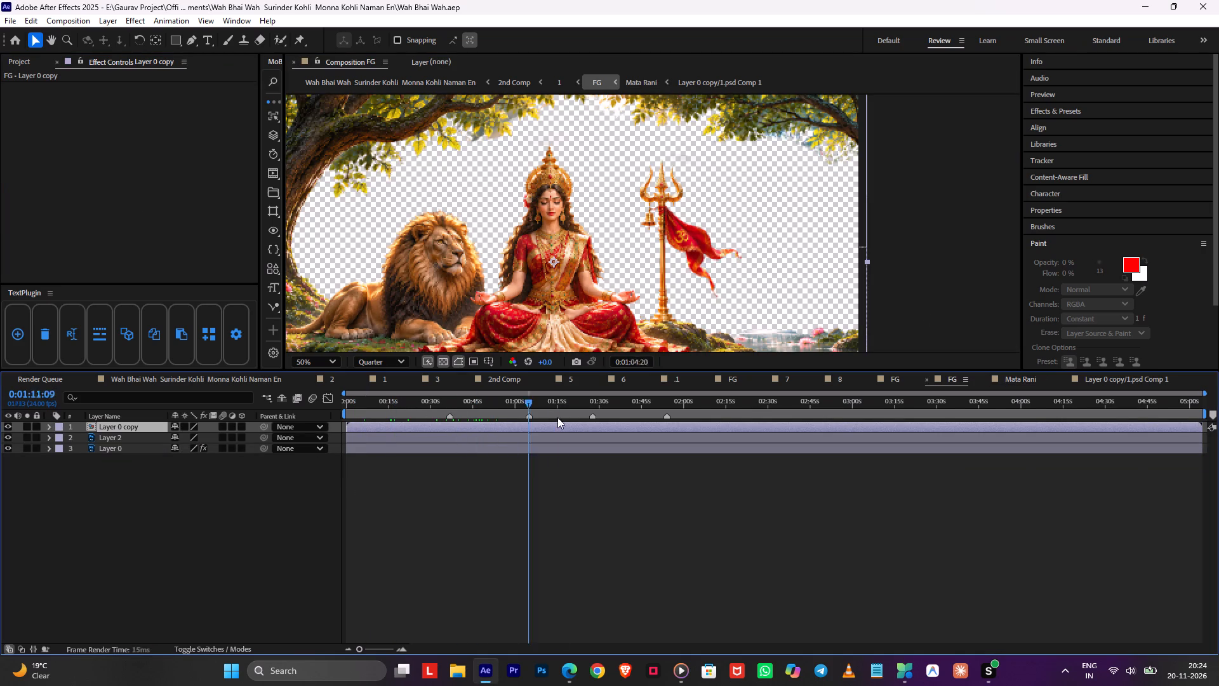
left_click_drag(557, 417, 133, 458)
key("Tab")
left_click(67, 456)
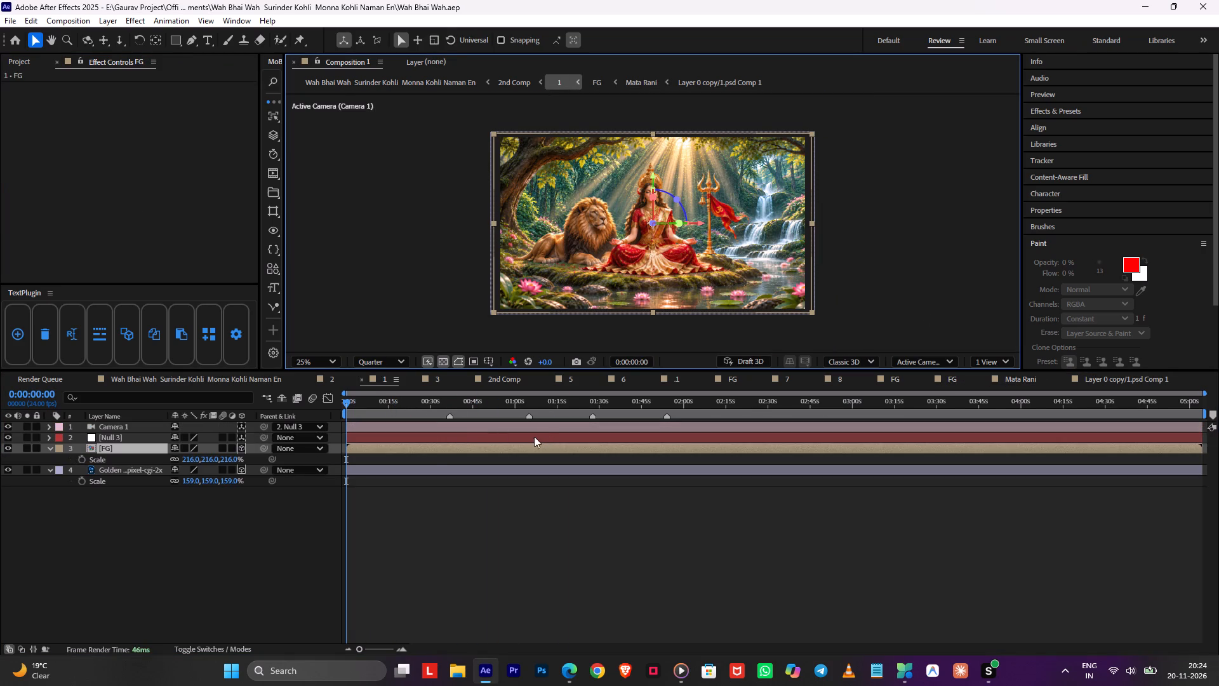
double_click(431, 448)
double_click(387, 427)
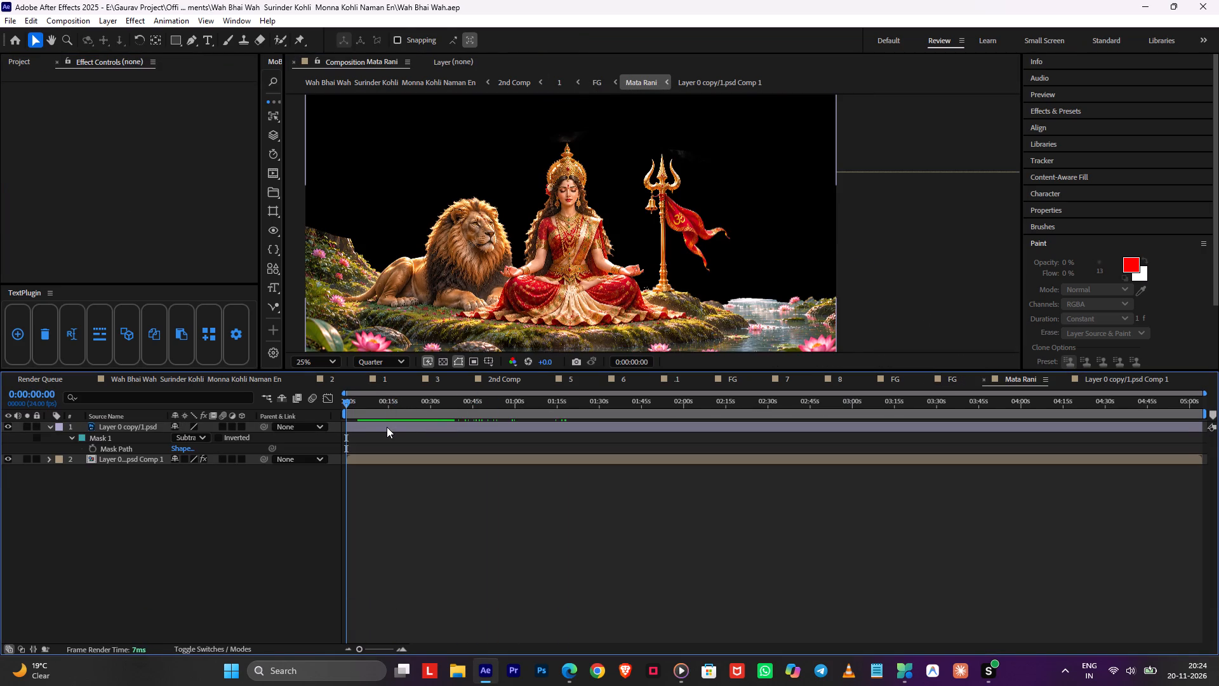
Solo the Layer 0 copy/1.psd layer with the subtracted mask in Mata Rani.
left_click(385, 427)
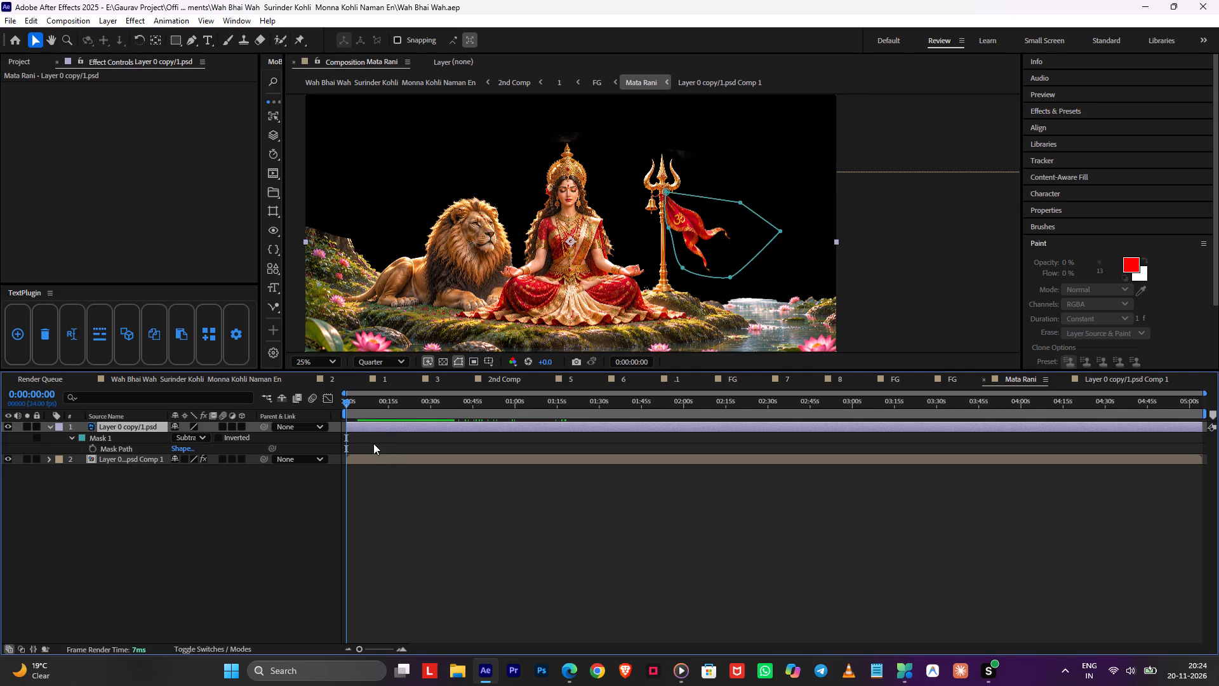
scroll(633, 314, "down", 1)
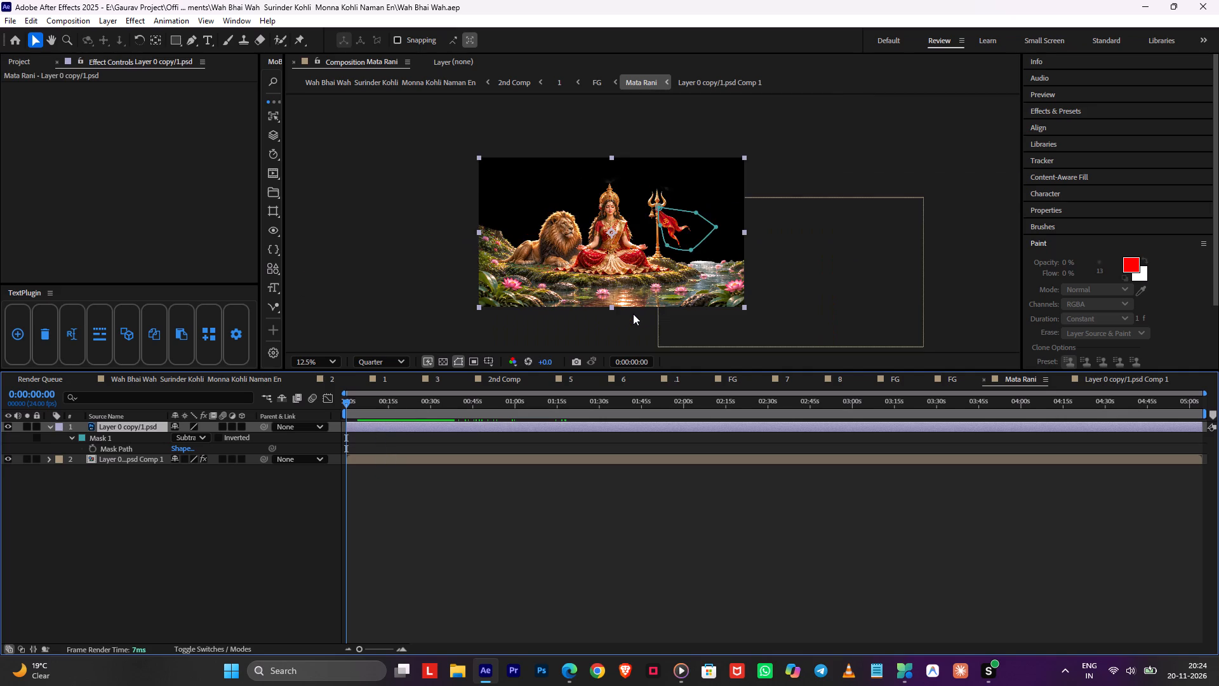
scroll(633, 314, "up", 1)
left_click(26, 425)
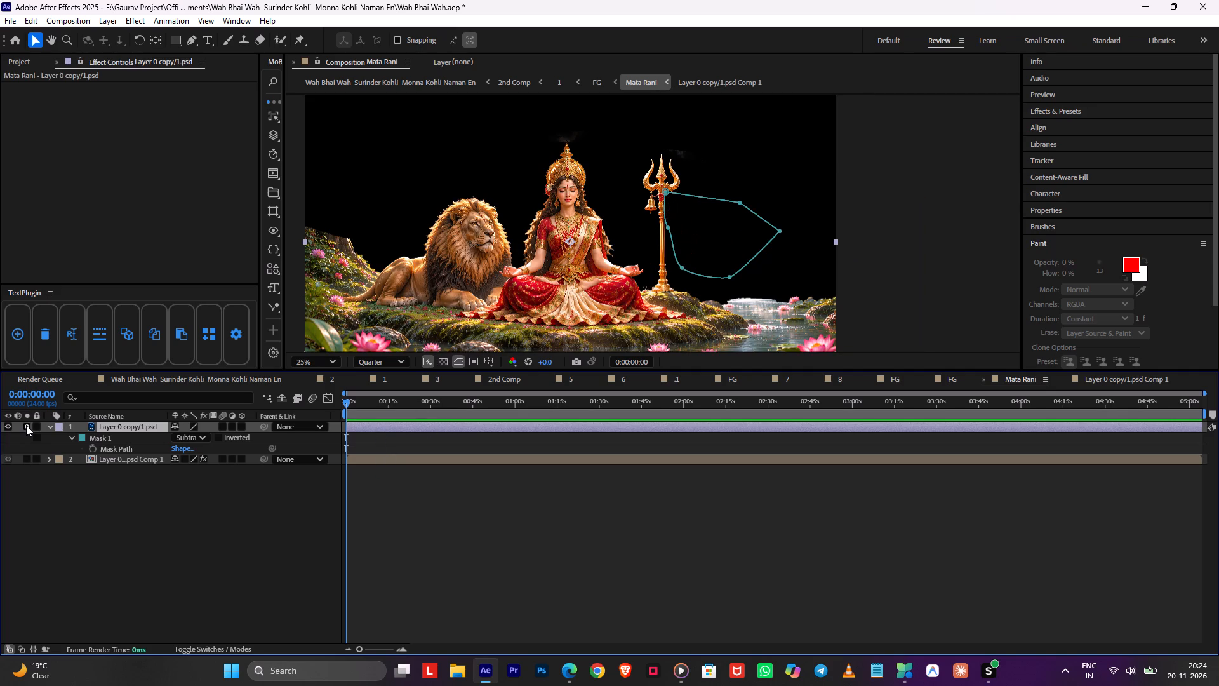
Apply the Bulge effect to the soloed layer with the subtracted mask.
key("space")
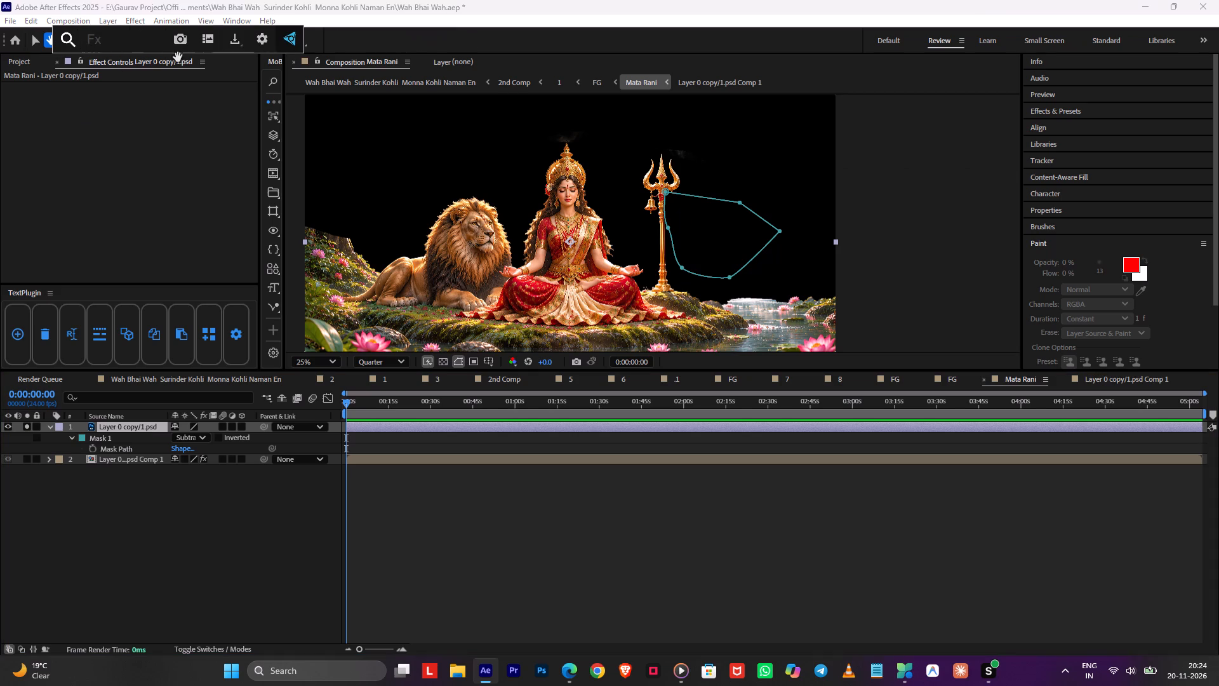
type("cc")
key("space")
type("bu")
key("BackSpace")
key("BackSpace")
key("BackSpace")
key("BackSpace")
key("BackSpace")
key("BackSpace")
key("BackSpace")
key("BackSpace")
key("BackSpace")
key("BackSpace")
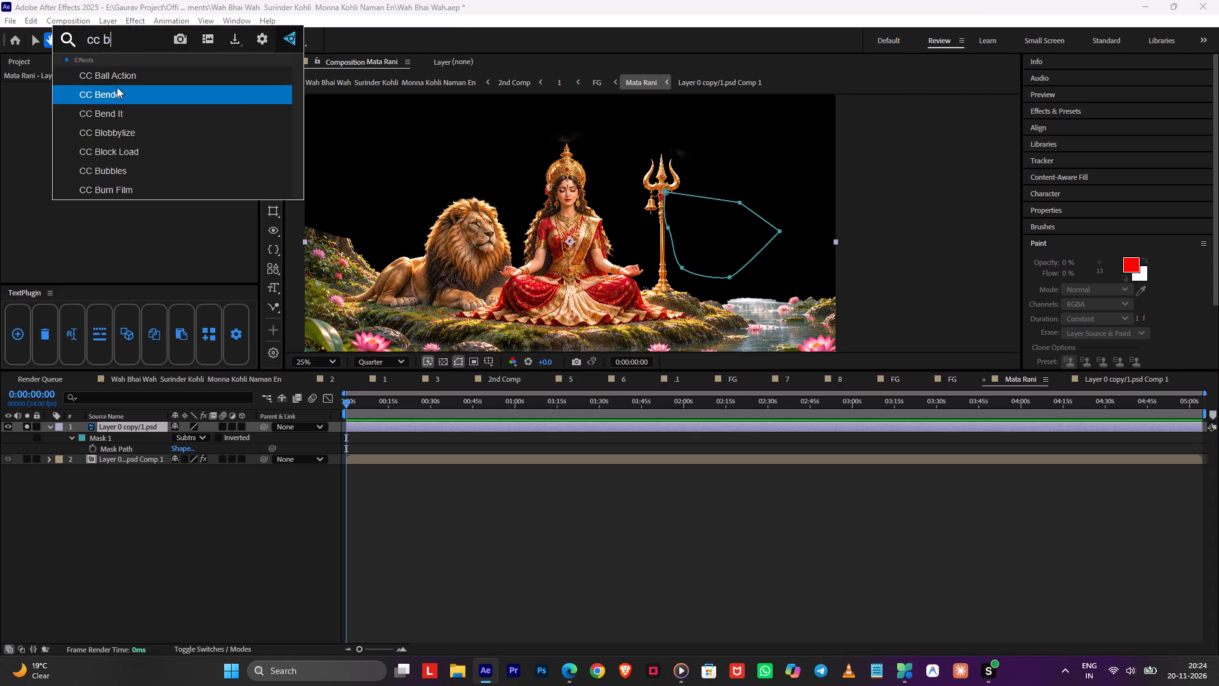
type("bul")
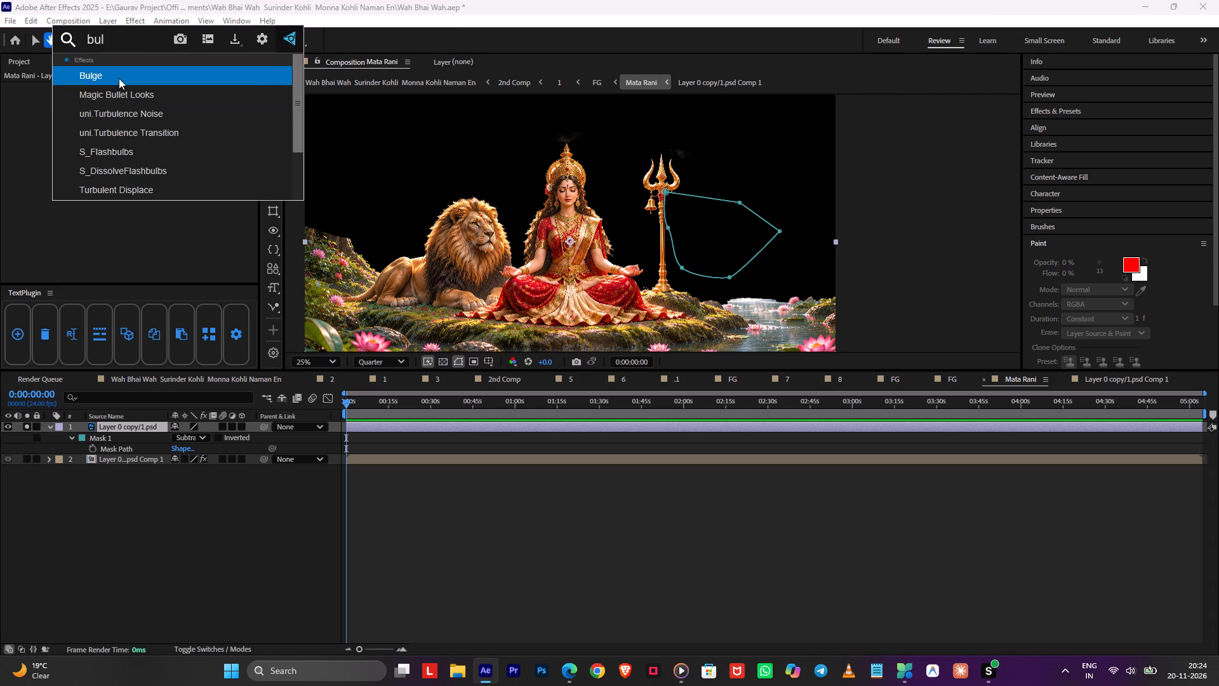
left_click(119, 78)
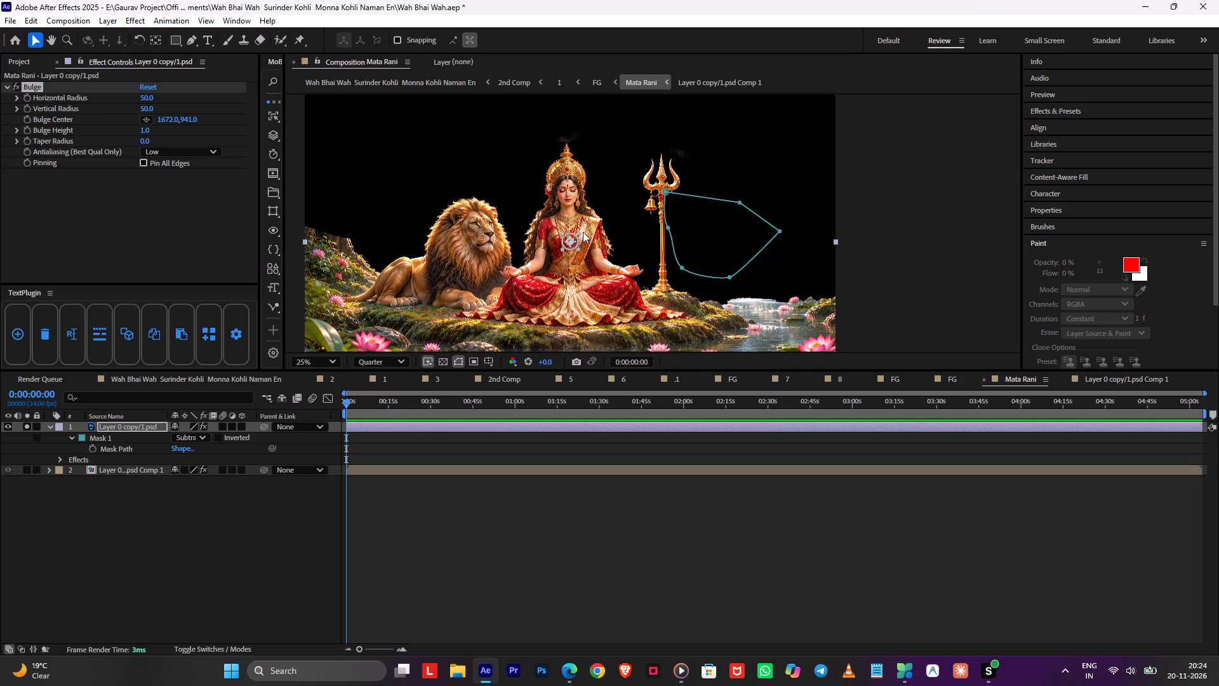
Fit the Bulge over the goddess's torso, centred at about 1672, 993 with horizontal radius about 136 and vertical radius about 171.
left_click_drag(579, 232, 589, 219)
left_click_drag(575, 240, 574, 255)
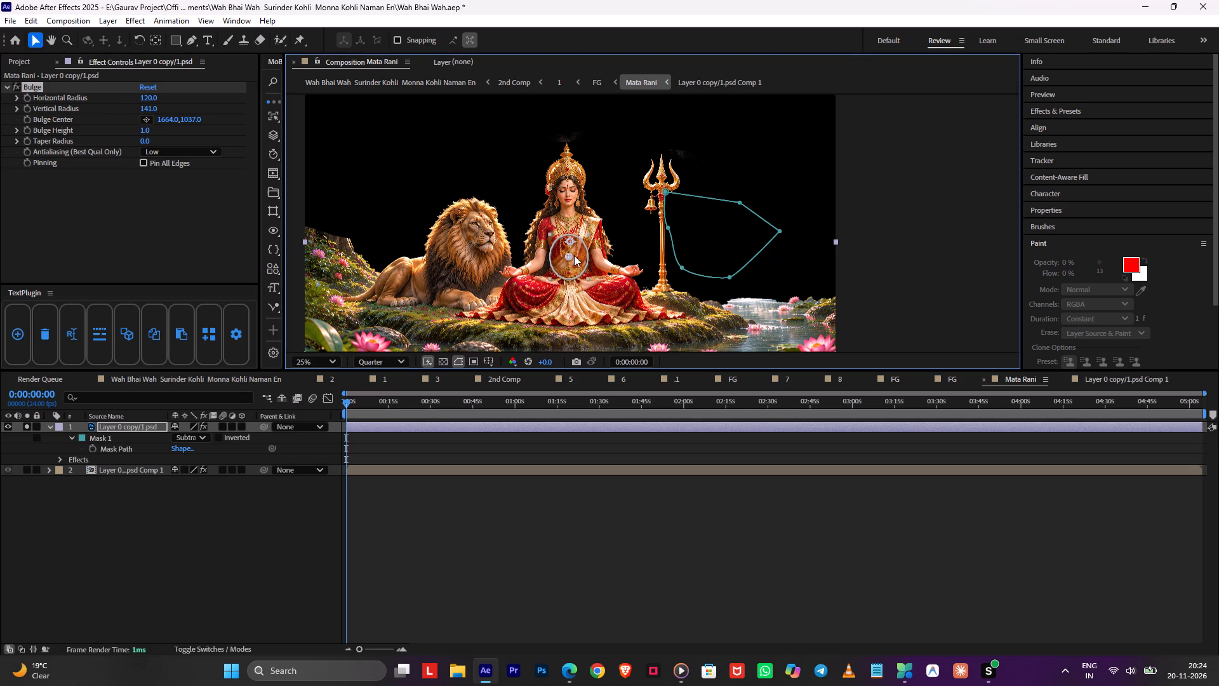
left_click_drag(574, 255, 575, 246)
scroll(583, 245, "up", 1)
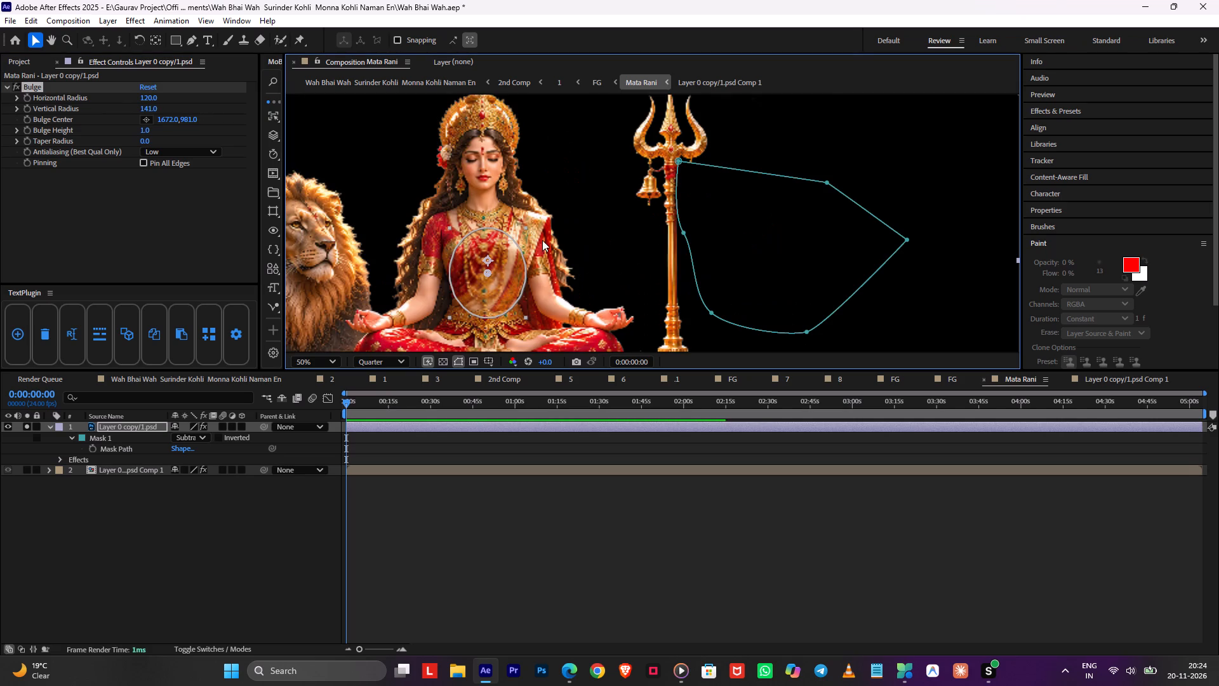
left_click_drag(526, 229, 531, 220)
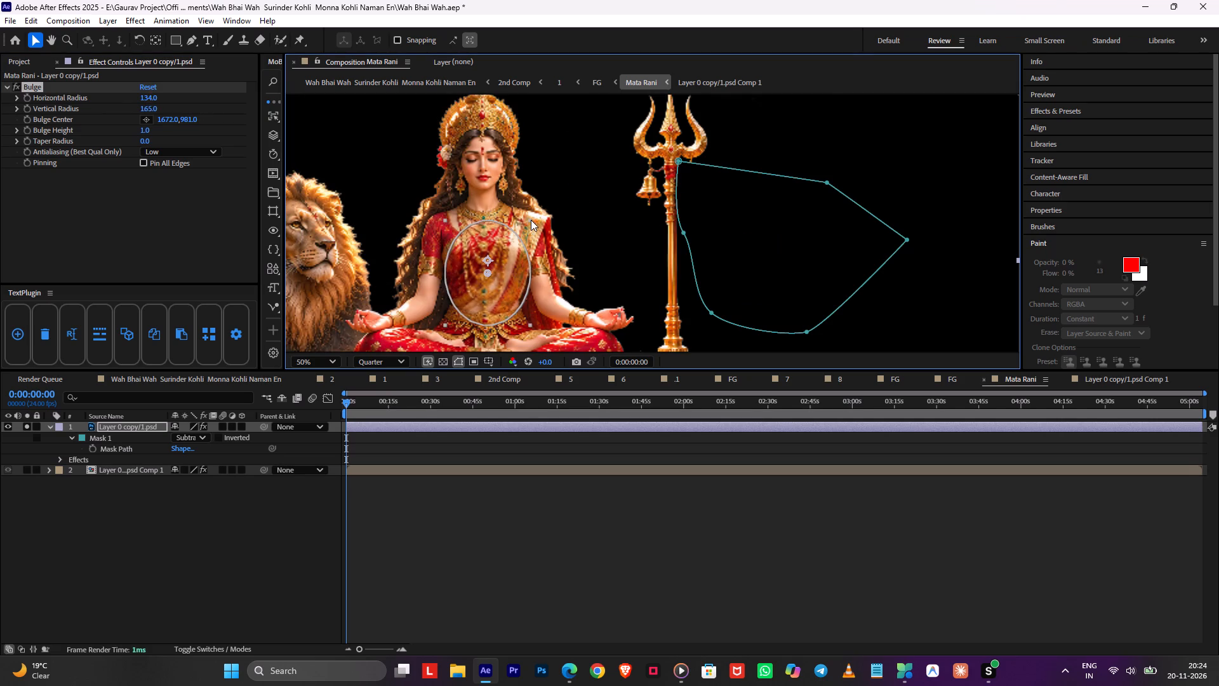
left_click_drag(531, 220, 531, 219)
left_click(525, 266)
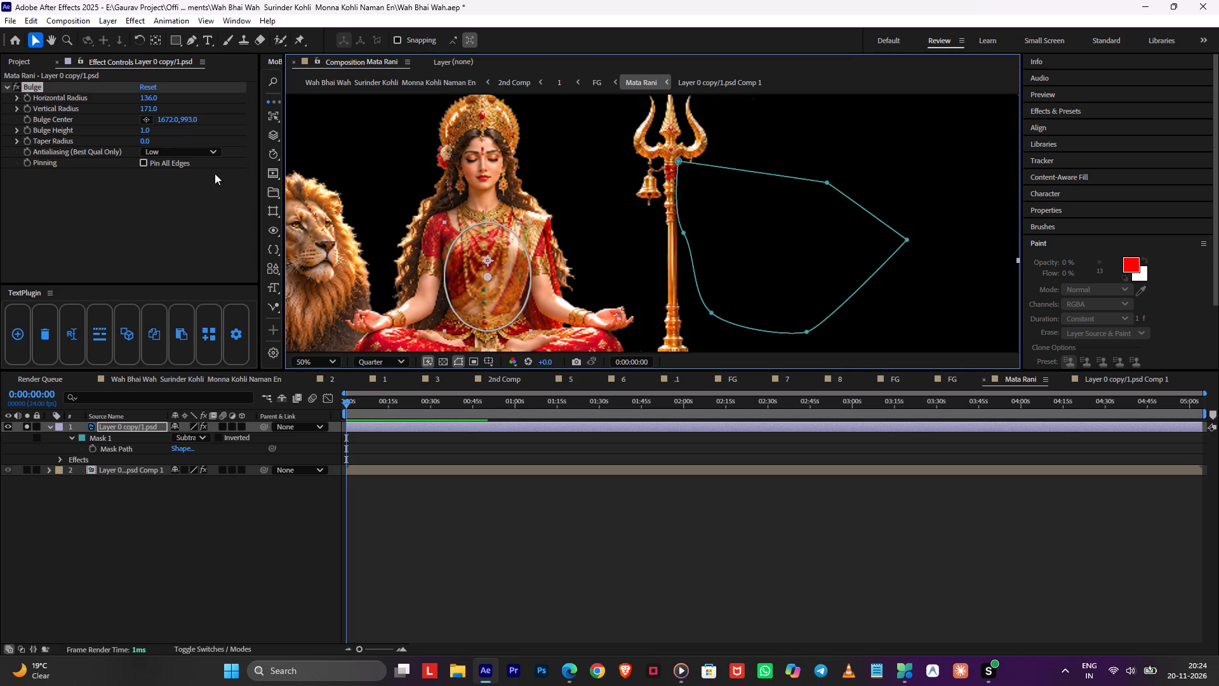
Set Bulge Height to 0.1 and keyframe it at the start of the timeline and at 3 seconds.
left_click(147, 130)
key("period")
key("1")
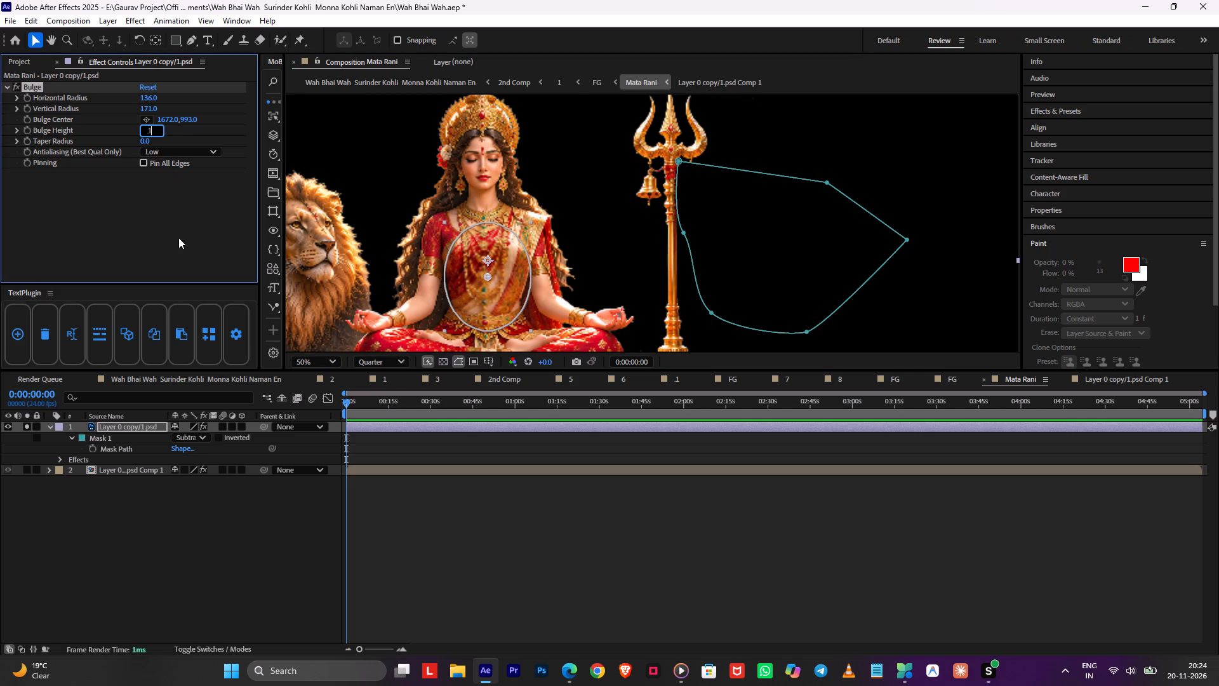
left_click(171, 229)
left_click(31, 131)
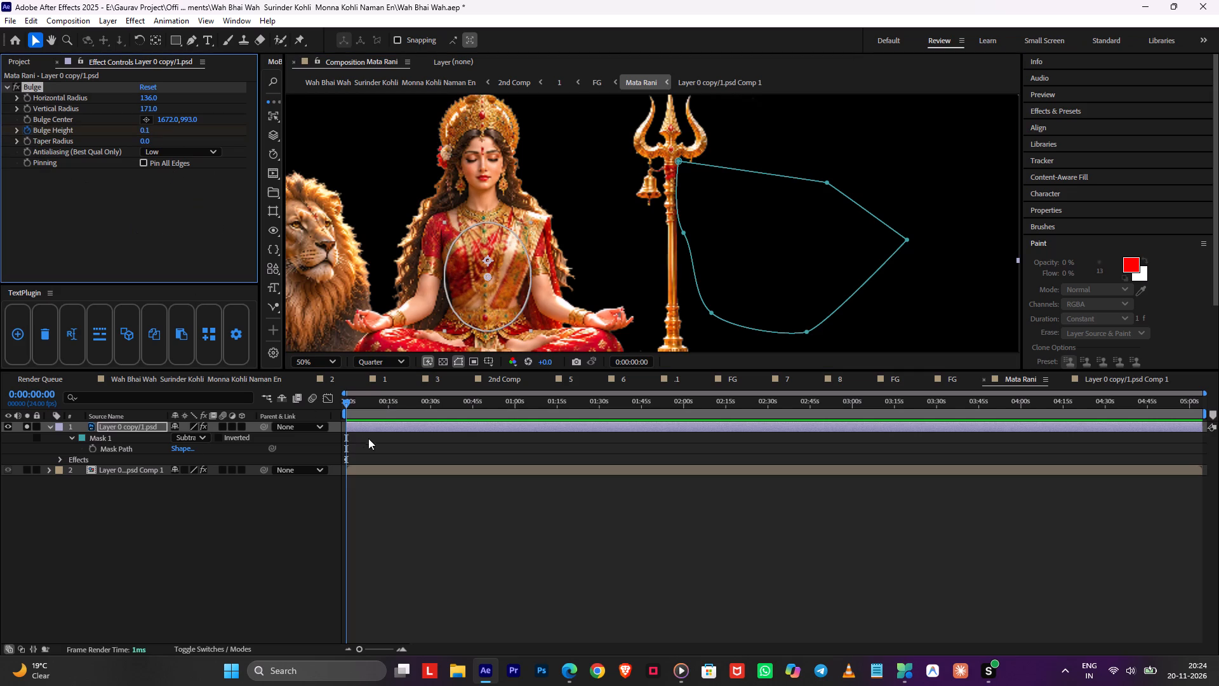
scroll(356, 466, "up", 2, "alt")
left_click_drag(373, 403, 164, 400)
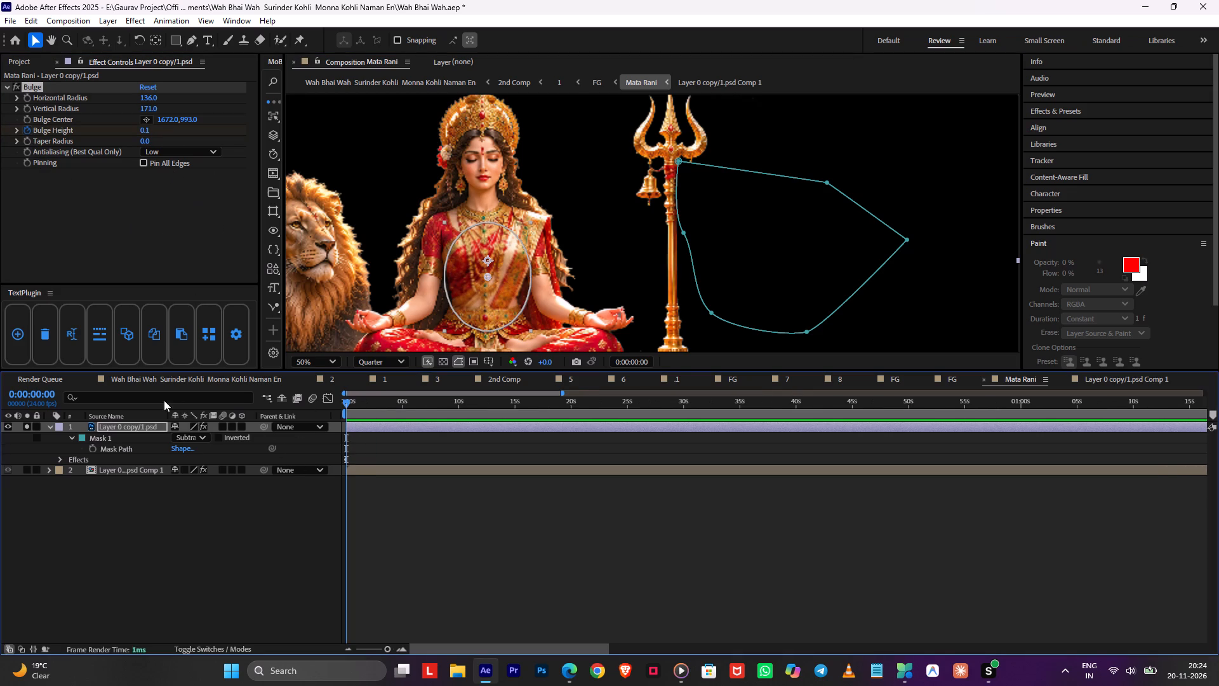
left_click_drag(164, 400, 392, 415)
scroll(348, 422, "up", 1, "alt")
left_click_drag(376, 406, 417, 410)
scroll(415, 410, "up", 1)
scroll(415, 409, "up", 1, "alt")
left_click(412, 407)
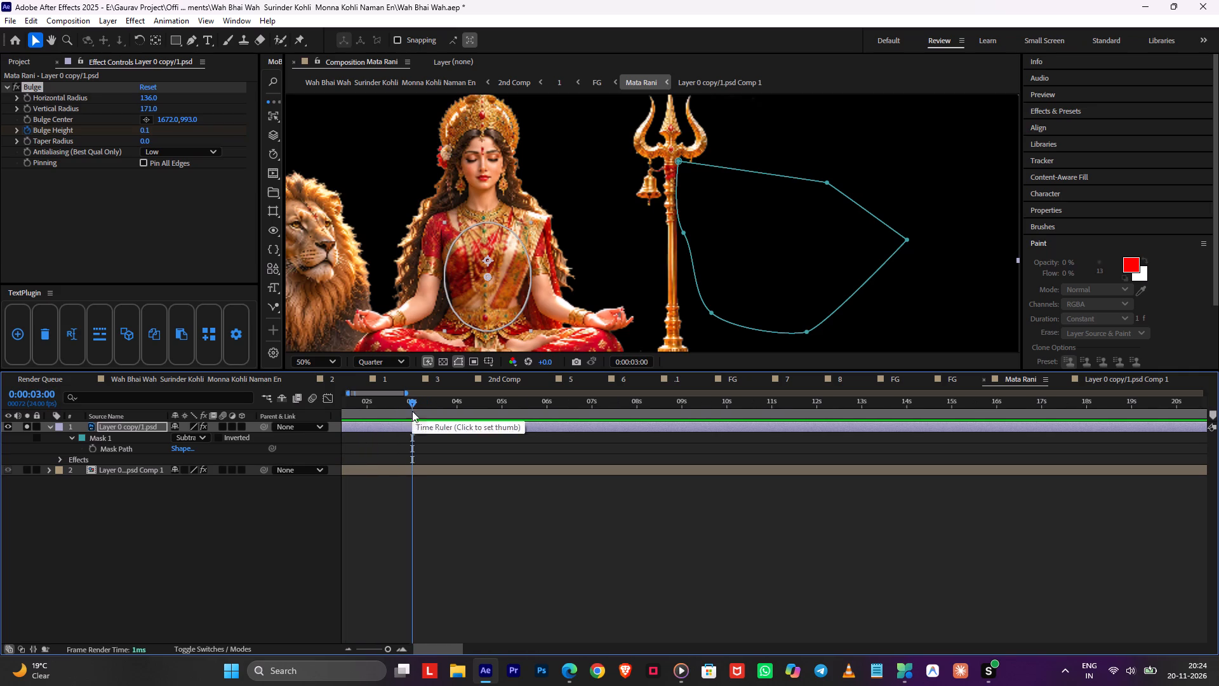
key("u")
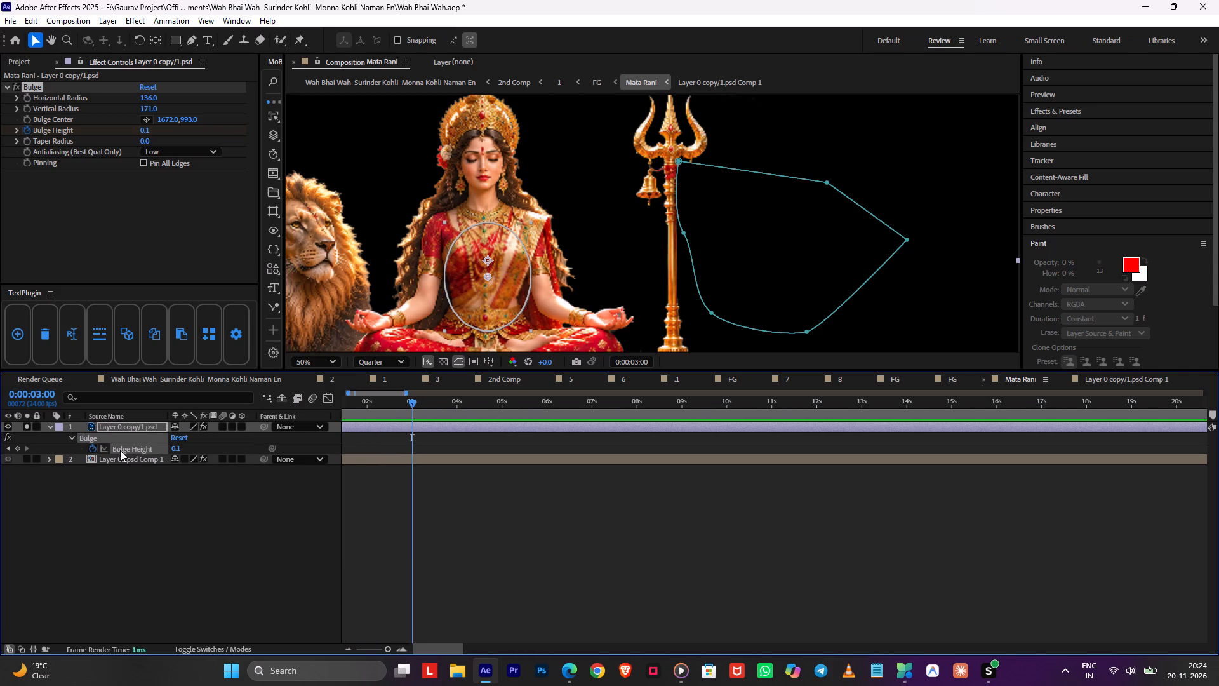
left_click(17, 449)
Set the Bulge Height keyframe at 0:00 to 0.
left_click_drag(385, 408, 114, 444)
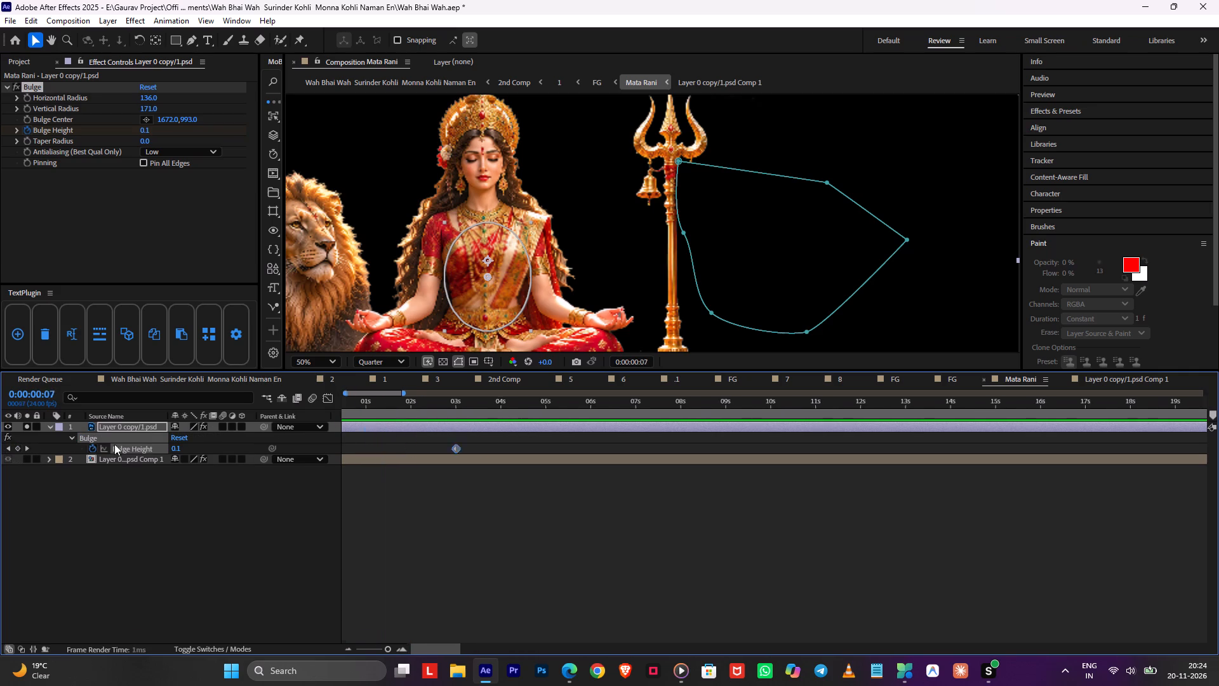
left_click_drag(114, 444, 11, 450)
left_click_drag(175, 451, 190, 452)
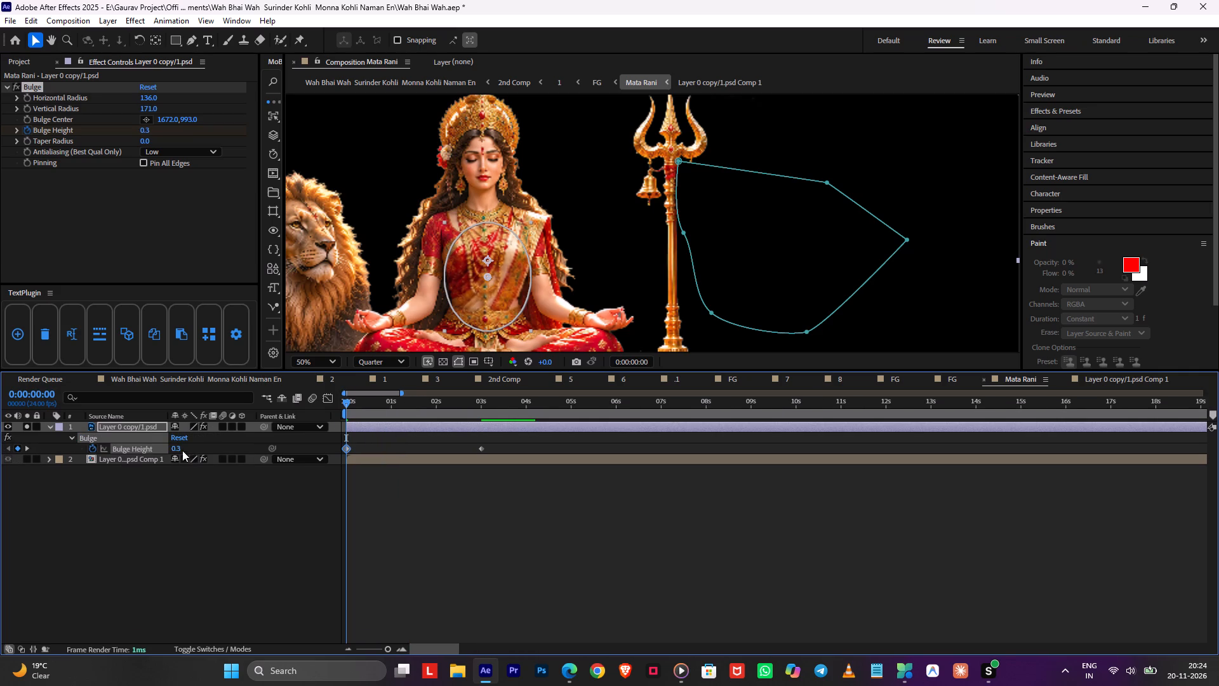
left_click(180, 448)
key("0")
left_click(441, 556)
Copy the starting Bulge Height keyframe to 6 seconds.
left_click_drag(556, 404, 599, 414)
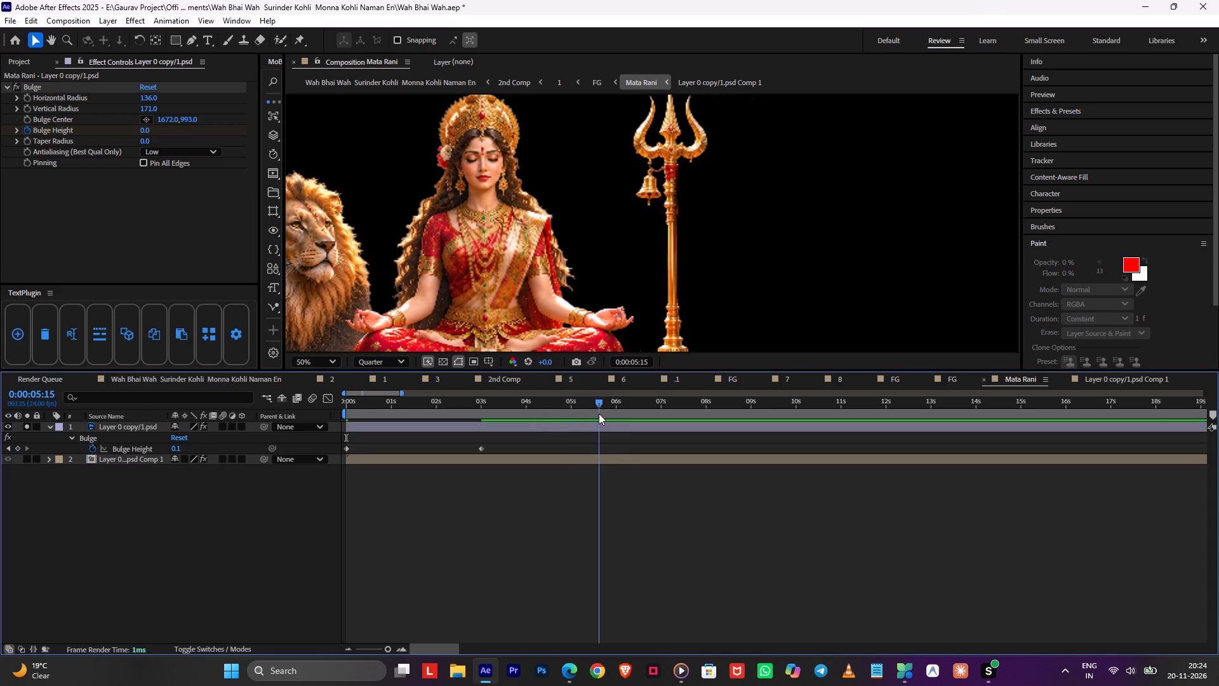
left_click_drag(599, 414, 616, 421)
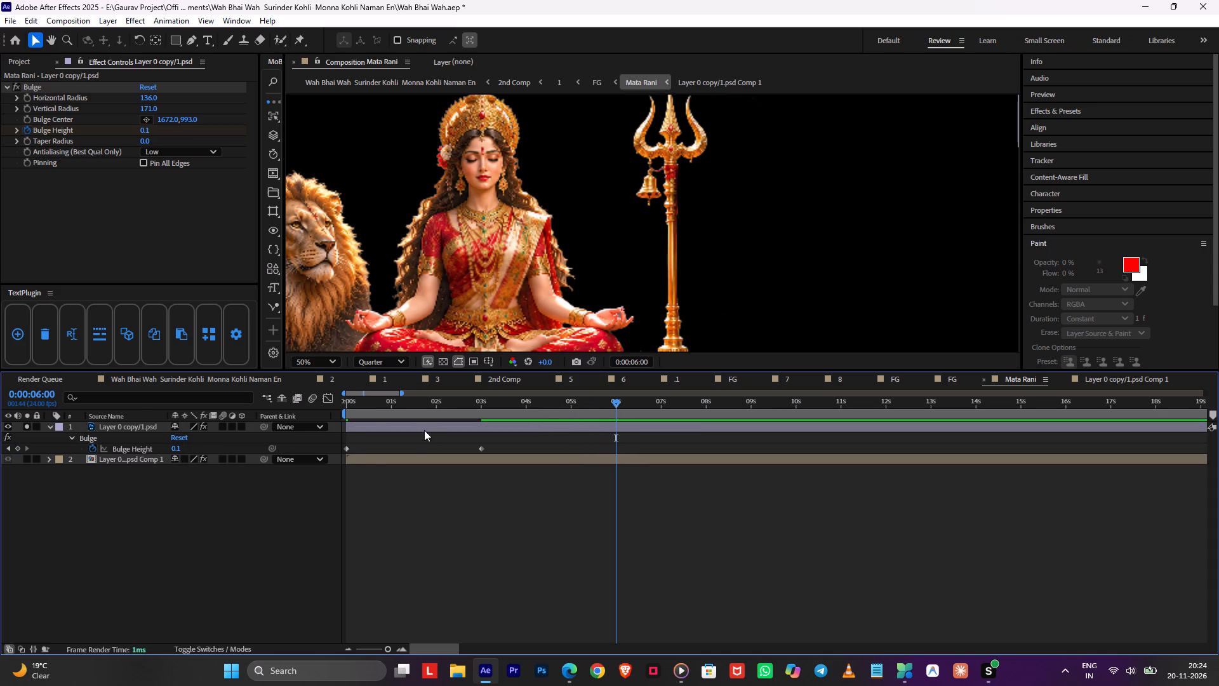
left_click_drag(413, 433, 339, 461)
key("ctrl+c")
key("ctrl+v")
Apply Easy Ease to all three Bulge Height keyframes and widen their speed-graph handles to about 39% influence.
left_click_drag(643, 441, 316, 458)
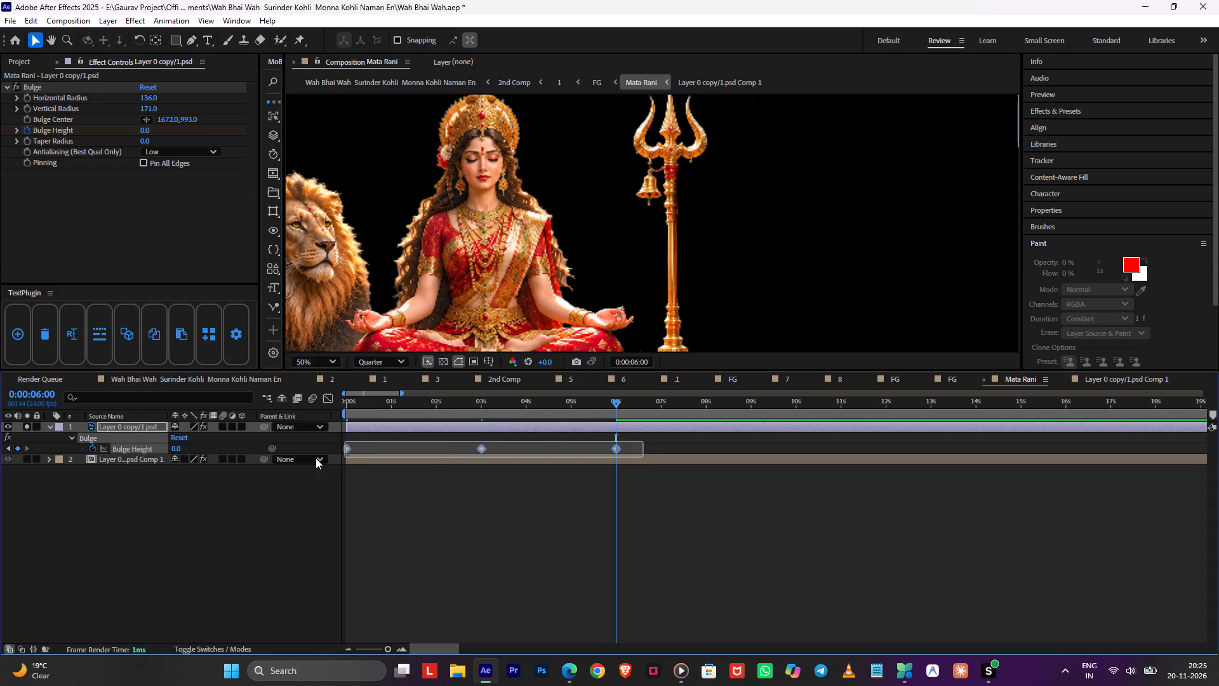
left_click_drag(316, 458, 253, 462)
key("F9")
left_click(329, 401)
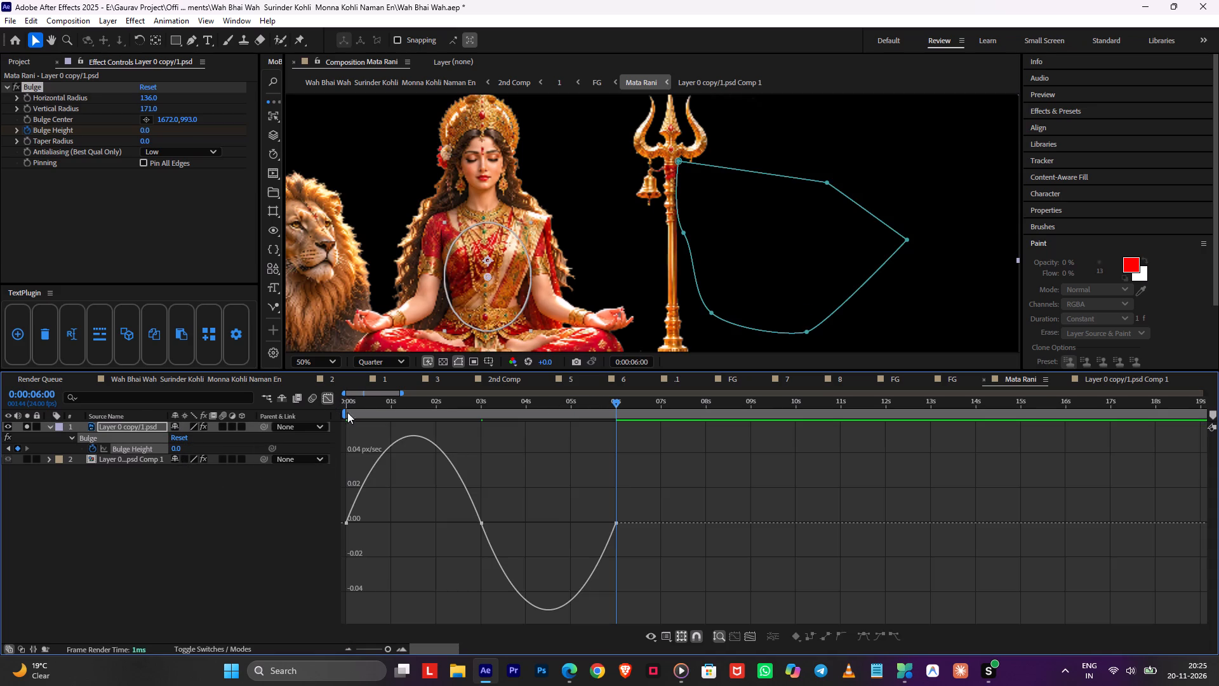
left_click_drag(666, 483, 179, 567)
left_click_drag(371, 520, 376, 522)
key("ctrl+z")
left_click_drag(368, 523, 376, 526)
left_click(457, 524)
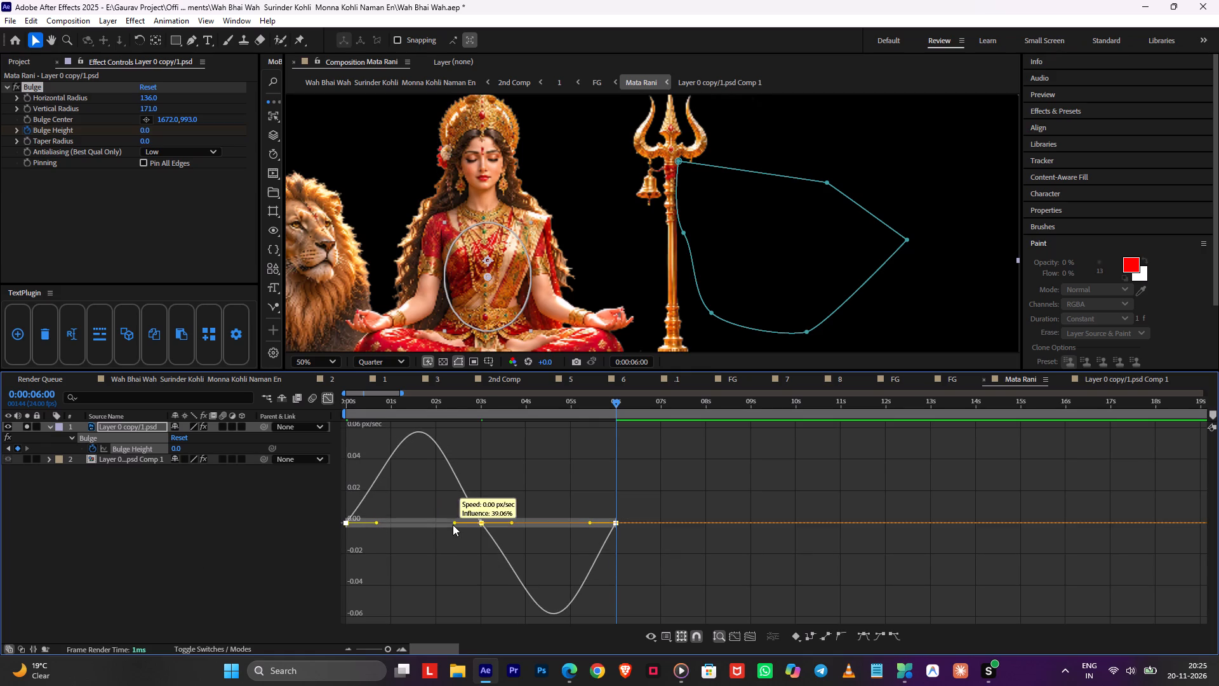
left_click(325, 398)
left_click(376, 494)
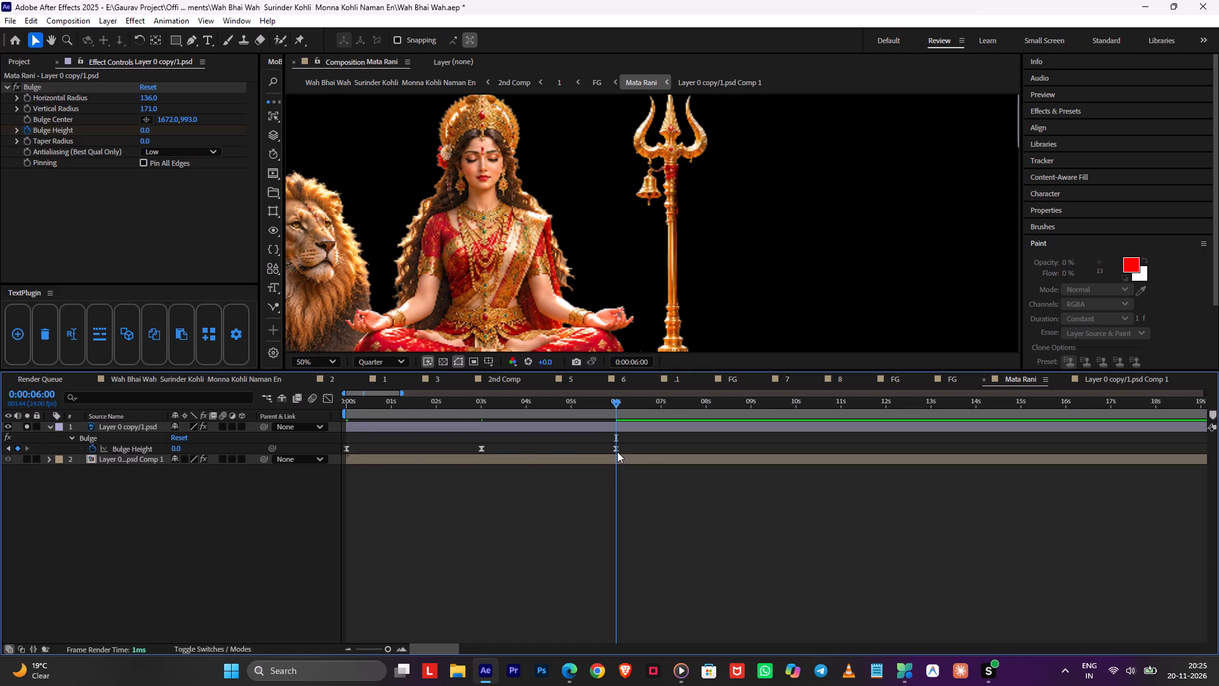
Add the expression loopOut('pingpong') to Bulge Height and save the project.
left_click_drag(634, 445, 142, 480)
left_click(91, 449, "alt")
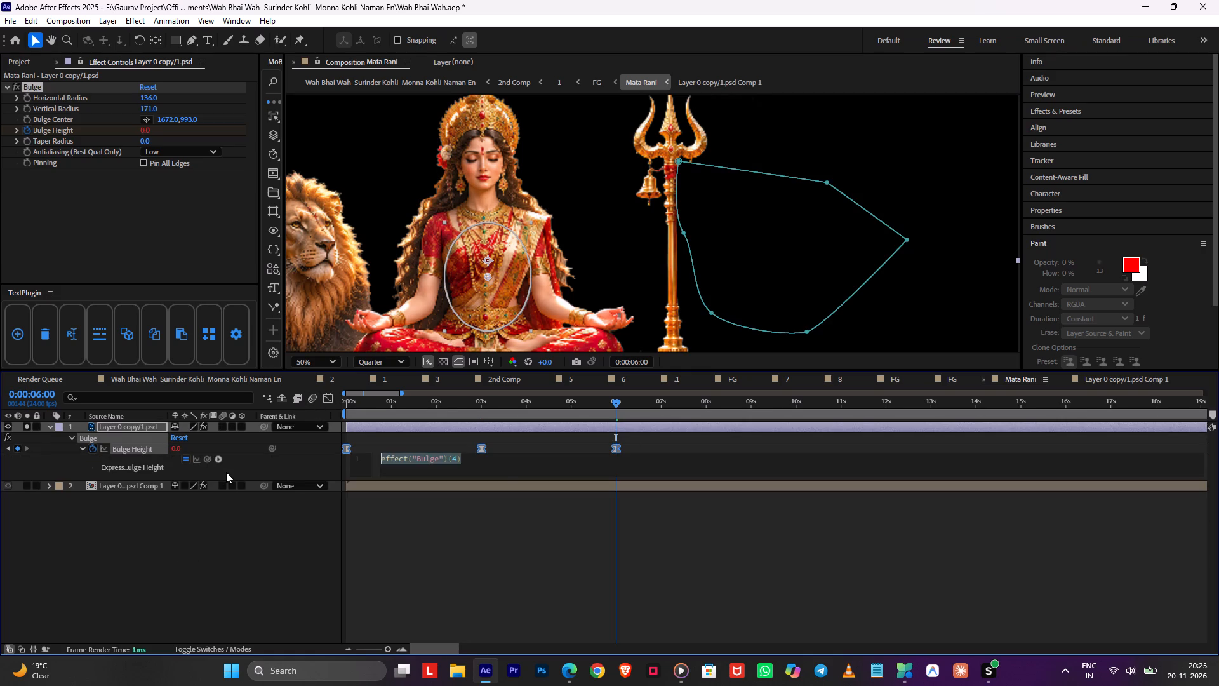
type("loo")
double_click(401, 521)
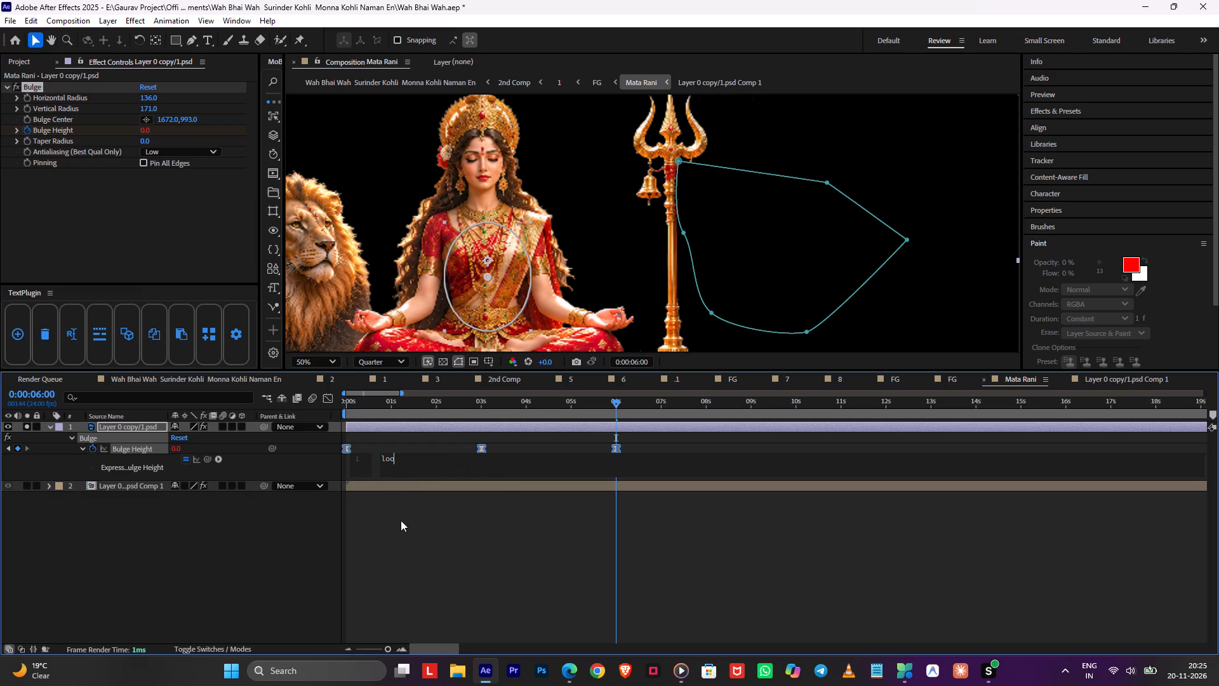
type("'pi")
double_click(432, 471)
left_click(408, 549)
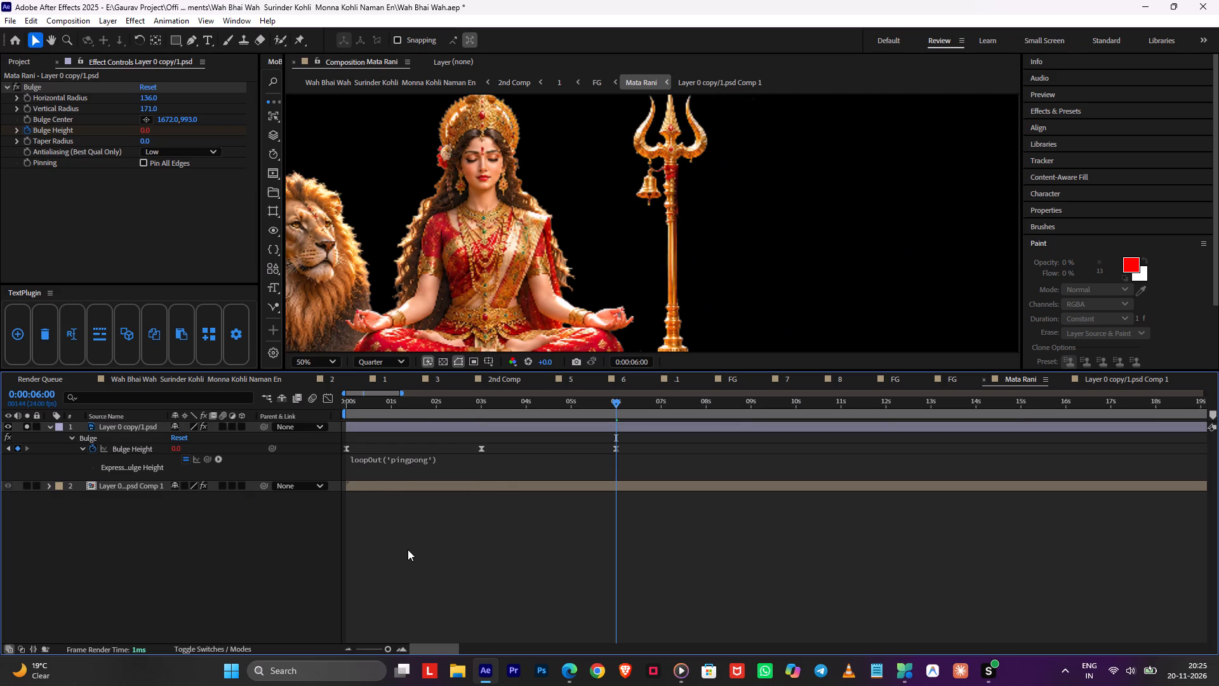
key("ctrl+s")
Play back the Mata Rani composition from its start to review the looping bulge motion.
left_click_drag(422, 410, 135, 451)
key("space")
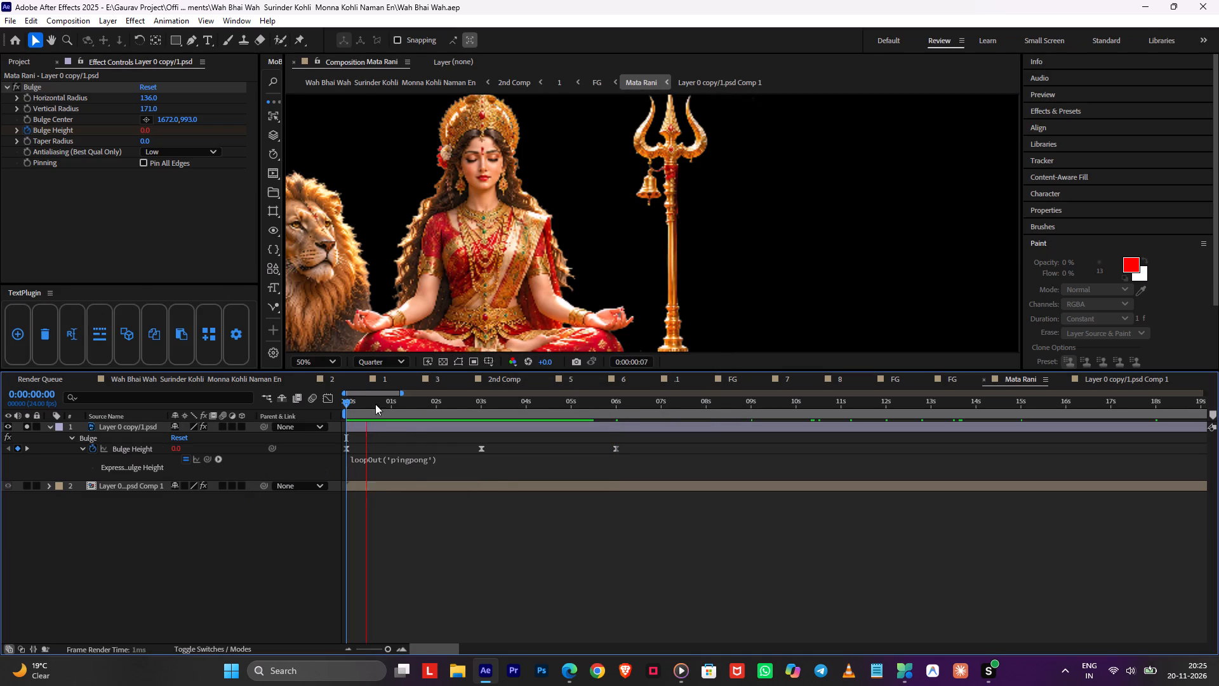
left_click_drag(415, 408, 383, 422)
key("space")
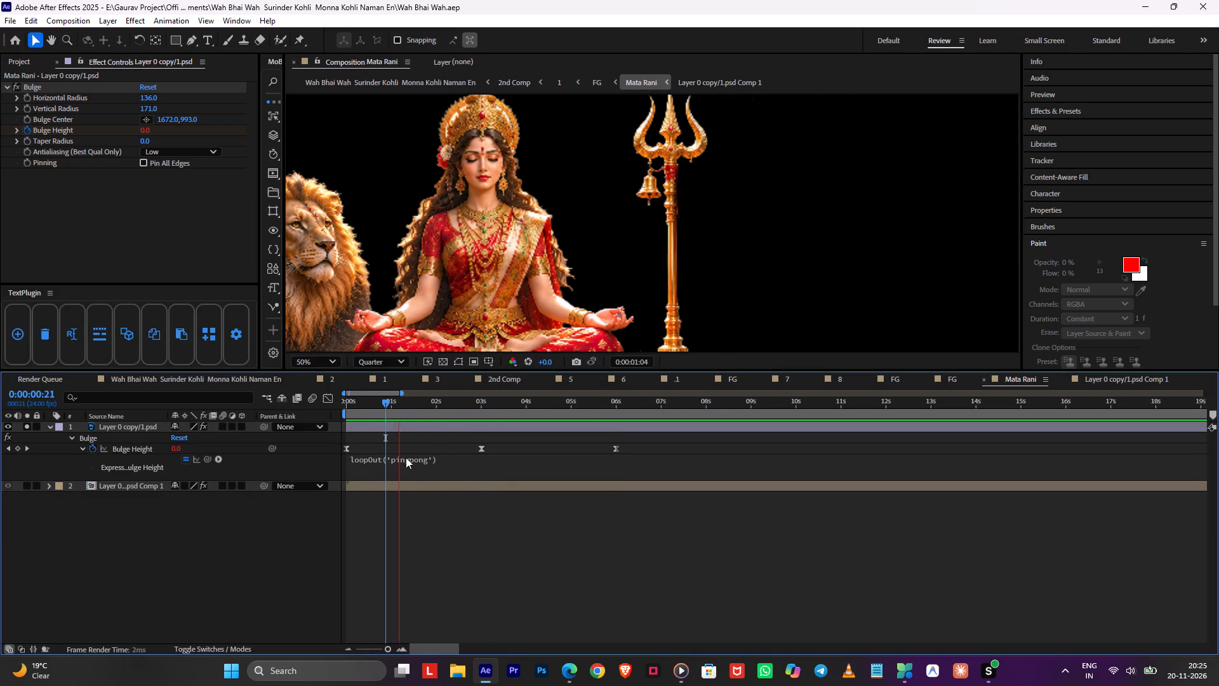
scroll(414, 461, "down", 1, "alt")
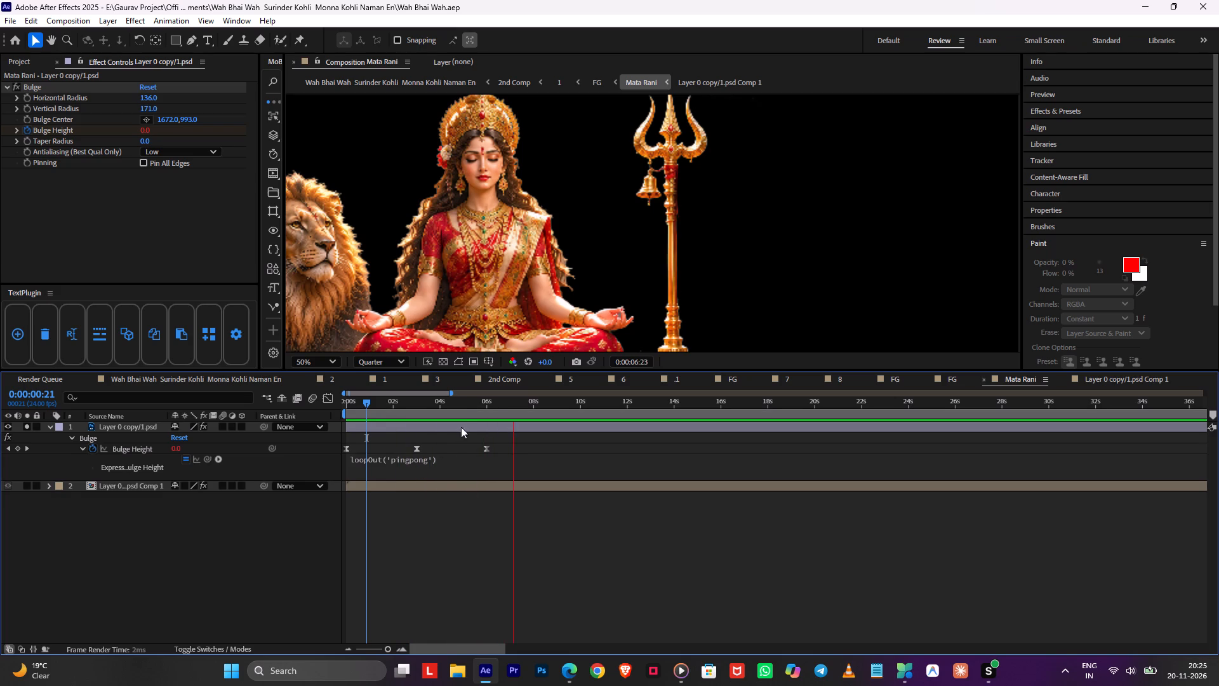
Compress the three Bulge Height keyframes proportionally so the last one lands at 5 seconds.
left_click(465, 408)
scroll(449, 441, "up", 1, "alt")
left_click(472, 410)
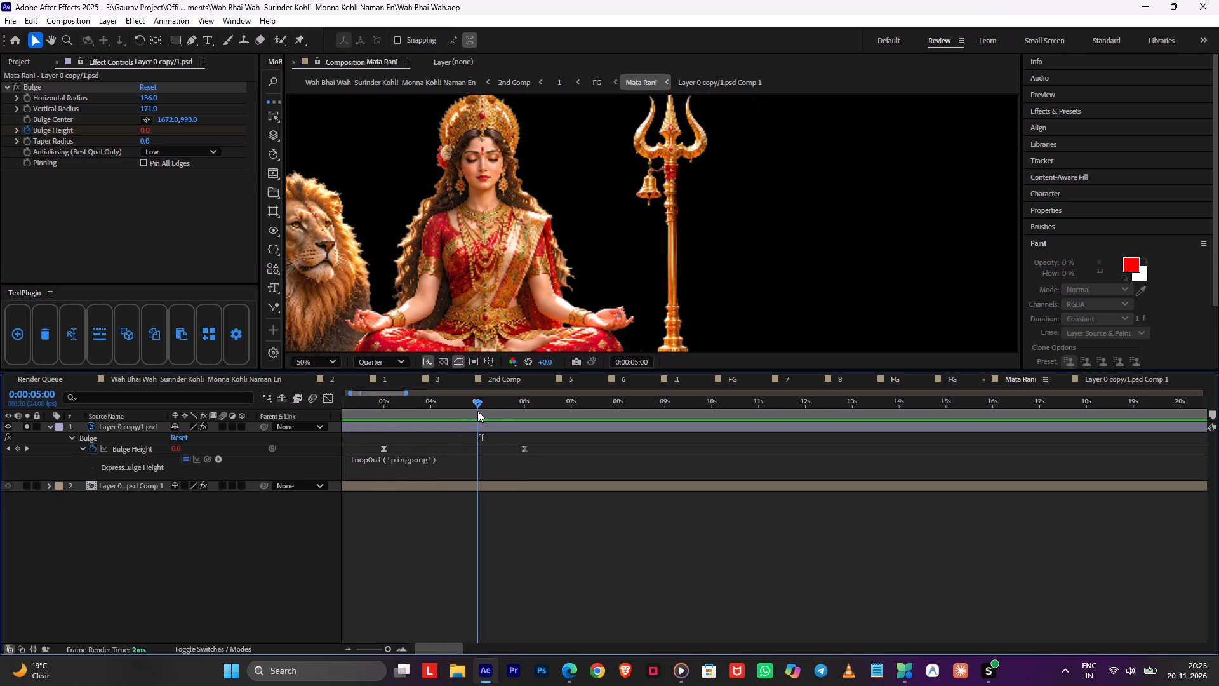
left_click_drag(538, 438, 193, 547)
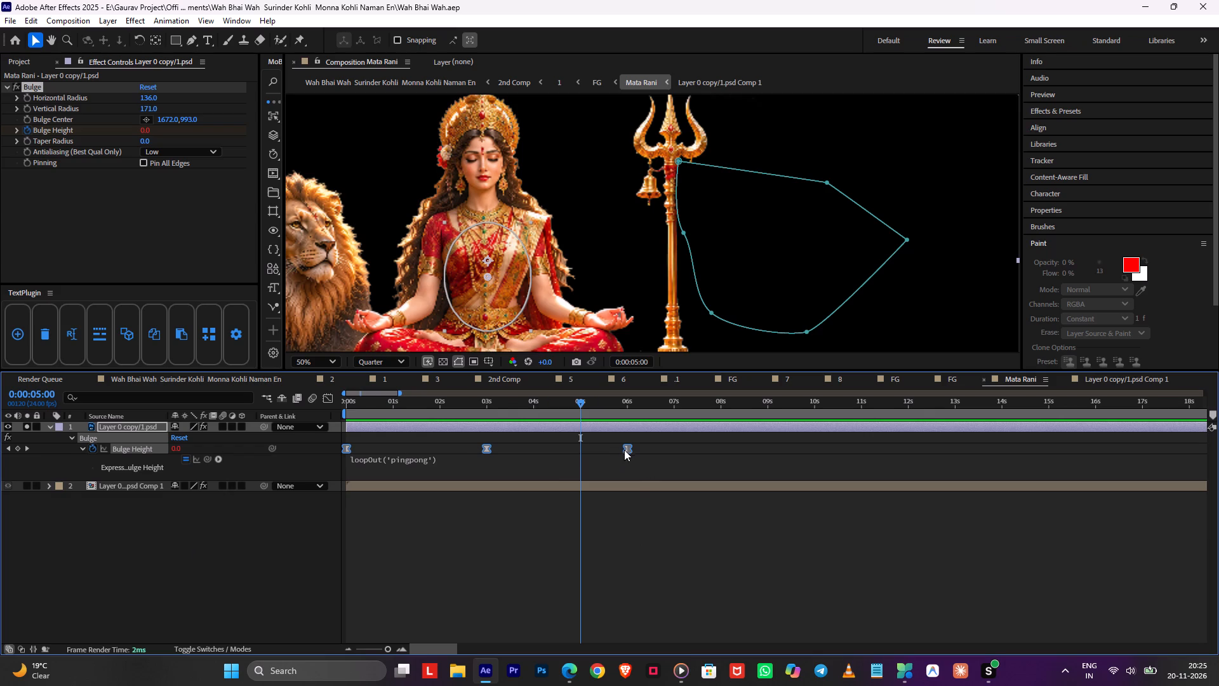
left_click_drag(628, 448, 568, 462, "alt")
Go up through FG to composition 1, saving the project, and scrub its timeline to check the goddess scene.
left_click(559, 525)
key("Tab")
left_click(460, 523)
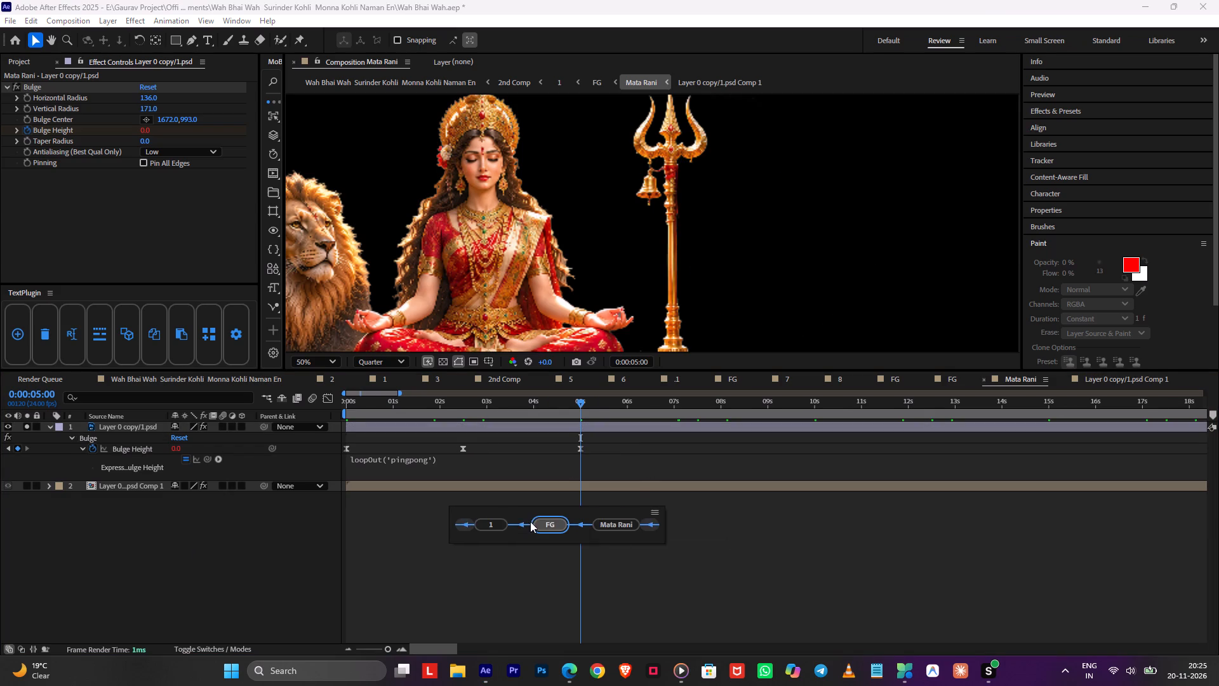
left_click(537, 523)
key("ctrl+s")
key("Tab")
left_click(396, 516)
scroll(480, 501, "down", 1, "alt")
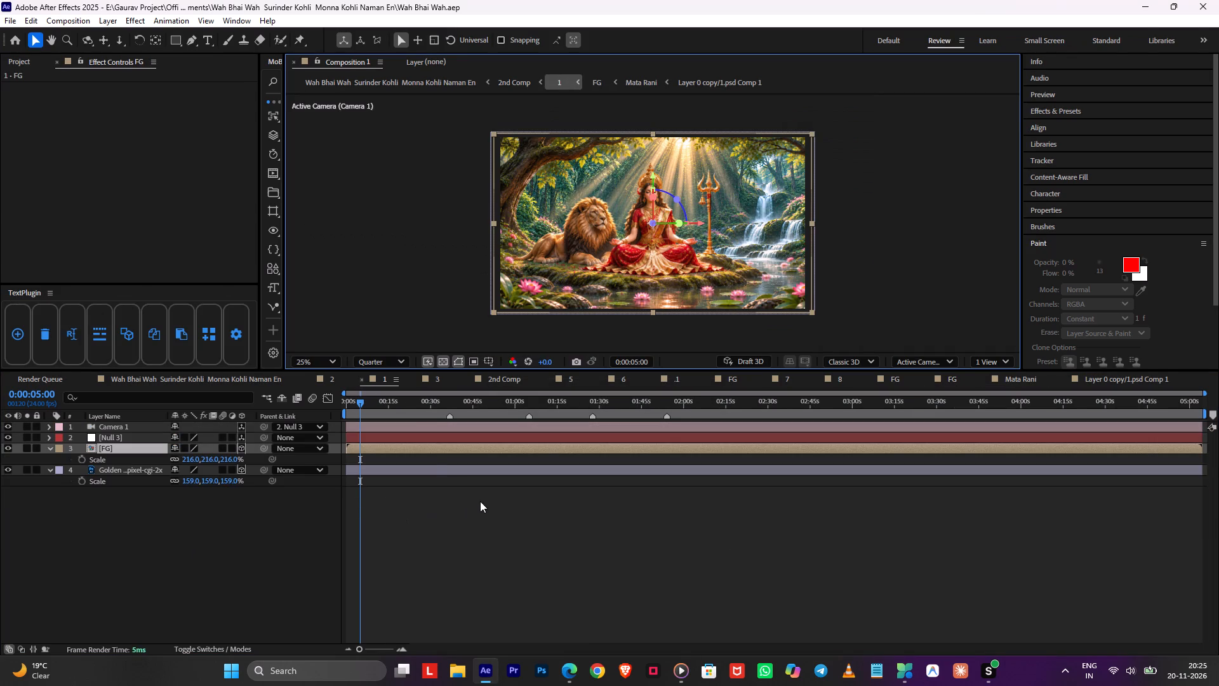
left_click_drag(412, 405, 641, 463)
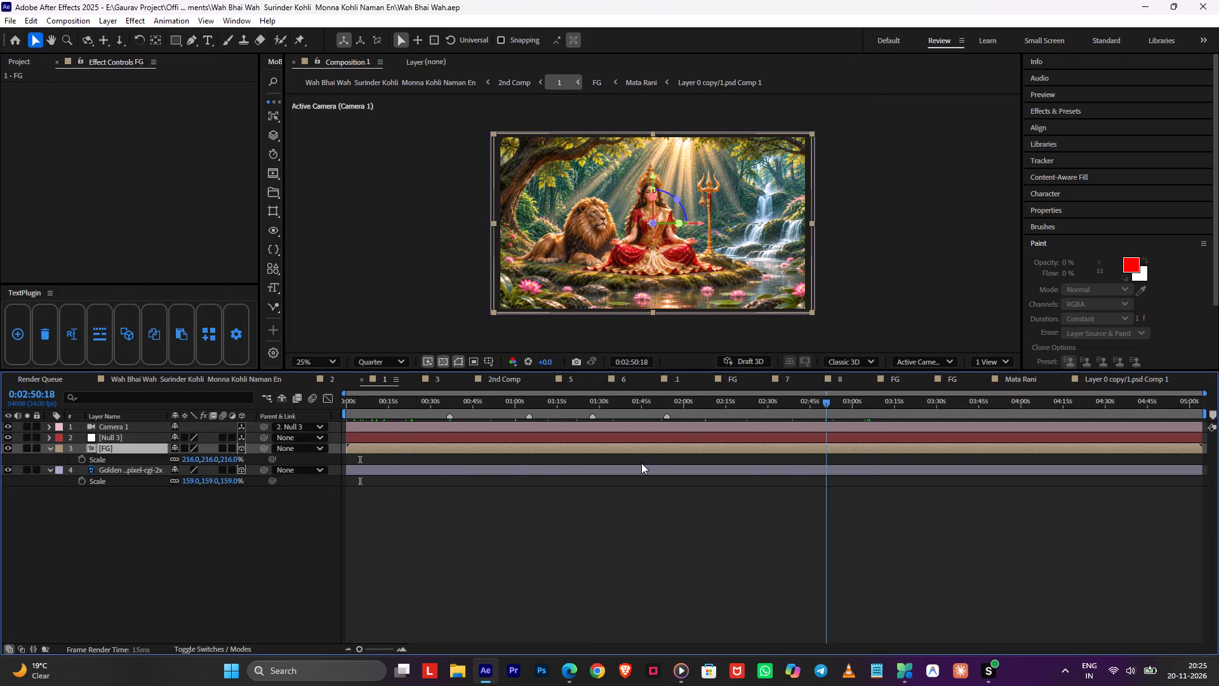
left_click_drag(641, 463, 170, 476)
Move the Camera 1 layer beneath Null 3 in composition 1.
left_click(357, 431)
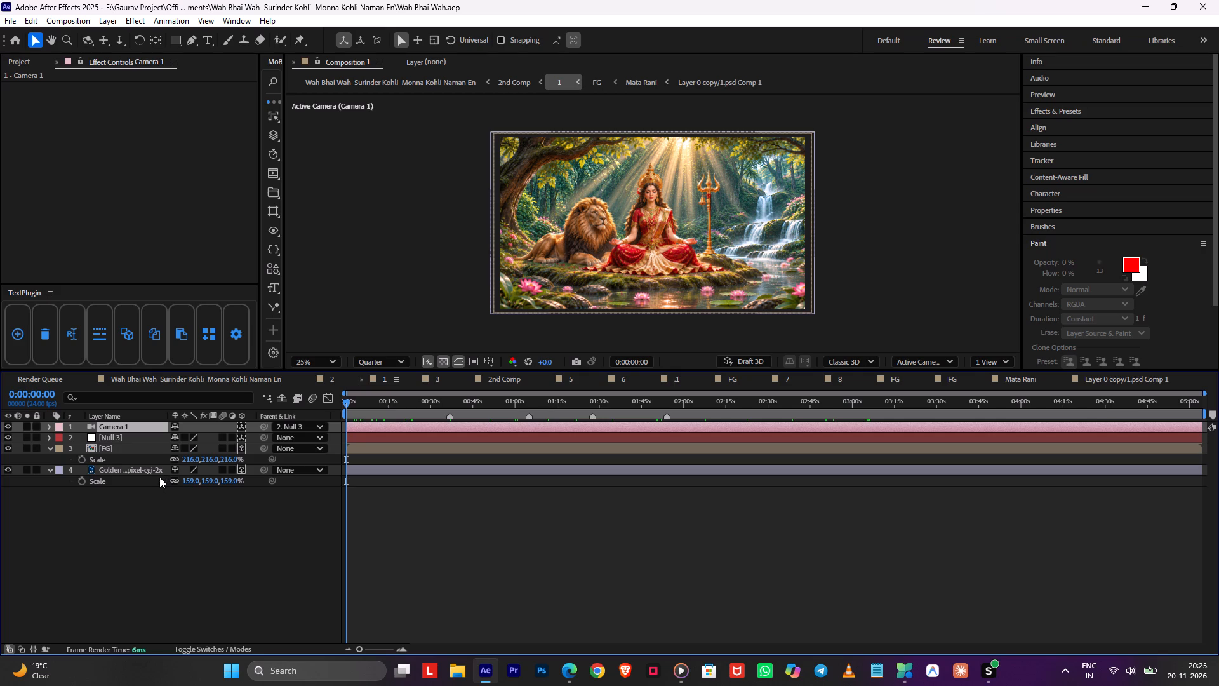
left_click_drag(109, 427, 112, 440)
Keyframe Null 3's Position at 0:00, pushing in to Z 1577, shifting X to 785, and reducing Y to reframe the goddess and lion.
left_click(120, 428)
key("p")
left_click(76, 438)
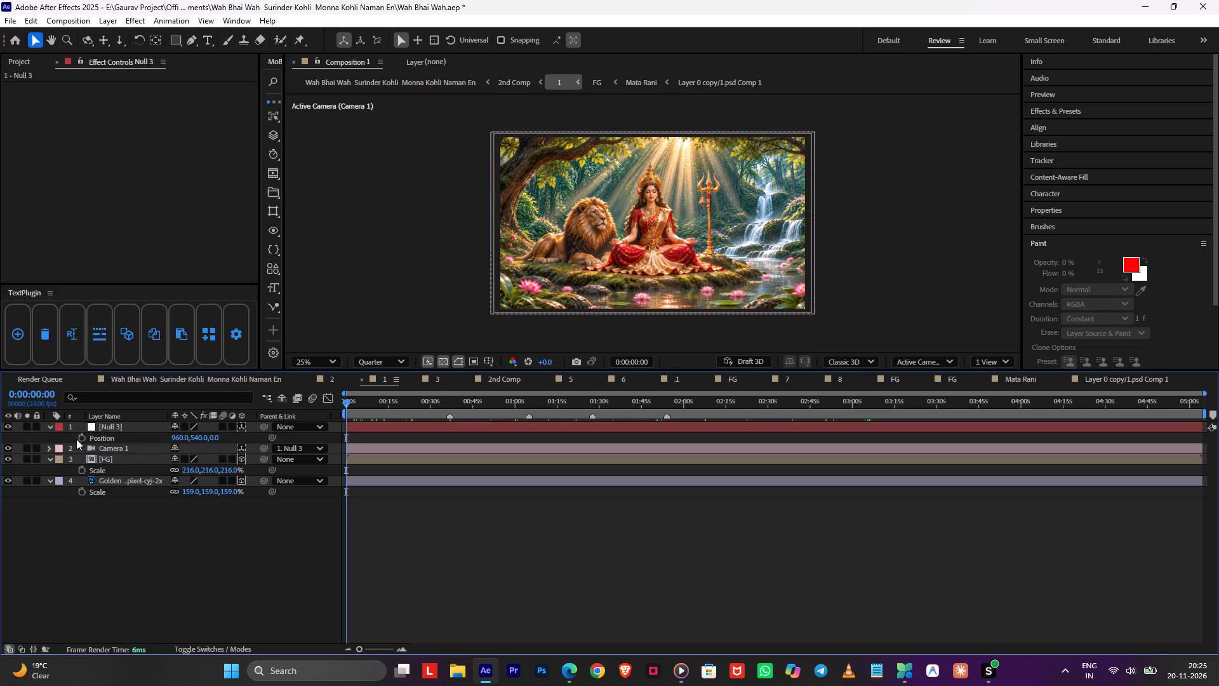
left_click(86, 440)
left_click_drag(214, 440, 1186, 411)
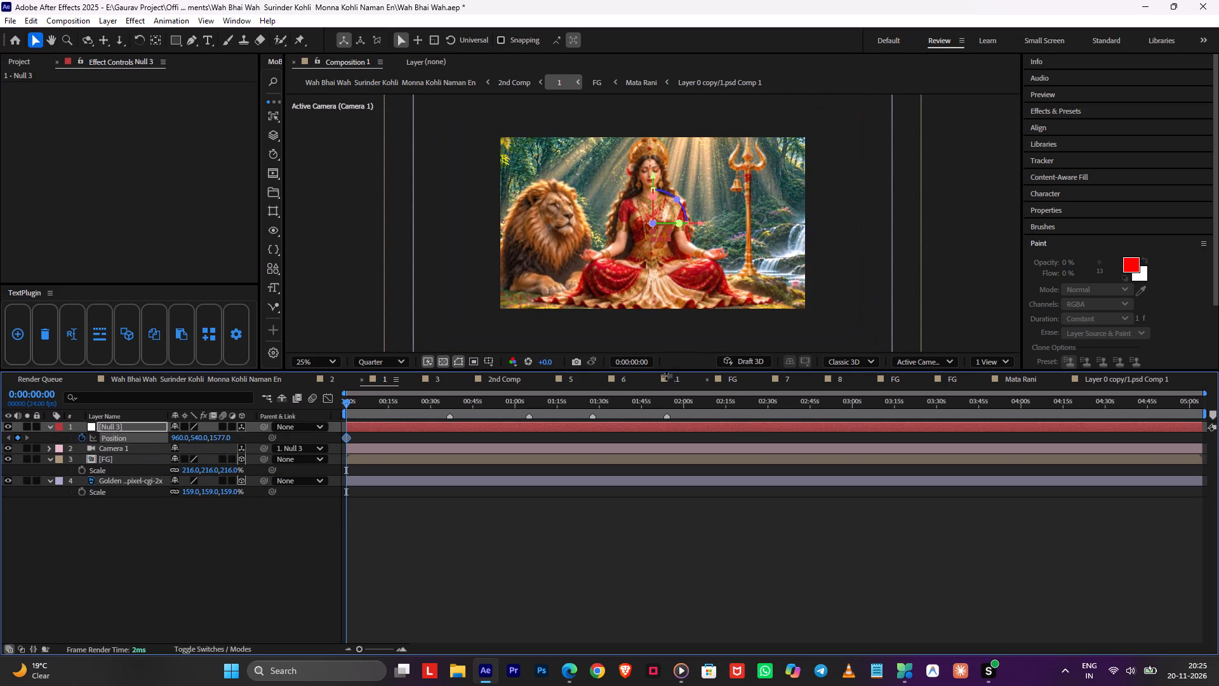
left_click_drag(178, 438, 84, 454)
left_click_drag(196, 435, 87, 460)
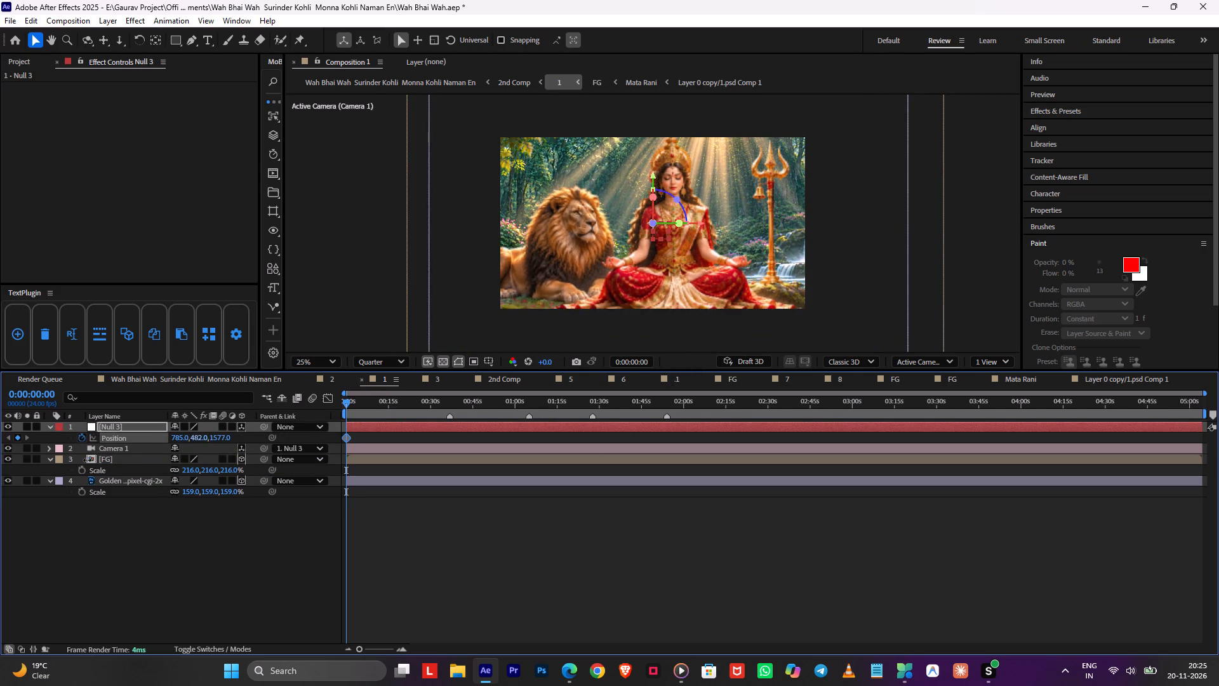
left_click_drag(87, 460, 65, 466)
Return to the parent composition 2nd Comp and save the project.
key("Tab")
left_click(67, 461)
key("ctrl+s")
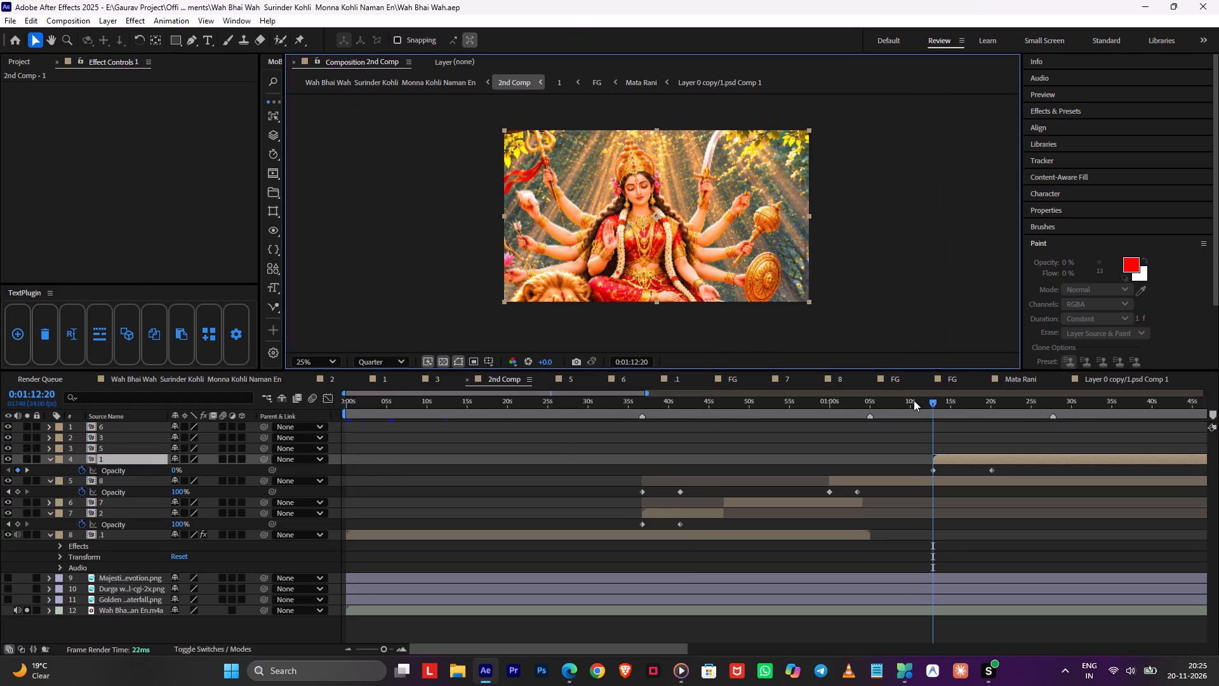
Remove the Opacity keyframes from layer 1 in 2nd Comp, set its opacity to 100%, and start a preview.
left_click(83, 469)
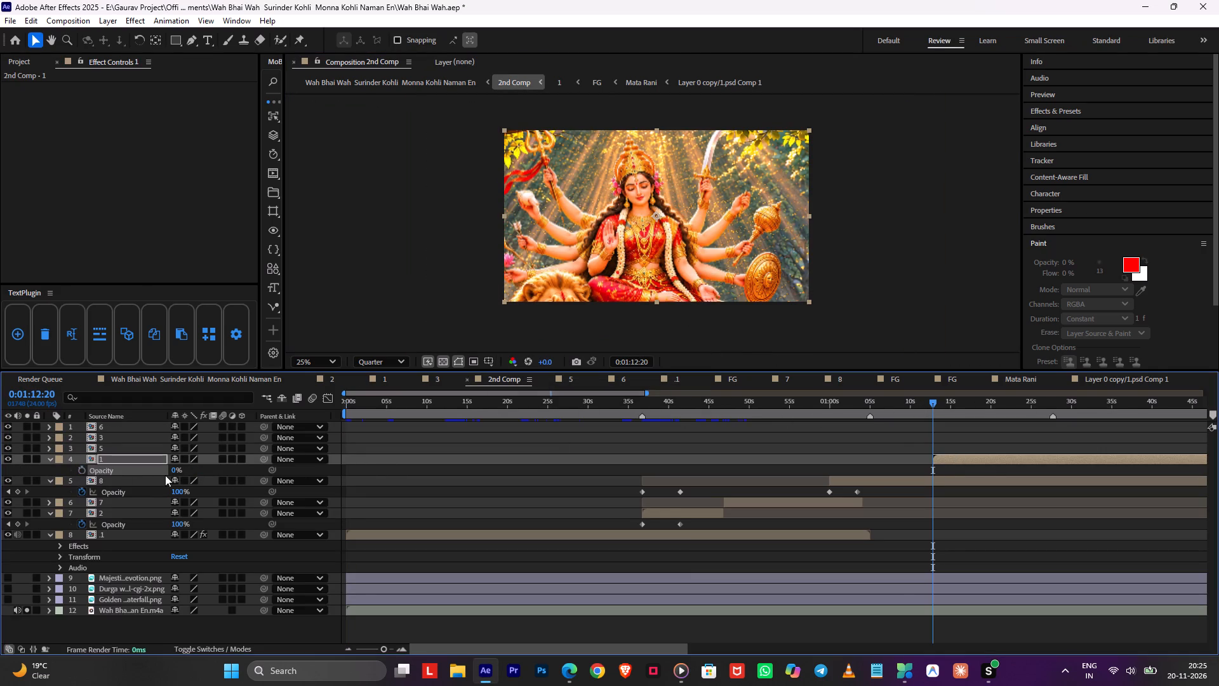
left_click_drag(173, 470, 627, 475)
key("space")
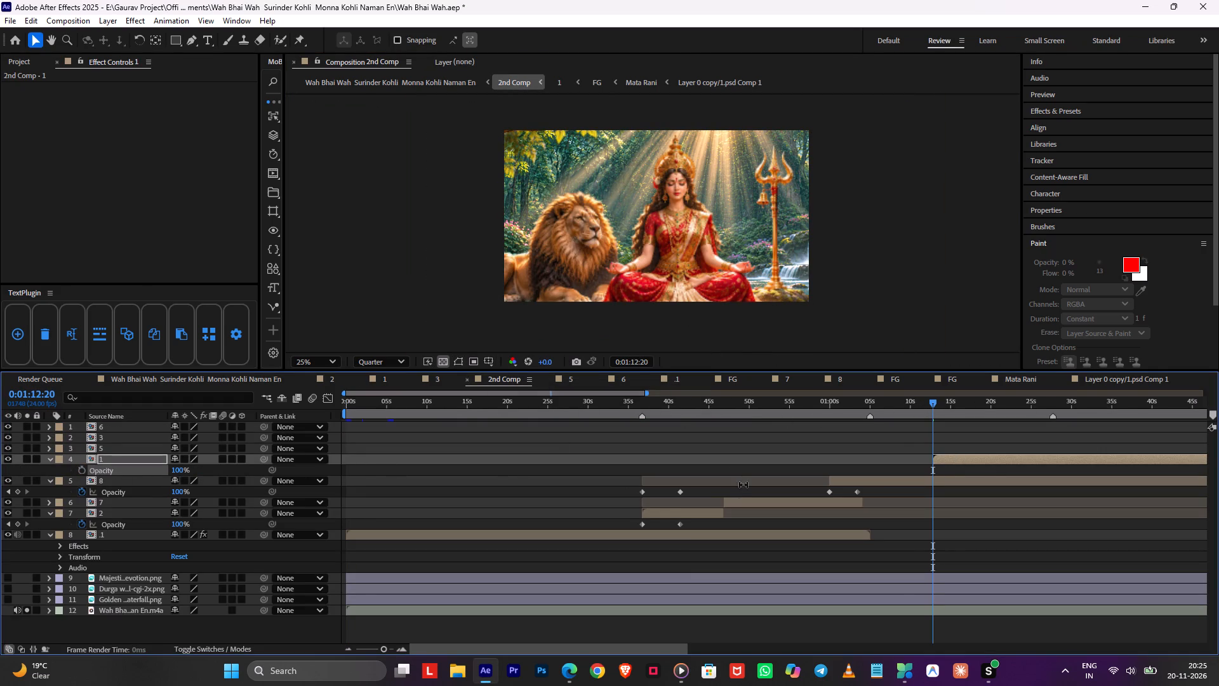
Undo the removal of layer 1's Opacity keyframes in 2nd Comp to restore its fade-in, then save the project.
left_click_drag(959, 408, 914, 414)
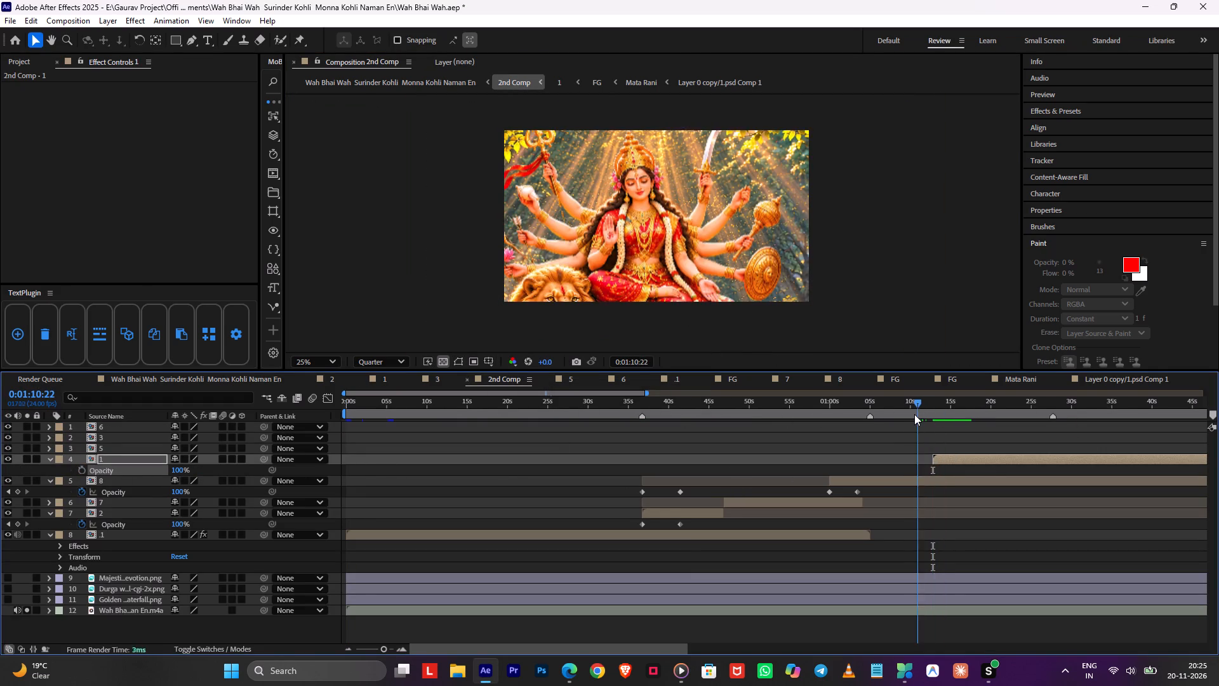
left_click_drag(914, 414, 911, 416)
key("space")
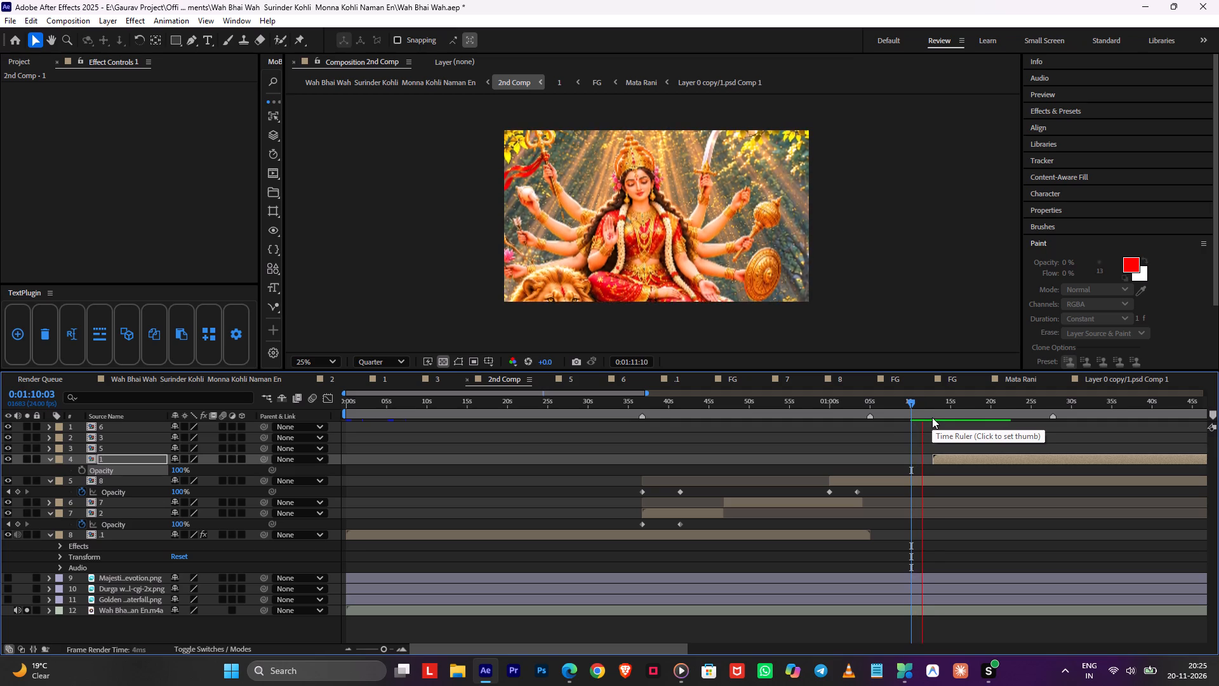
left_click_drag(932, 416, 937, 416)
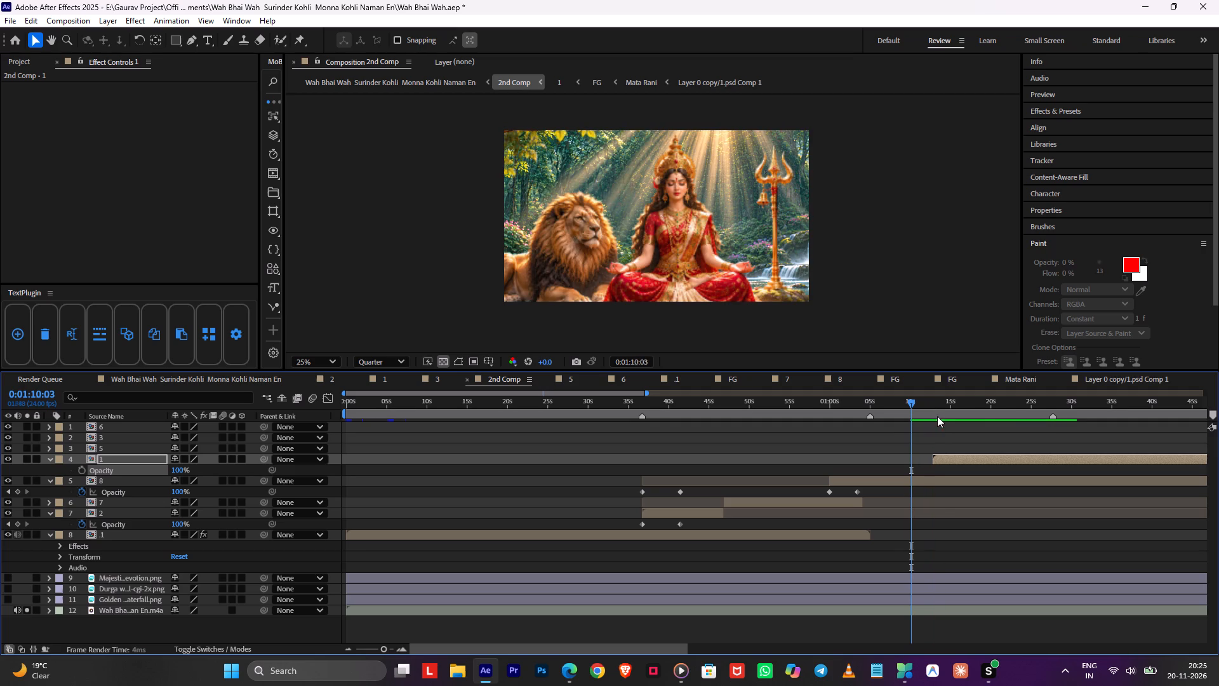
left_click_drag(937, 416, 943, 419)
key("ctrl+z")
left_click(943, 436)
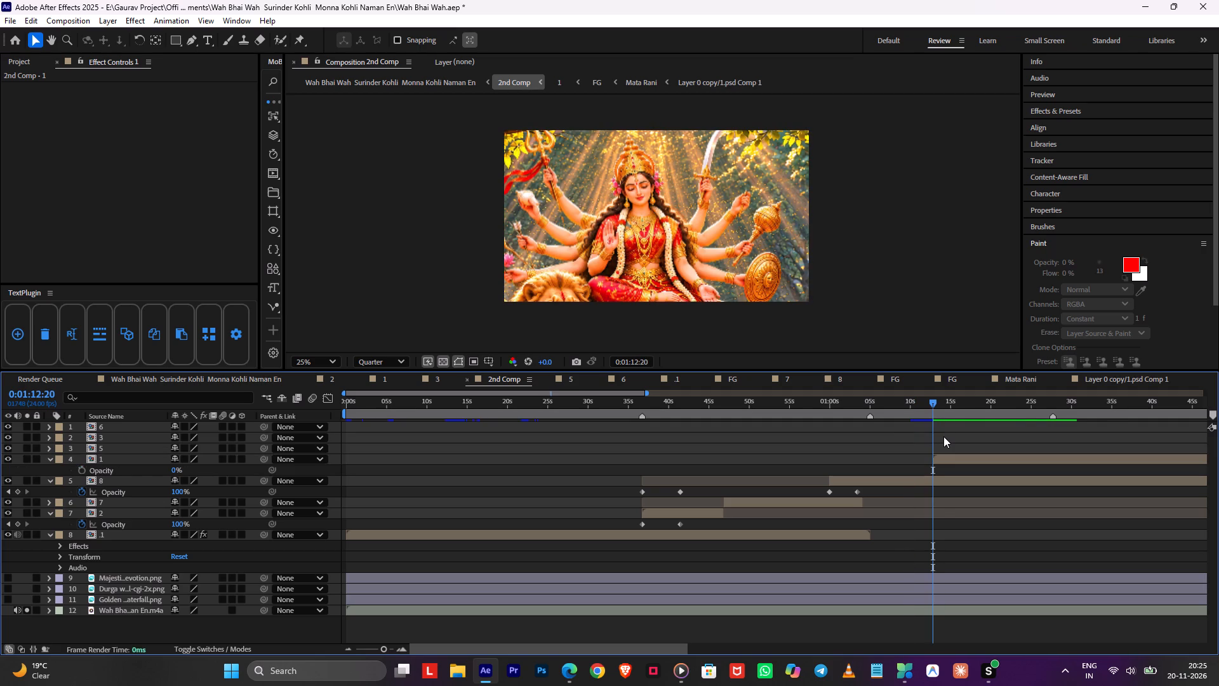
key("ctrl+z")
key("space")
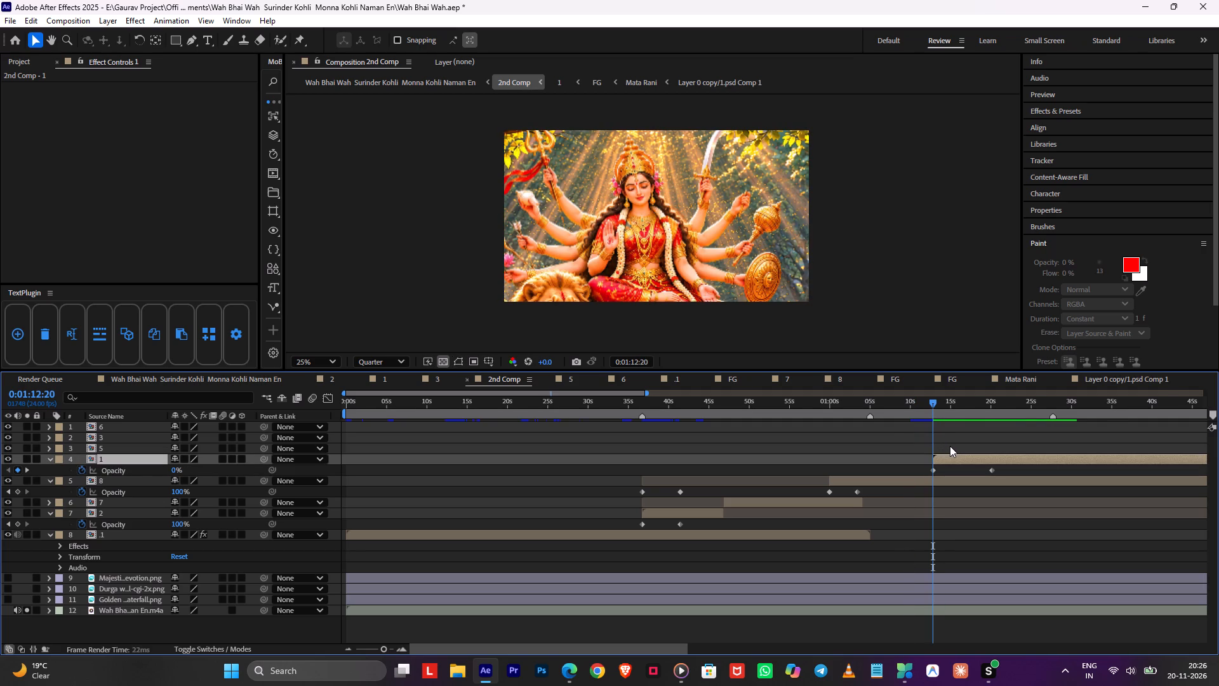
key("ctrl+s")
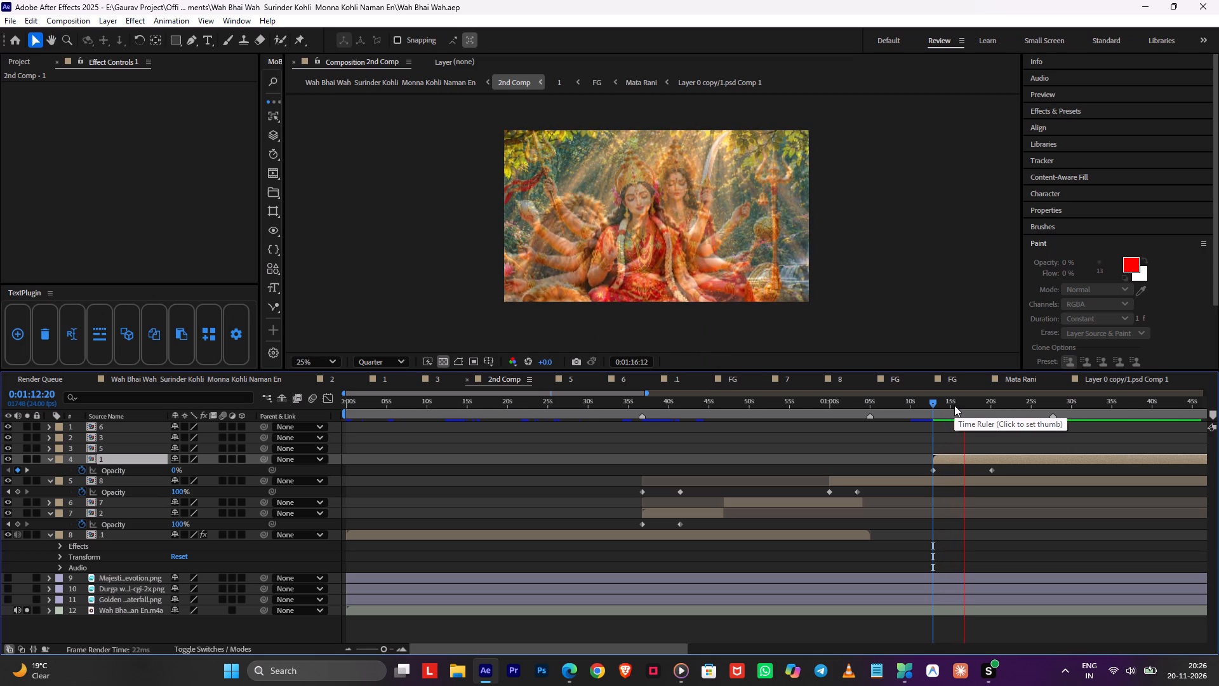
Shorten layer 1's fade-in by moving its ending Opacity keyframe to 0:01:18:00.
scroll(962, 427, "up", 2, "alt")
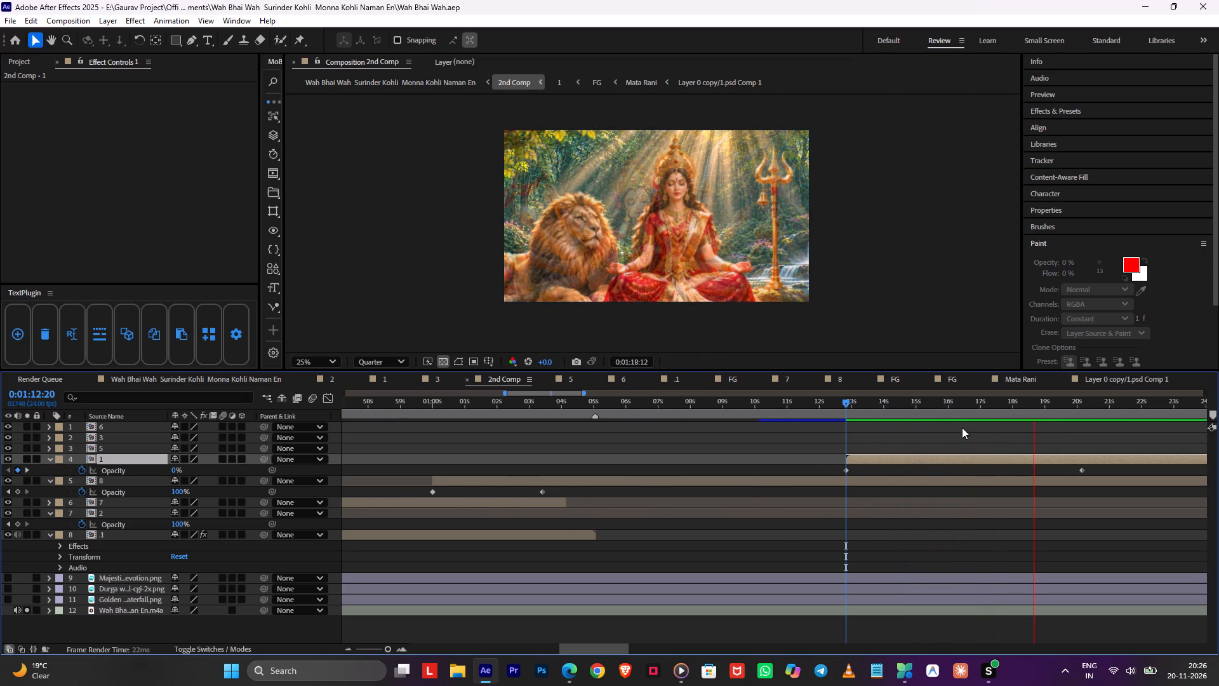
left_click(1012, 412)
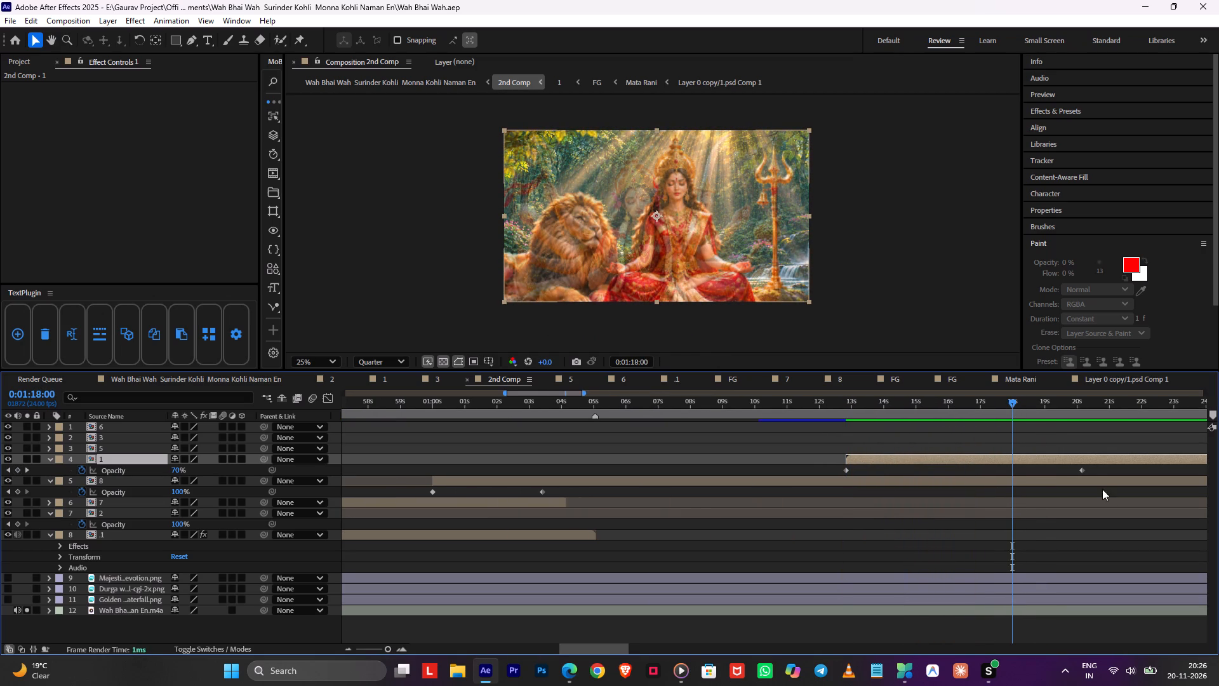
left_click_drag(1084, 472, 1016, 479)
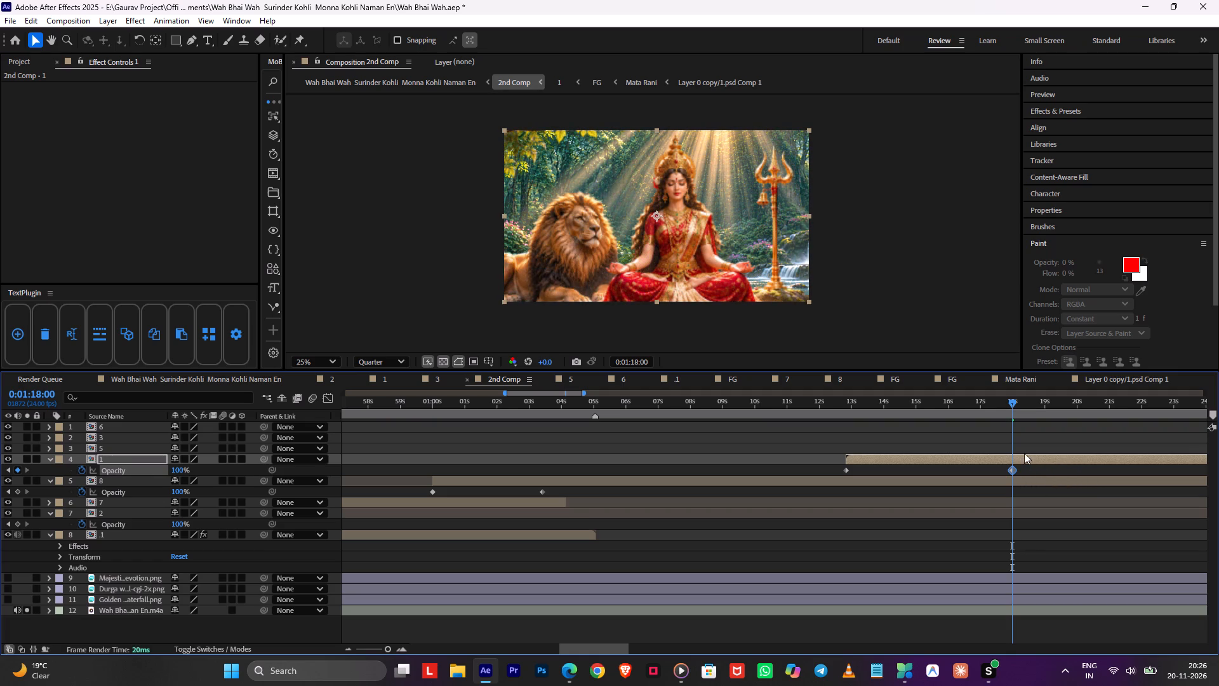
left_click(1020, 458)
Add an adjustment layer above layer 8 and trim its start to 0:01:12:20.
left_click_drag(939, 393, 870, 407)
left_click_drag(865, 409, 849, 419, "shift")
left_click(871, 488)
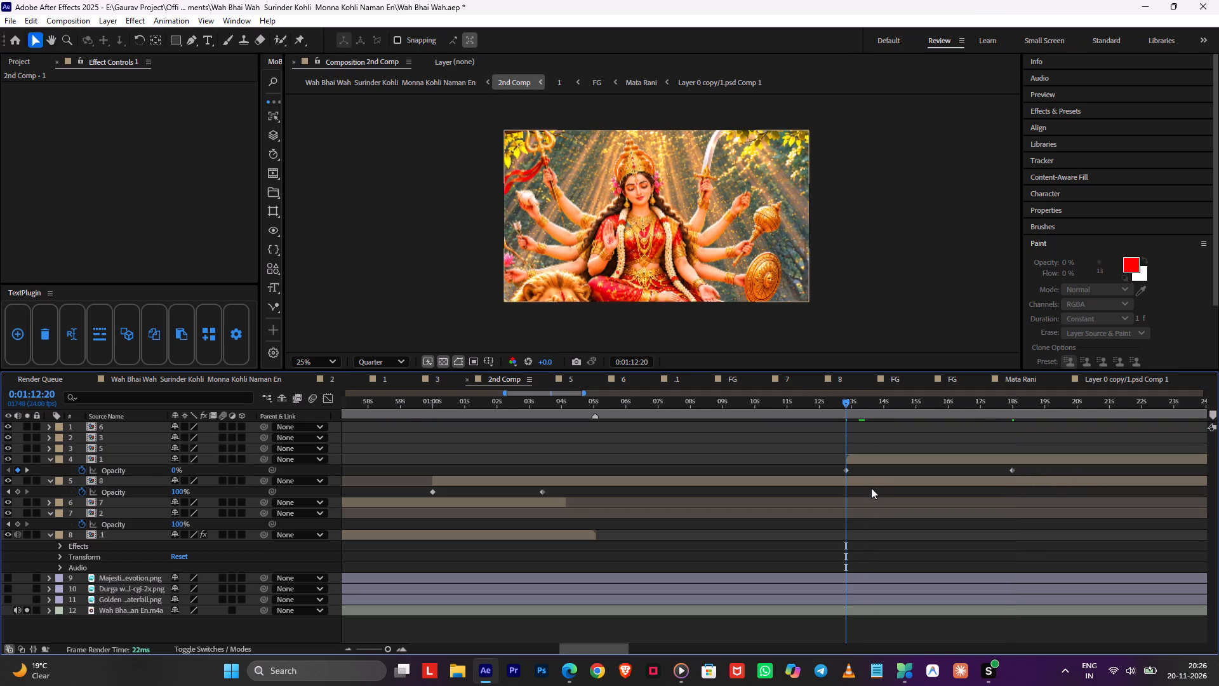
left_click(872, 482)
key("ctrl+alt+y")
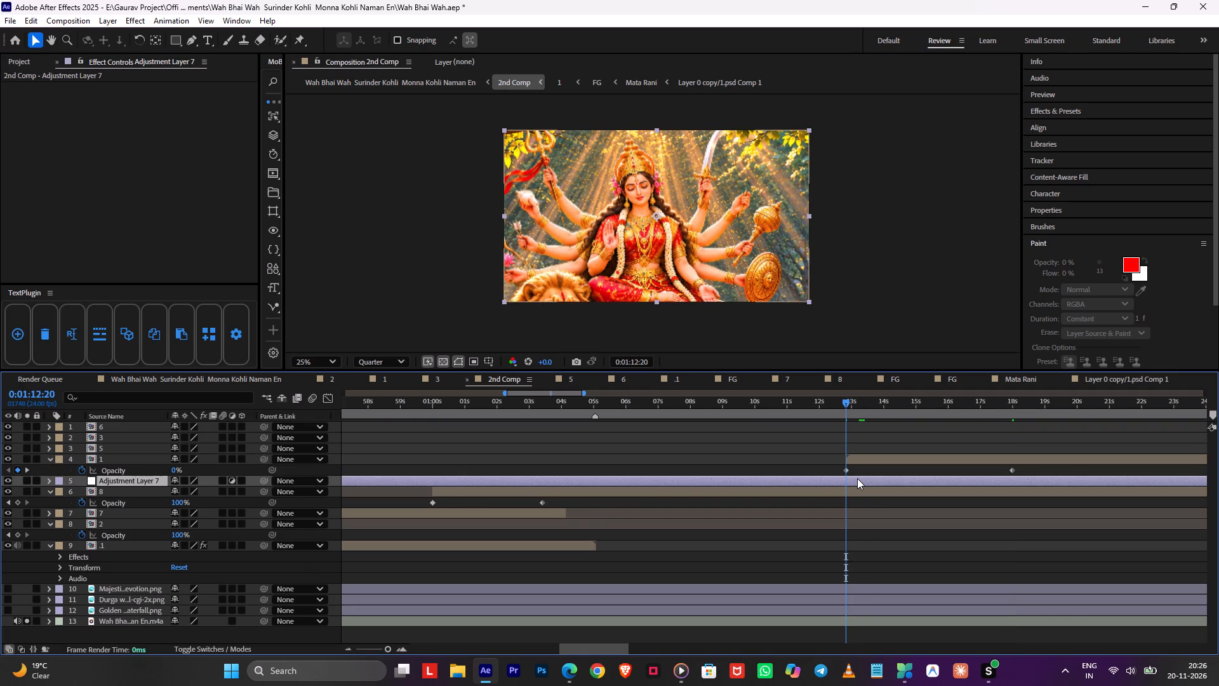
key("alt+bracketleft")
Apply the Gaussian Blur effect to the new adjustment layer.
key("ctrl+space")
type("haus")
key("BackSpace")
key("BackSpace")
key("BackSpace")
key("BackSpace")
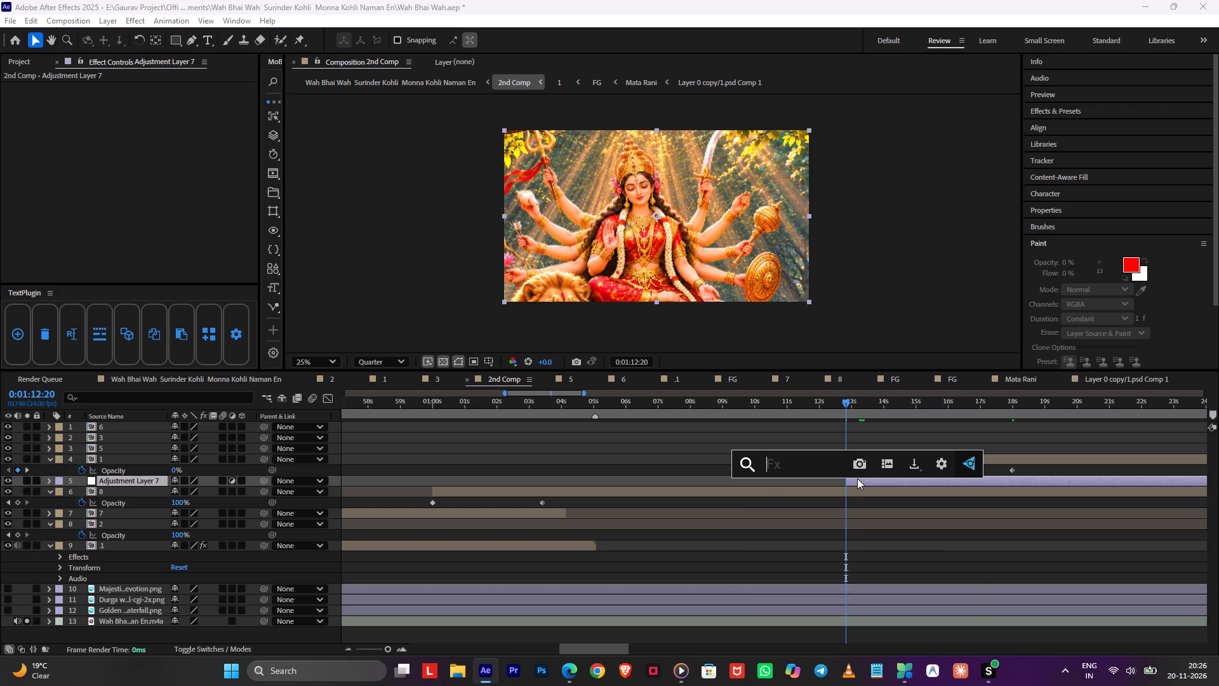
type("gau")
key("Down")
key("Return")
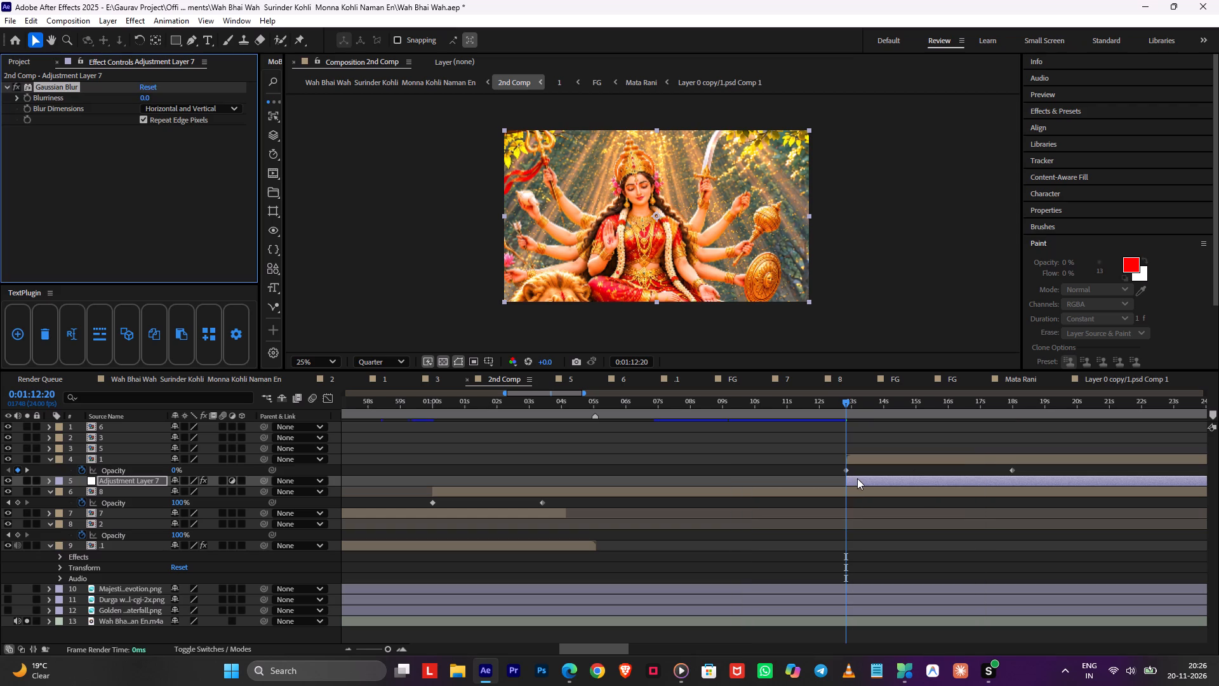
Move the adjustment layer above layer 1 and trim its end to 0:01:18:00.
left_click_drag(120, 481, 122, 470)
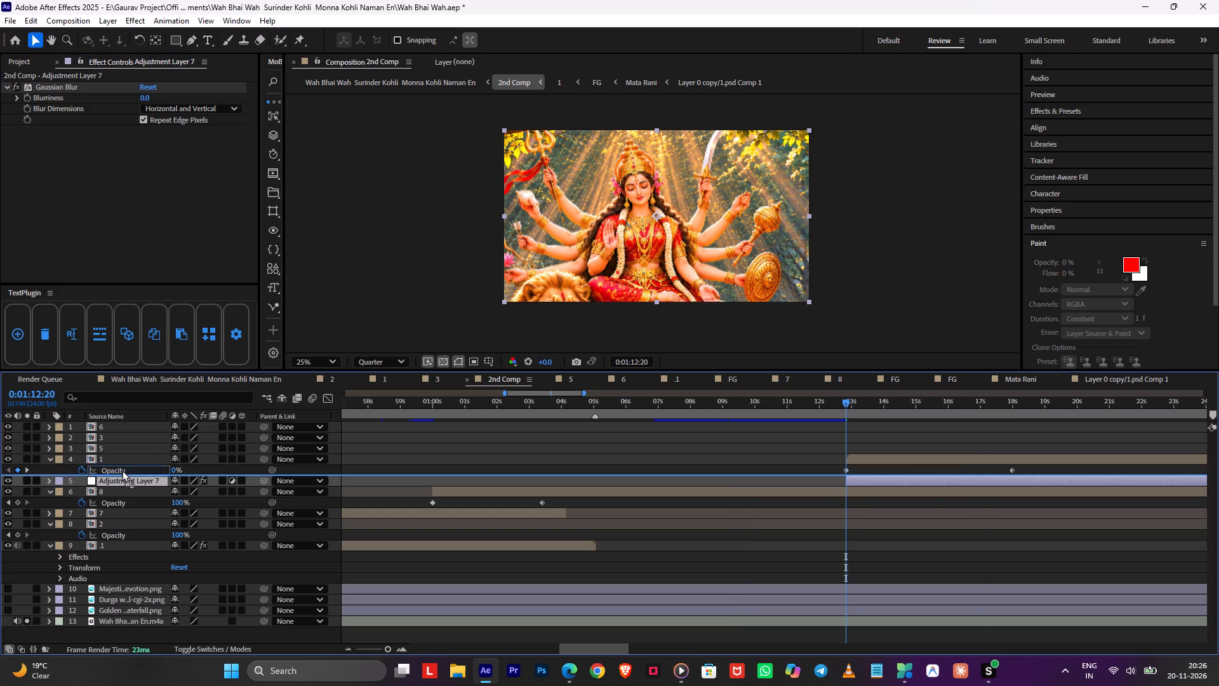
left_click_drag(122, 470, 125, 457)
left_click_drag(1040, 409, 1016, 409)
key("alt+bracketright")
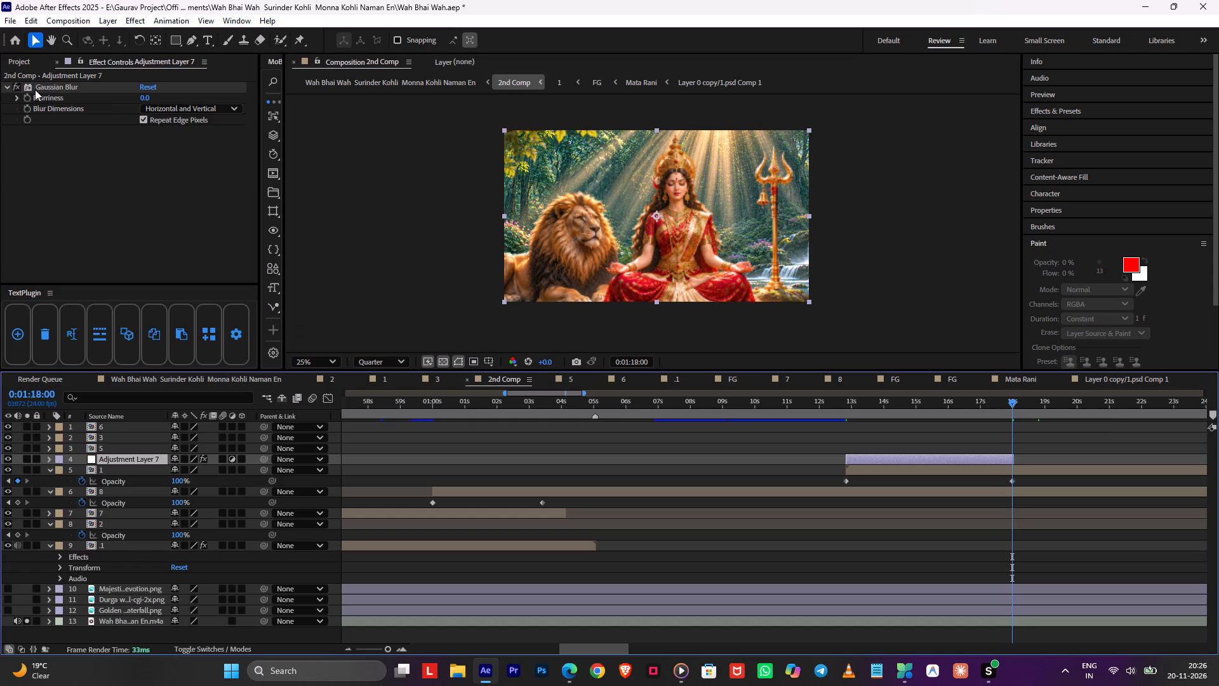
Keyframe the Gaussian Blur's Blurriness at 0 at 0:01:12:20, 10.4 at 0:01:15:14, and 0 at 0:01:18:00.
left_click(27, 99)
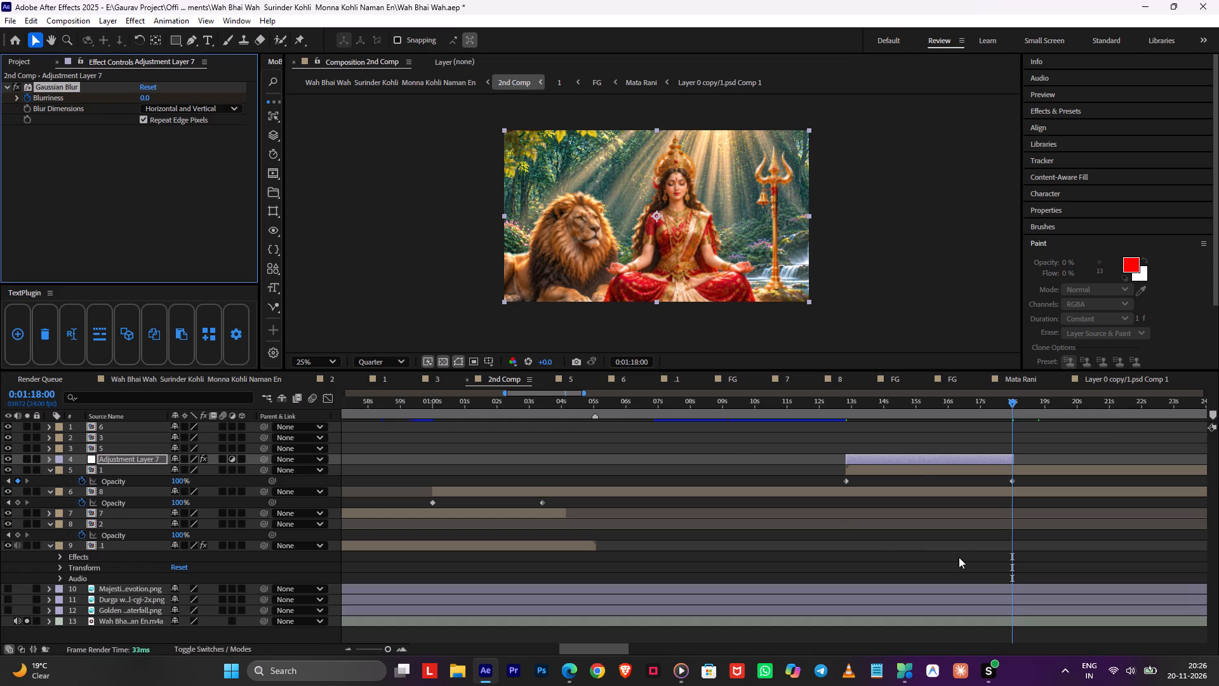
key("u")
left_click_drag(1011, 483, 933, 485)
left_click_drag(147, 102, 123, 104)
left_click_drag(839, 410, 846, 412)
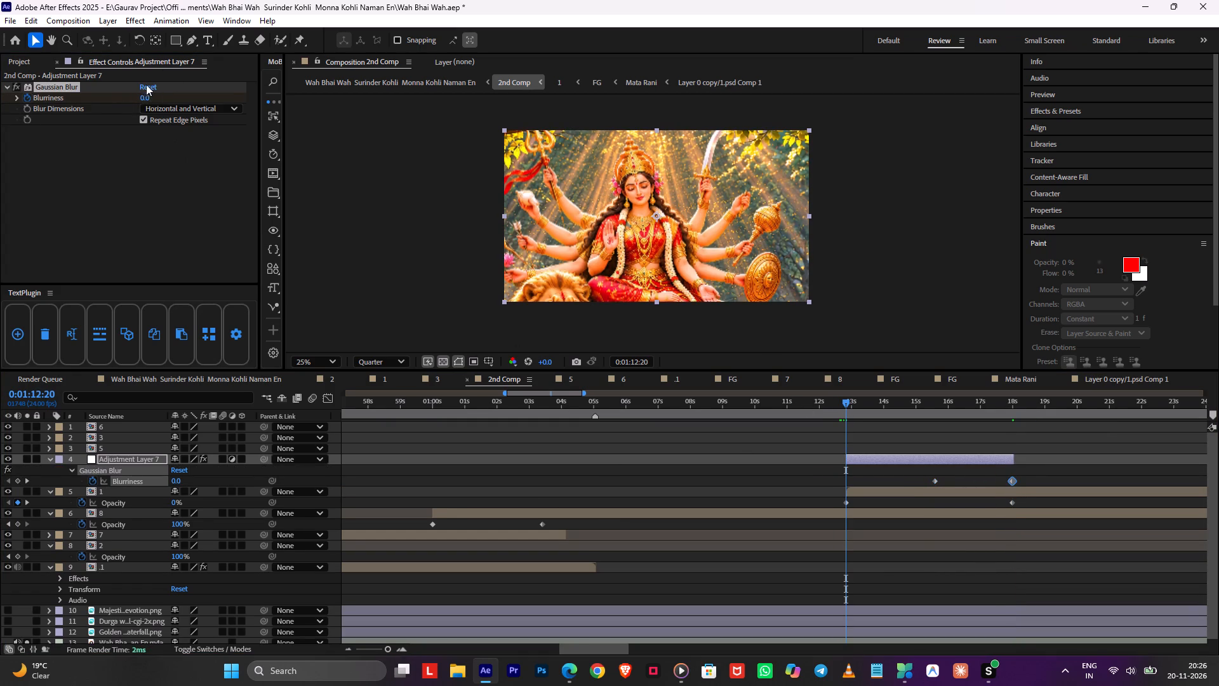
left_click_drag(147, 101, 58, 122)
left_click_drag(926, 400, 935, 408)
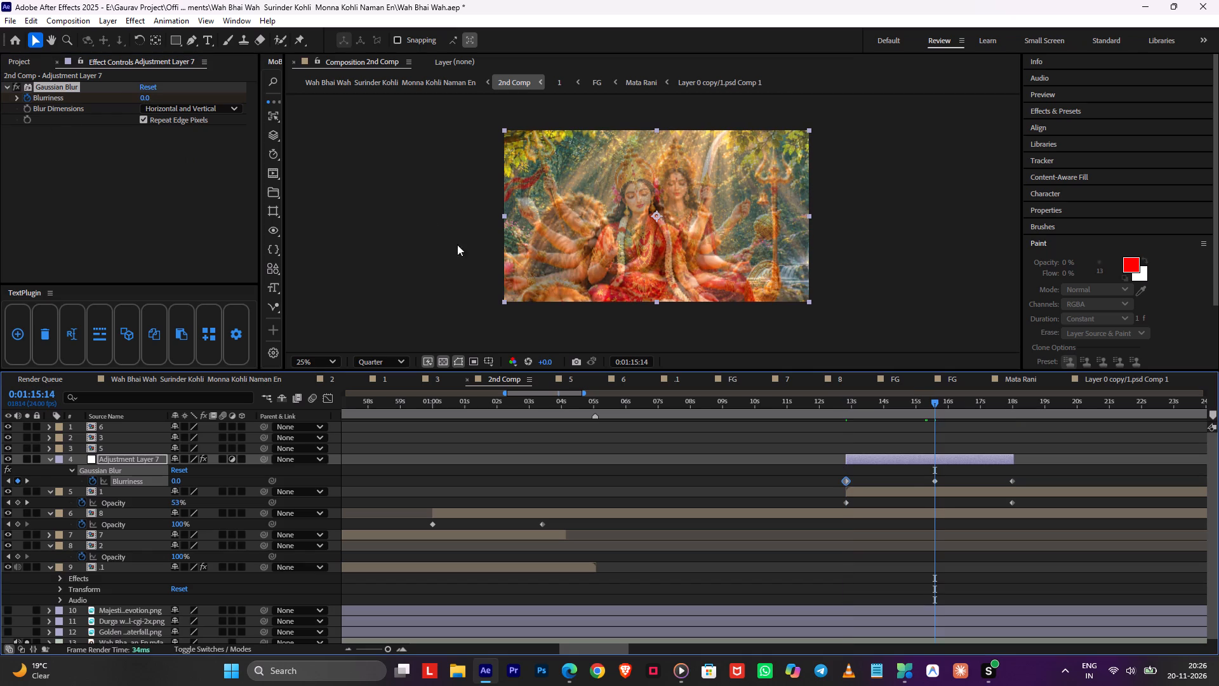
left_click_drag(147, 97, 180, 104)
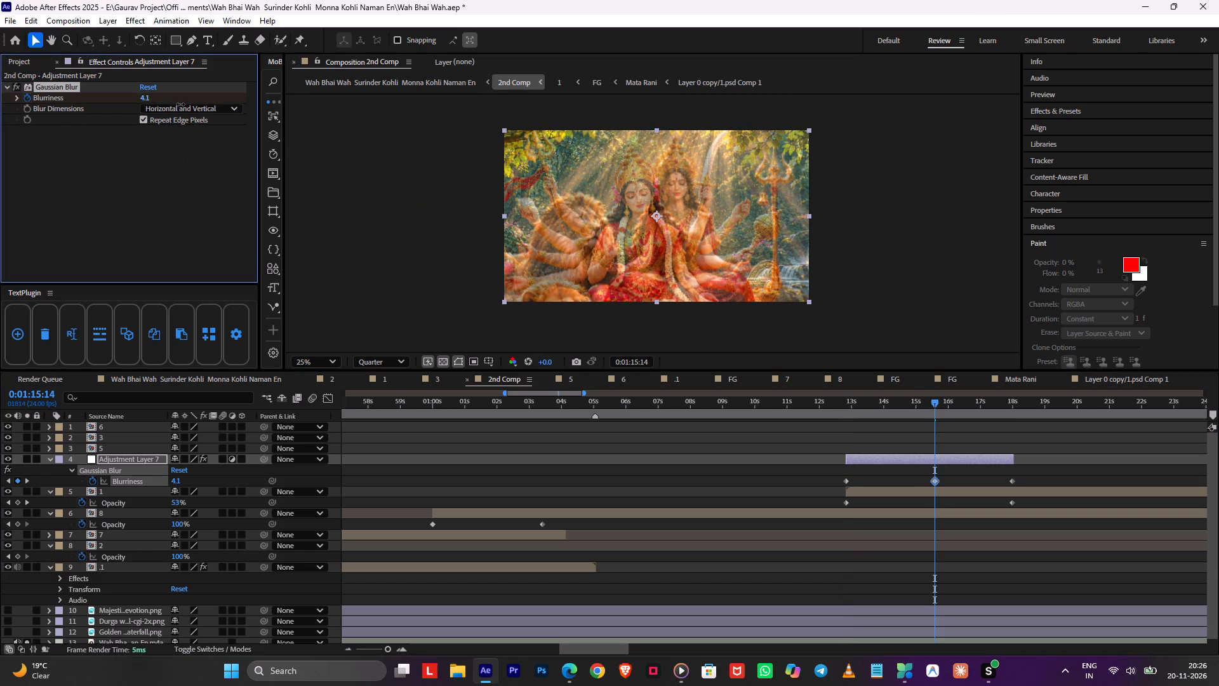
left_click_drag(180, 104, 225, 109)
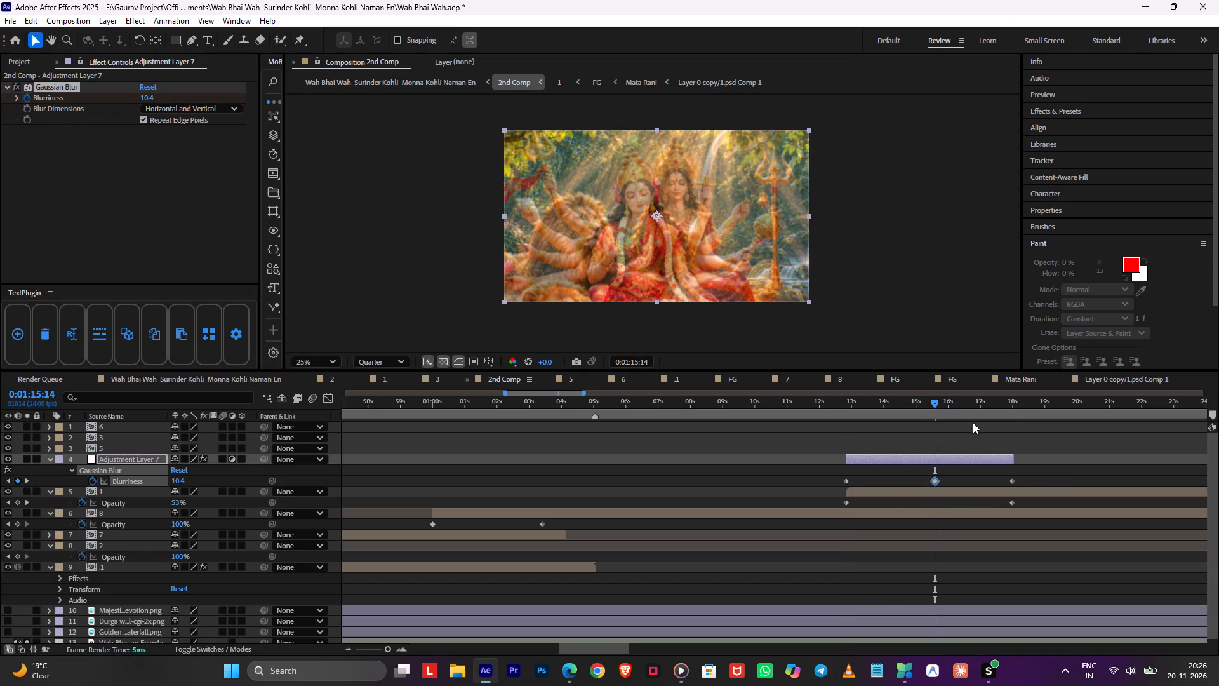
Save the project and preview the blurred crossfade into layer 1 from shortly before 0:01:12:20.
left_click_drag(931, 403, 825, 425)
key("space")
scroll(818, 454, "up", 2, "alt")
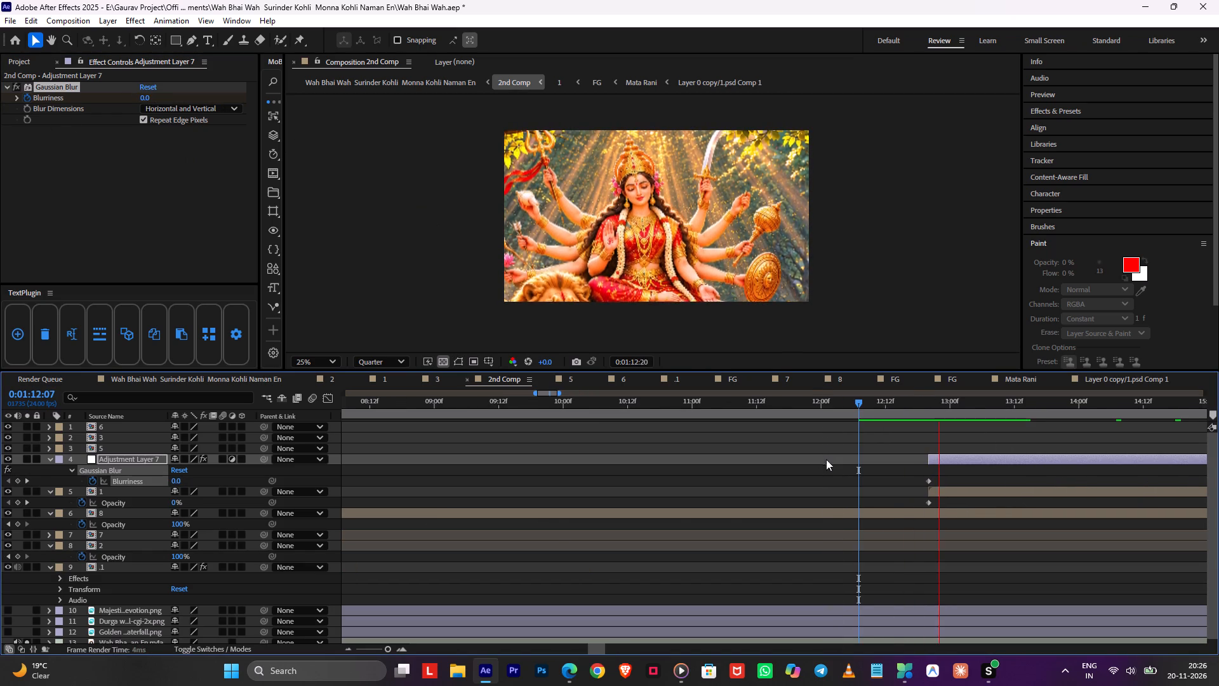
key("ctrl+s")
scroll(689, 266, "up", 1)
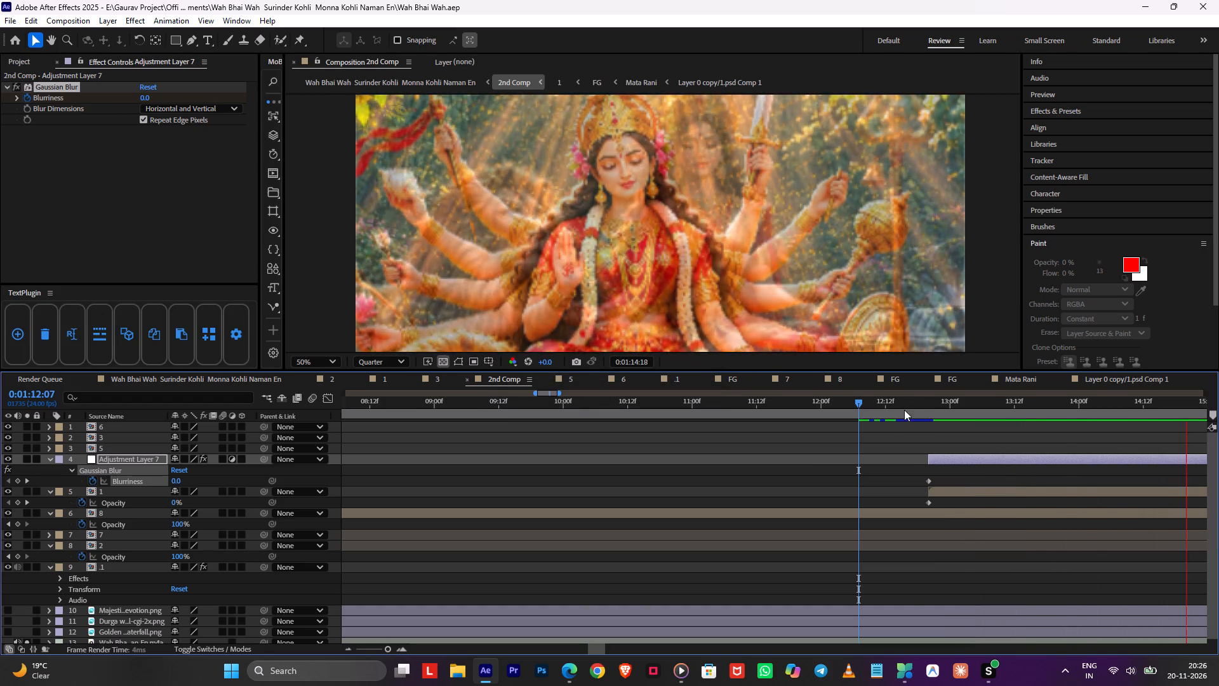
left_click_drag(904, 411, 913, 415)
key("space")
scroll(936, 451, "down", 2, "alt")
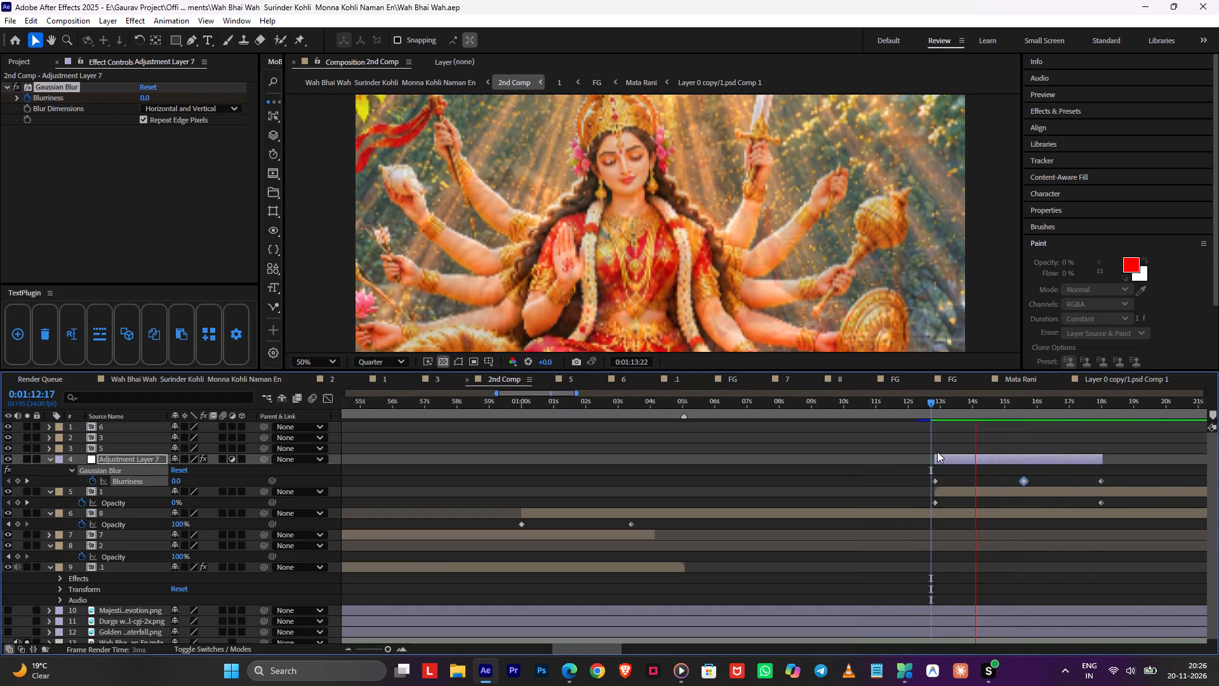
scroll(1053, 466, "down", 2, "alt")
key("space")
In composition 1, change Null 3's Position keyframe at 0:00 to X 854 and Z 1720.
double_click(1051, 488)
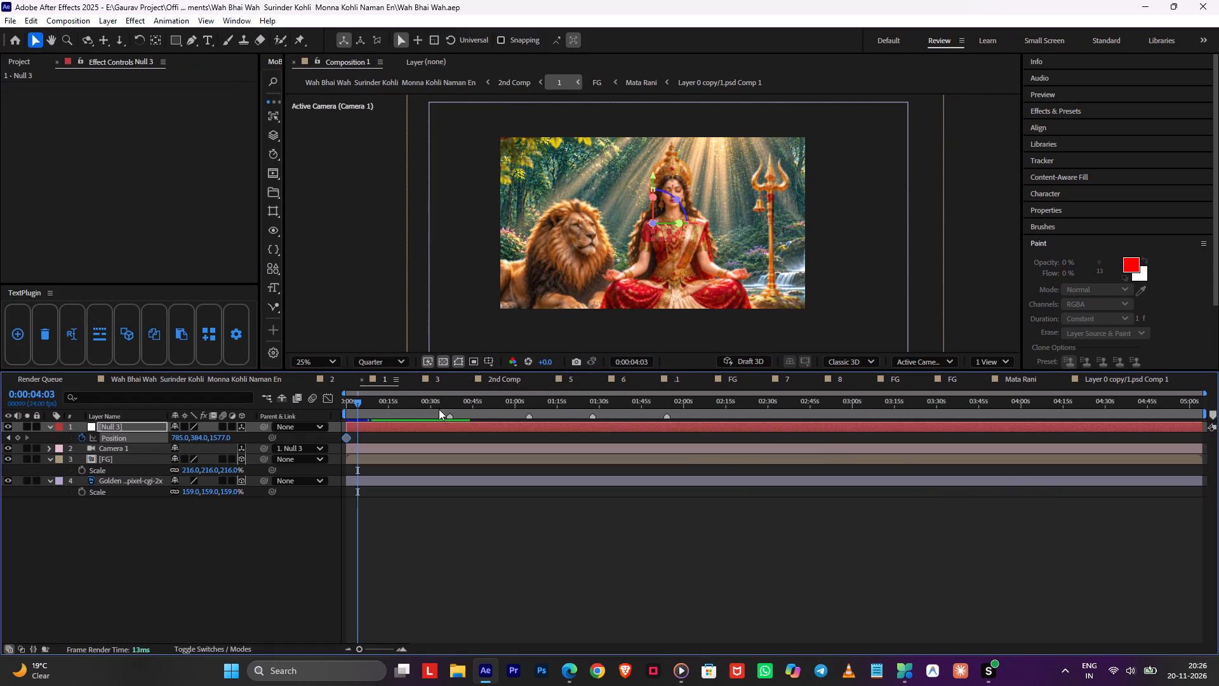
left_click_drag(377, 405, 235, 417)
left_click_drag(174, 440, 219, 441)
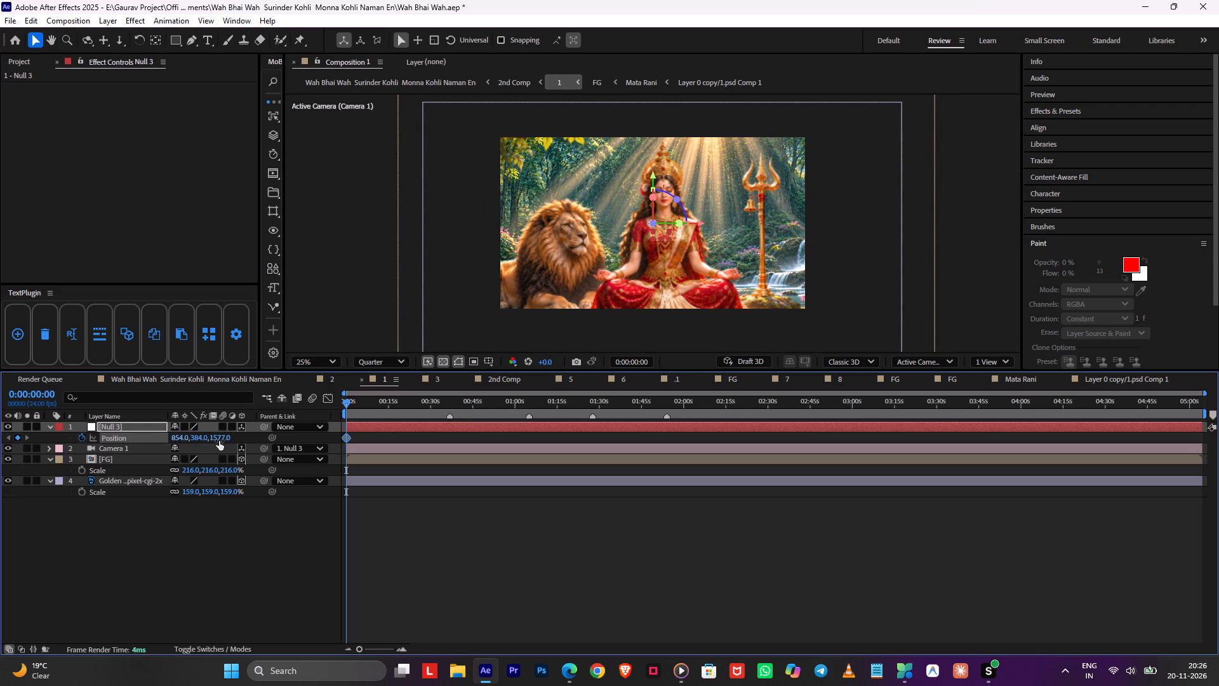
left_click_drag(223, 438, 314, 437)
Add an Easy Ease Position keyframe to Null 3 at 0:00:14:23, with X 718 and Z reduced to pull the camera back.
left_click_drag(407, 408, 493, 418)
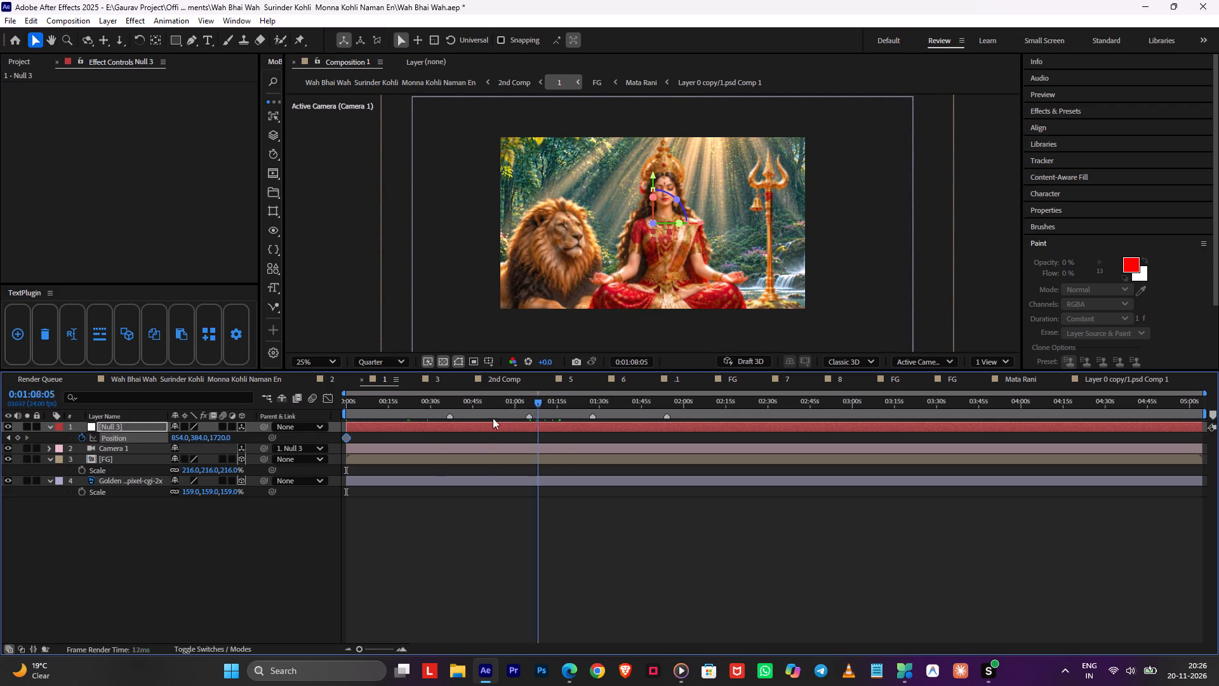
left_click_drag(493, 418, 443, 429)
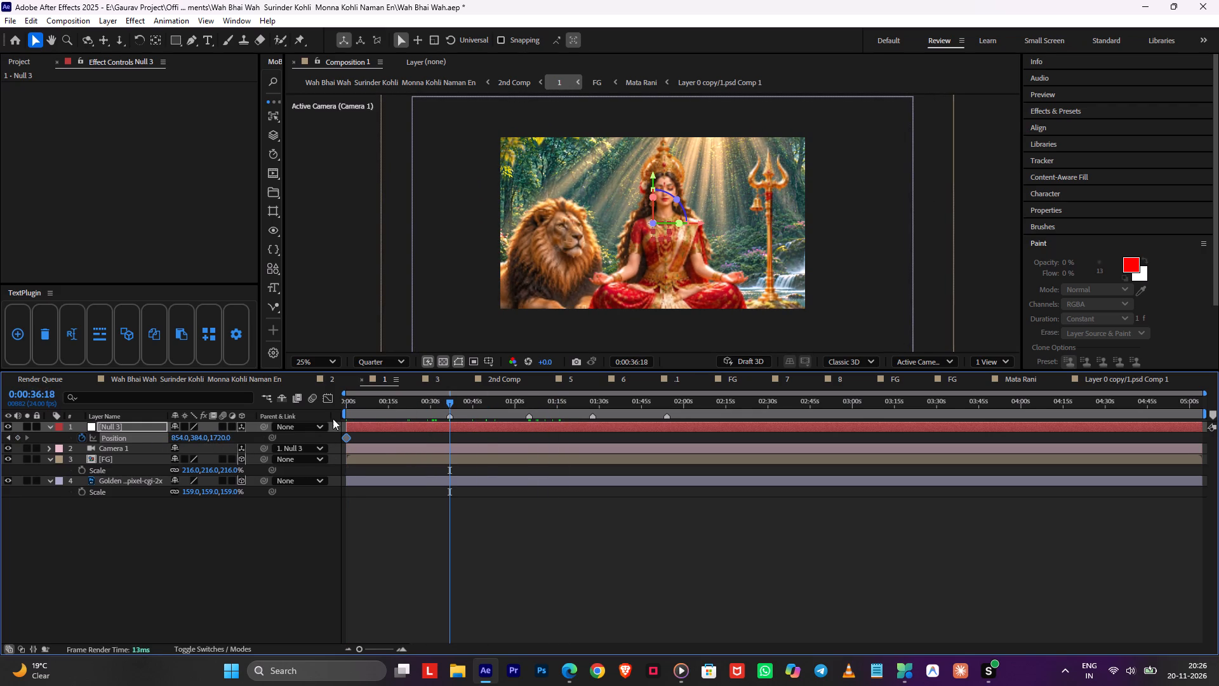
left_click(425, 412)
scroll(372, 433, "up", 2, "alt")
left_click(436, 405)
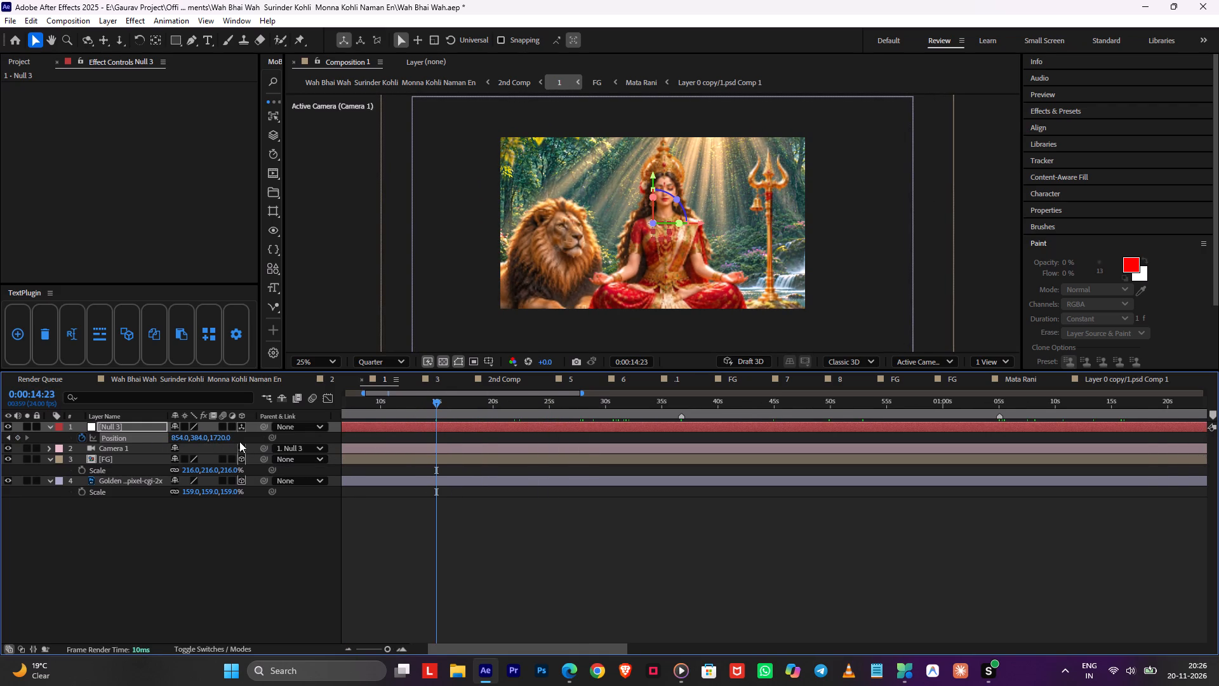
left_click_drag(225, 434, 0, 460)
left_click_drag(220, 434, 60, 452)
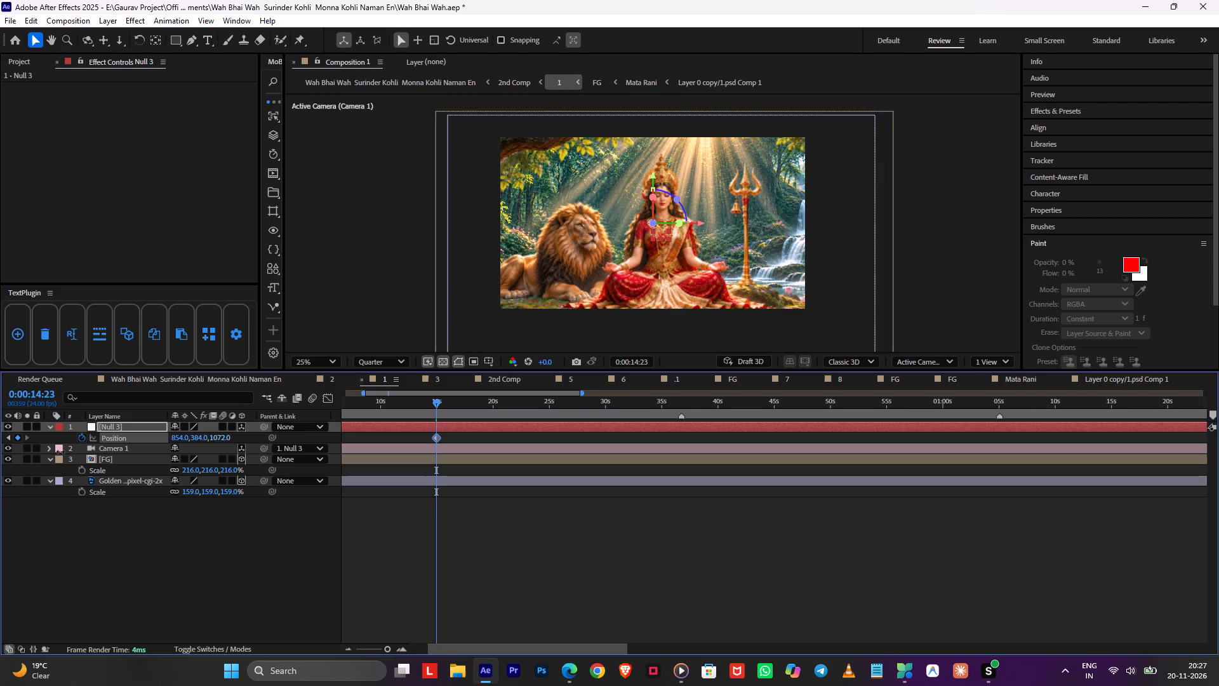
left_click_drag(60, 452, 19, 453)
left_click_drag(177, 437, 96, 442)
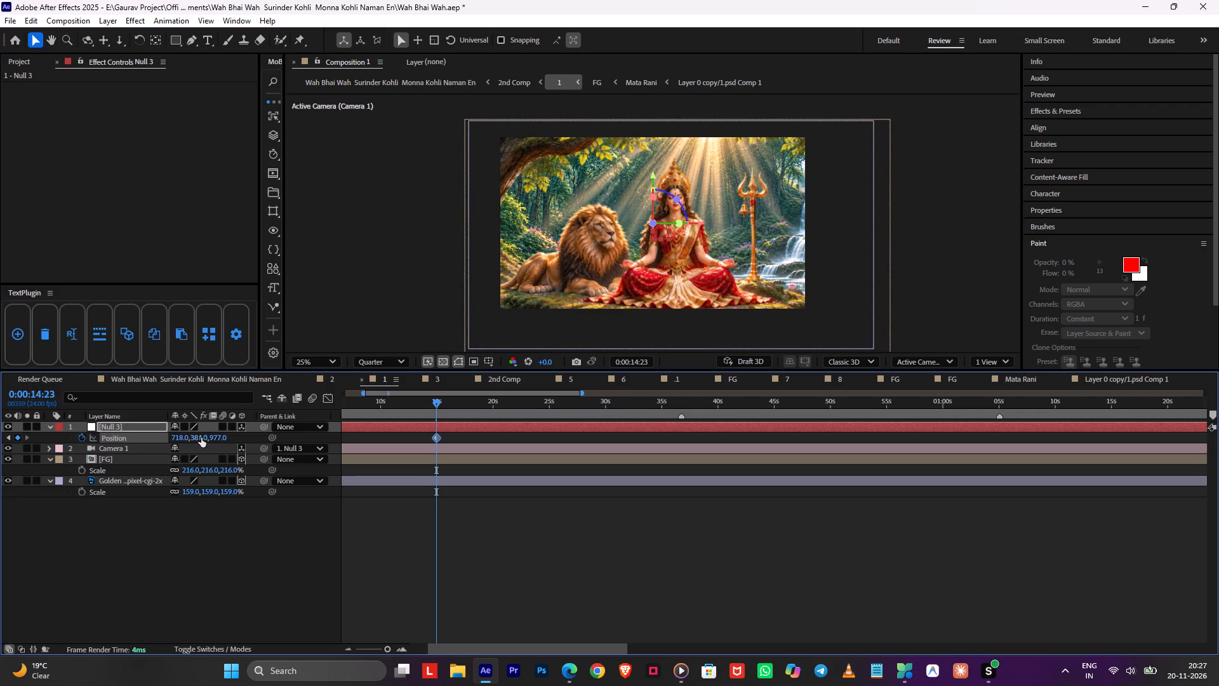
left_click_drag(217, 436, 0, 455)
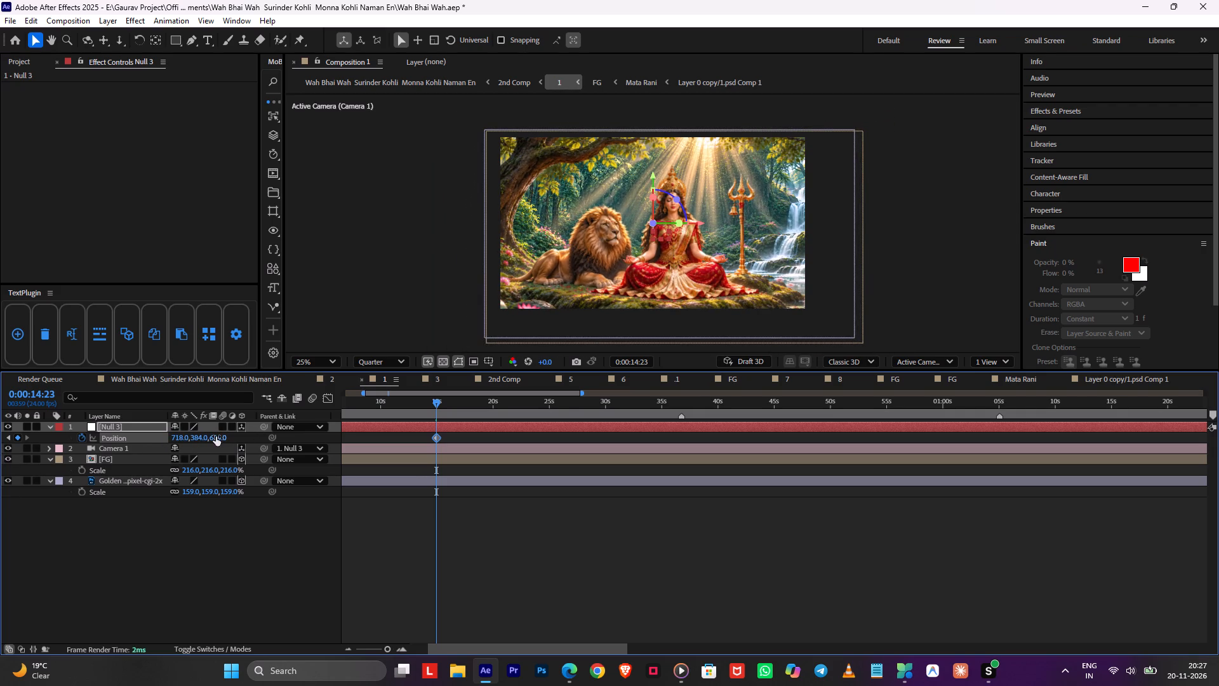
left_click_drag(216, 436, 161, 448)
key("F9")
Return to the parent composition 2nd Comp and save the project.
left_click_drag(425, 409, 302, 422)
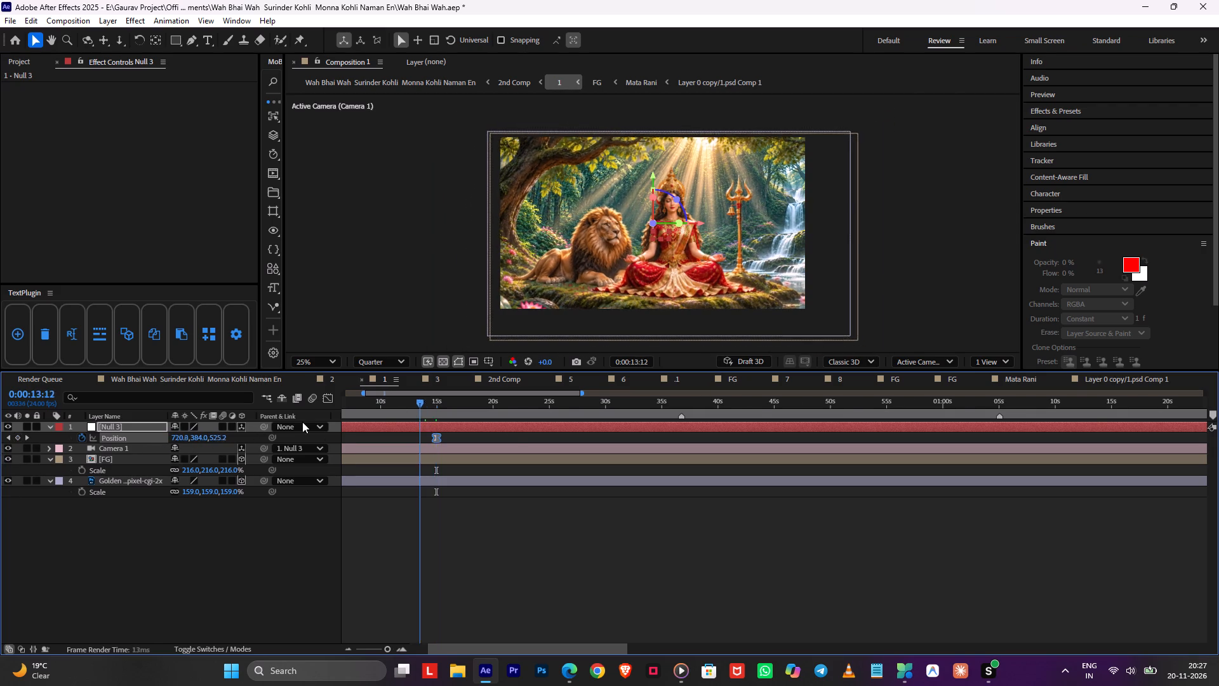
left_click_drag(302, 422, 154, 433)
key("Tab")
left_click(100, 433)
scroll(663, 445, "down", 5, "alt")
key("ctrl+s")
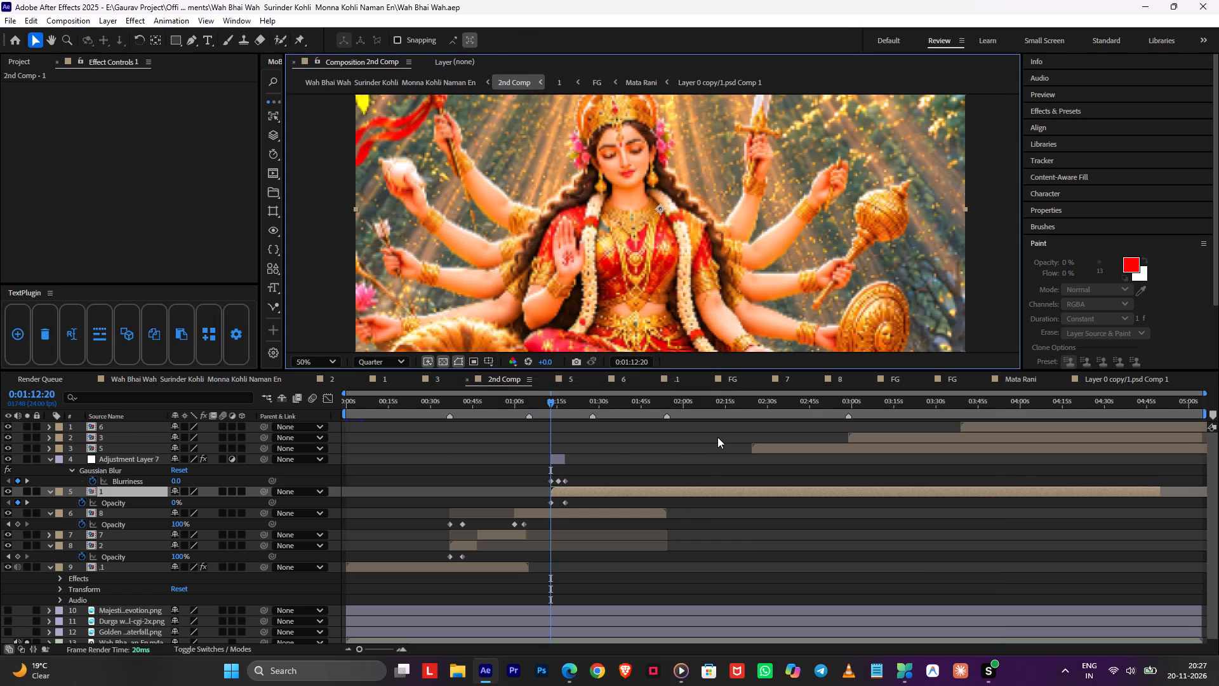
Preview layer 1's blurred fade-in and camera pull-back in 2nd Comp from 0:01:12:20.
scroll(717, 437, "down", 2, "alt")
scroll(703, 447, "up", 1)
key("space")
scroll(540, 448, "up", 2, "alt")
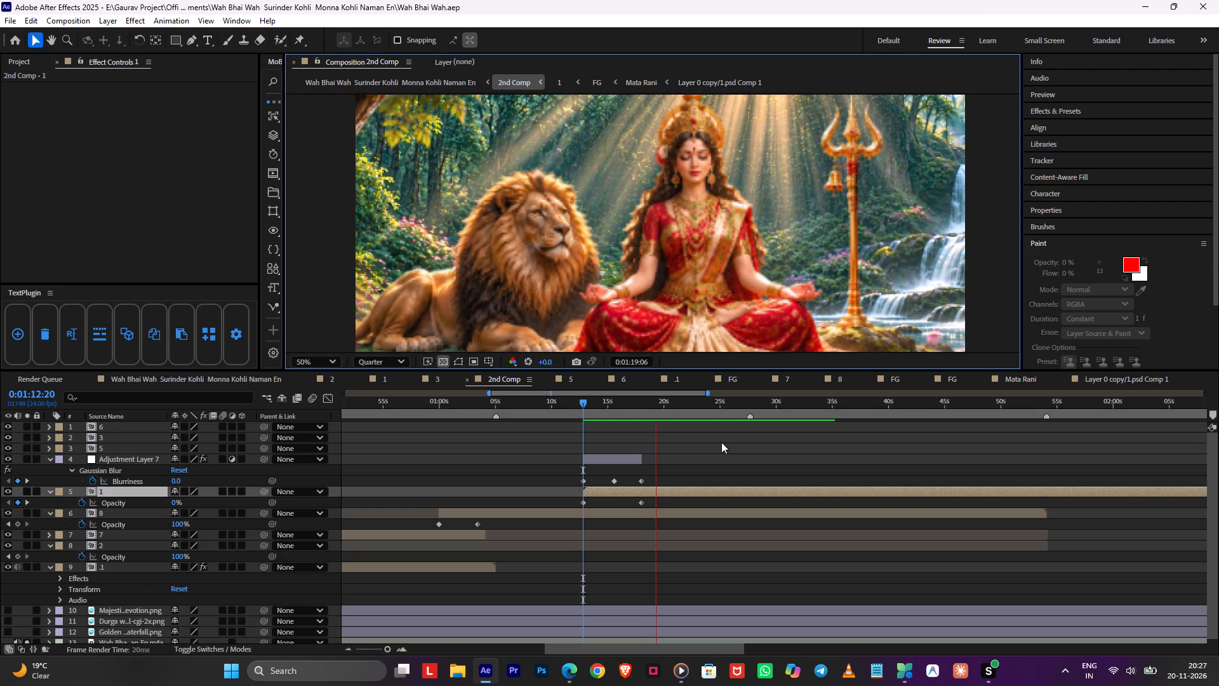
scroll(898, 238, "down", 1)
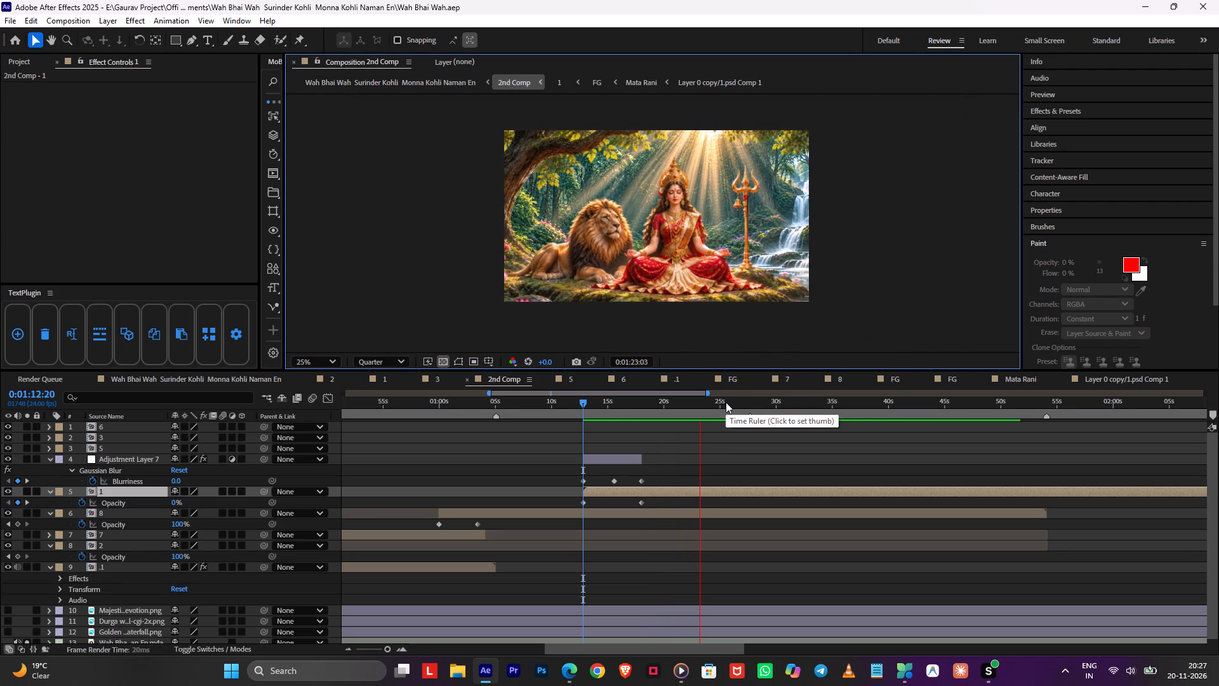
In 2nd Comp, move layer 1 and Adjustment Layer 7 together so both start at 0:01:23:05.
left_click_drag(712, 405, 709, 406)
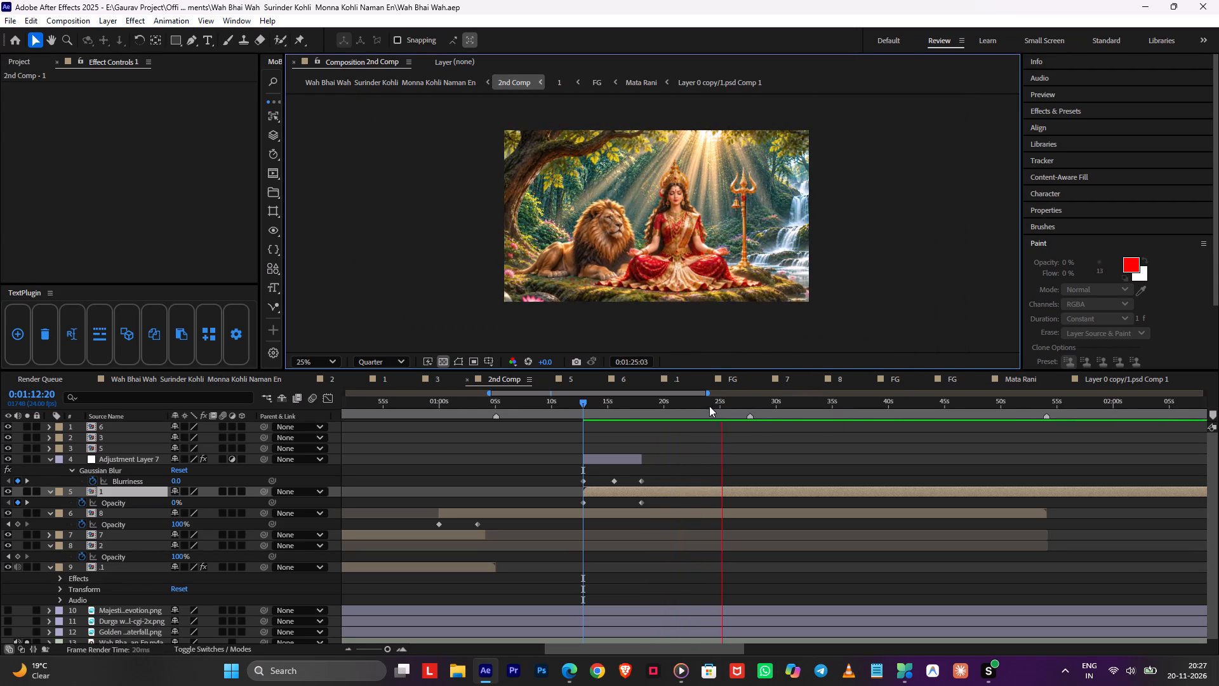
left_click_drag(709, 406, 705, 407)
key("space")
key("space")
left_click_drag(707, 401, 689, 403)
key("space")
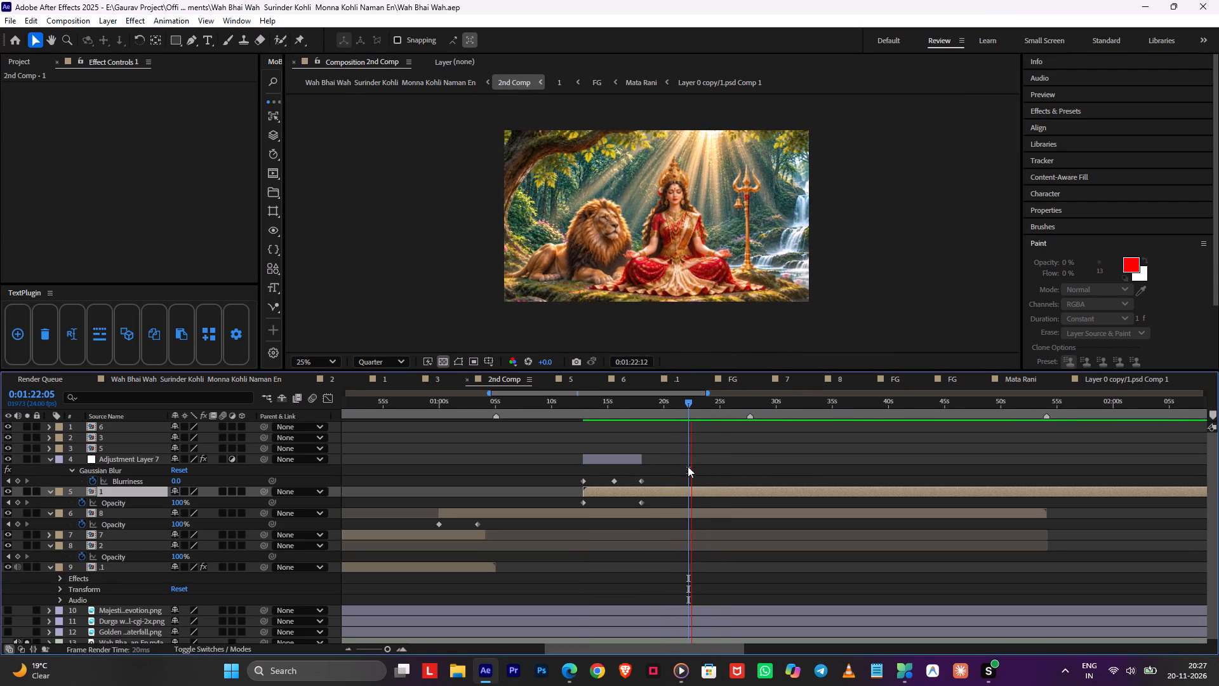
key("space")
left_click(598, 464, "shift")
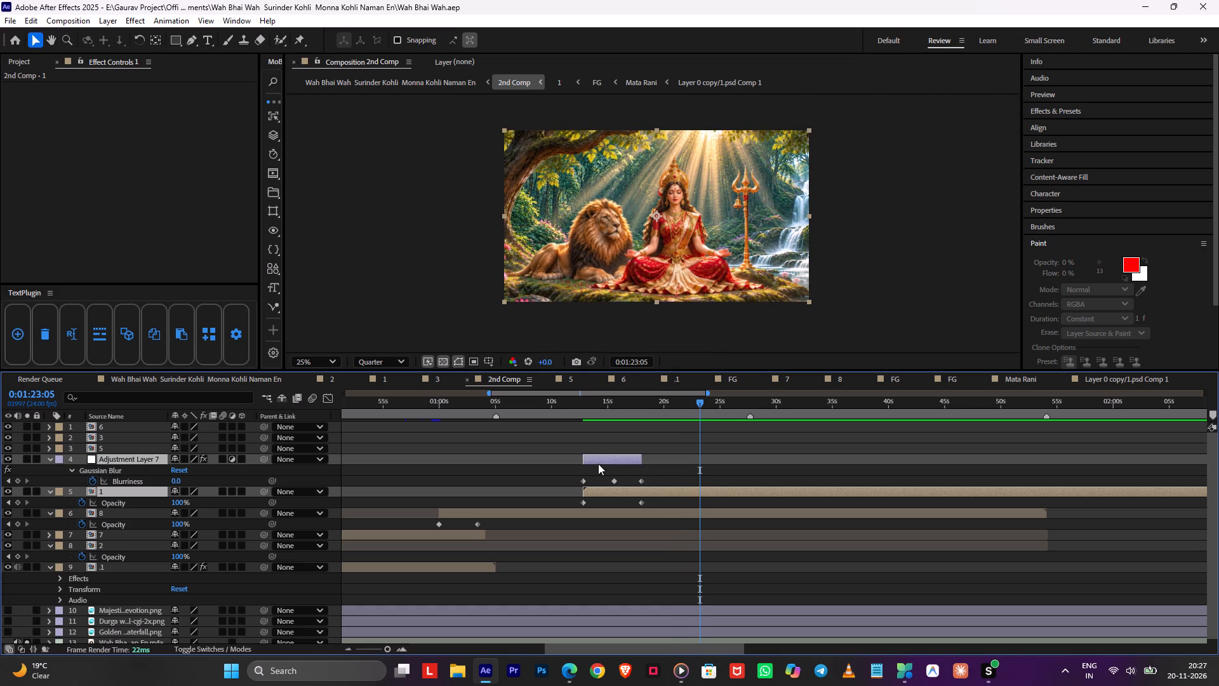
left_click_drag(590, 490, 717, 494)
left_click(619, 476)
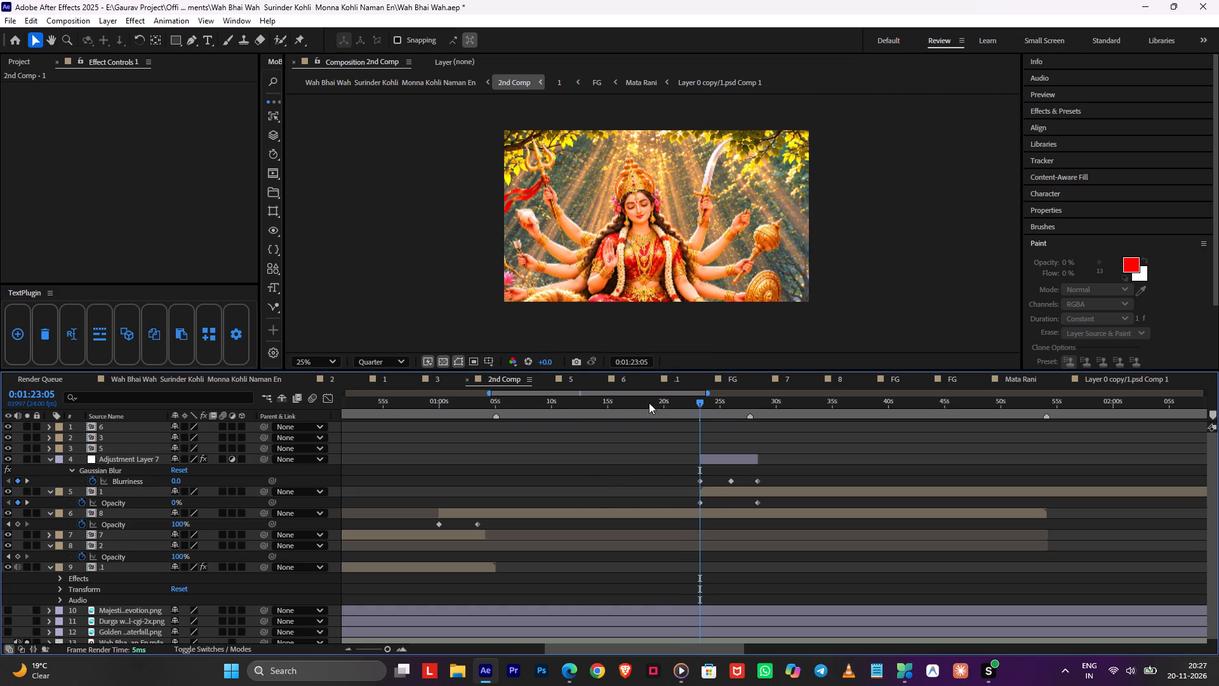
In composition 8, change Null 1's Position keyframe at 0:00:44:06 to 933.3, 332.3, 789.4 with Easy Ease.
left_click_drag(677, 403, 604, 455)
key("space")
key("space")
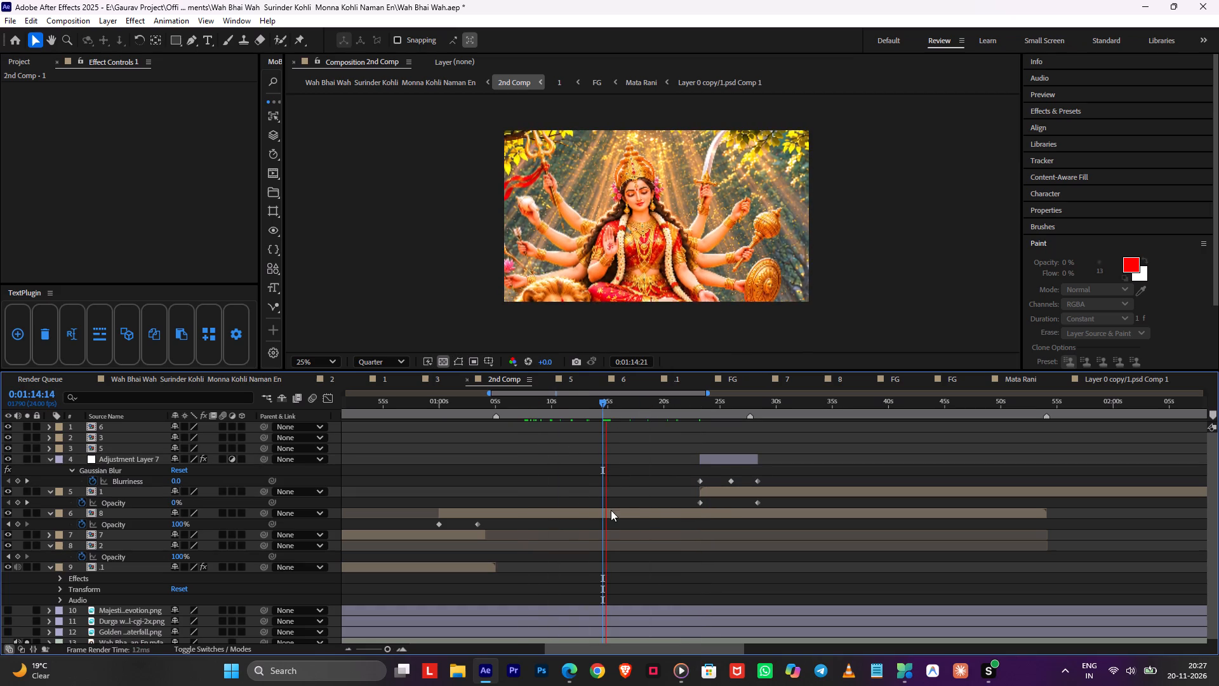
key("space")
key("space")
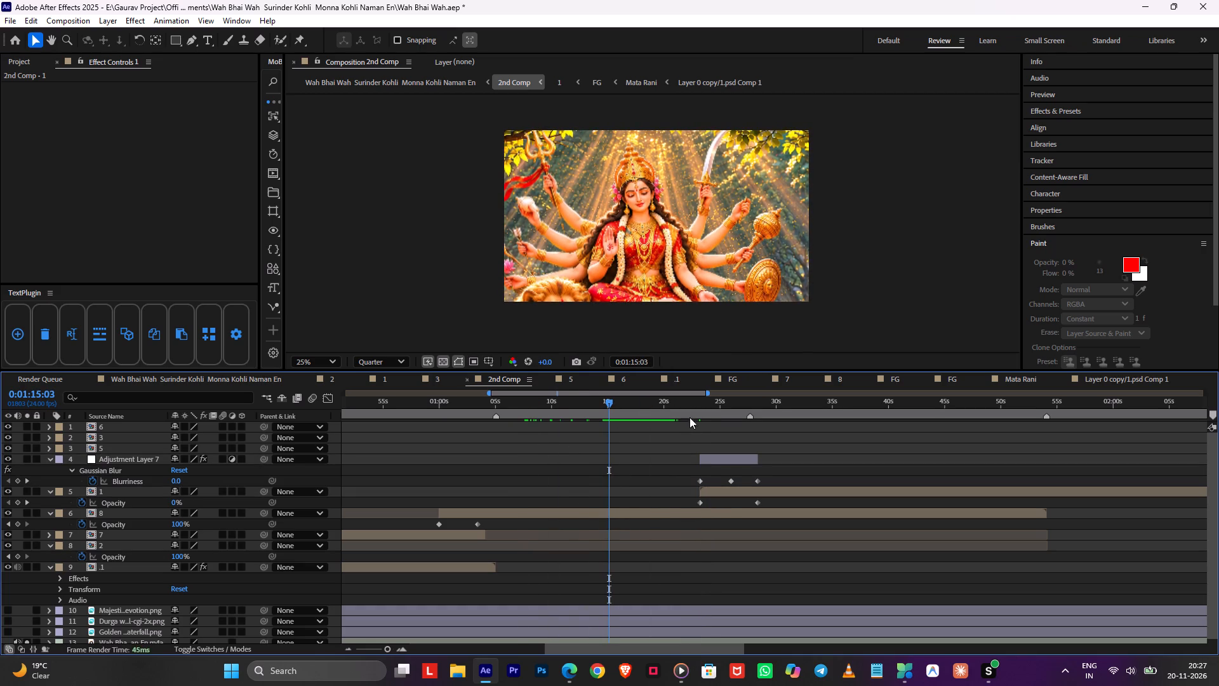
left_click_drag(695, 405, 701, 409)
double_click(673, 512)
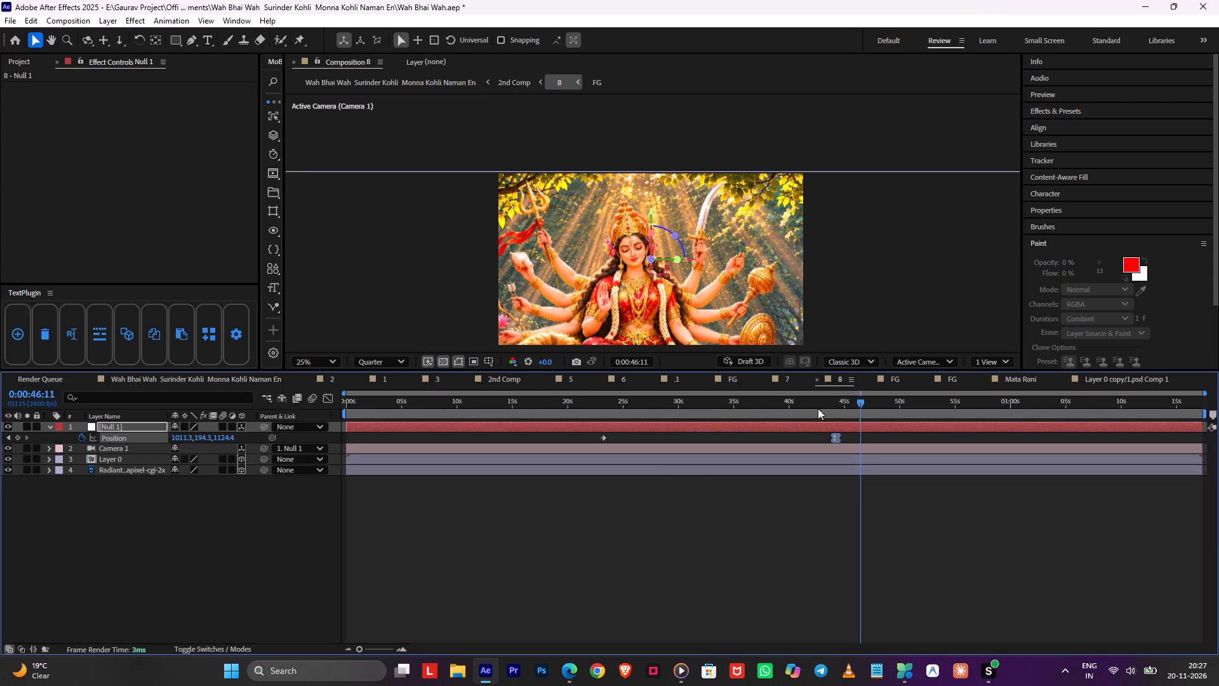
left_click_drag(835, 404, 842, 408)
left_click_drag(185, 441, 104, 437)
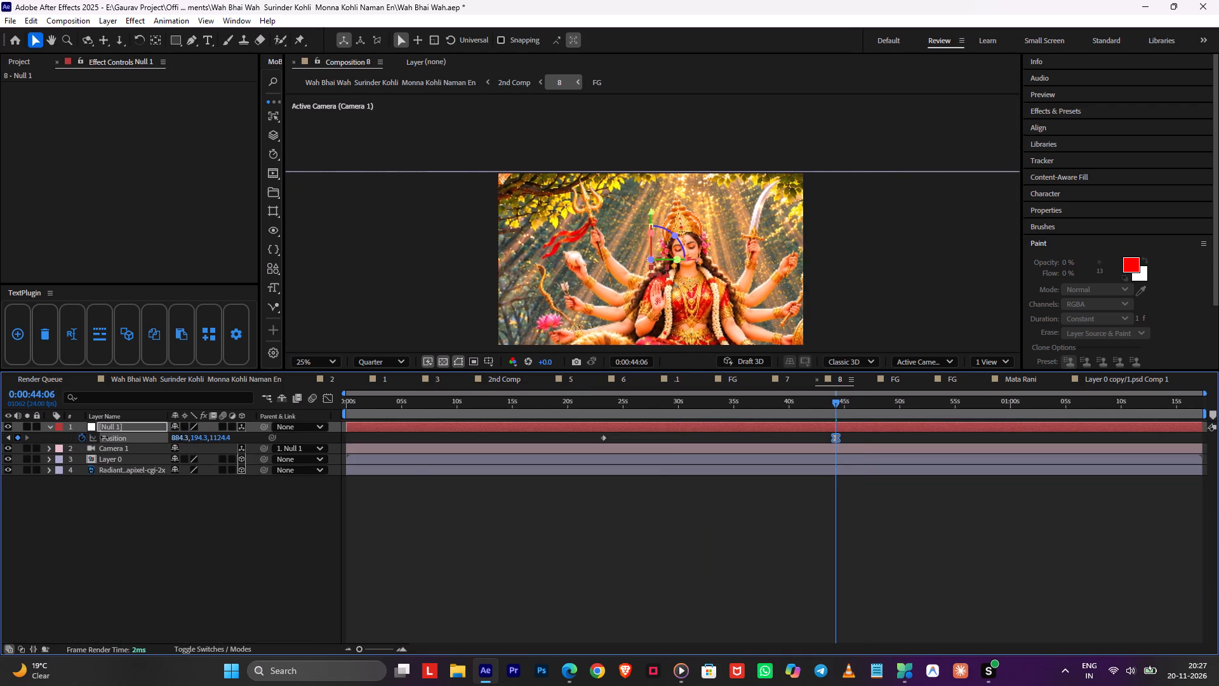
left_click_drag(104, 437, 133, 438)
left_click_drag(224, 437, 47, 454)
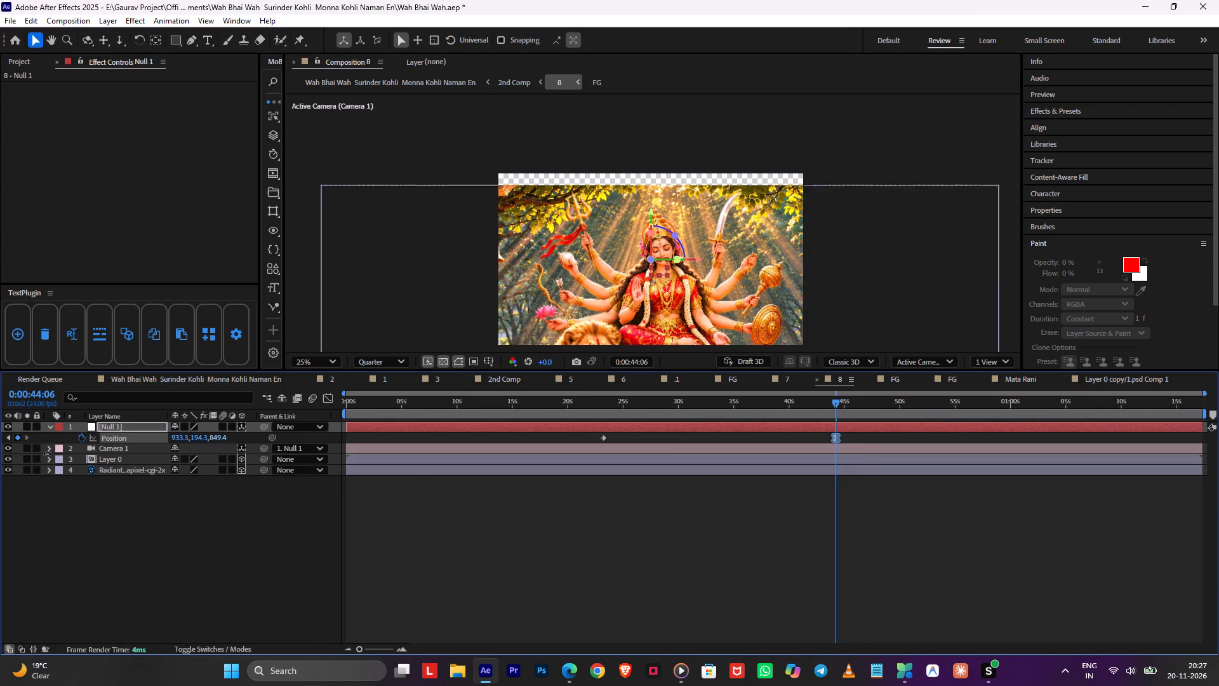
left_click_drag(47, 454, 28, 454)
left_click_drag(196, 439, 286, 441)
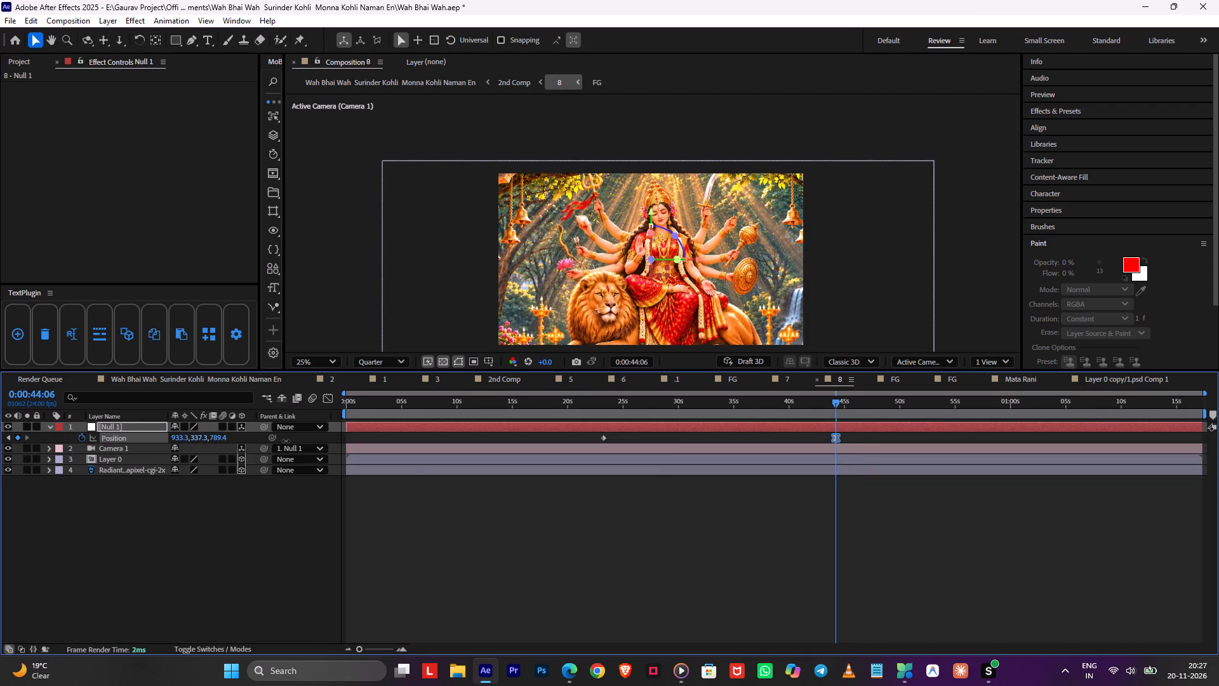
left_click_drag(286, 441, 279, 443)
key("F9")
Return to 2nd Comp and save the project.
left_click_drag(653, 417, 596, 419)
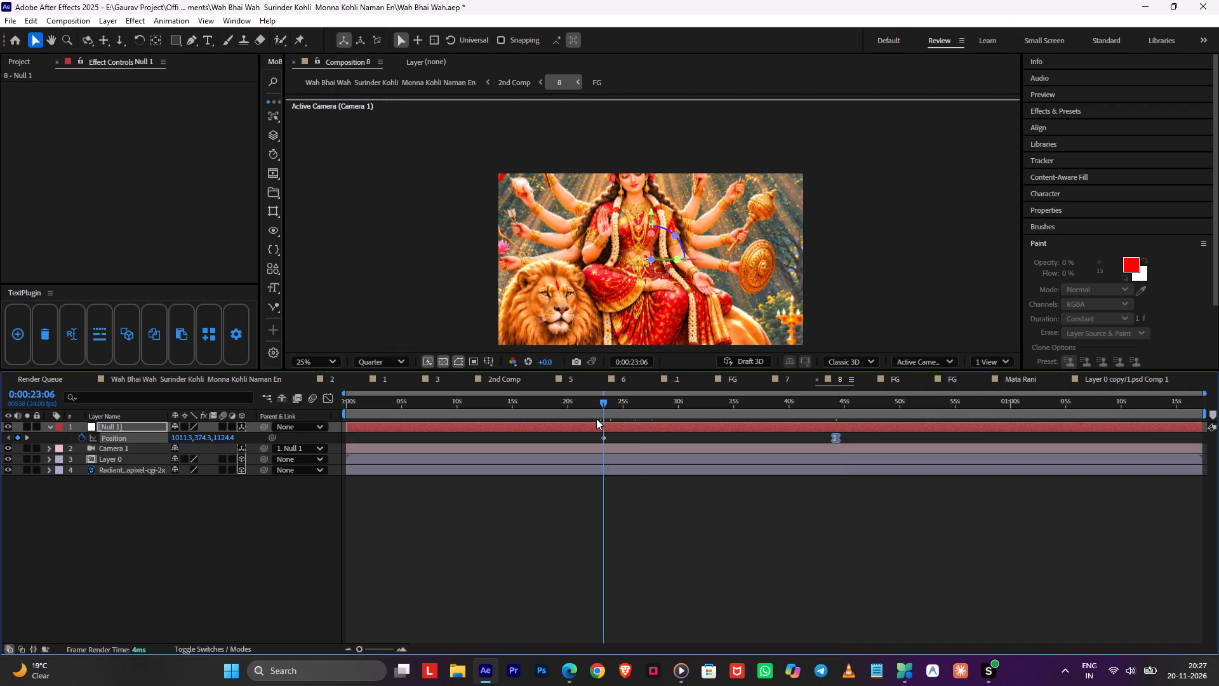
key("Tab")
left_click(485, 419)
left_click_drag(435, 410, 411, 411)
key("space")
key("ctrl+s")
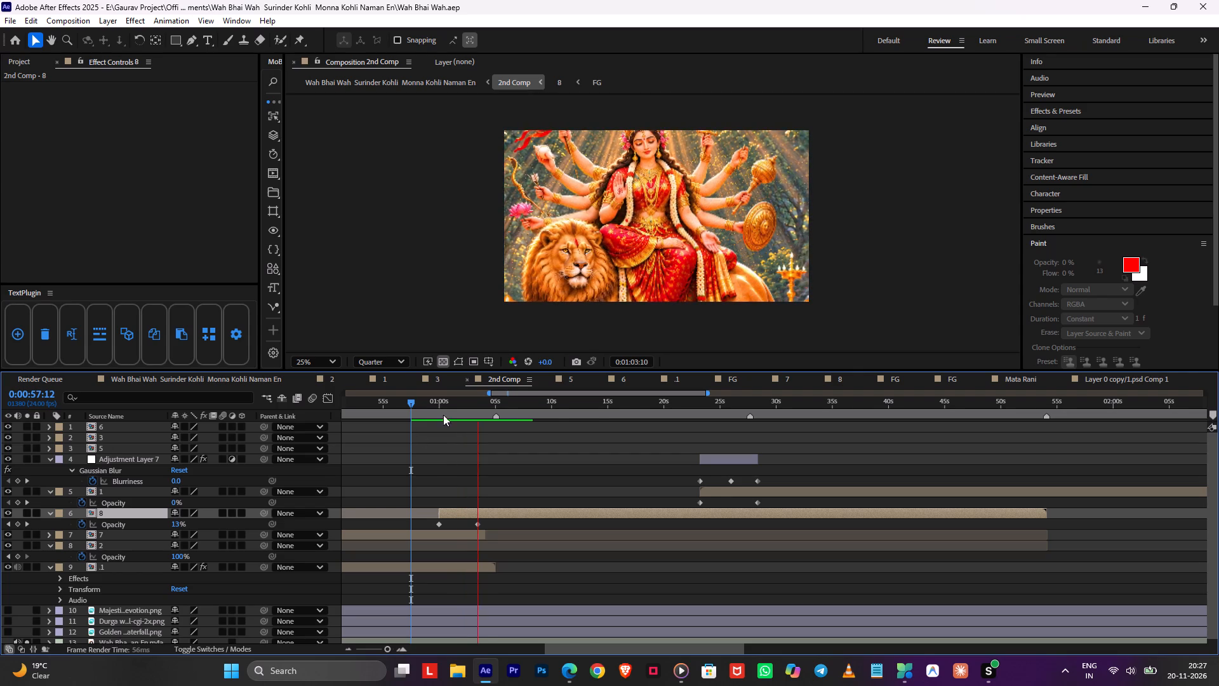
Preview layer 8's camera pull-back in 2nd Comp and check the Null 1 keyframes in composition 8.
left_click_drag(509, 405, 548, 412)
key("space")
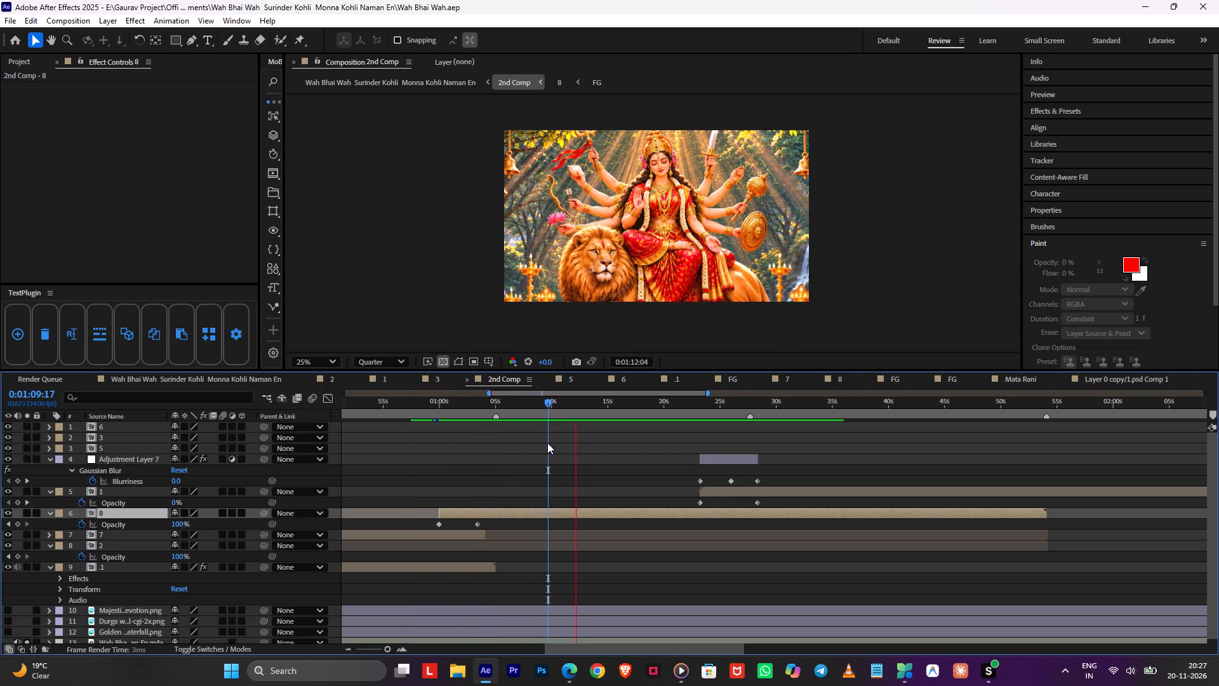
left_click_drag(599, 401, 606, 405)
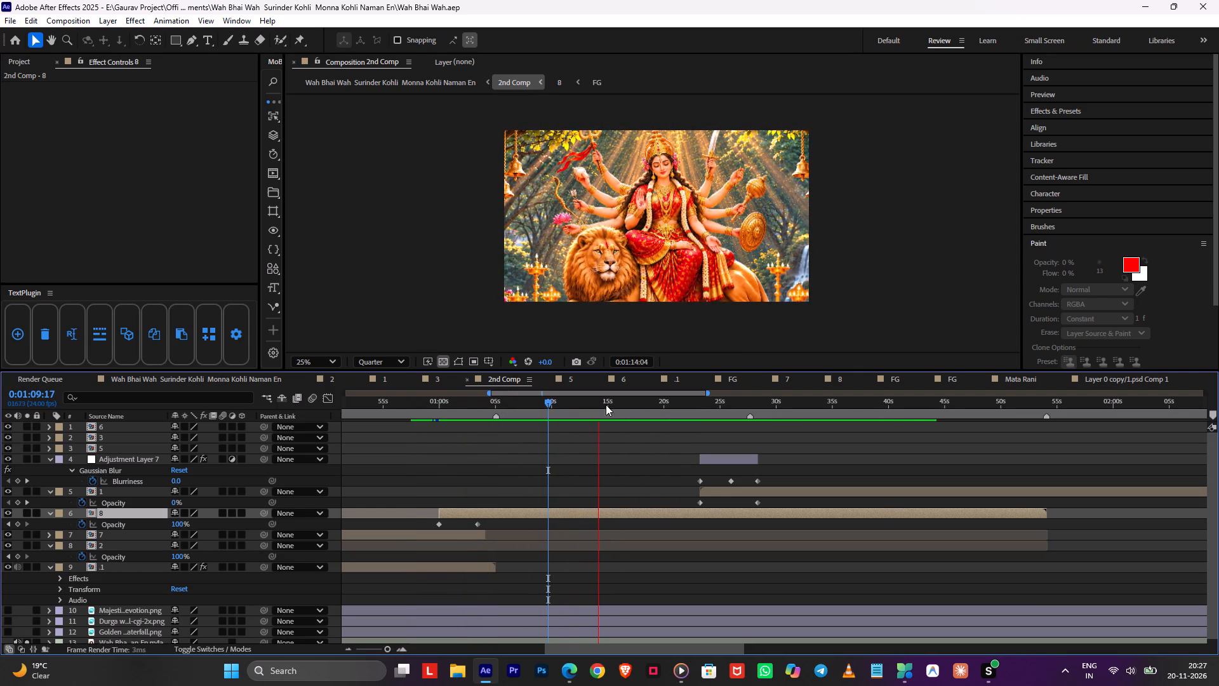
left_click_drag(606, 405, 632, 410)
key("space")
left_click_drag(666, 404, 689, 413)
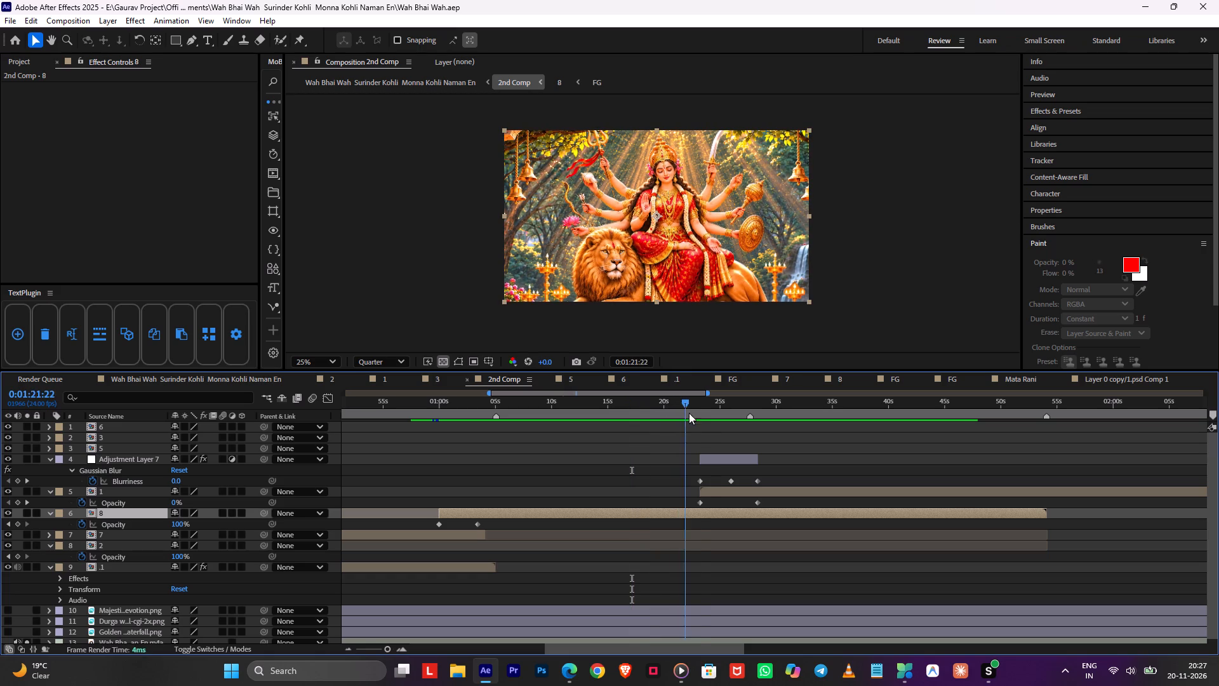
left_click_drag(689, 413, 701, 420)
double_click(700, 517)
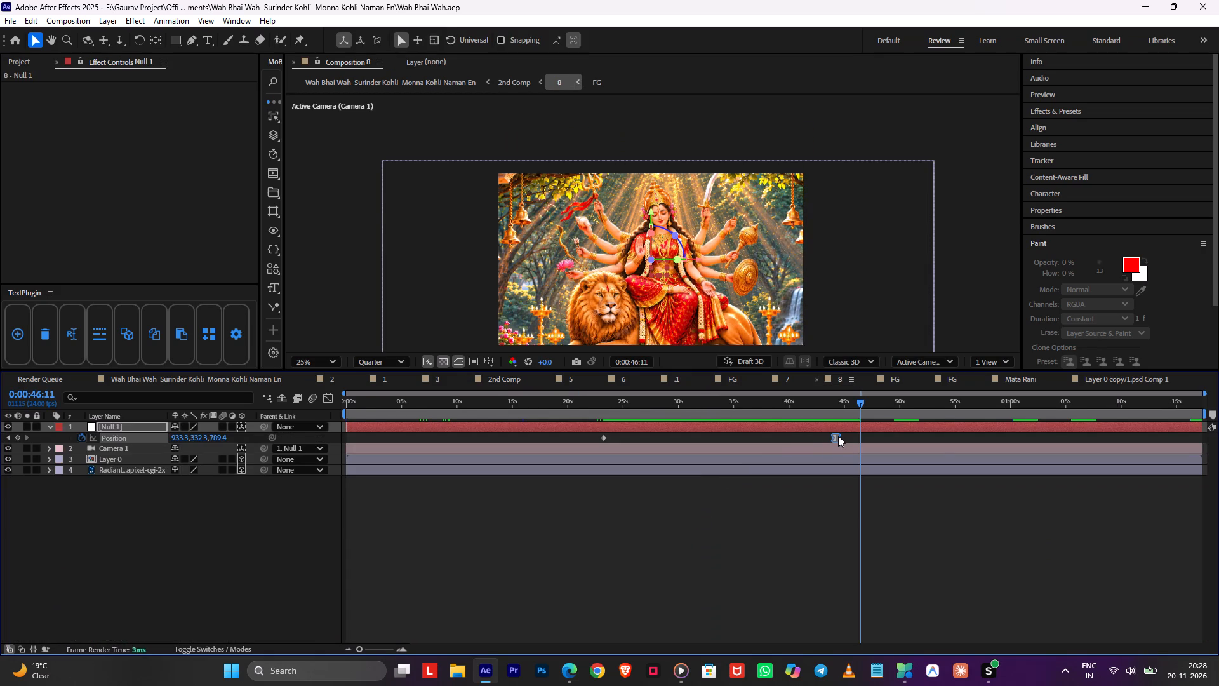
left_click_drag(838, 409, 595, 418)
key("Tab")
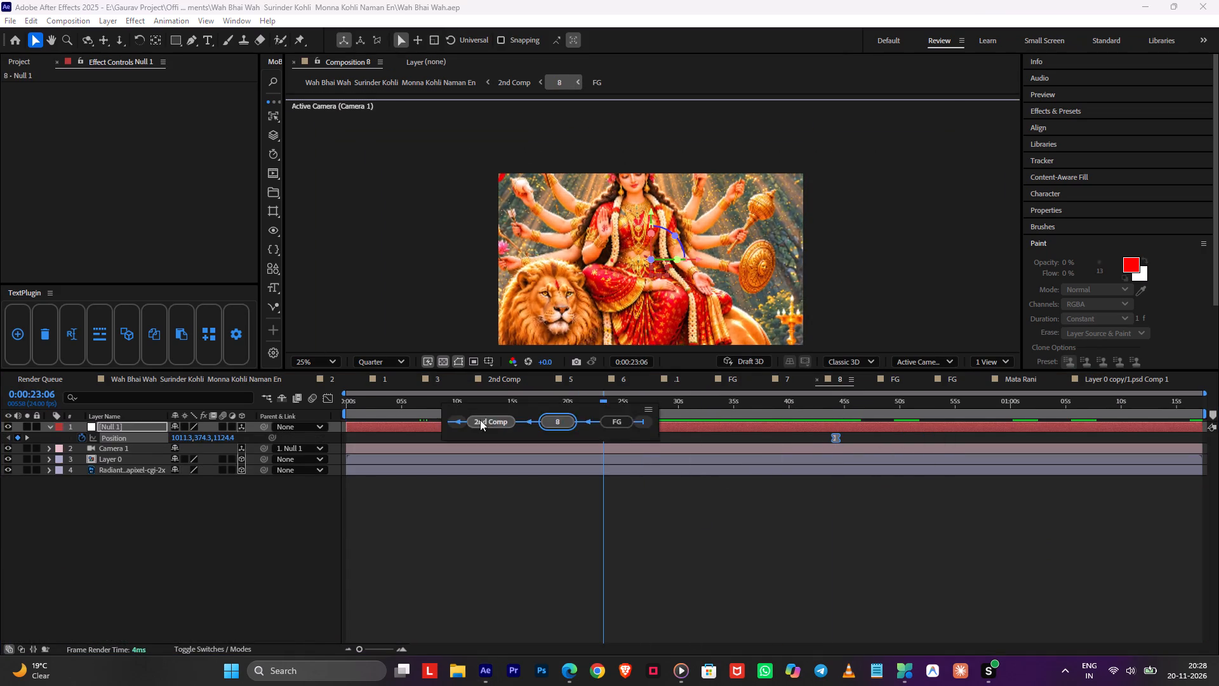
left_click(480, 420)
Preview 2nd Comp from 0:00:36:18 to examine the temple crossfade and the scenes on layers 2 and 7.
scroll(539, 478, "down", 1, "alt")
scroll(539, 478, "up", 1, "alt")
scroll(539, 478, "down", 3, "alt")
left_click(469, 408)
left_click_drag(469, 408, 449, 408)
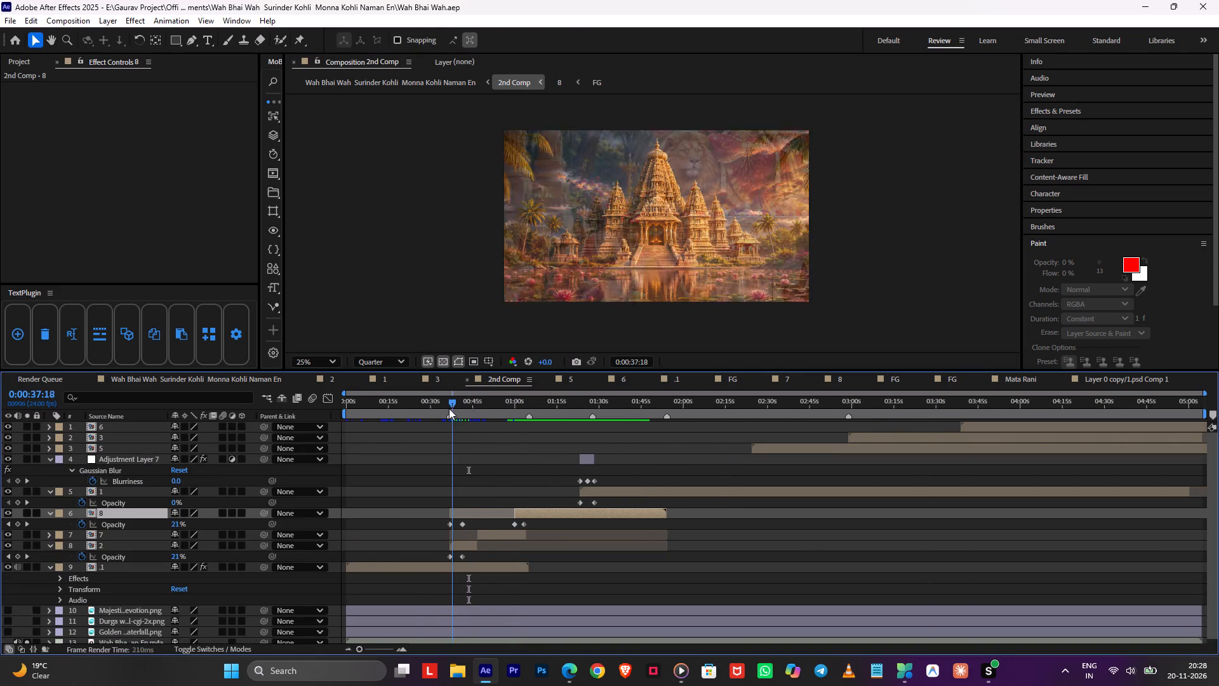
left_click_drag(449, 408, 448, 408)
key("space")
scroll(438, 454, "up", 2, "alt")
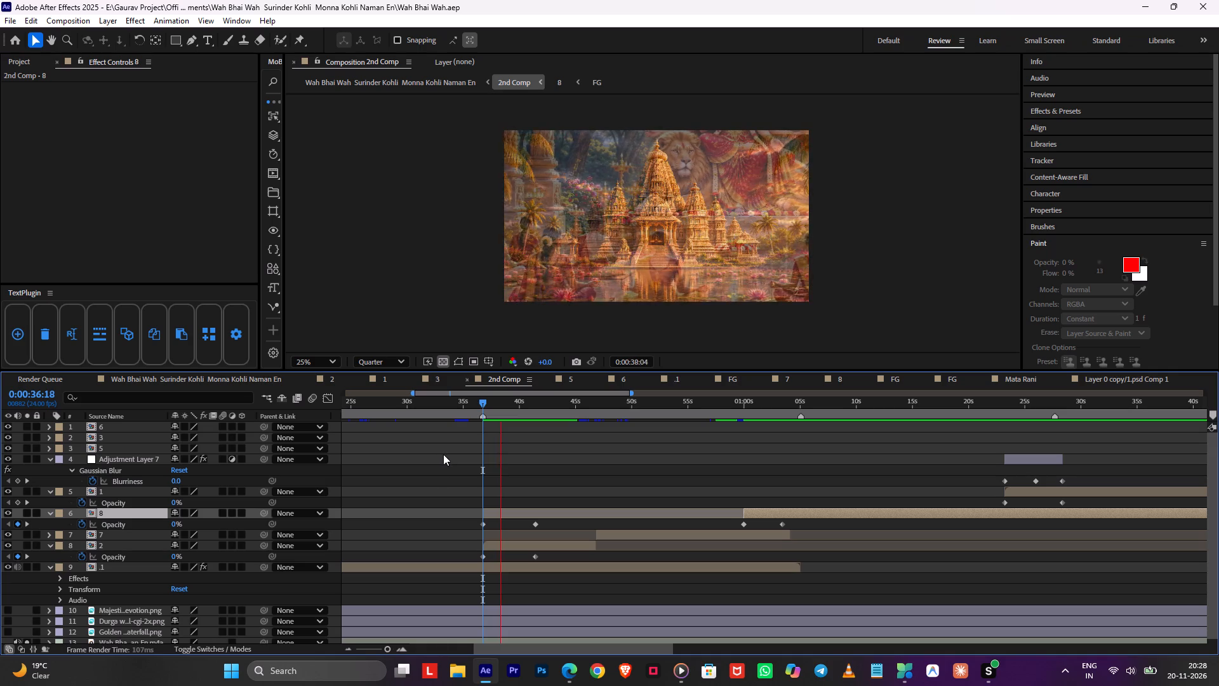
middle_click_drag(549, 471, 523, 479)
key("ctrl+s")
scroll(509, 462, "up", 1)
middle_click_drag(509, 462, 474, 467)
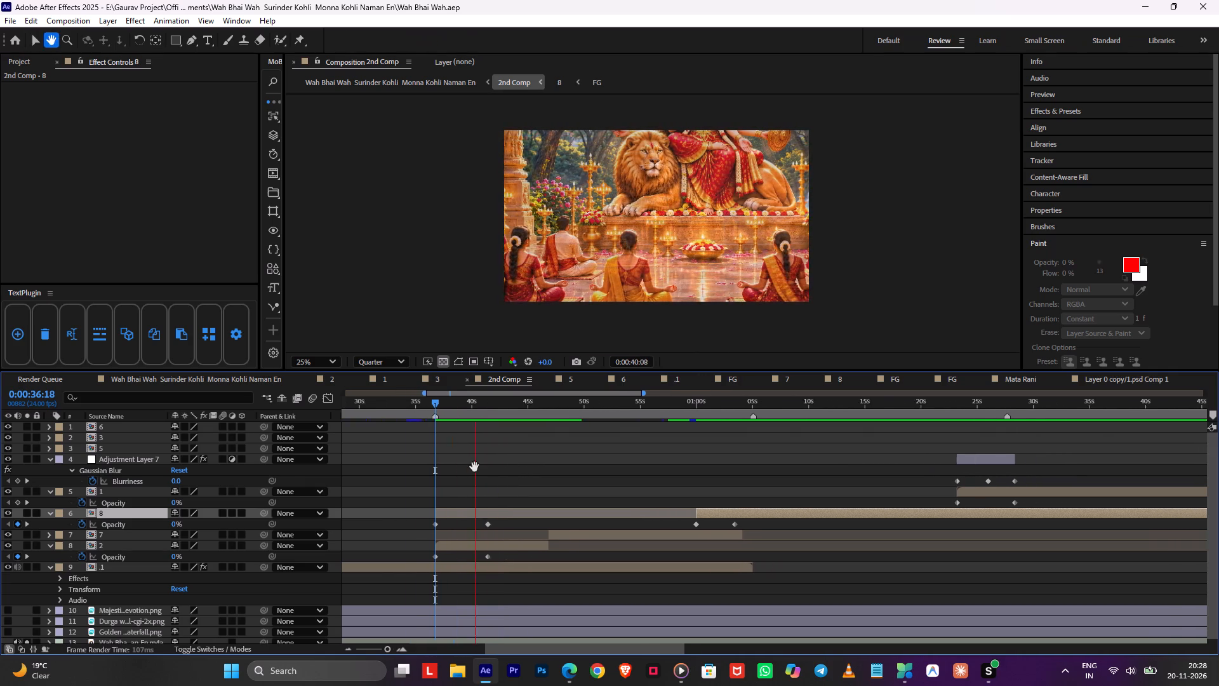
middle_click_drag(474, 467, 460, 468)
left_click(460, 462)
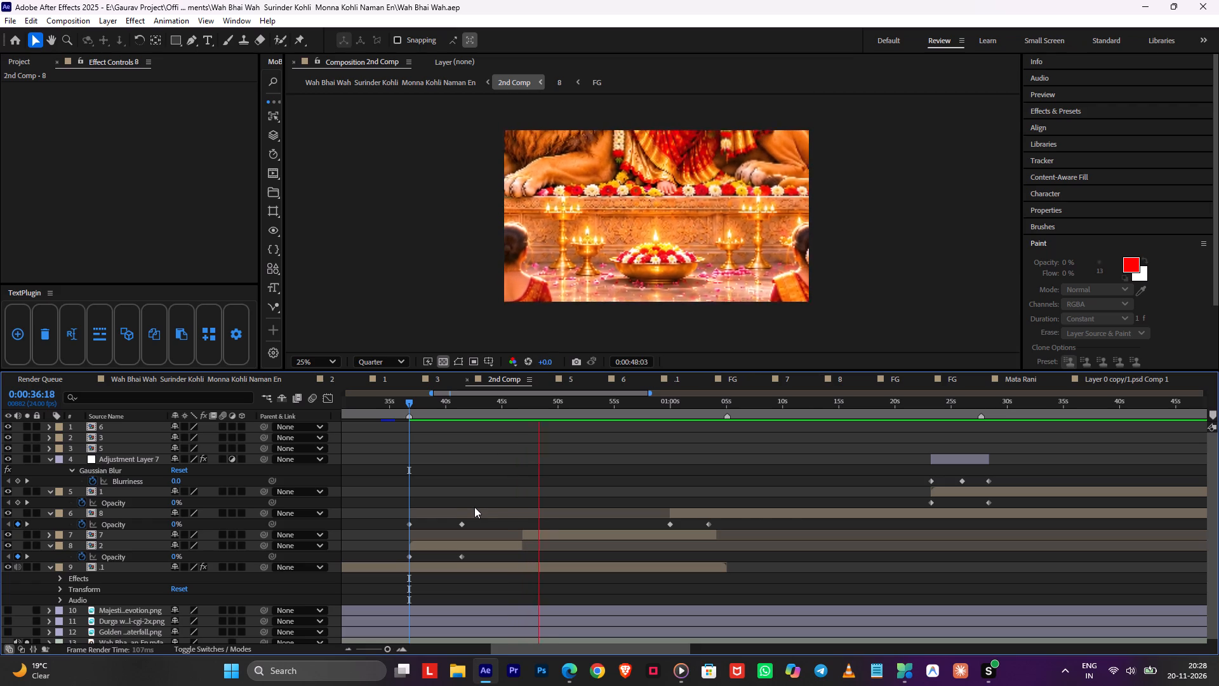
Split layer 7 in 2nd Comp at 0:00:48:05.
left_click_drag(540, 406, 528, 410)
key("space")
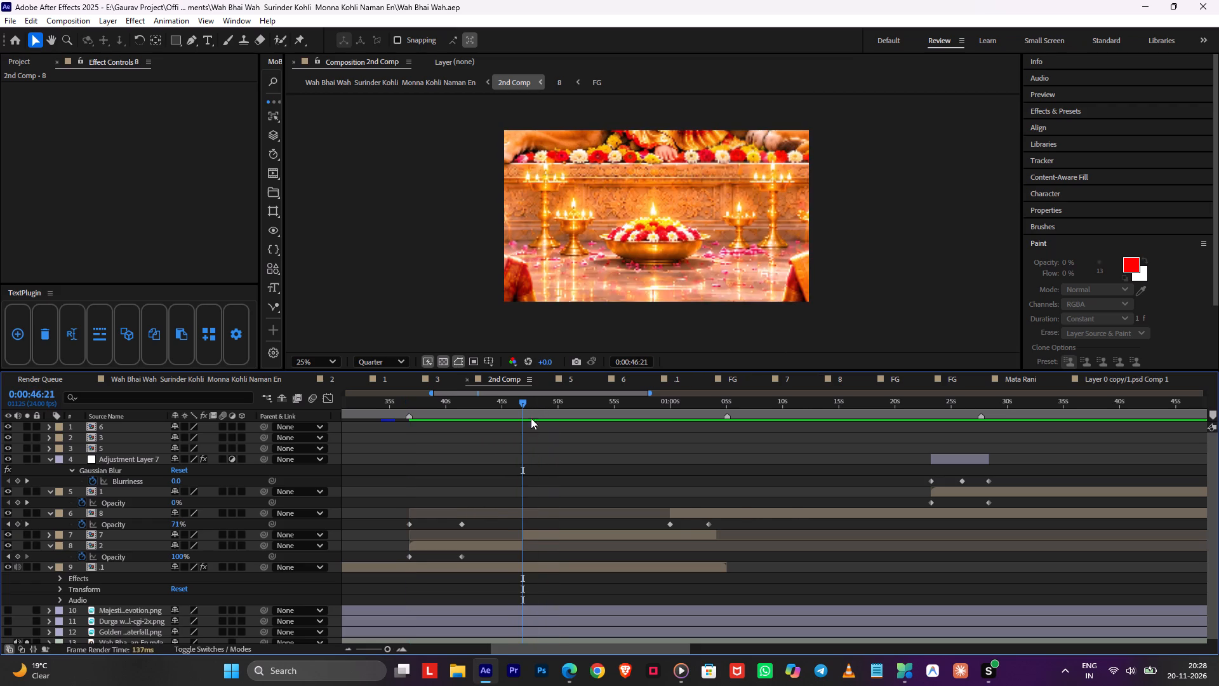
key("space")
key("space")
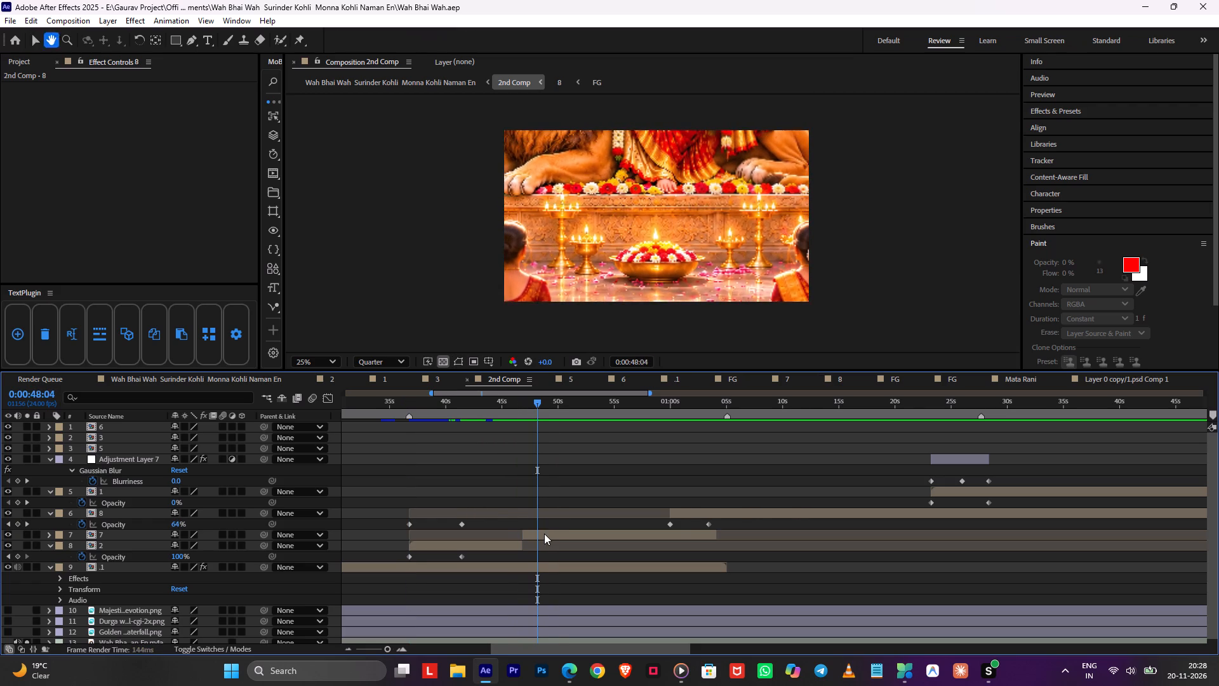
key("space")
left_click(544, 534)
key("ctrl+shift+d")
Duplicate composition 7 in the project and replace the source of the later split segment with the duplicate.
right_click(544, 534)
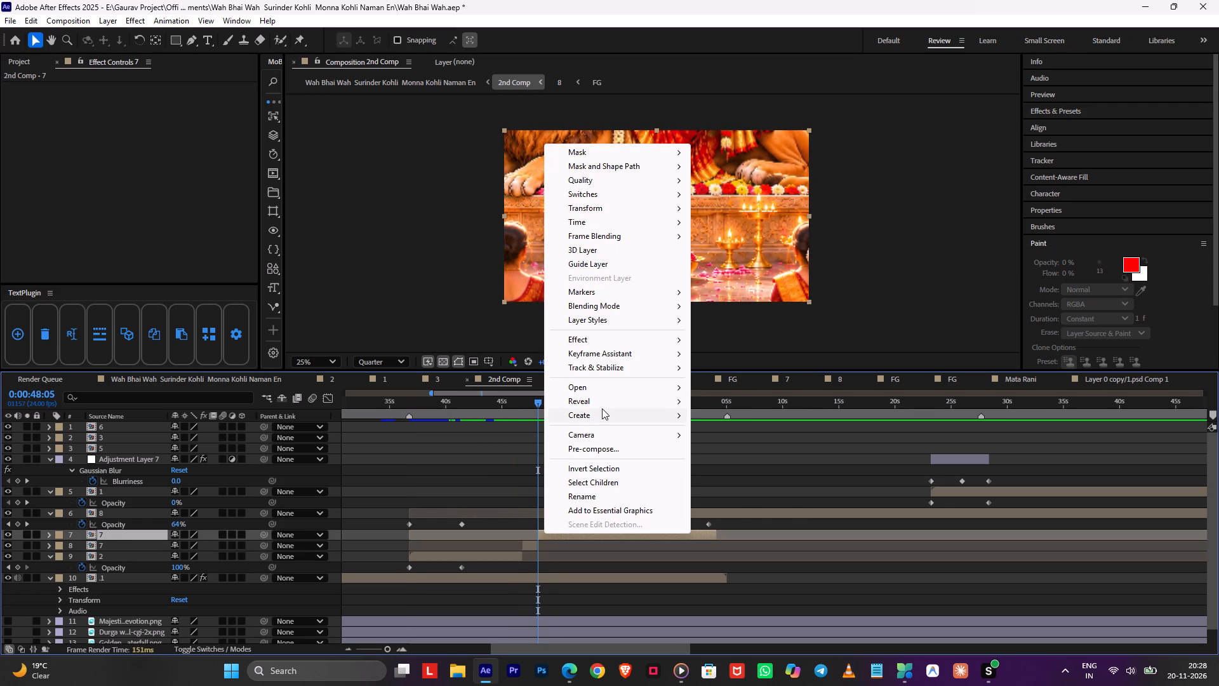
left_click(755, 413)
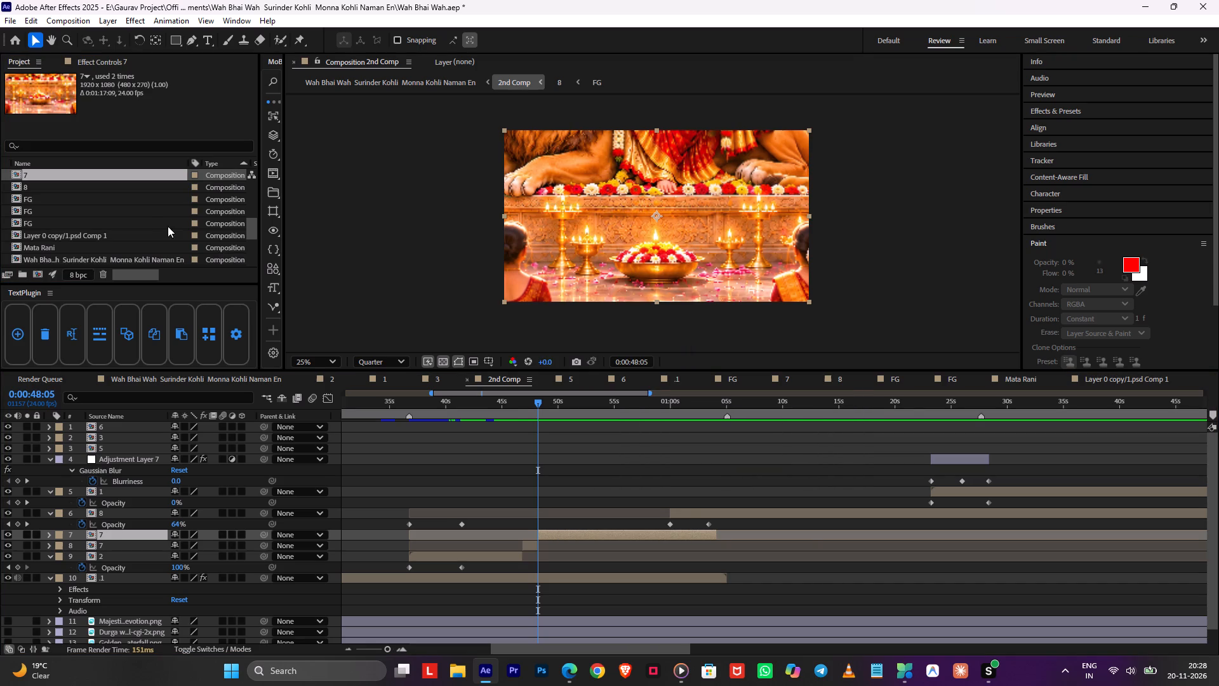
key("ctrl+d")
left_click_drag(39, 175, 107, 532)
Duplicate the replaced segment in the timeline and trim the upper copy to start at about 0:00:53.
left_click(107, 538)
key("ctrl+d")
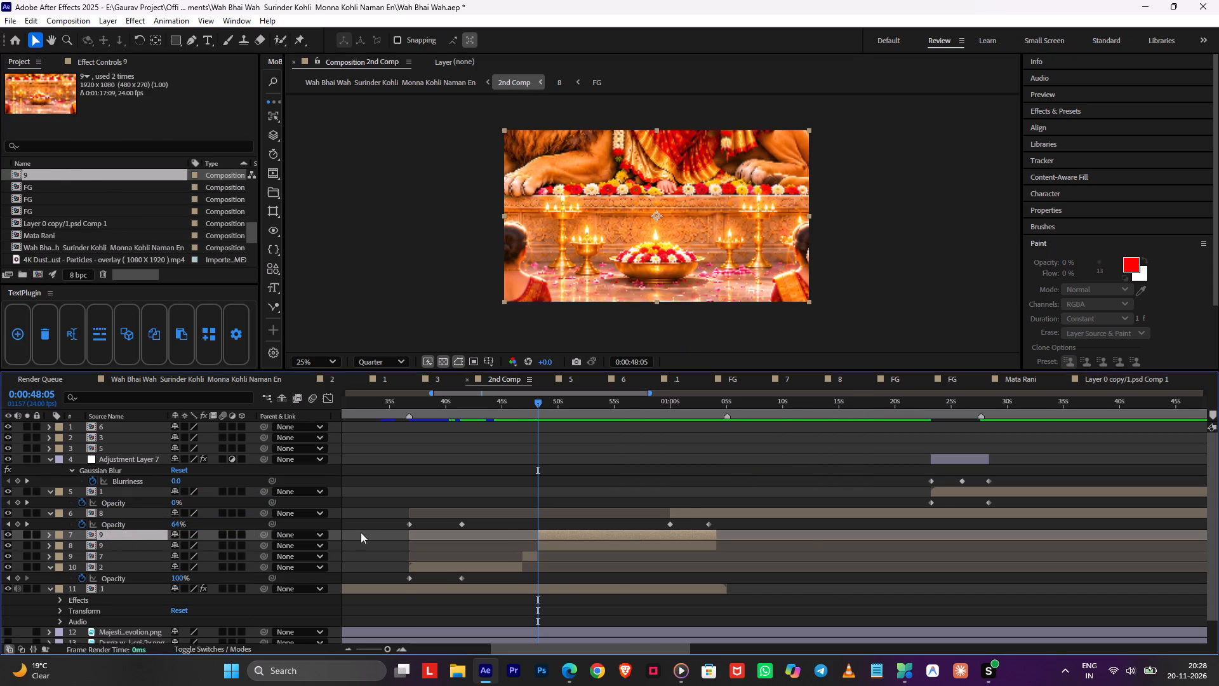
left_click_drag(536, 534, 591, 534)
Duplicate composition 9 in the project and replace the source of the lower copy with that duplicate.
left_click(557, 546)
right_click(558, 544)
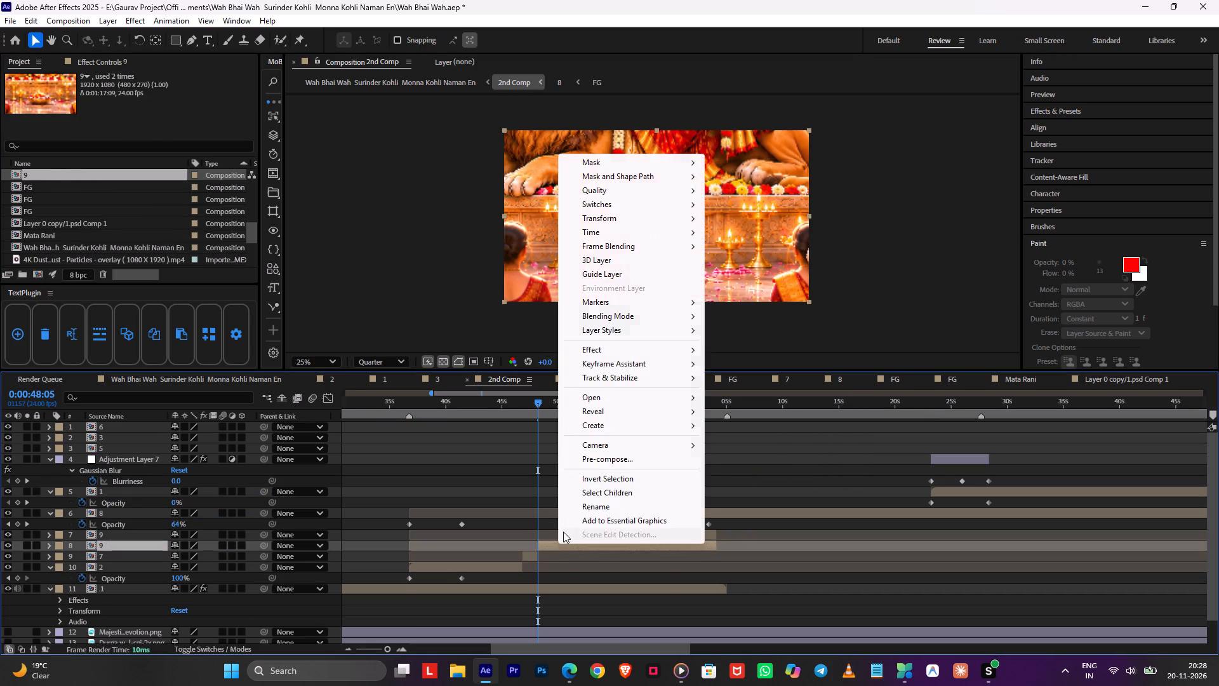
left_click(774, 426)
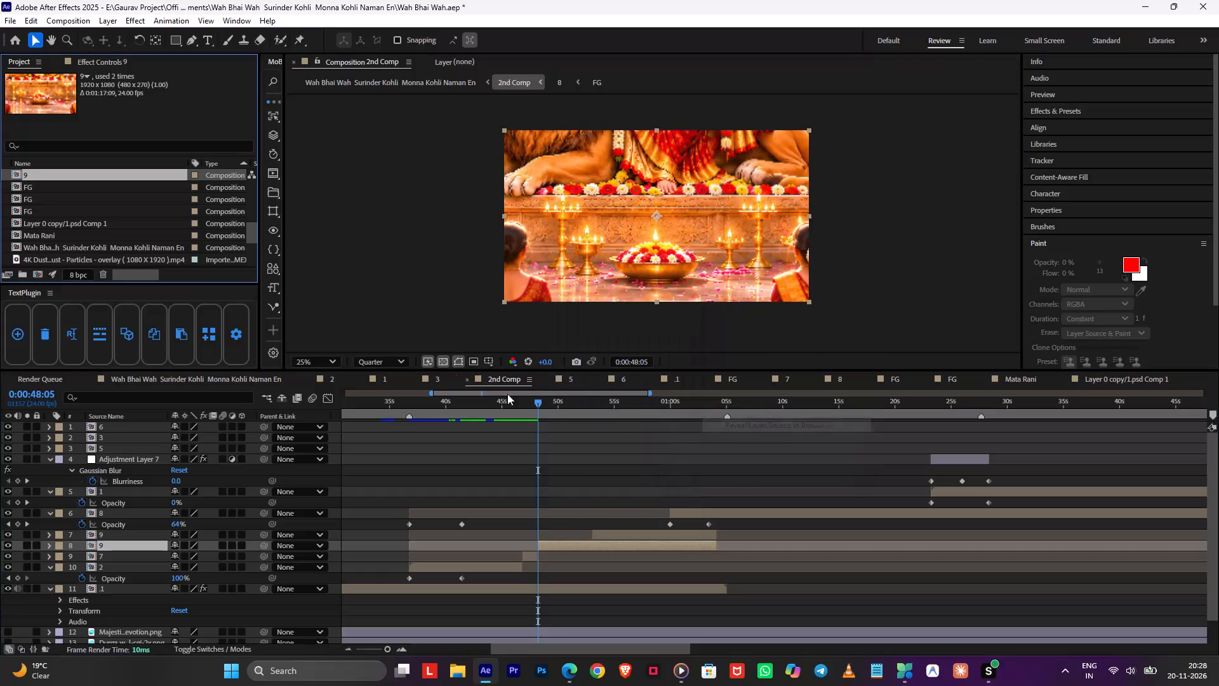
key("ctrl+d")
left_click_drag(36, 173, 143, 480)
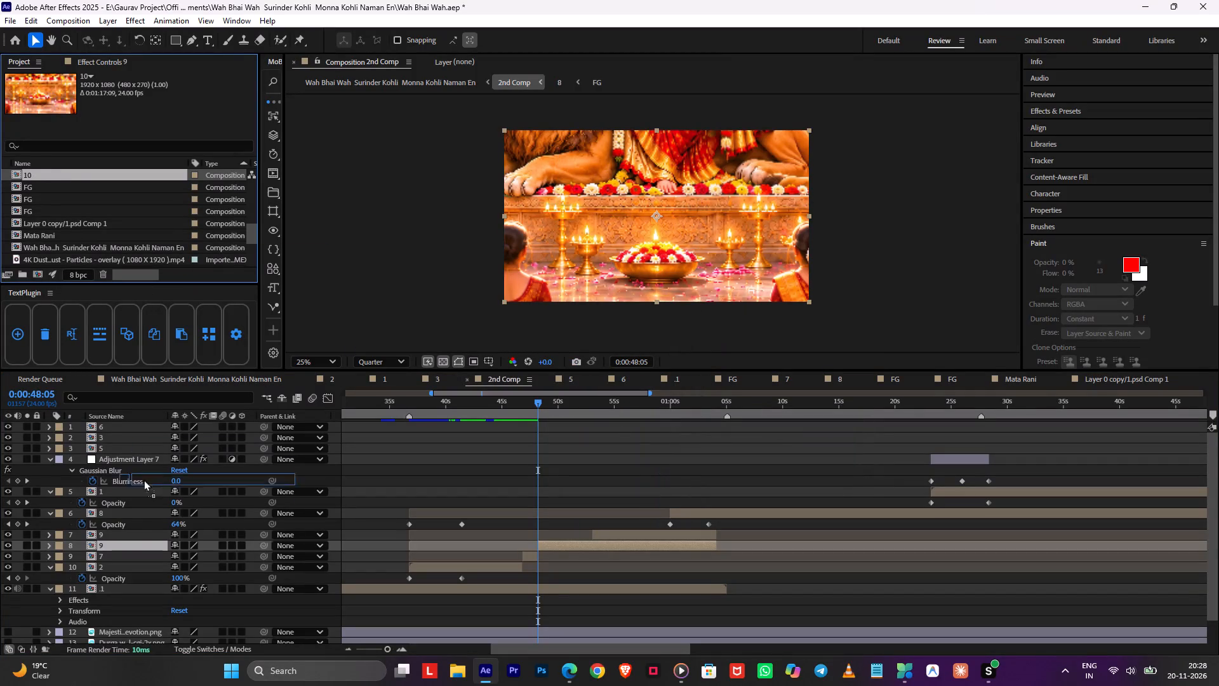
left_click_drag(143, 480, 114, 542)
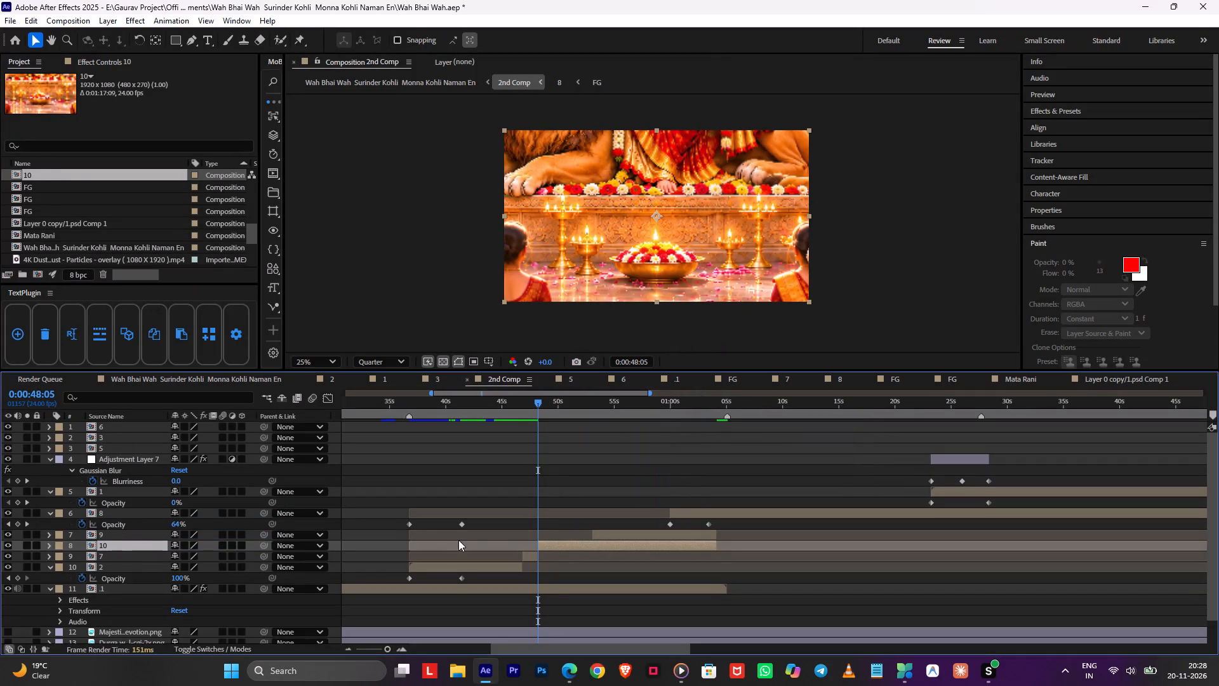
In composition 10, clear Null 1's old Position keyframes and set a new one at 0:00:11:11 with reduced Y.
key("space")
key("space")
double_click(549, 544)
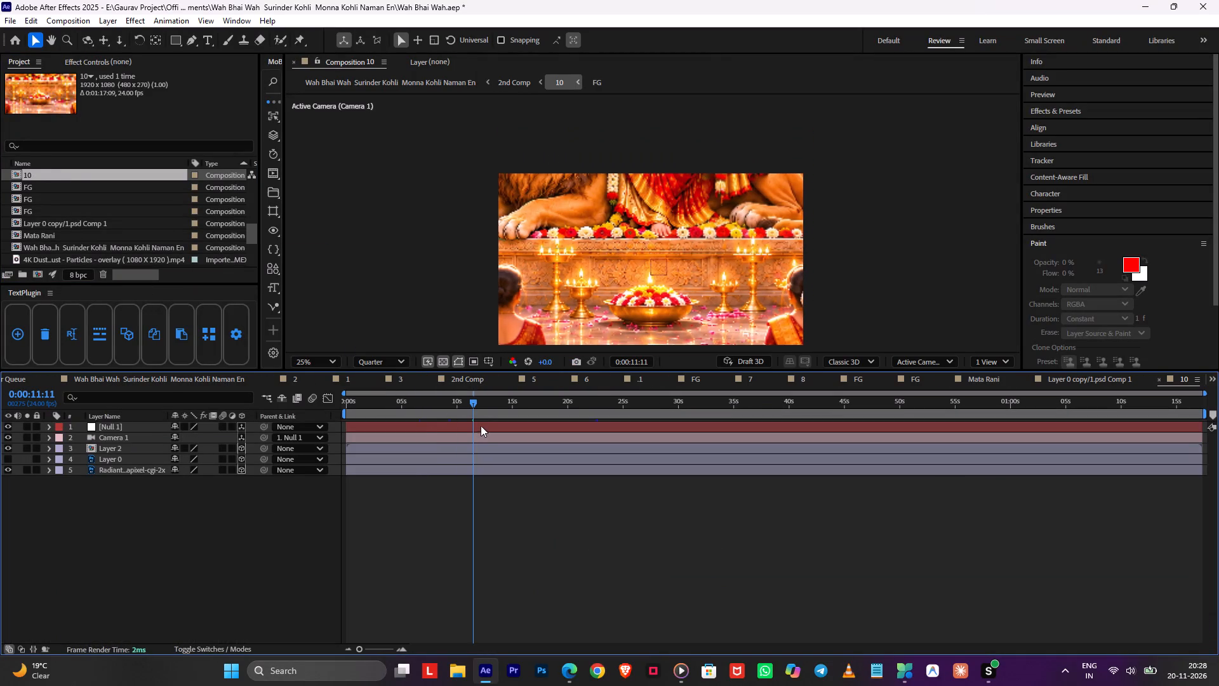
left_click(481, 427)
key("p")
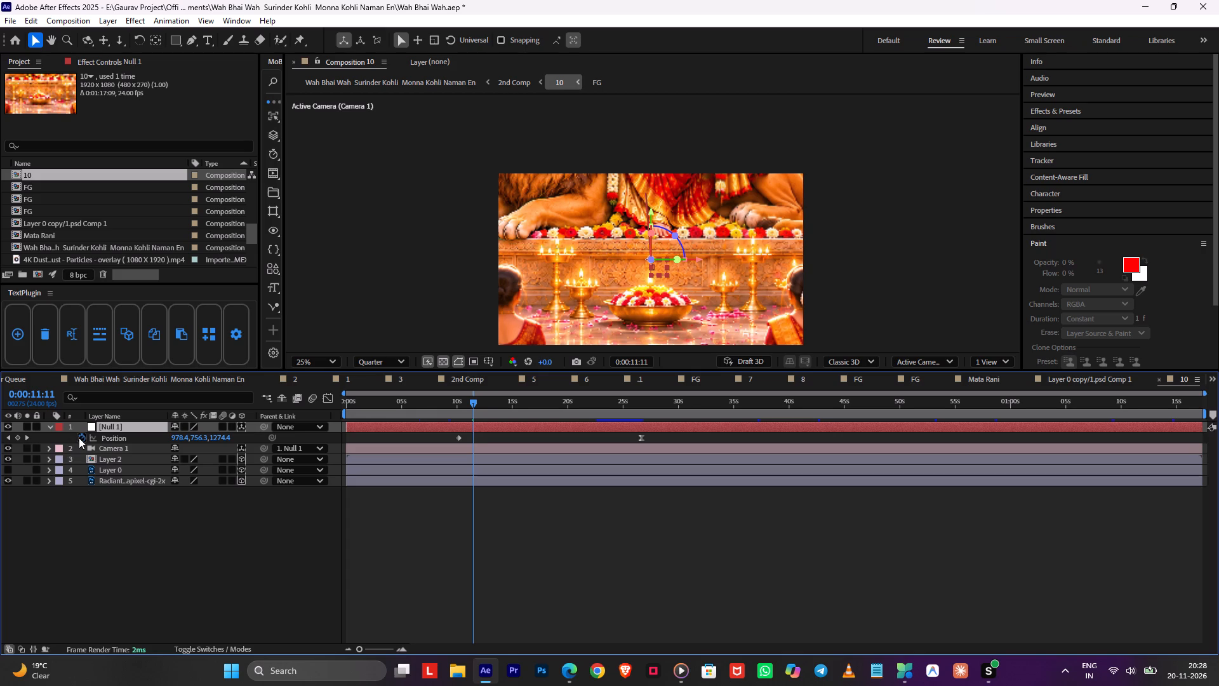
left_click(79, 437)
left_click(79, 437)
left_click_drag(199, 436, 66, 461)
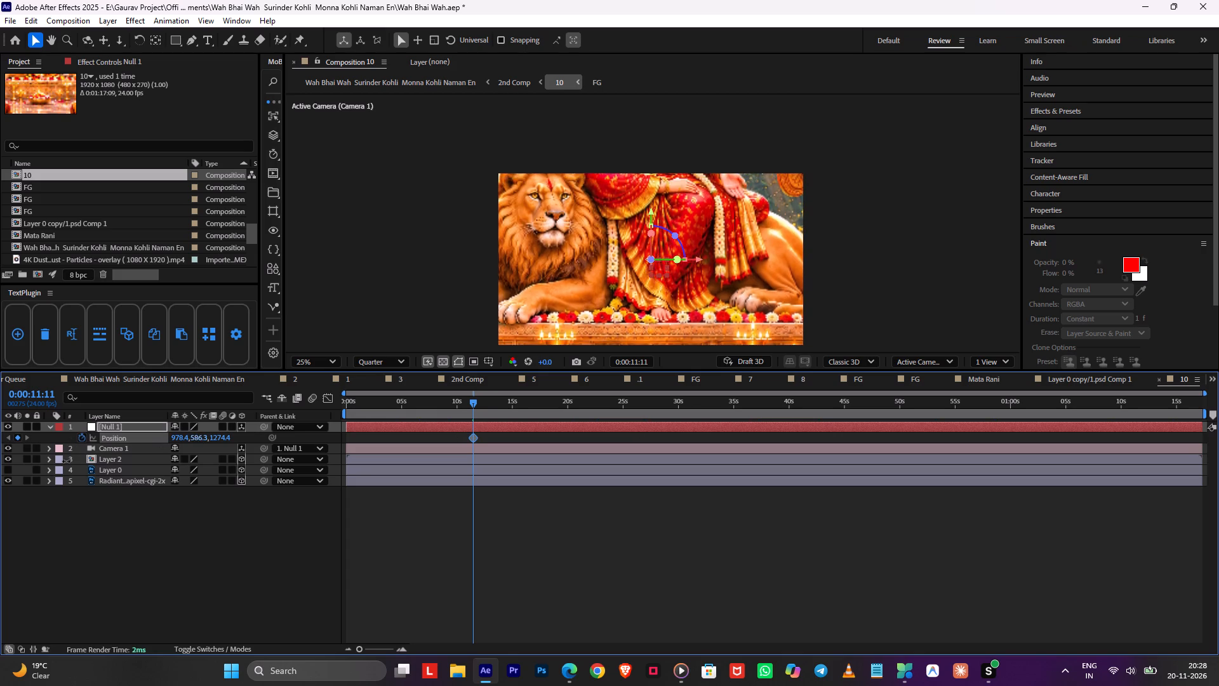
left_click_drag(66, 461, 100, 460)
Add an Easy Ease Position keyframe to Null 1 at 0:00:15:12 with Y 593.3.
left_click_drag(499, 412, 517, 414)
left_click_drag(203, 438, 163, 450)
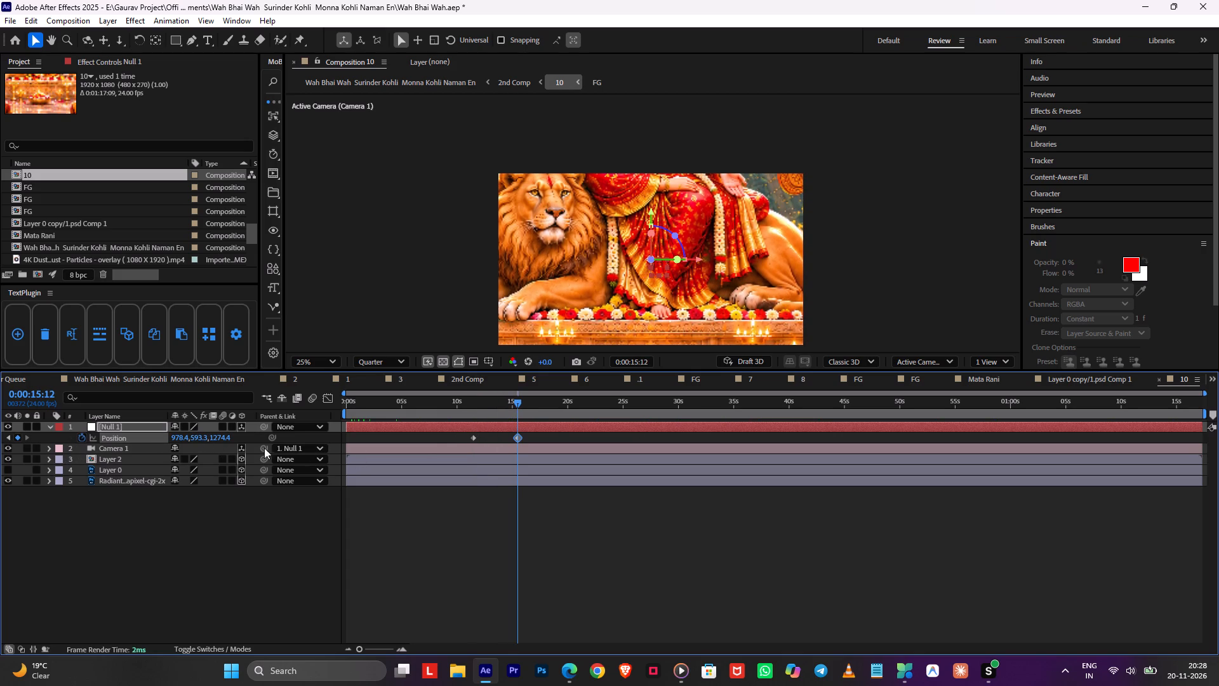
key("F9")
Return from composition 10 to the parent composition 2nd Comp.
left_click_drag(483, 412, 477, 412)
key("Tab")
key("Tab")
left_click(366, 412)
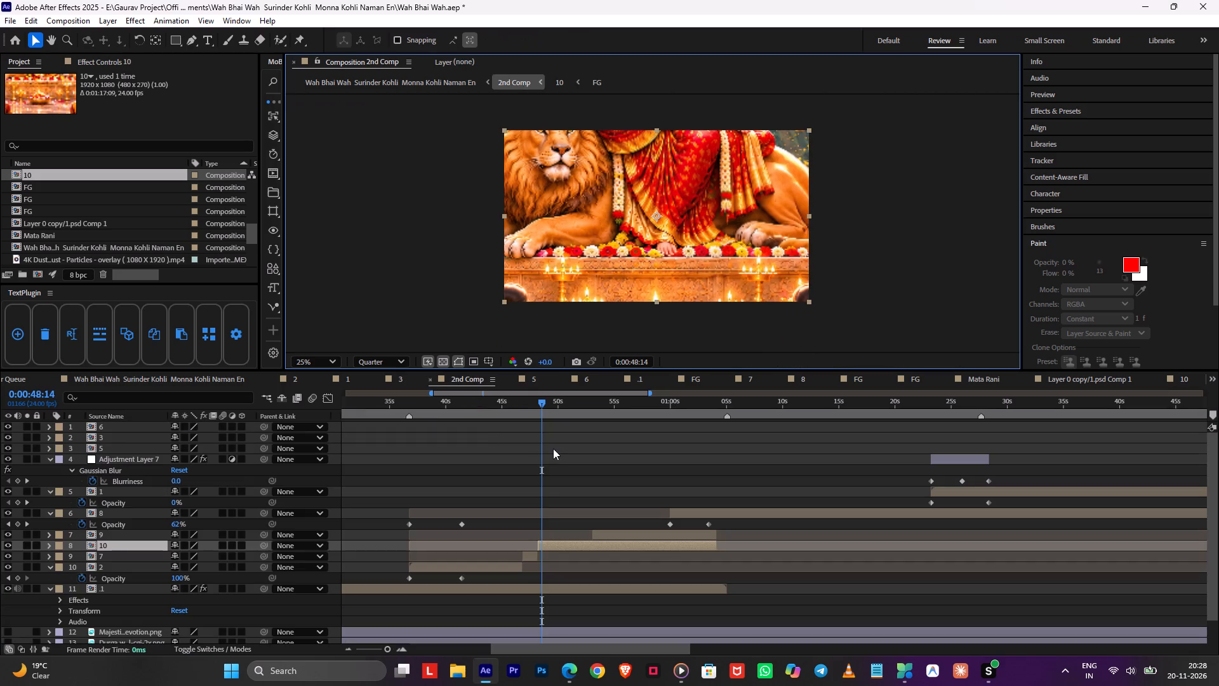
Extend the start of layer 9 in 2nd Comp back to 0:00:49:16, check the cut, and save the project.
left_click(536, 412)
key("space")
scroll(531, 455, "up", 3, "alt")
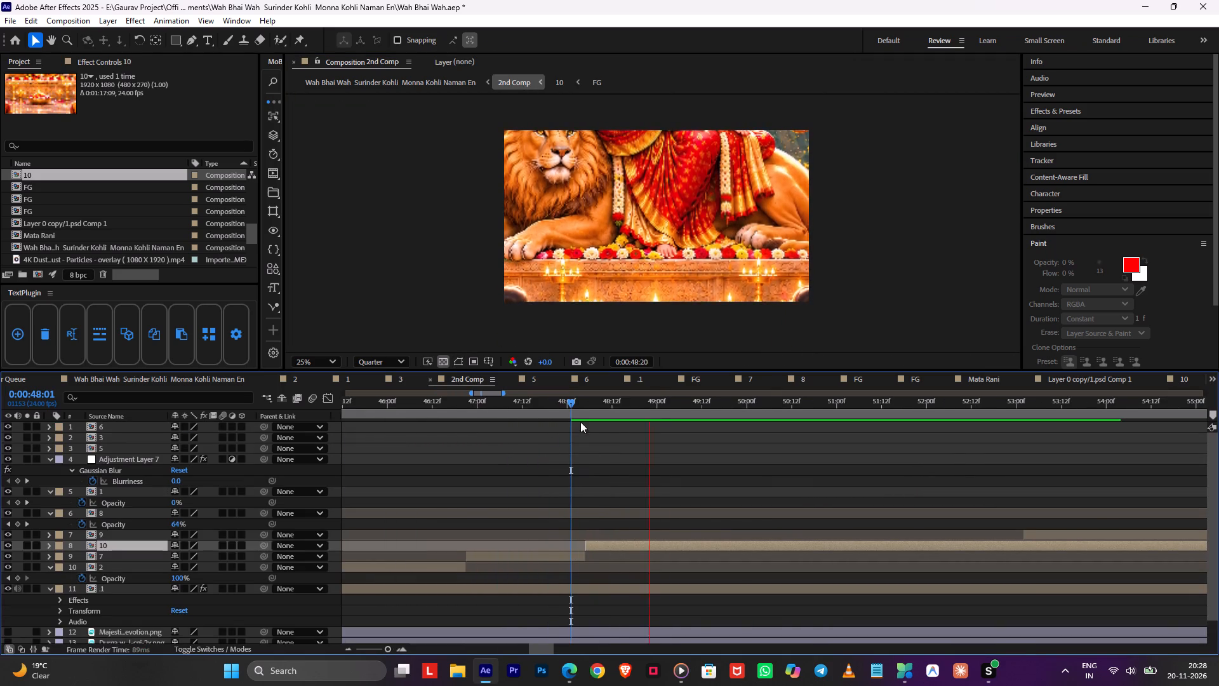
left_click_drag(573, 408, 484, 427)
key("space")
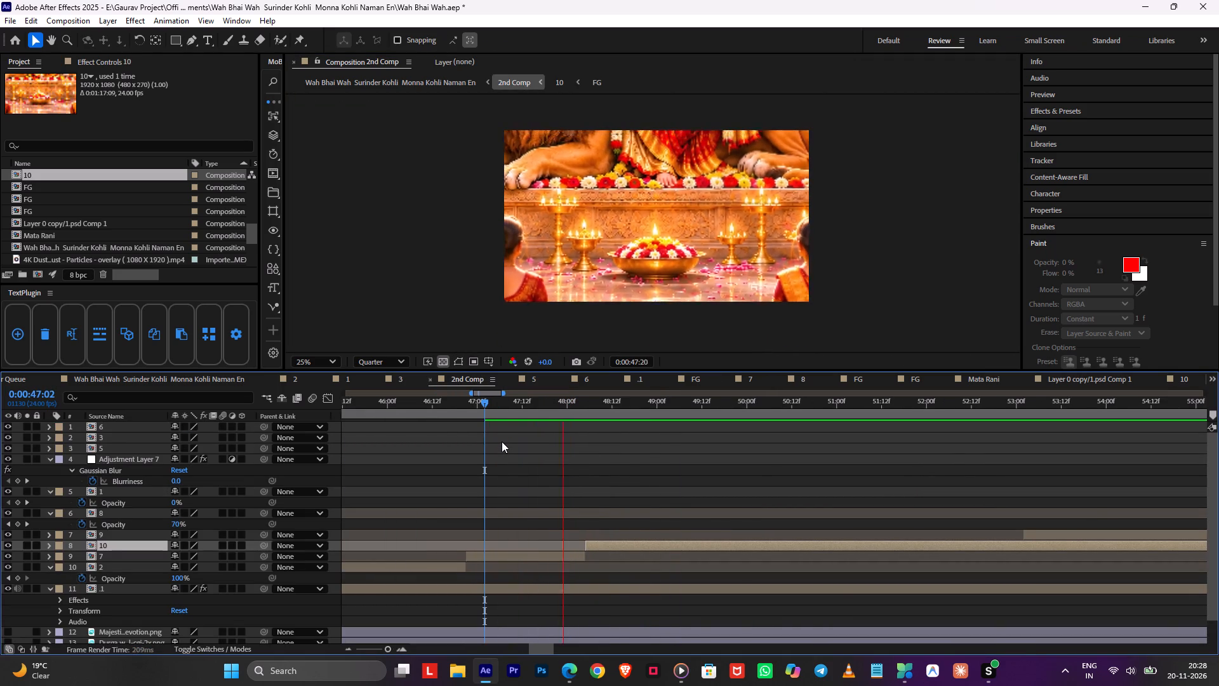
key("space")
key("space")
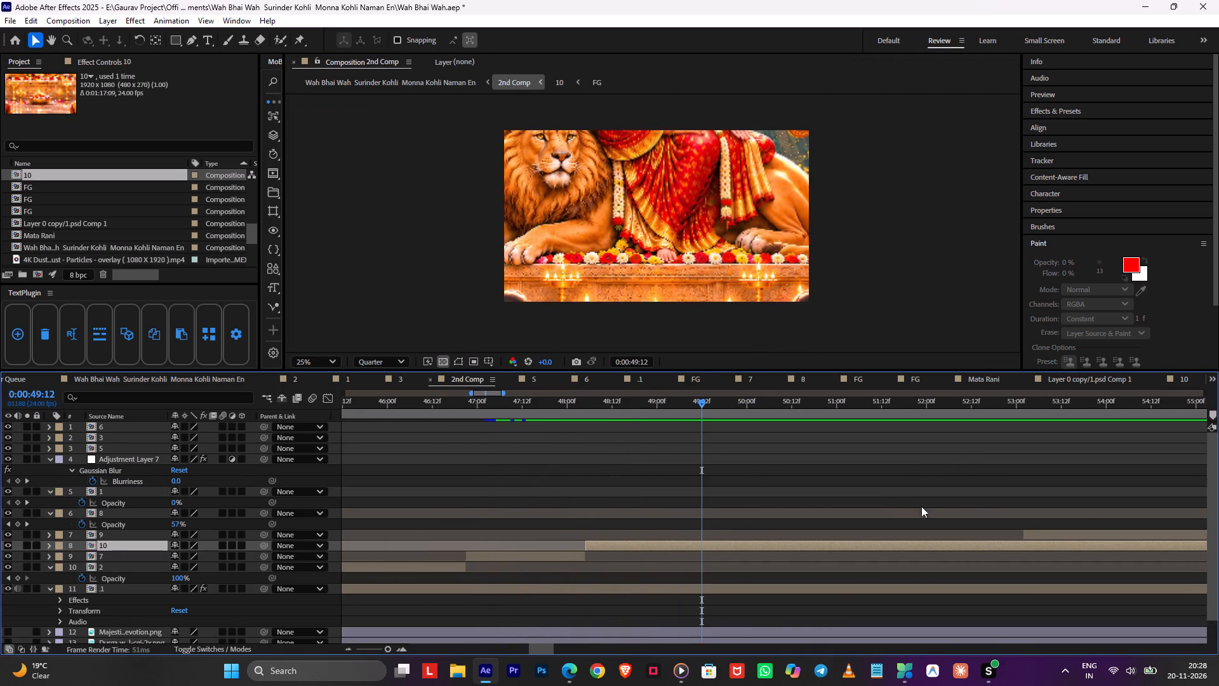
key("space")
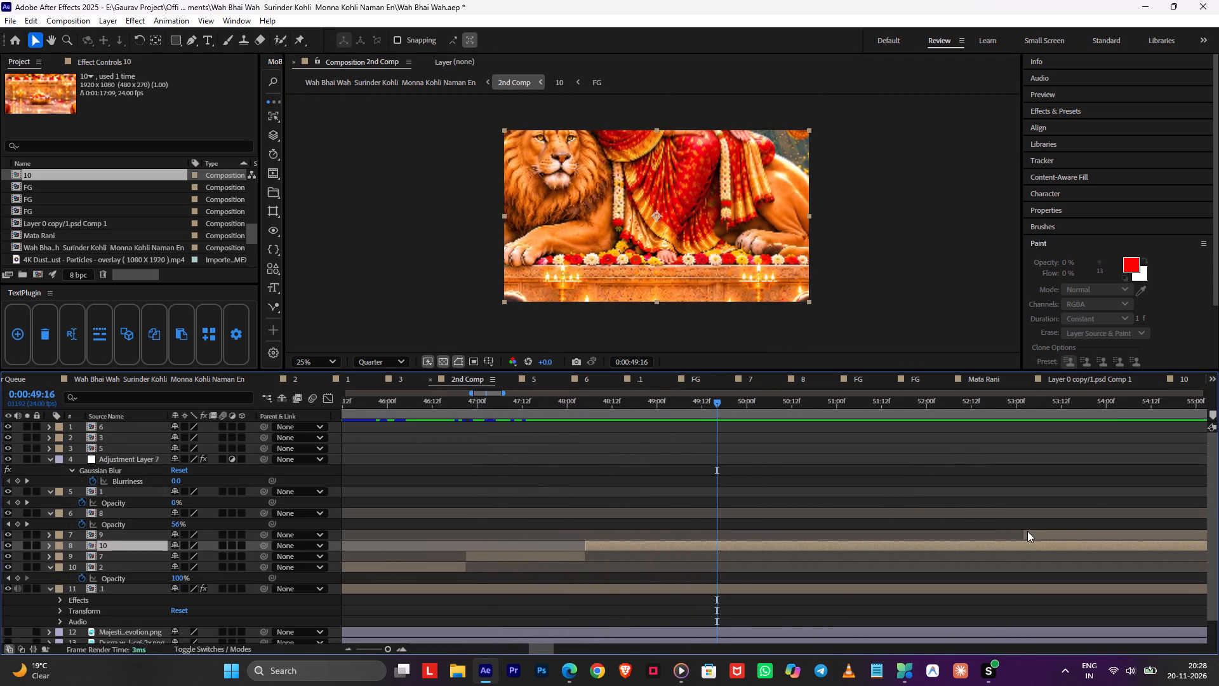
left_click_drag(1023, 532, 719, 532)
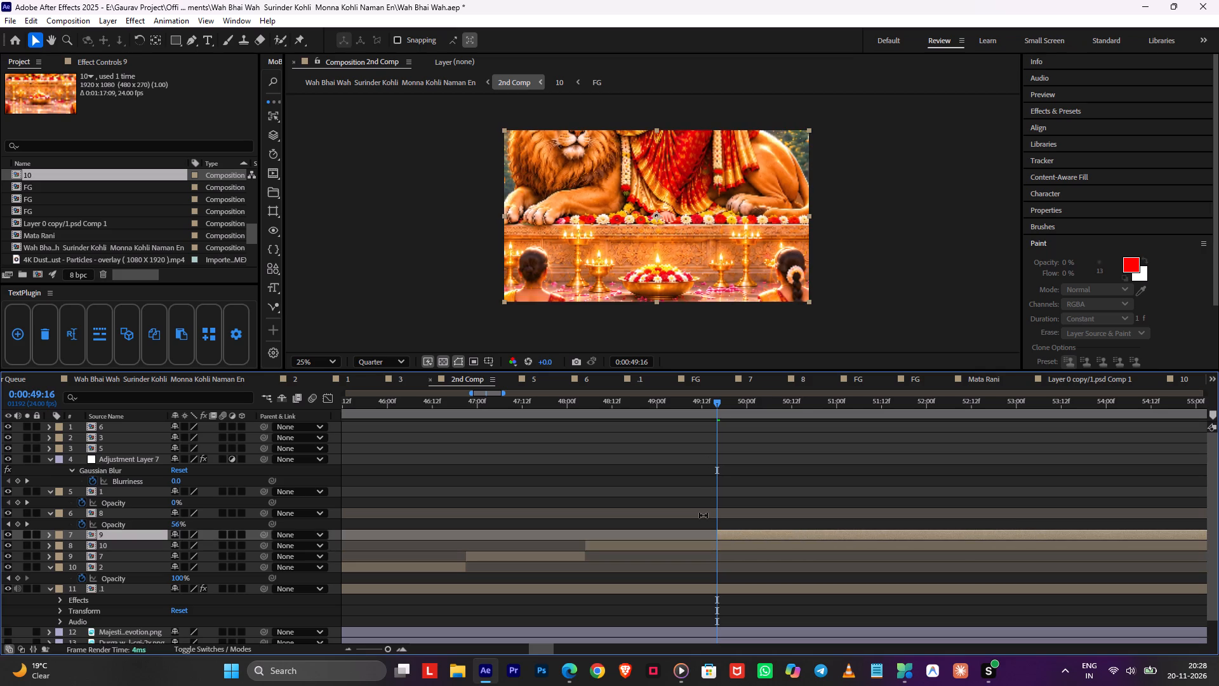
left_click_drag(702, 405, 614, 414)
key("space")
key("ctrl+s")
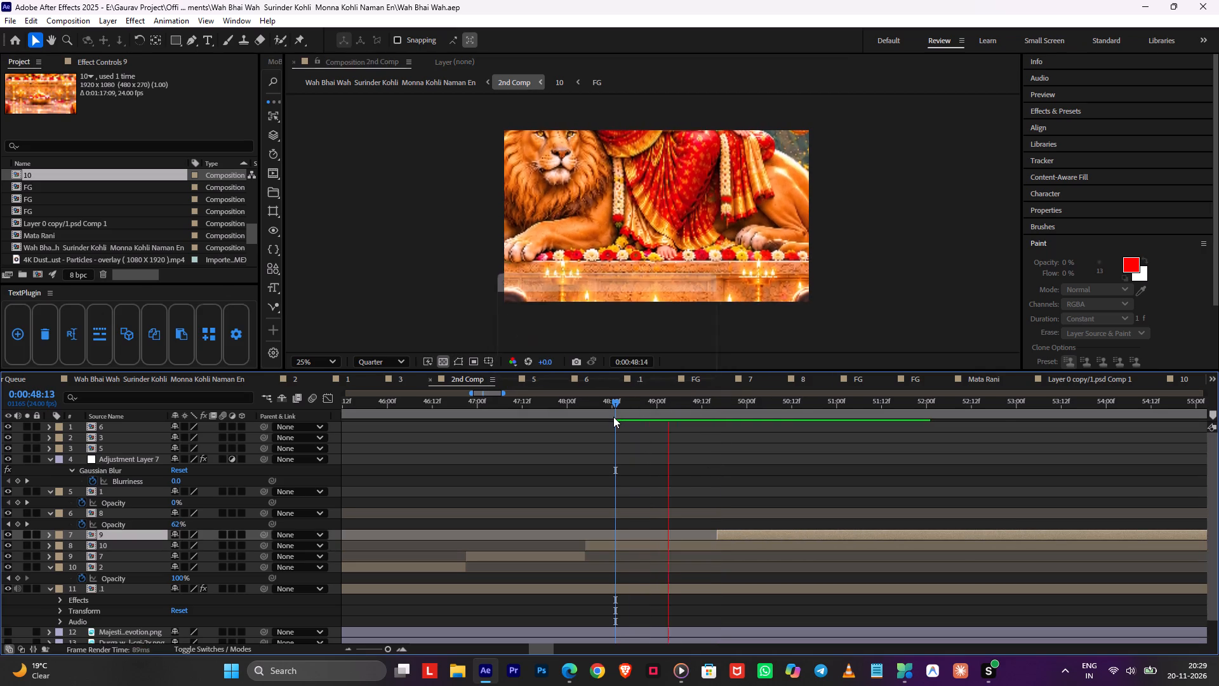
In composition 10, reframe Null 1's Position keyframe at 0:00:11:11 with X 936.4, Z 1426.4 and a slightly adjusted Y.
left_click_drag(665, 398, 576, 410)
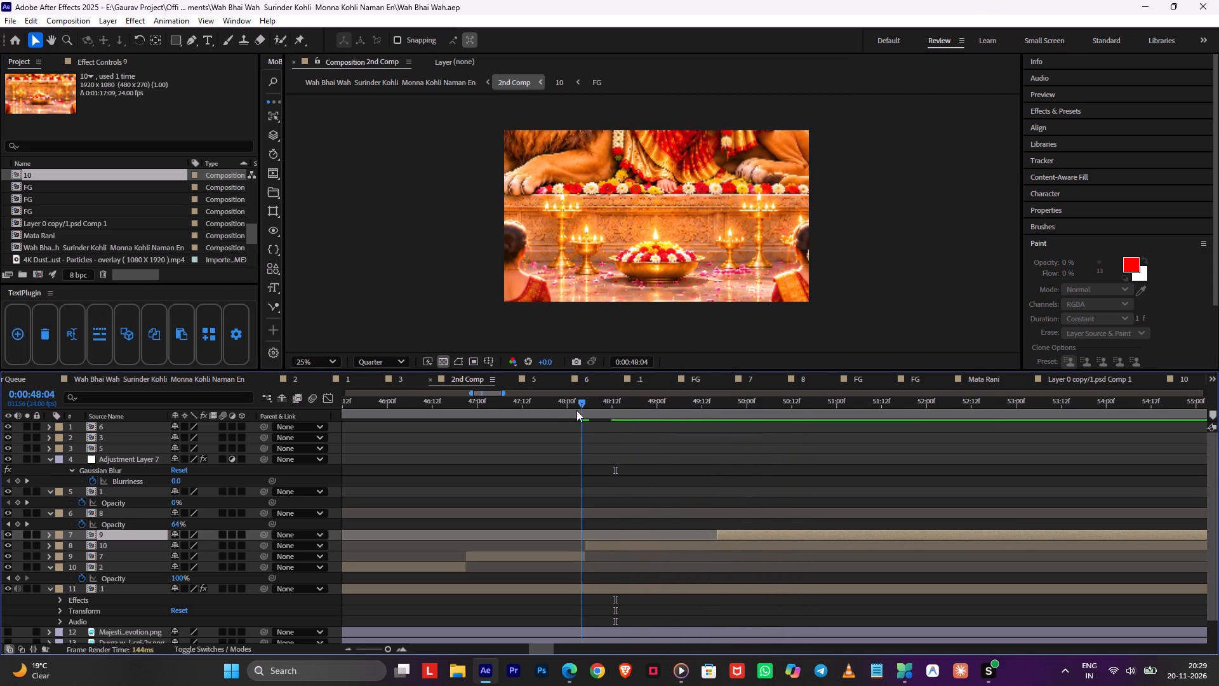
left_click_drag(576, 410, 568, 414)
key("space")
key("space")
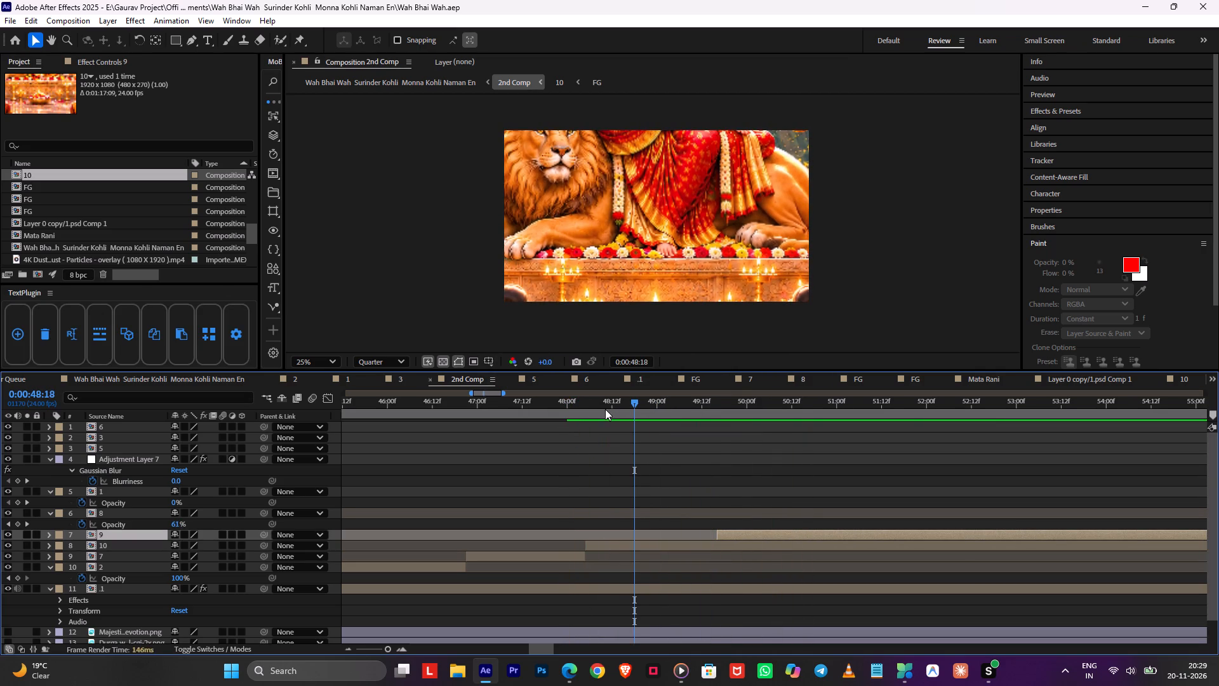
left_click_drag(605, 409, 590, 415)
double_click(591, 549)
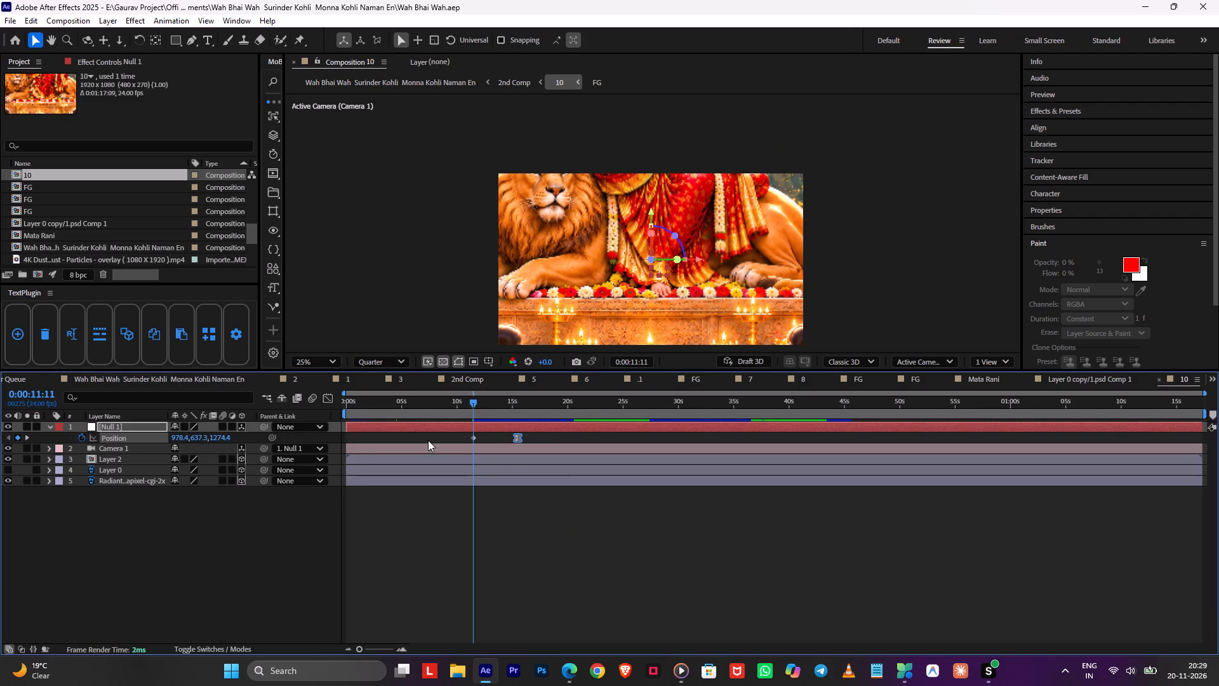
left_click_drag(487, 410, 516, 416)
left_click_drag(499, 412, 474, 414)
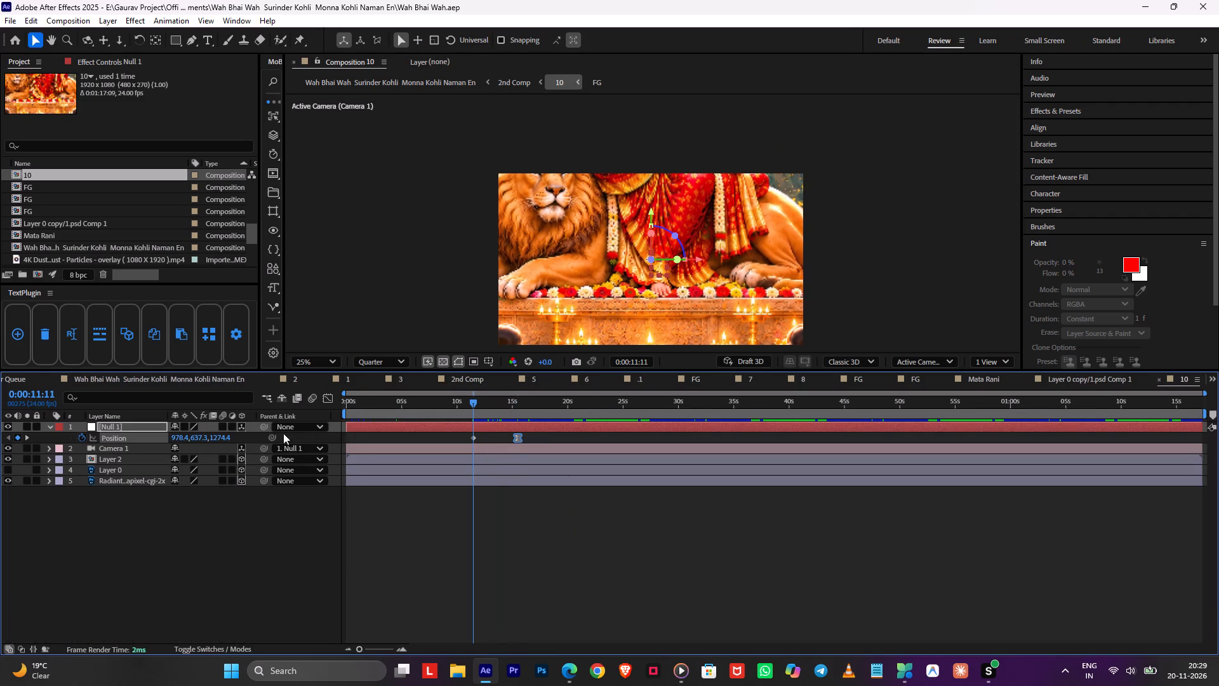
left_click_drag(197, 434, 107, 453)
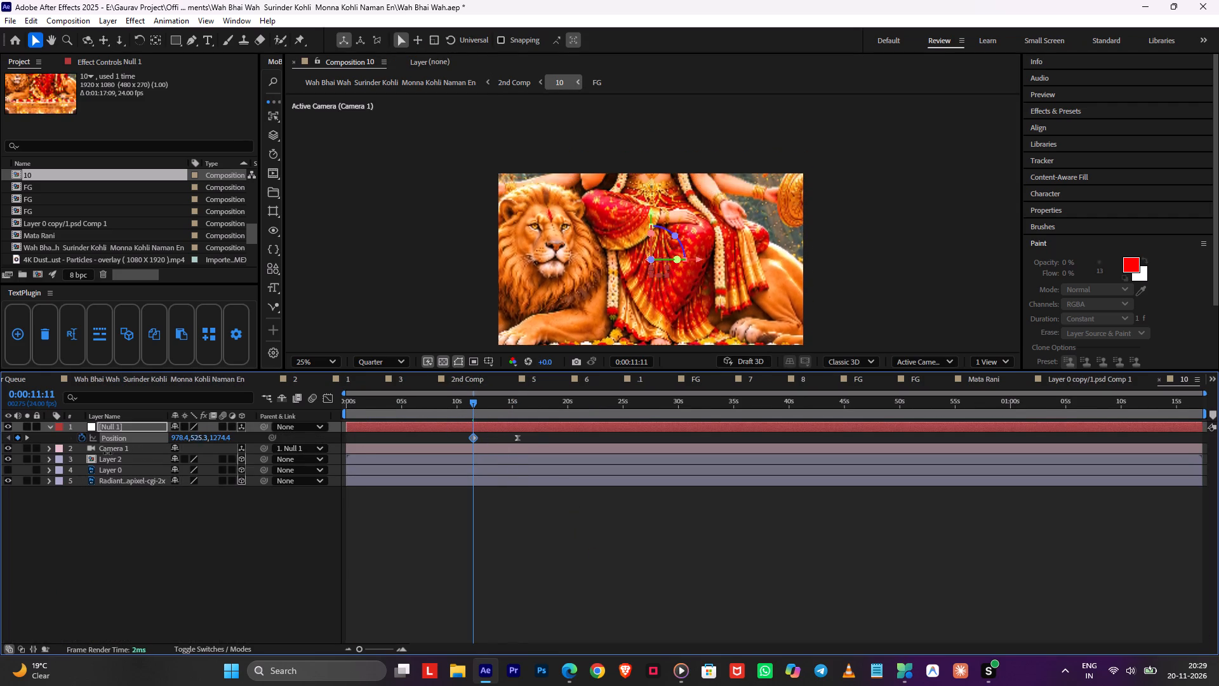
left_click_drag(107, 453, 130, 447)
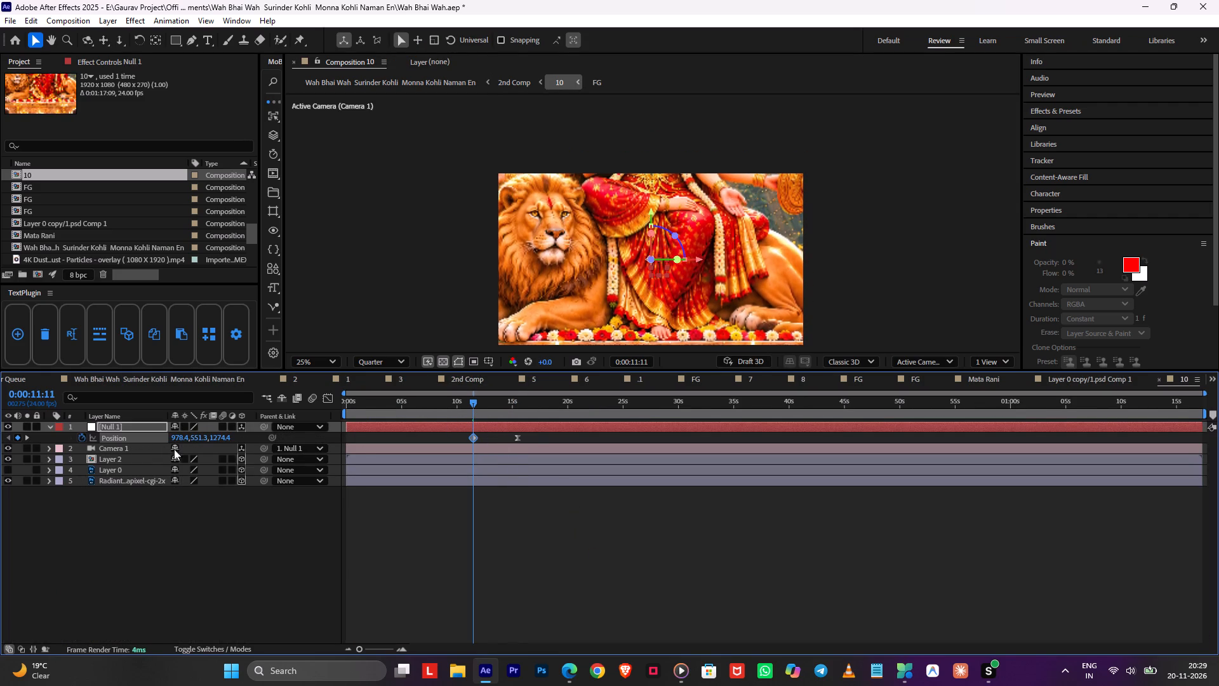
left_click_drag(221, 435, 316, 433)
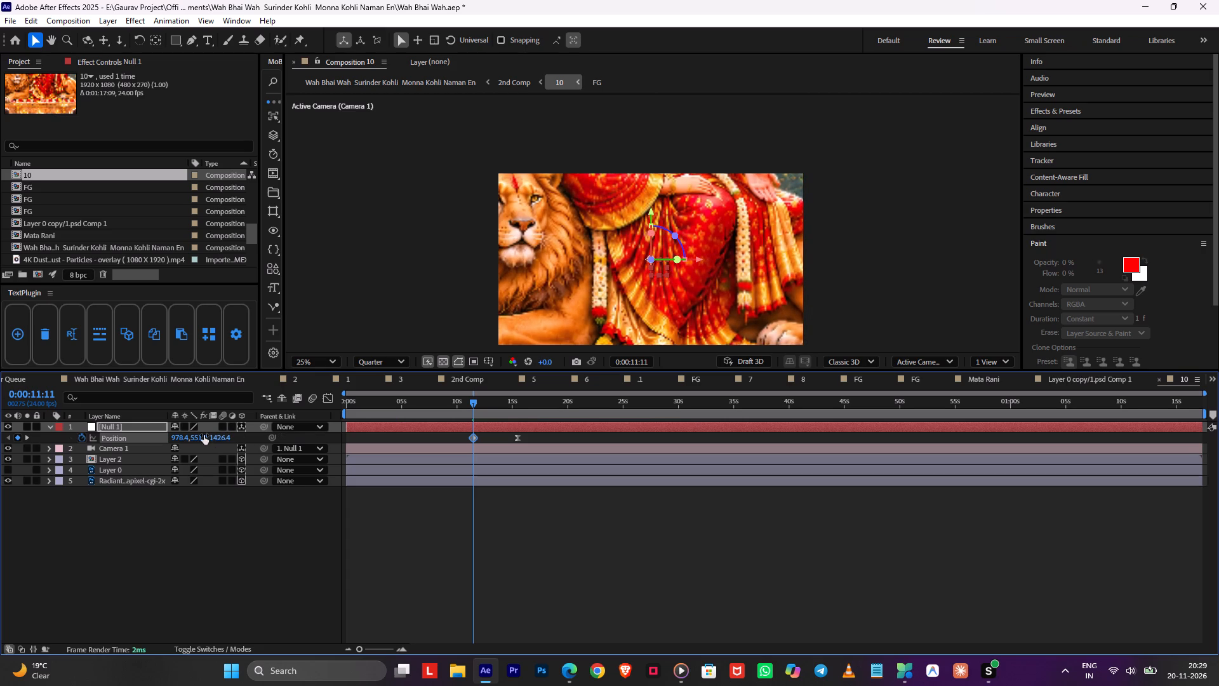
left_click_drag(182, 439, 182, 438)
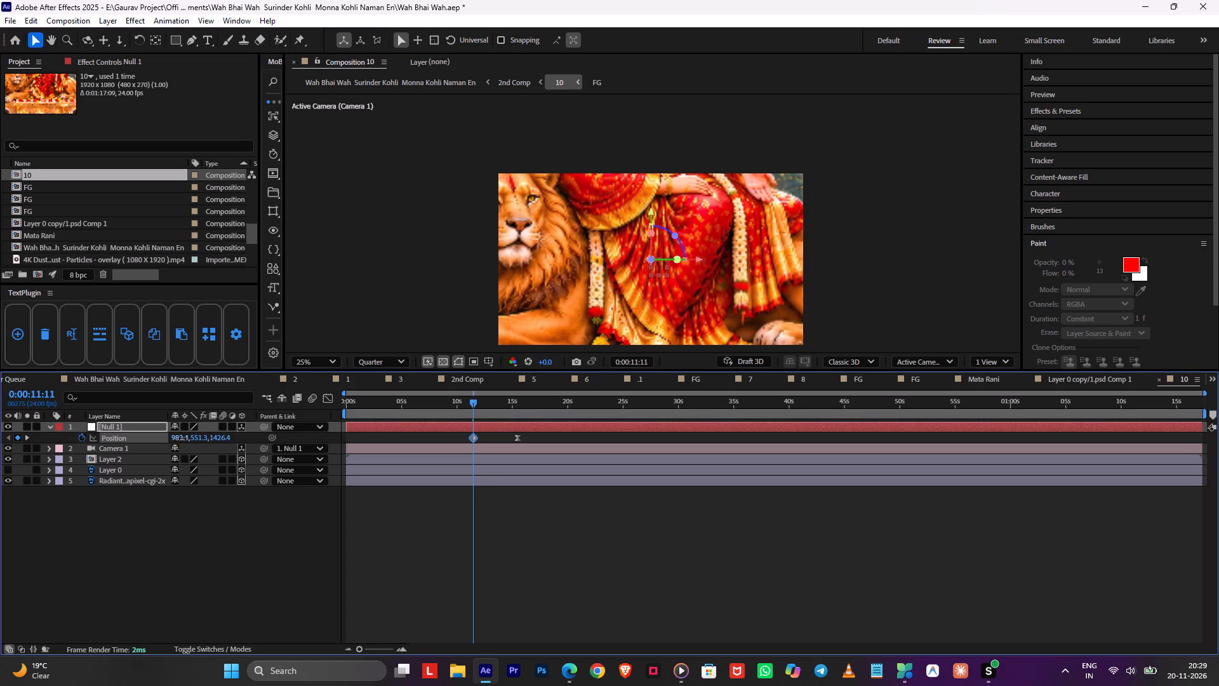
left_click_drag(182, 438, 154, 438)
left_click_drag(199, 436, 243, 433)
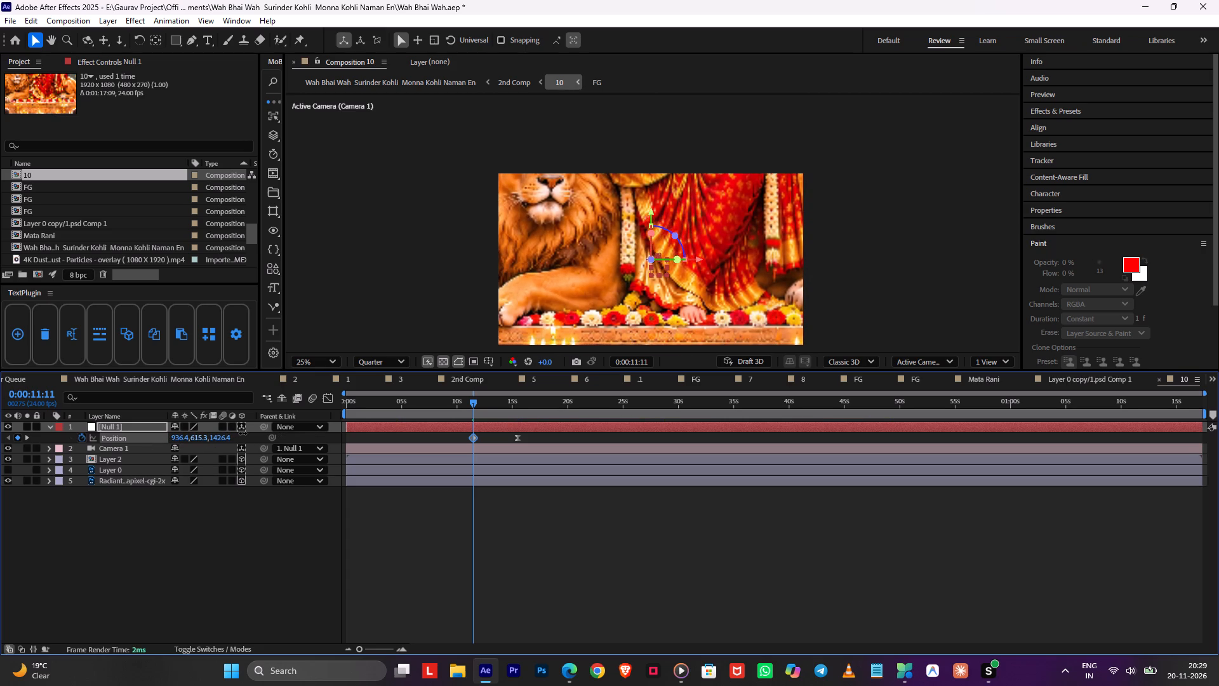
left_click_drag(243, 433, 260, 432)
Copy that Position keyframe to 0:00:15:12, set its Y to 566.3 and apply Easy Ease.
left_click(526, 412, "shift")
key("ctrl+c")
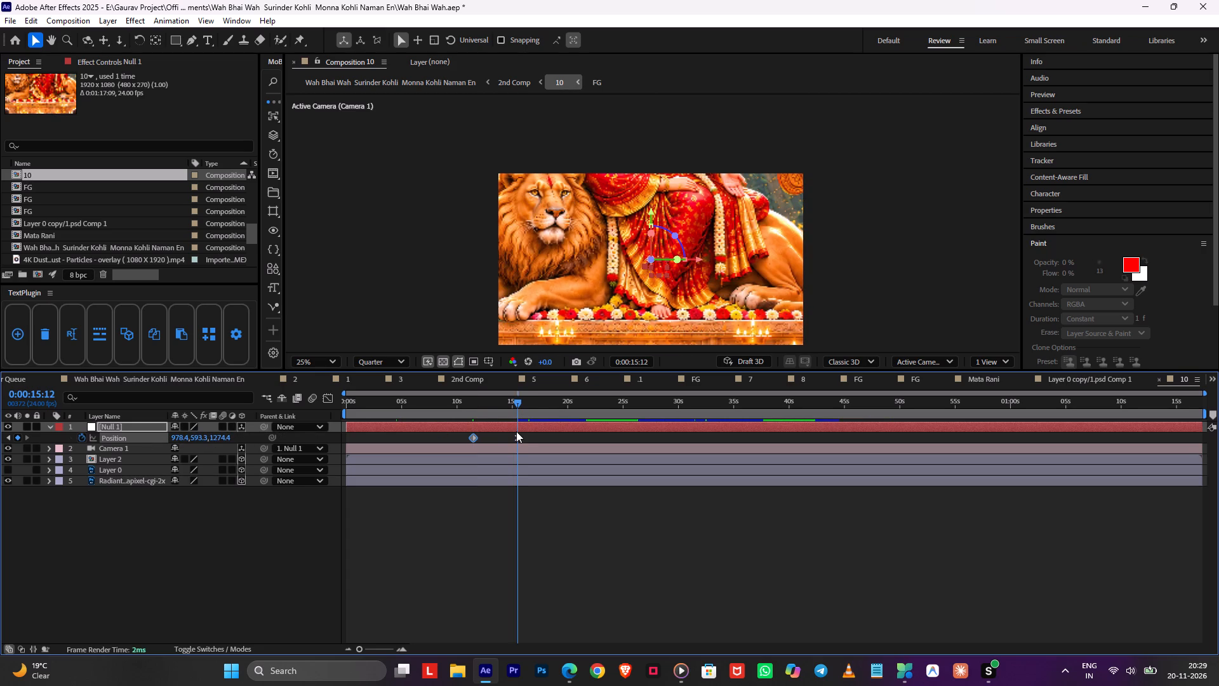
key("ctrl+v")
left_click_drag(203, 438, 178, 443)
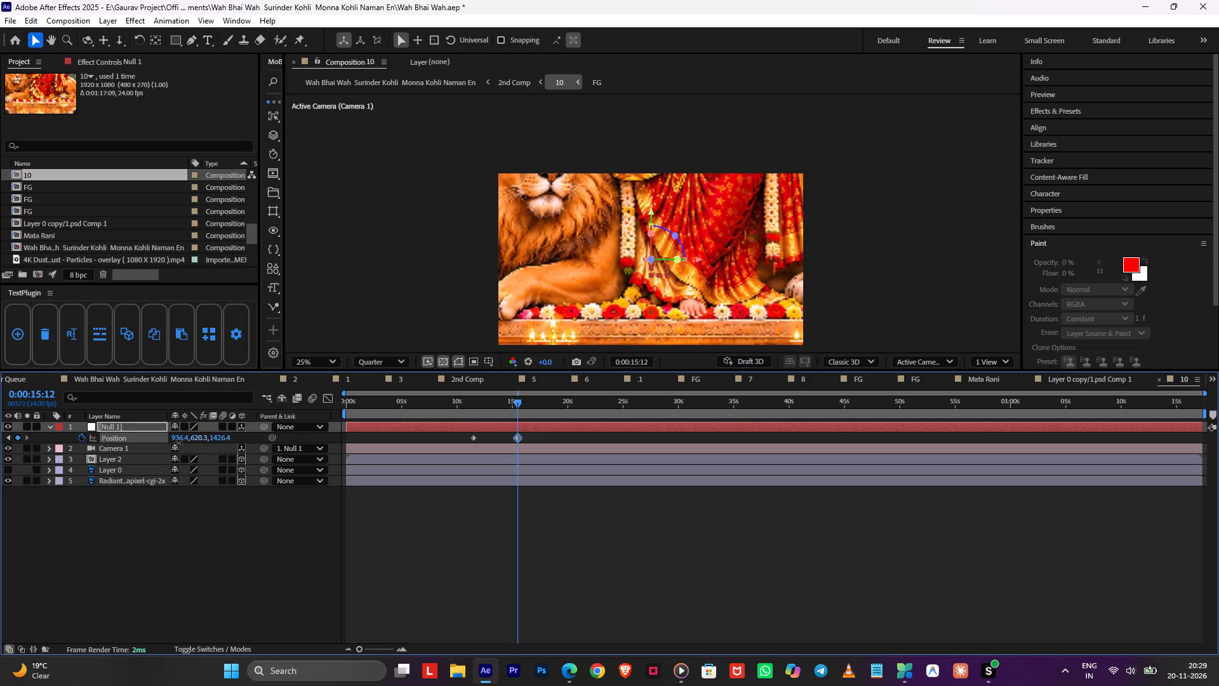
left_click_drag(178, 443, 147, 447)
key("F9")
left_click(446, 523)
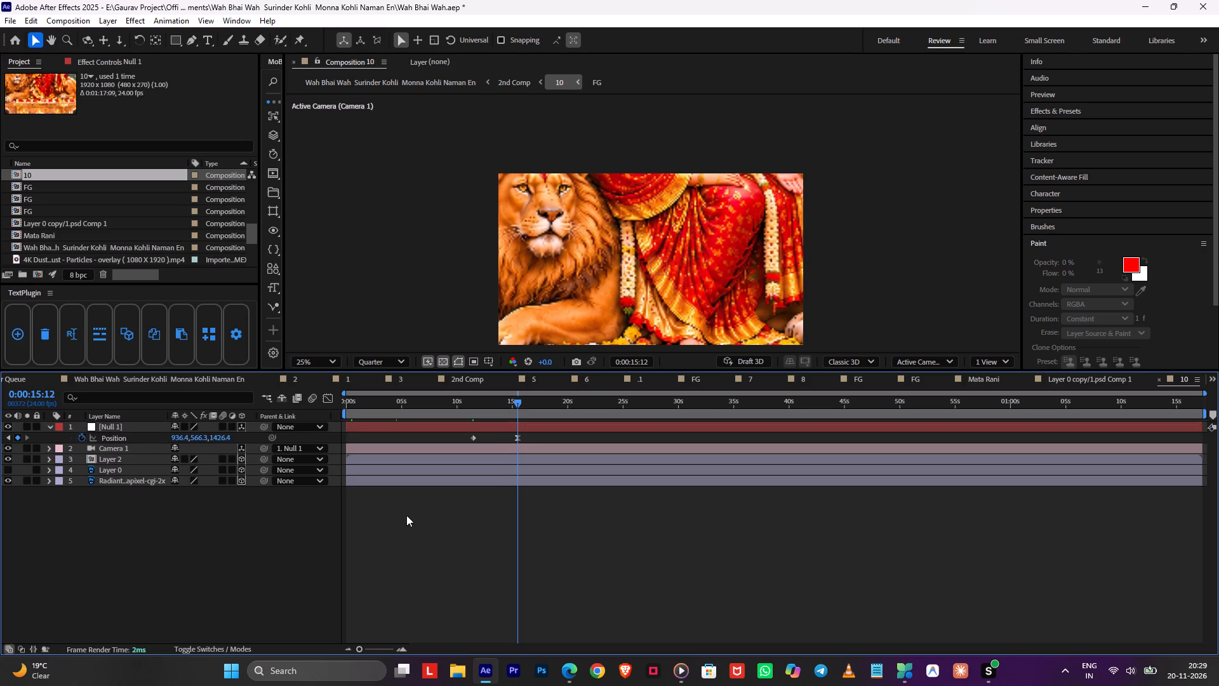
Return to 2nd Comp, preview the start of shot 10 and save the project.
key("Tab")
left_click(328, 509)
left_click_drag(752, 407, 589, 431)
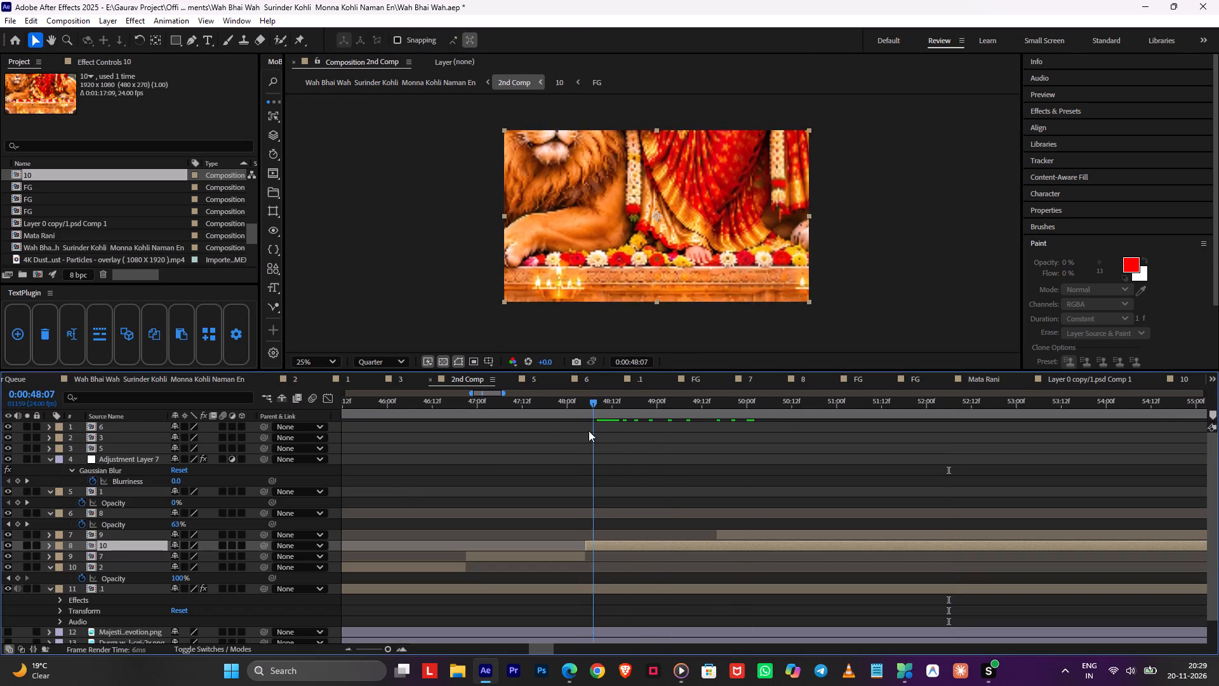
left_click_drag(589, 431, 576, 433)
key("space")
key("ctrl+s")
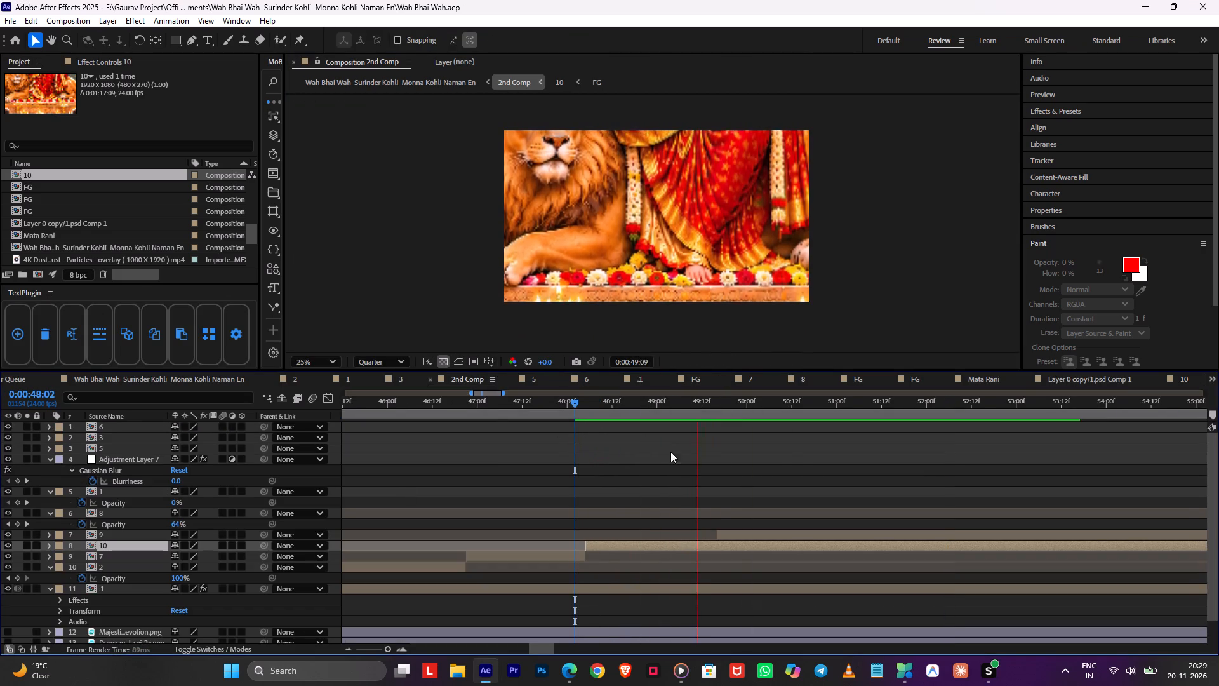
Review the goddess shots and their crossfades in 2nd Comp from 0:00:49:12 to about 0:01:49.
left_click(701, 405)
key("space")
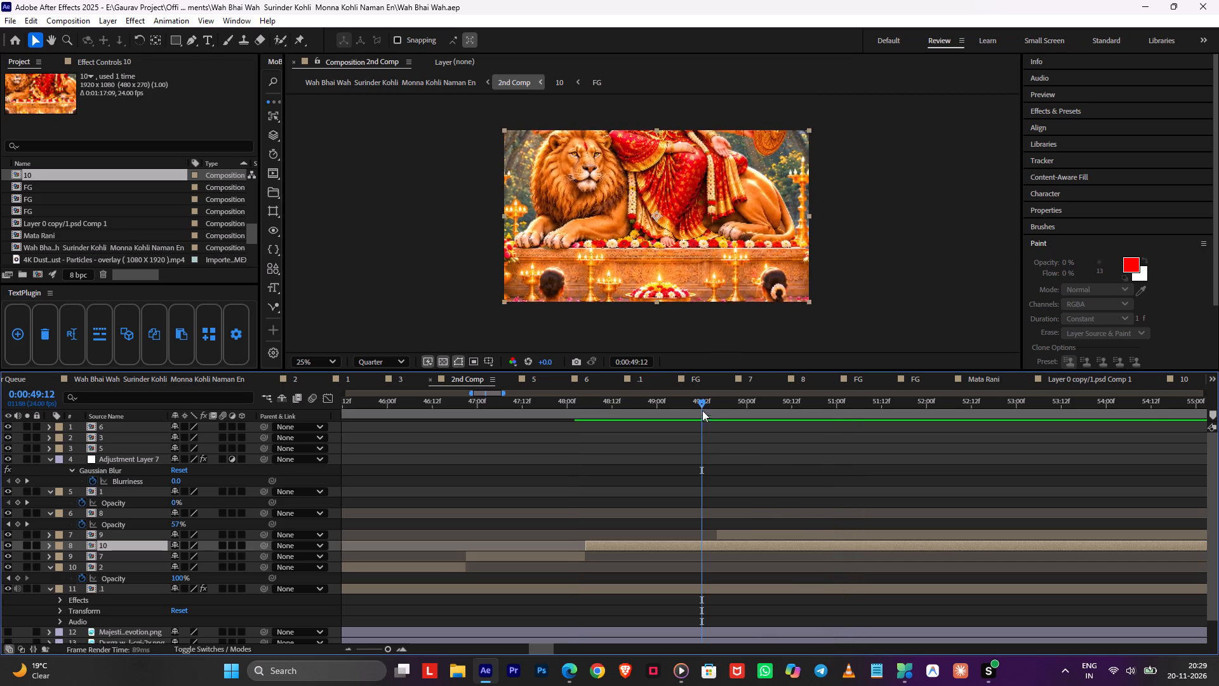
scroll(788, 439, "down", 2, "alt")
key("ctrl+s")
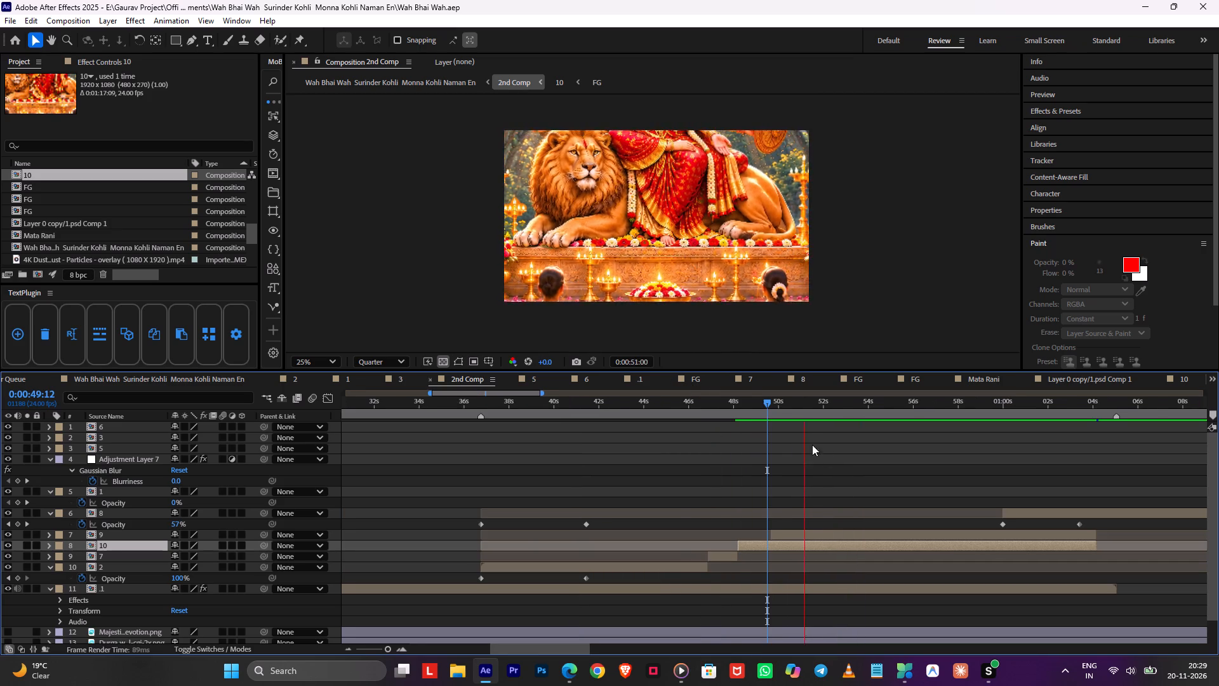
scroll(879, 443, "down", 3, "alt")
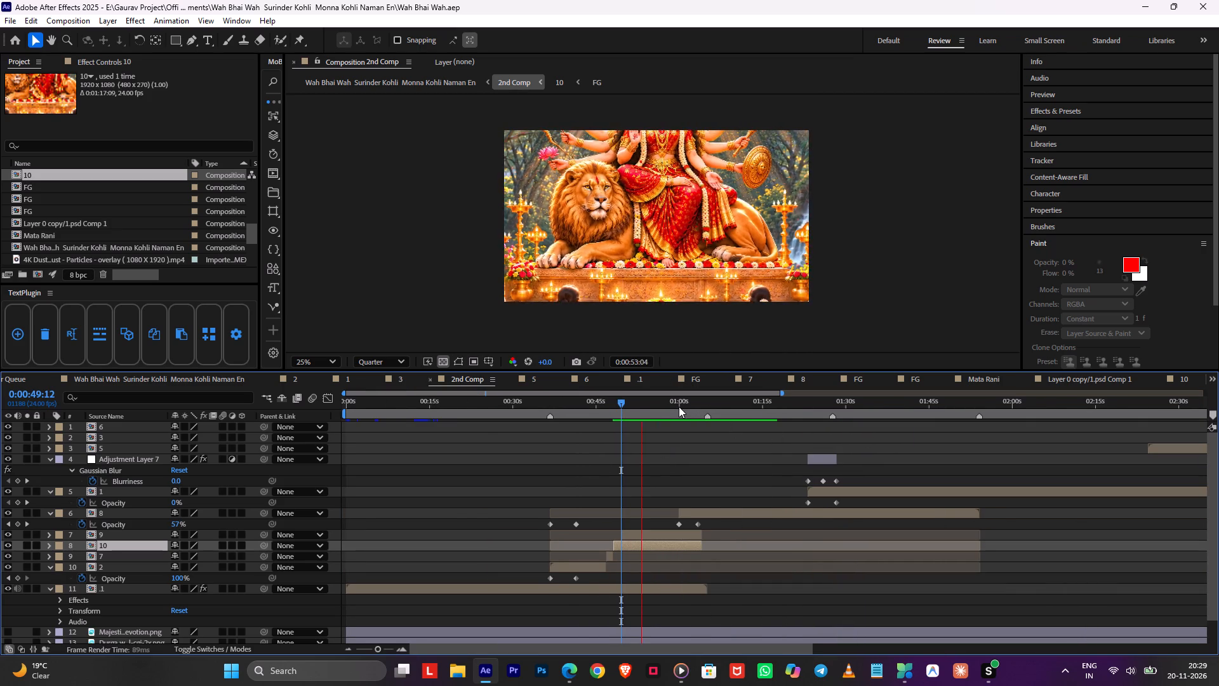
left_click_drag(678, 407, 678, 414)
key("space")
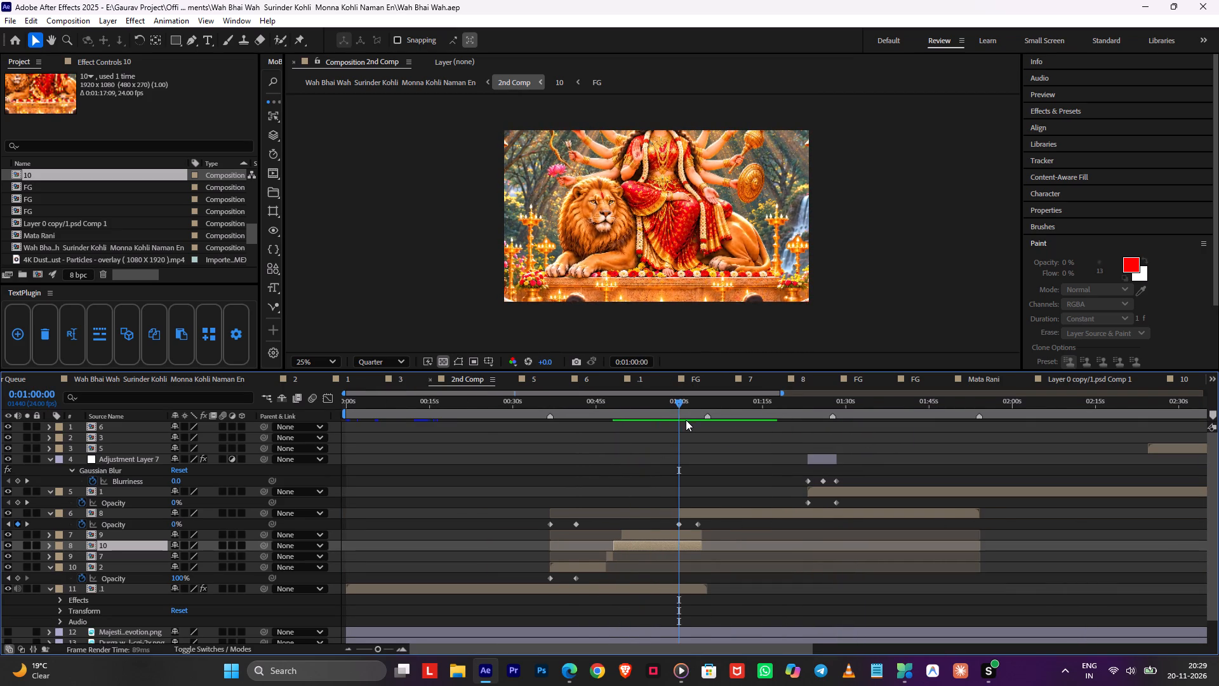
left_click_drag(691, 406, 785, 423)
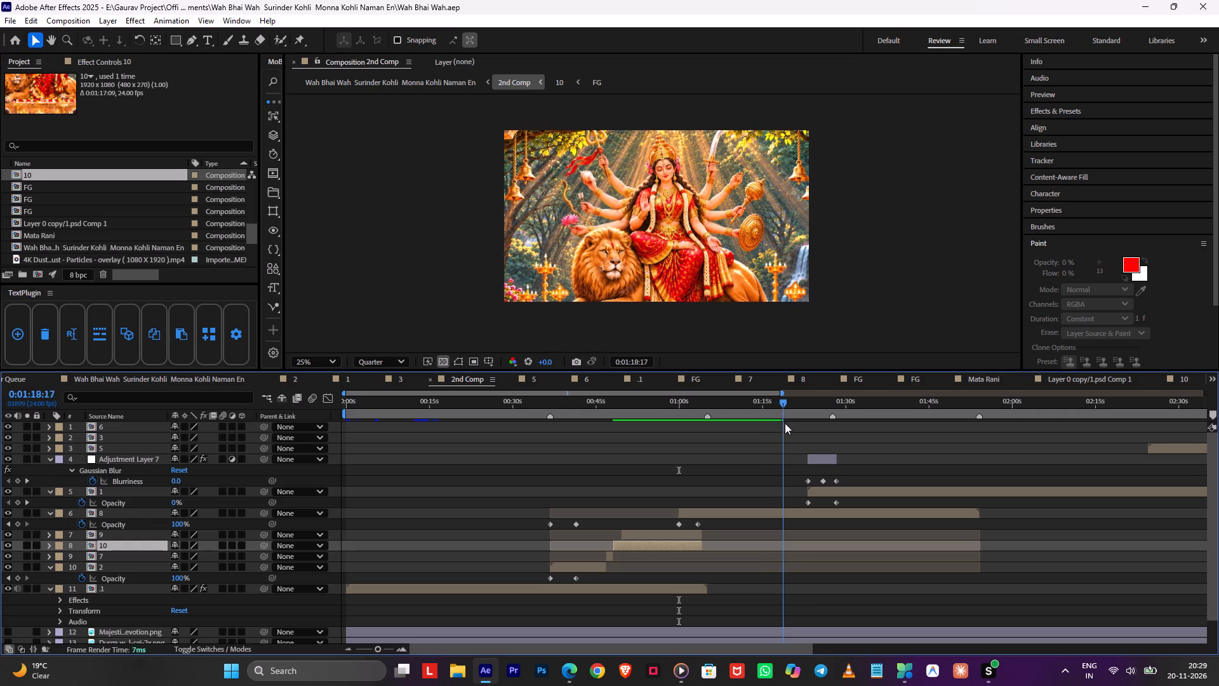
left_click_drag(785, 423, 805, 437)
key("space")
middle_click_drag(873, 457, 717, 463, "alt")
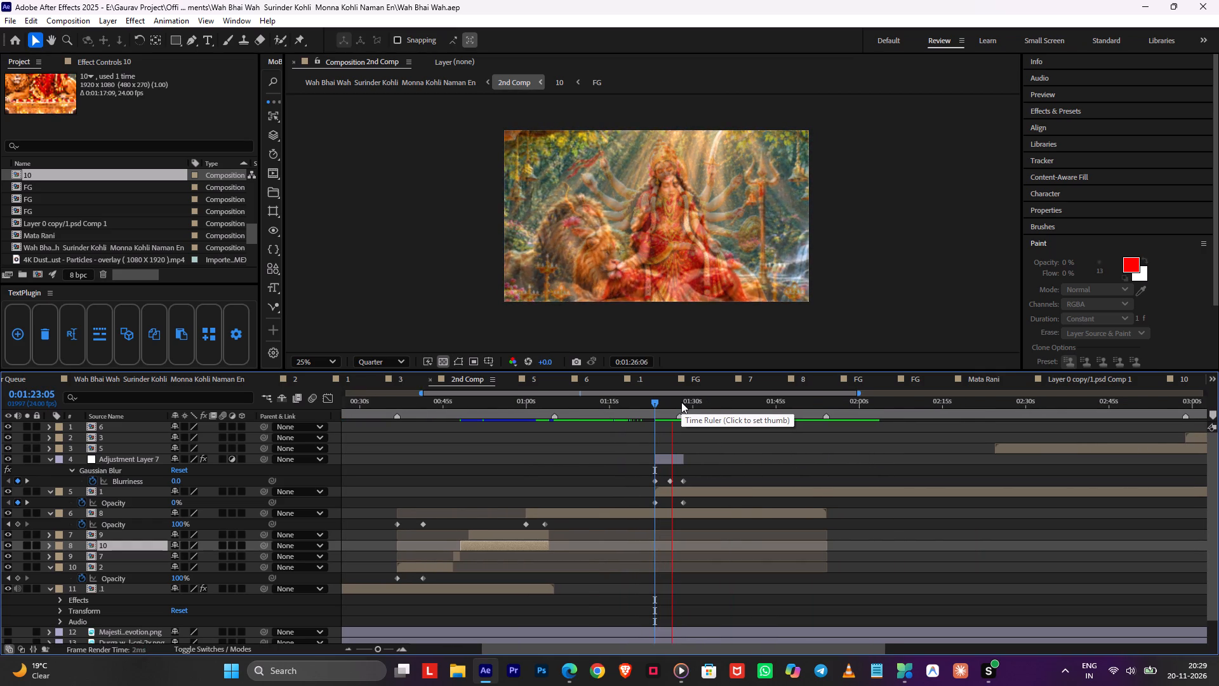
left_click_drag(749, 405, 800, 412)
key("space")
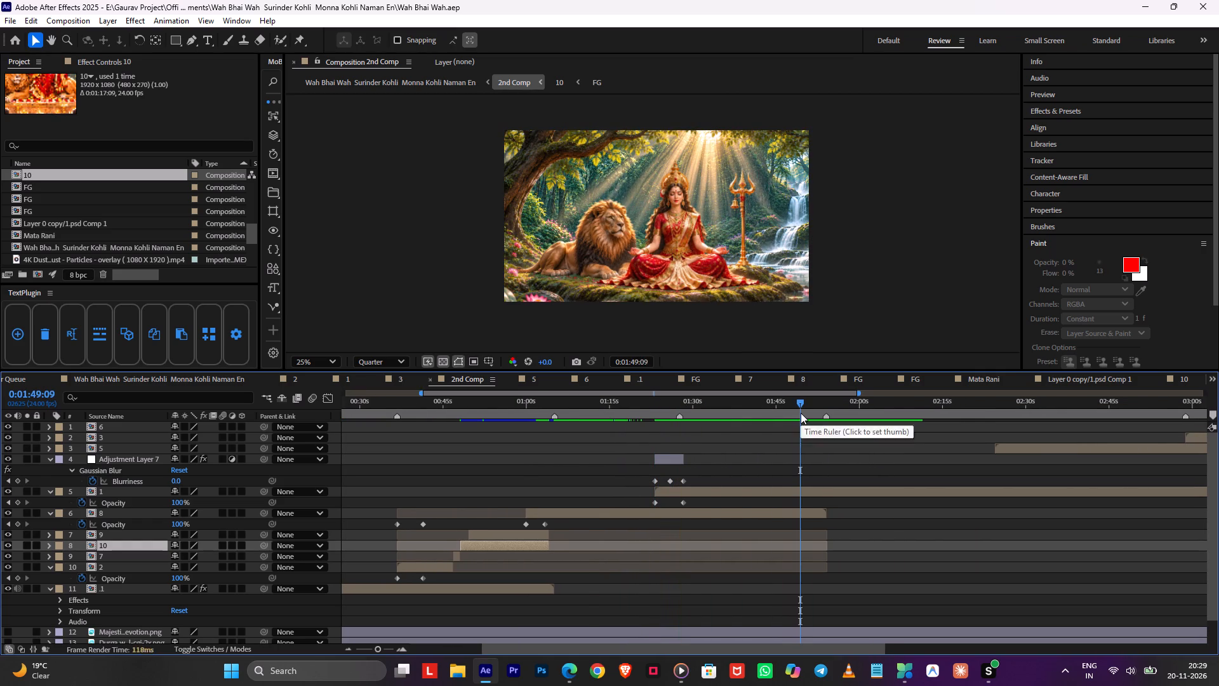
In composition 1, move Null 3's end Position keyframe to 0:00:30:21, lower its Z and raise its X.
left_click_drag(811, 408, 822, 414)
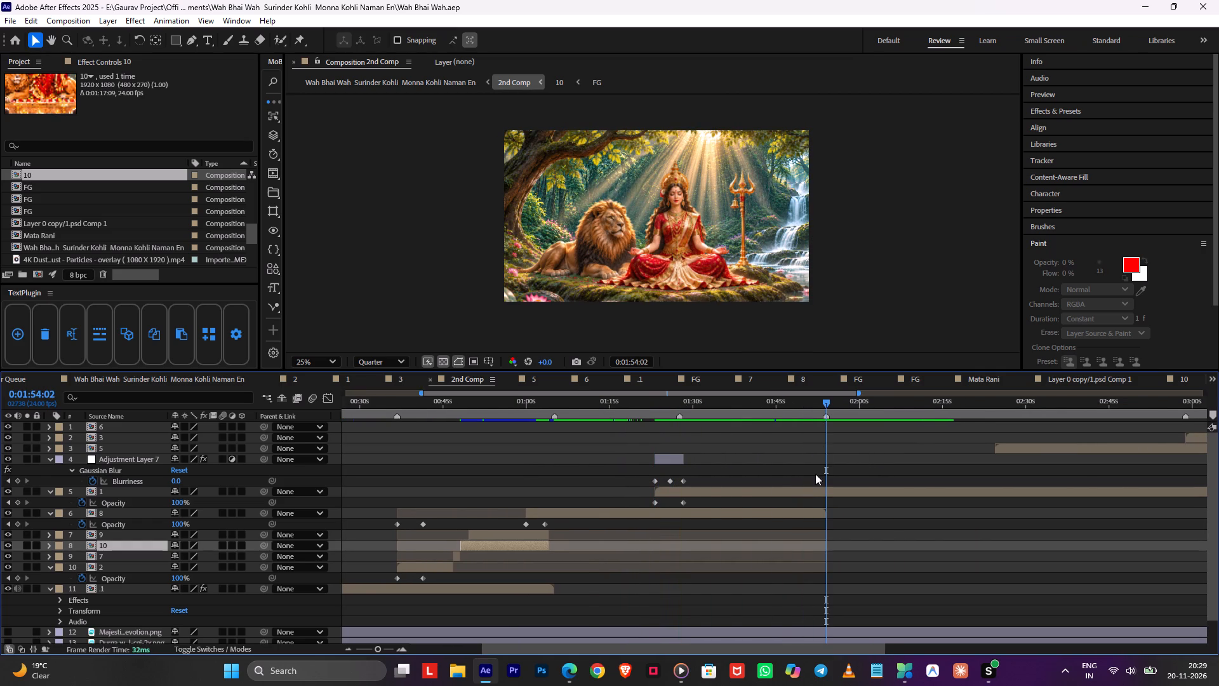
double_click(806, 490)
left_click_drag(512, 438, 696, 450)
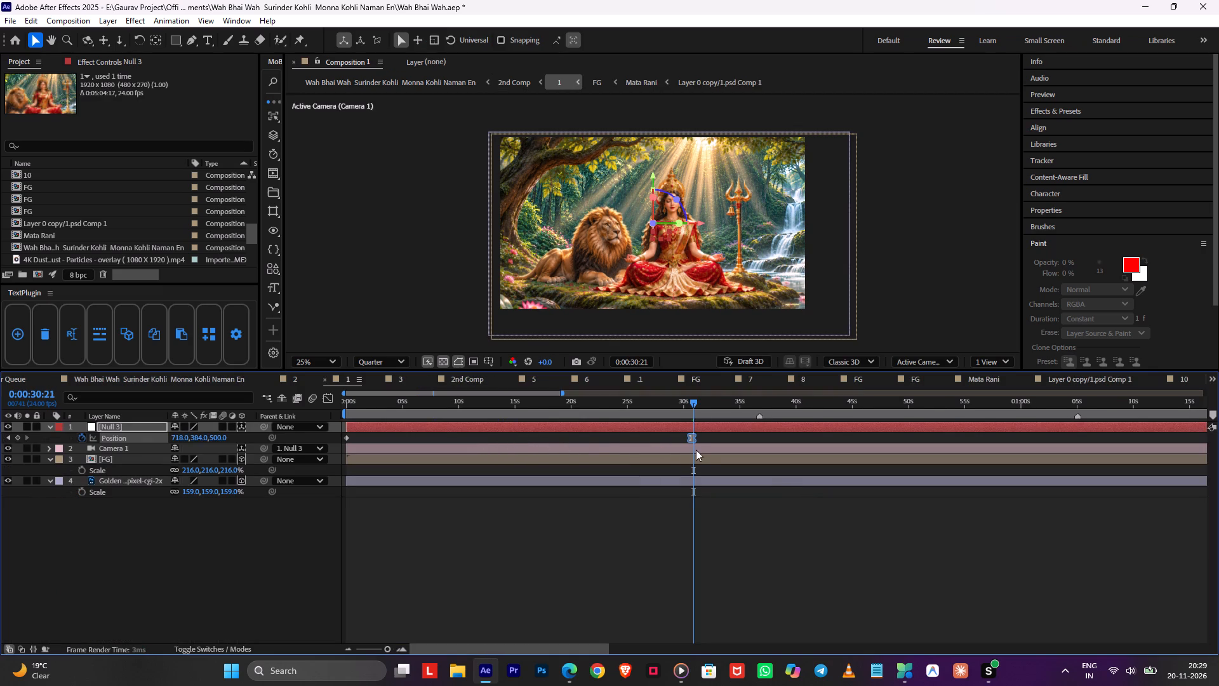
left_click_drag(696, 450, 698, 450)
left_click_drag(218, 441, 203, 443)
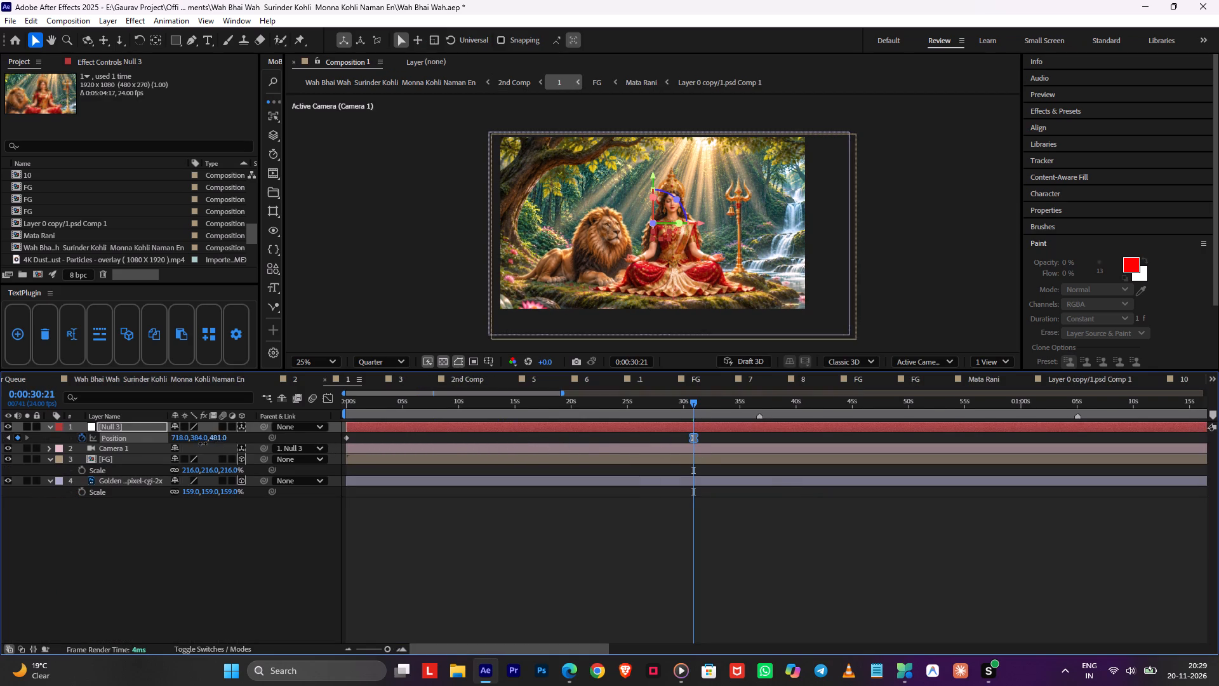
left_click_drag(203, 443, 86, 445)
left_click_drag(182, 438, 236, 441)
At 0:00:00:00, set Null 3's Position Z to 2154 and lower its Y to frame the goddess's face.
left_click_drag(370, 413, 218, 424)
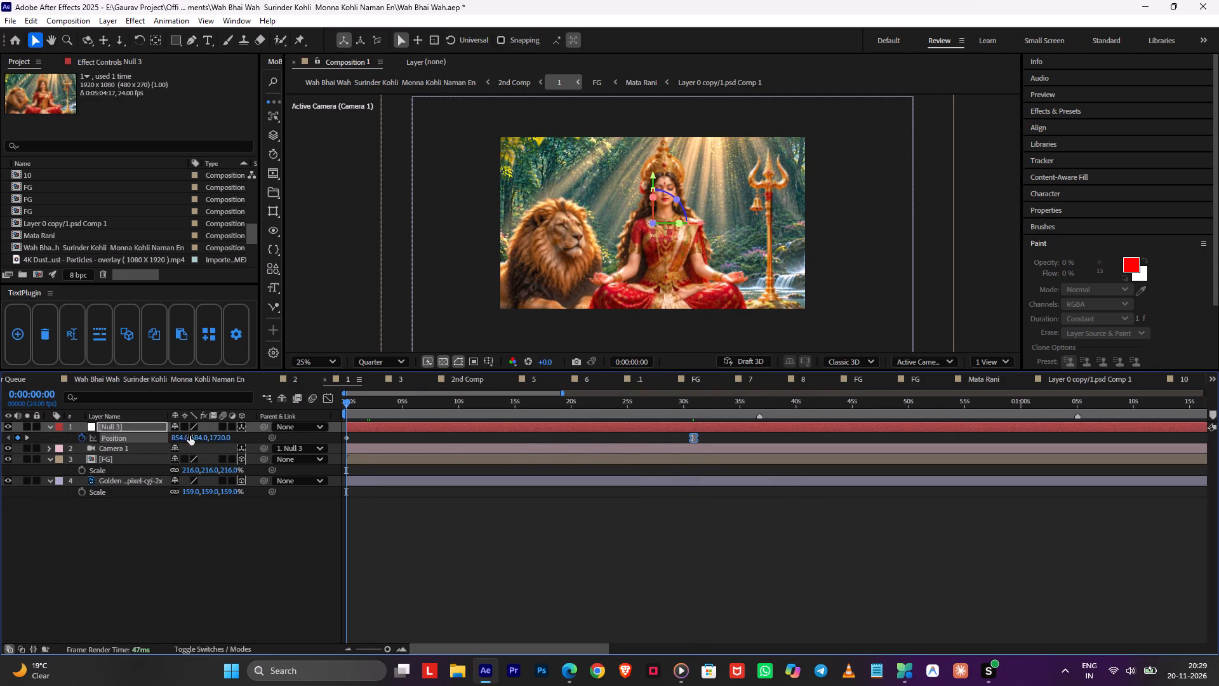
left_click_drag(215, 440, 490, 439)
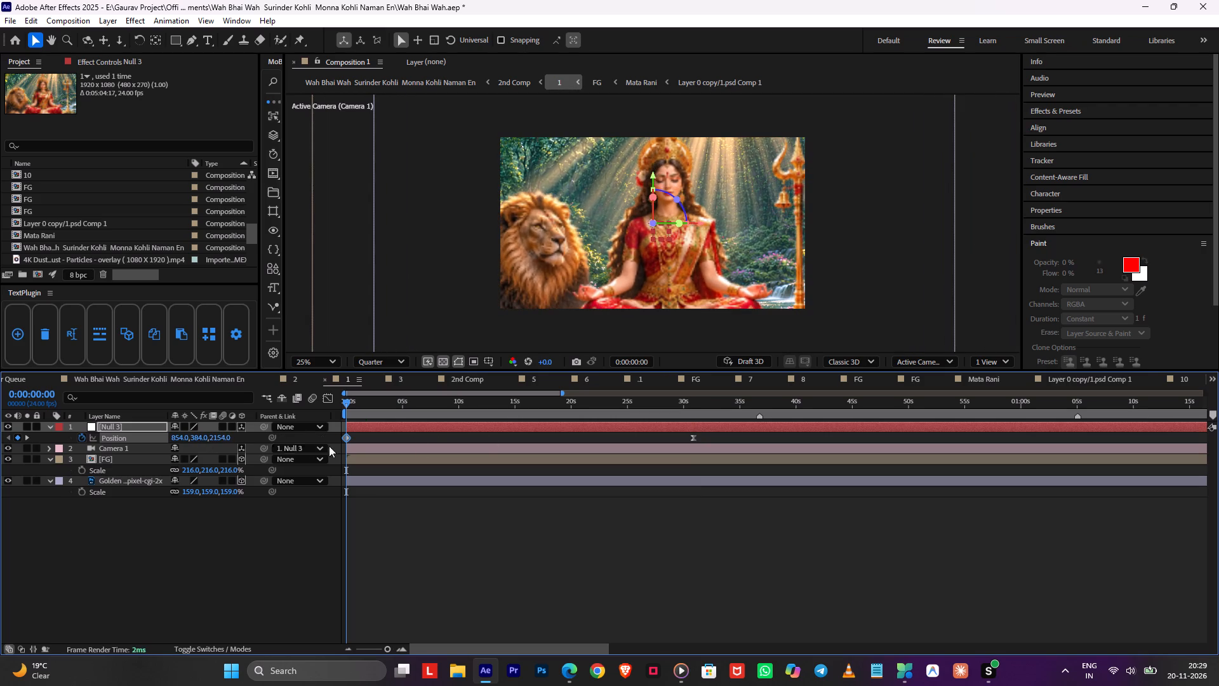
left_click_drag(197, 438, 109, 450)
Return from composition 1 to 2nd Comp and save the project.
key("Tab")
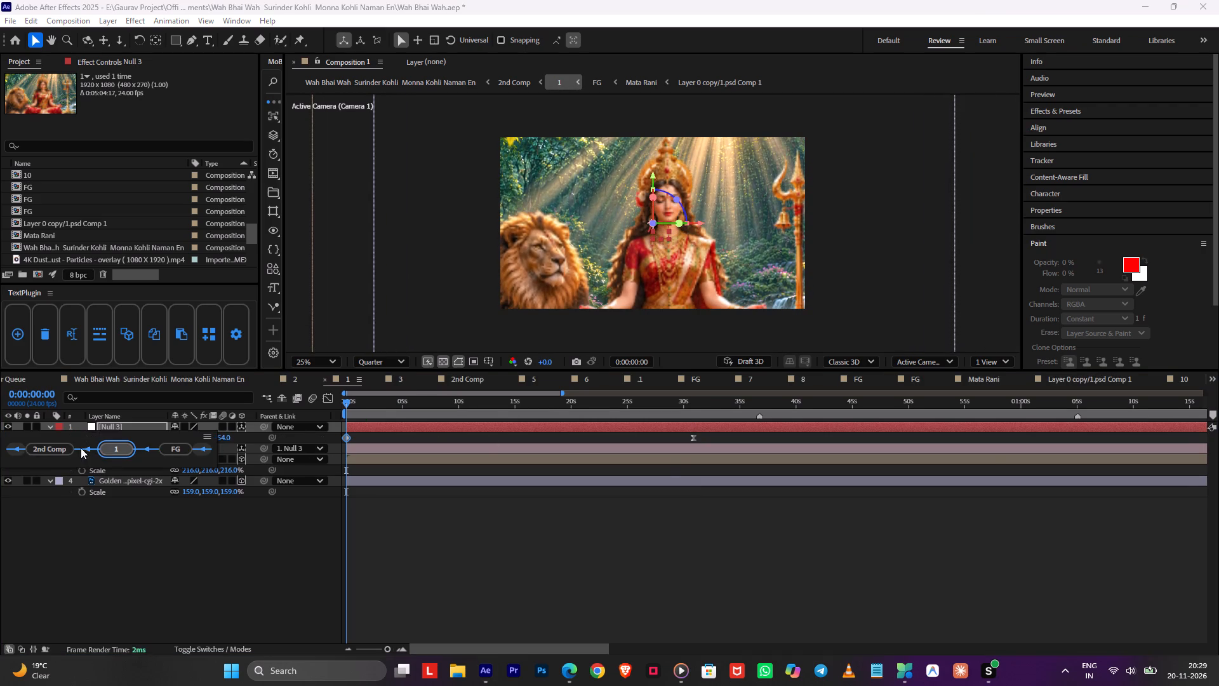
left_click_drag(63, 448, 56, 449)
key("ctrl+s")
Preview the scene changes in 2nd Comp around 0:02:24:12 and 0:02:59:09.
scroll(884, 462, "down", 1, "alt")
left_click(861, 416)
key("space")
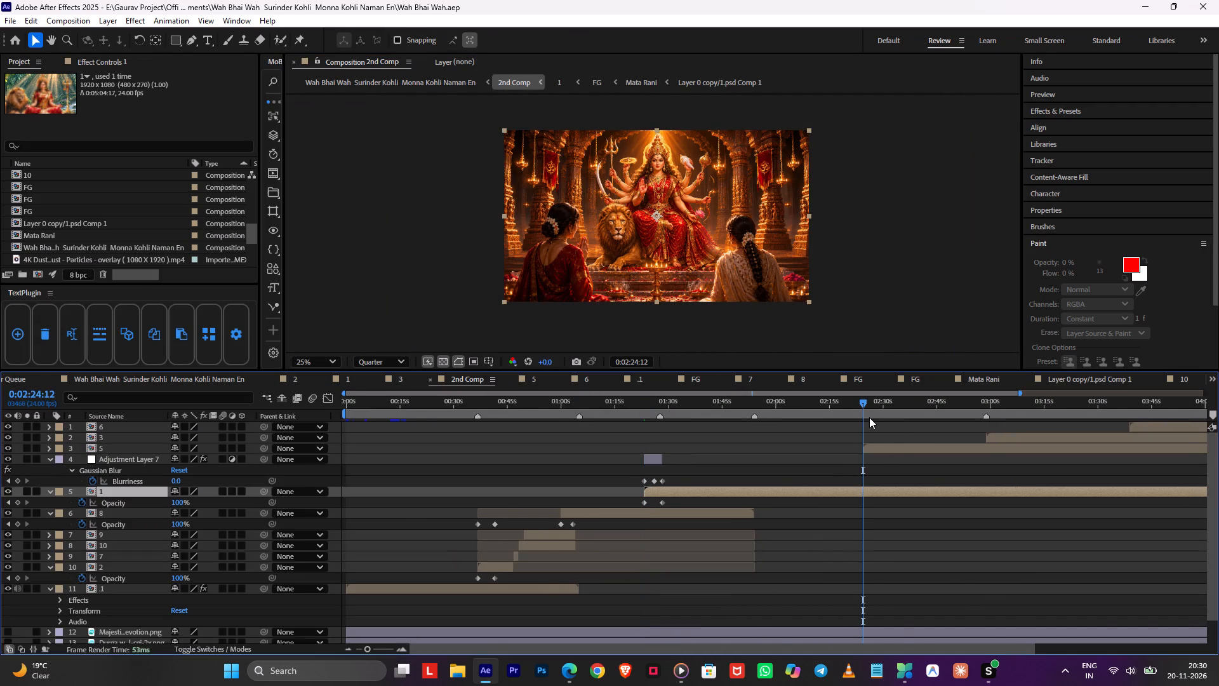
left_click_drag(919, 407, 989, 420)
key("space")
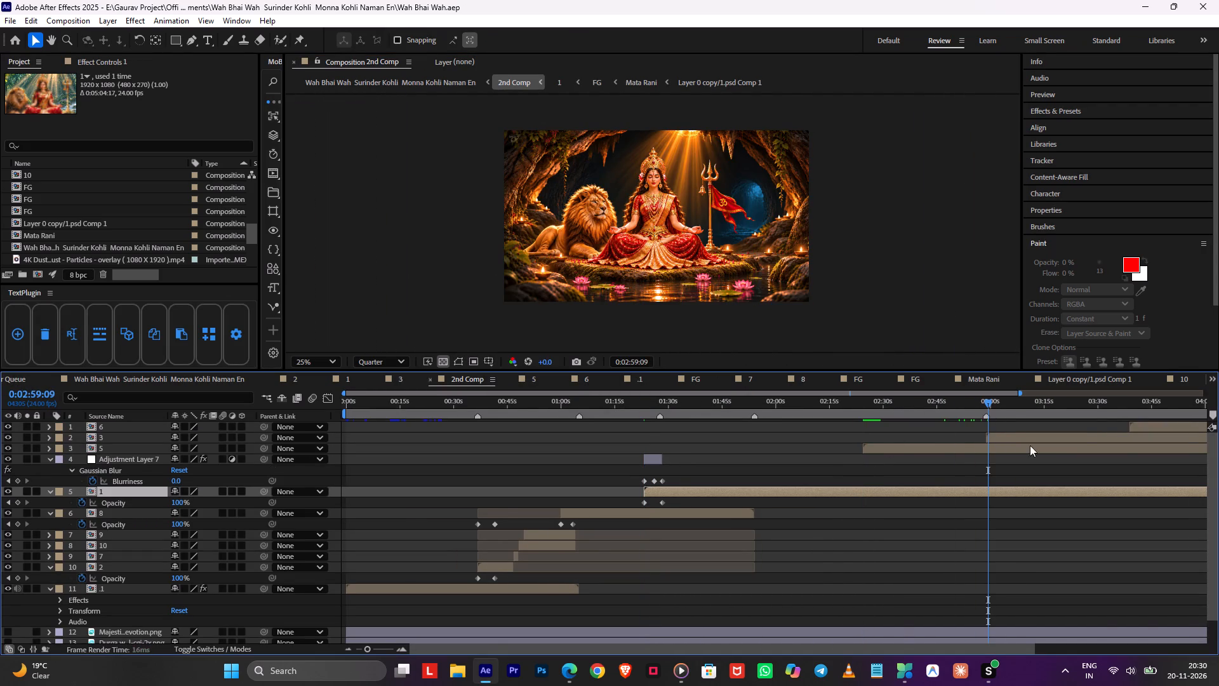
Preview 2nd Comp around 0:02:58:12, 0:01:23:05 and 0:01:12:14, saving the project along the way.
left_click_drag(1110, 418, 1168, 434)
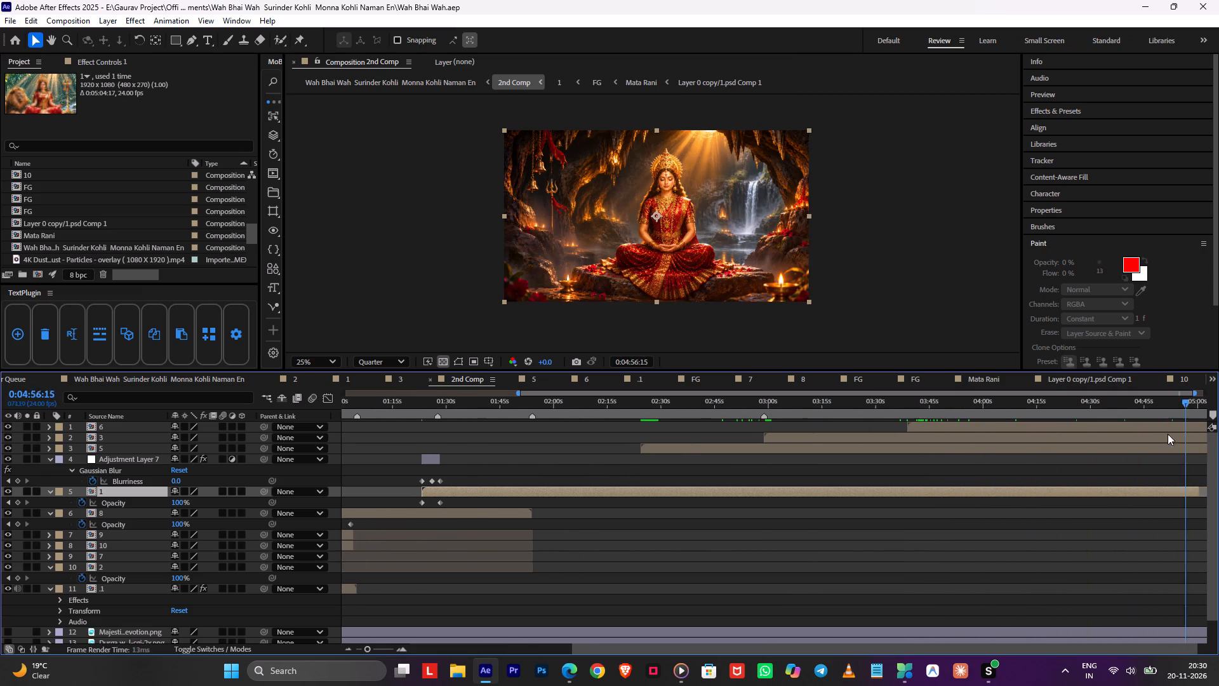
left_click_drag(1168, 434, 763, 439)
key("space")
scroll(923, 444, "down", 3, "alt")
key("ctrl+s")
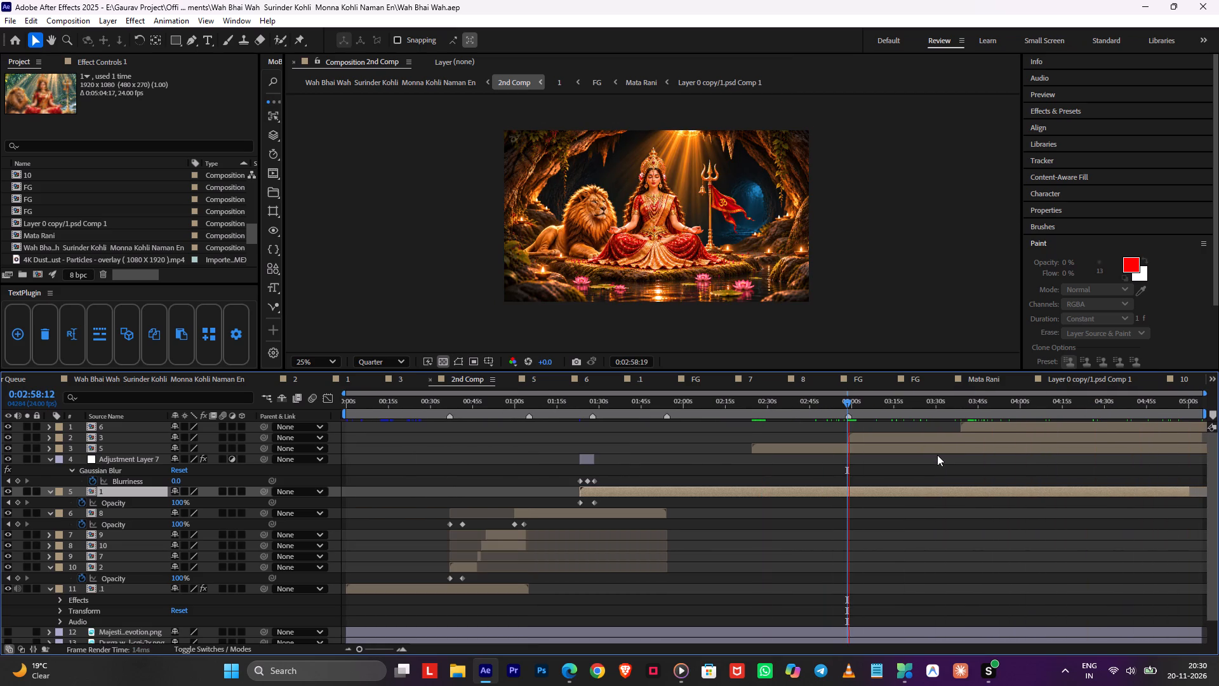
left_click_drag(796, 409, 573, 418)
key("space")
scroll(568, 434, "up", 1, "alt")
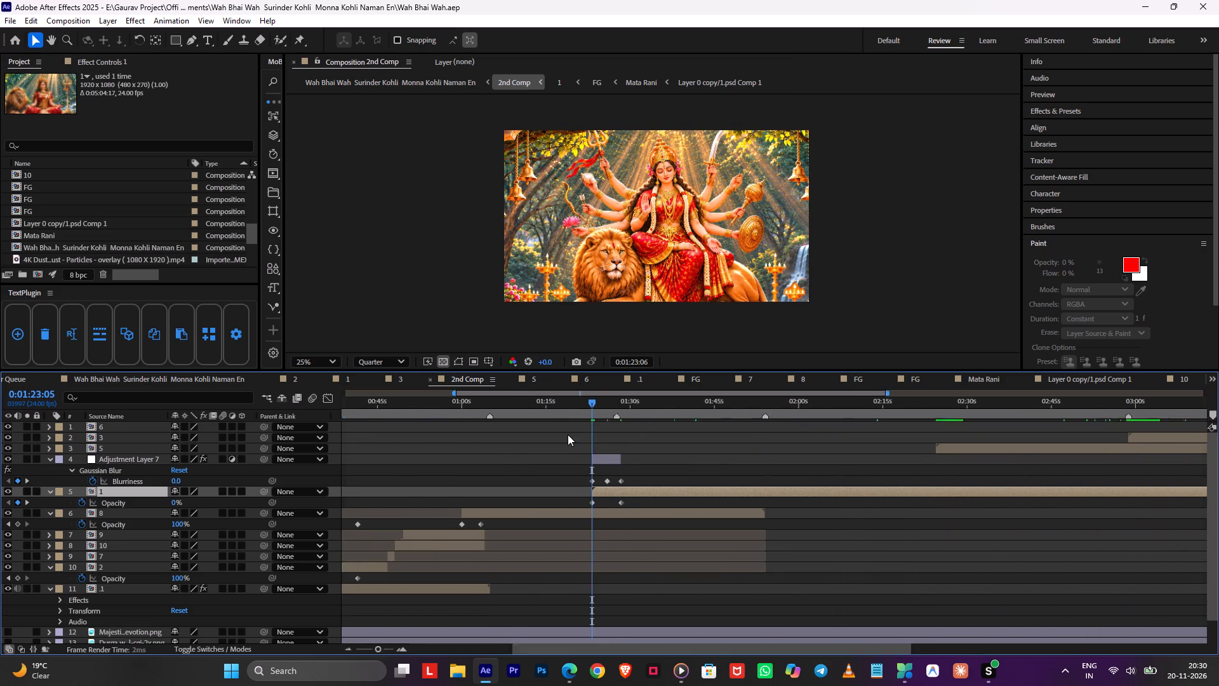
scroll(568, 434, "up", 1, "alt")
key("ctrl+s")
left_click_drag(643, 405, 496, 469)
key("space")
scroll(503, 469, "up", 1, "alt")
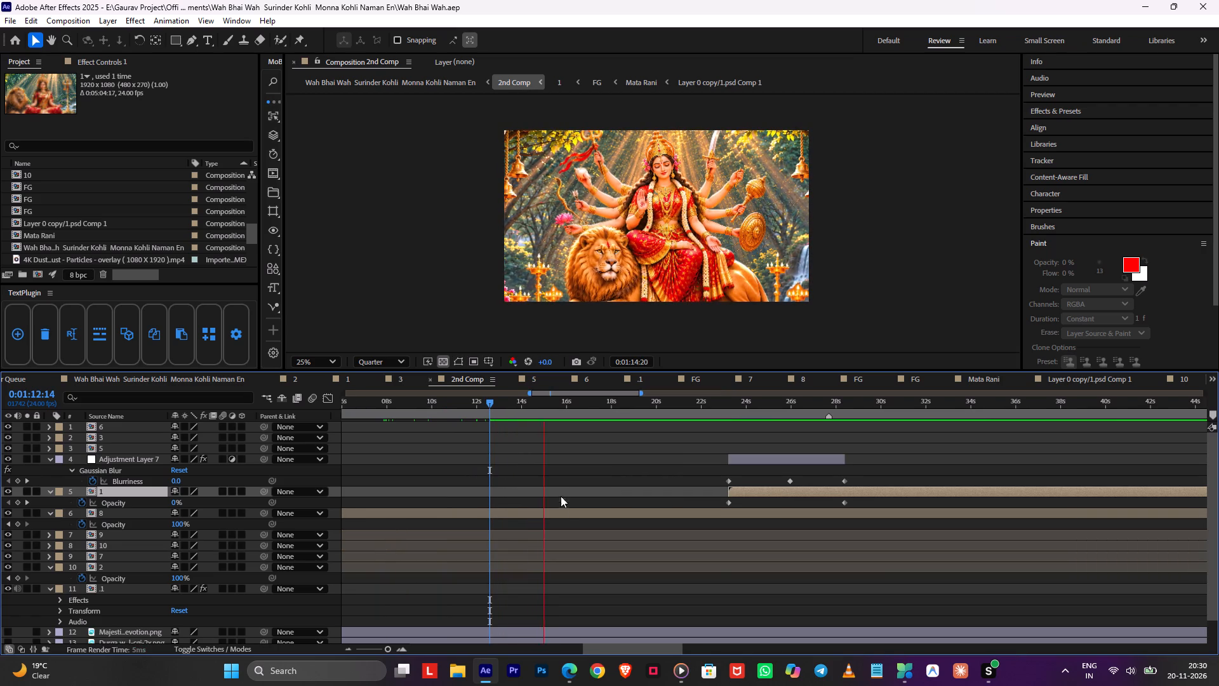
Split layer 8 in 2nd Comp at 0:01:15:08.
key("space")
key("space")
key("space")
left_click(561, 518)
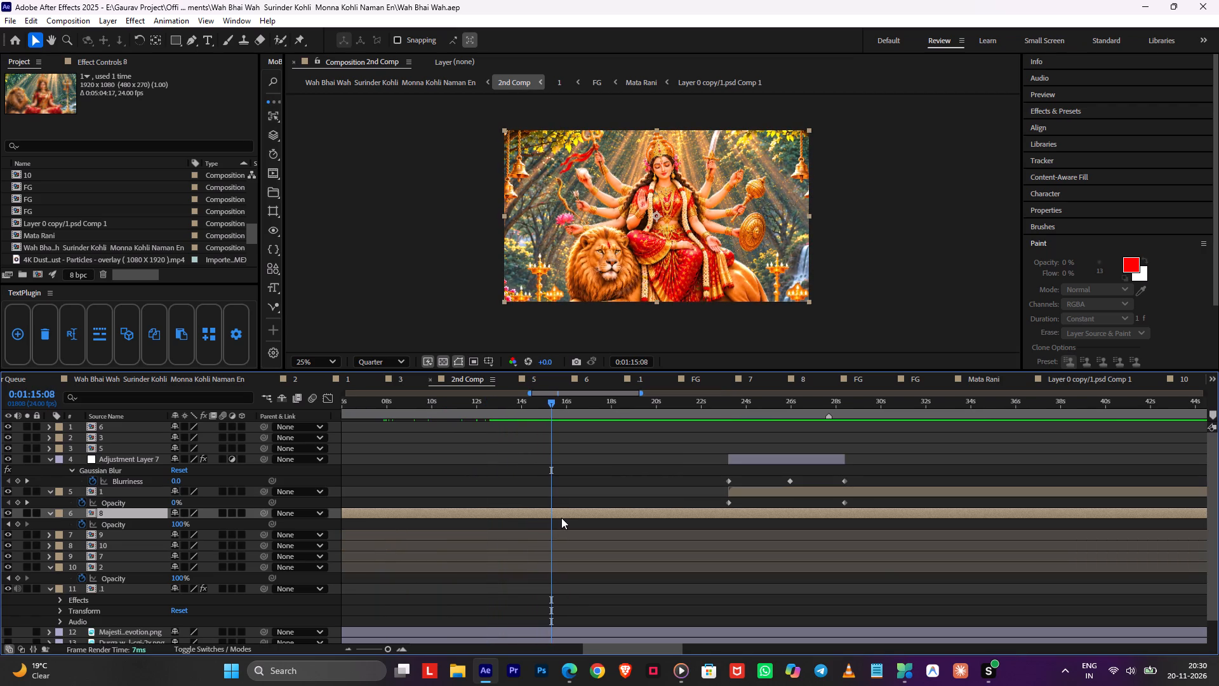
key("ctrl+shift+d")
Duplicate composition 8 in the project and replace the source of the second split part with the duplicate.
right_click(564, 506)
left_click(544, 511)
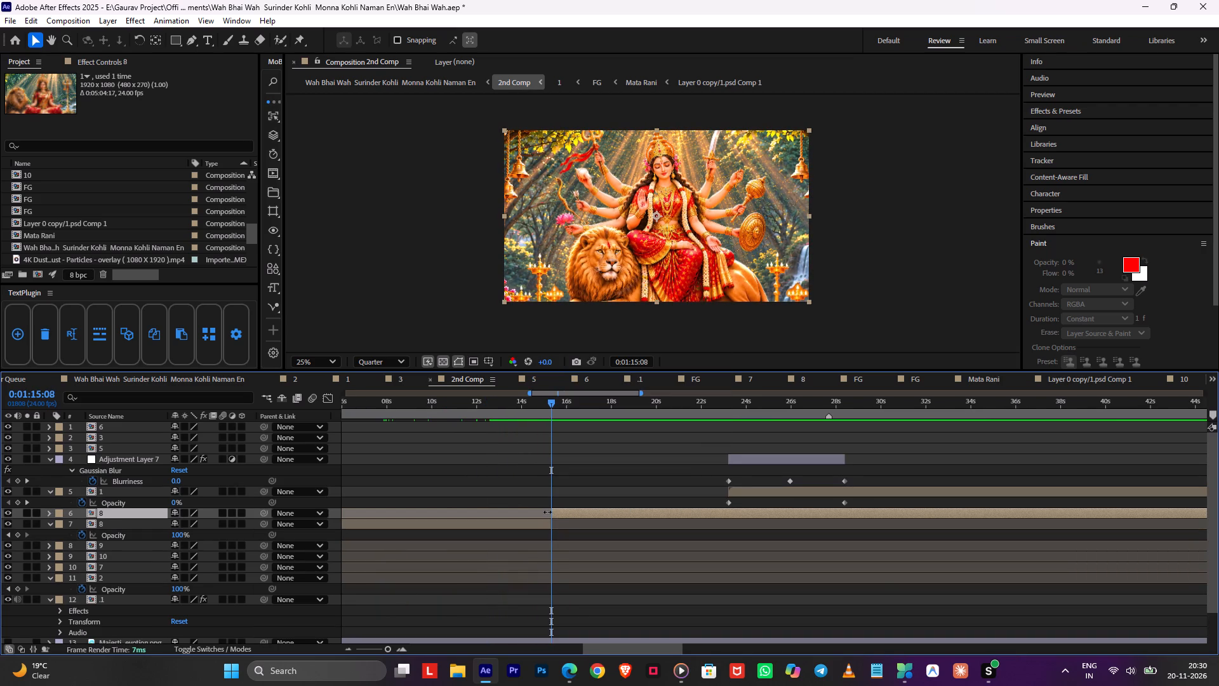
right_click(547, 512)
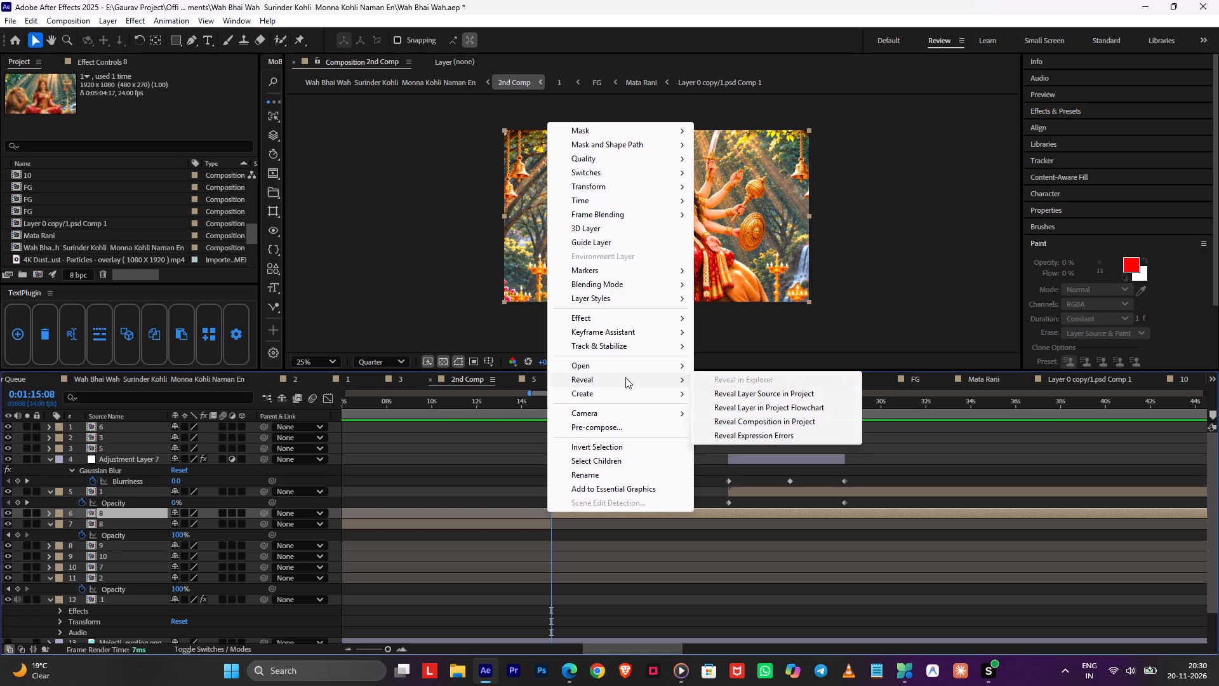
left_click(792, 393)
key("ctrl+d")
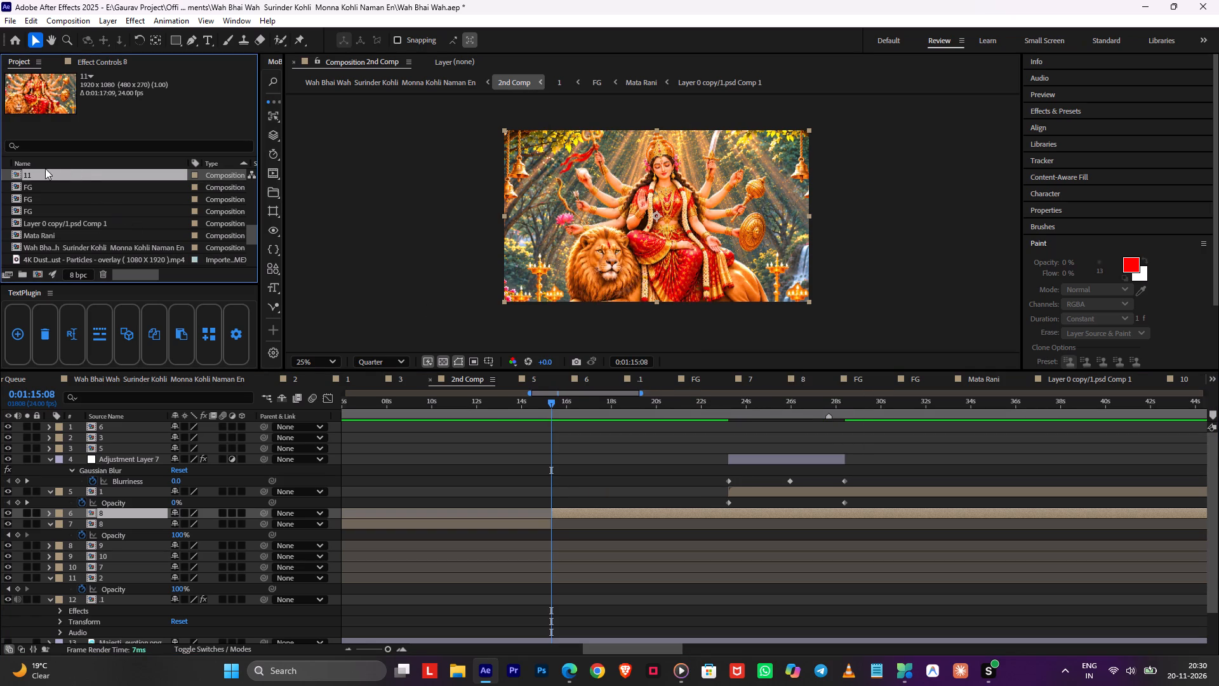
left_click_drag(34, 178, 116, 515)
In the duplicate composition, clear Null 1's Position keyframes and set a new one at 0:00:38:14 with Y about 252 and Z about 1232.
double_click(115, 514)
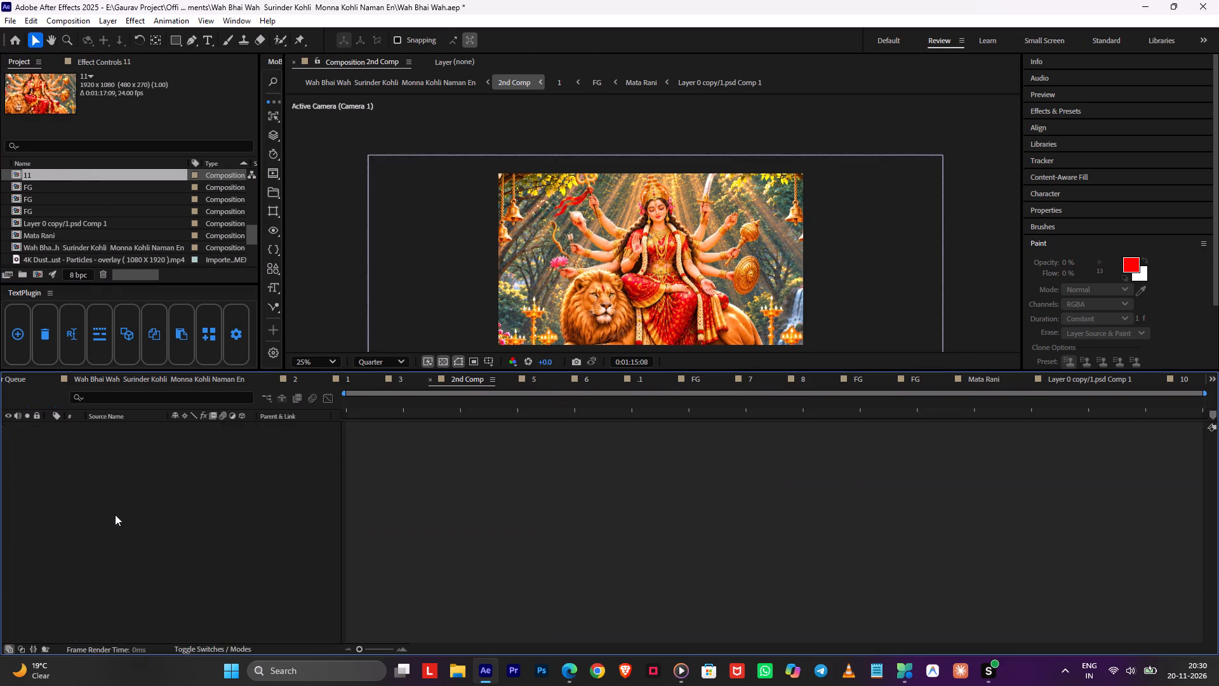
left_click(434, 428)
key("p")
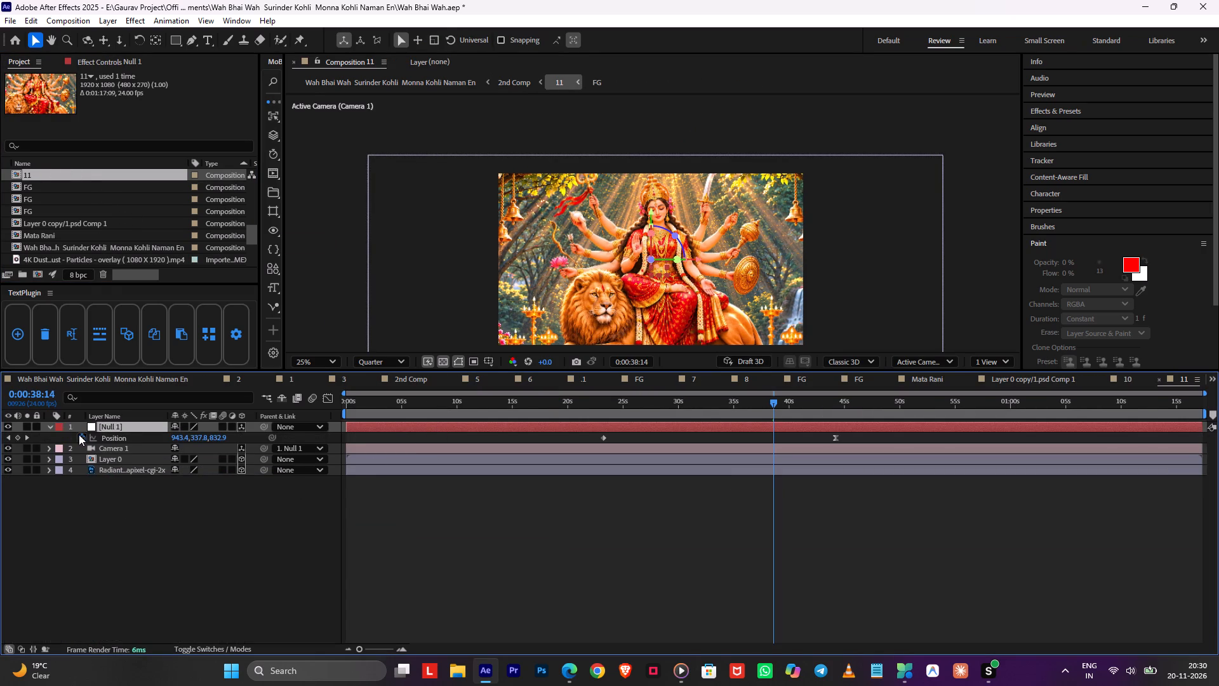
triple_click(84, 443)
left_click(84, 440)
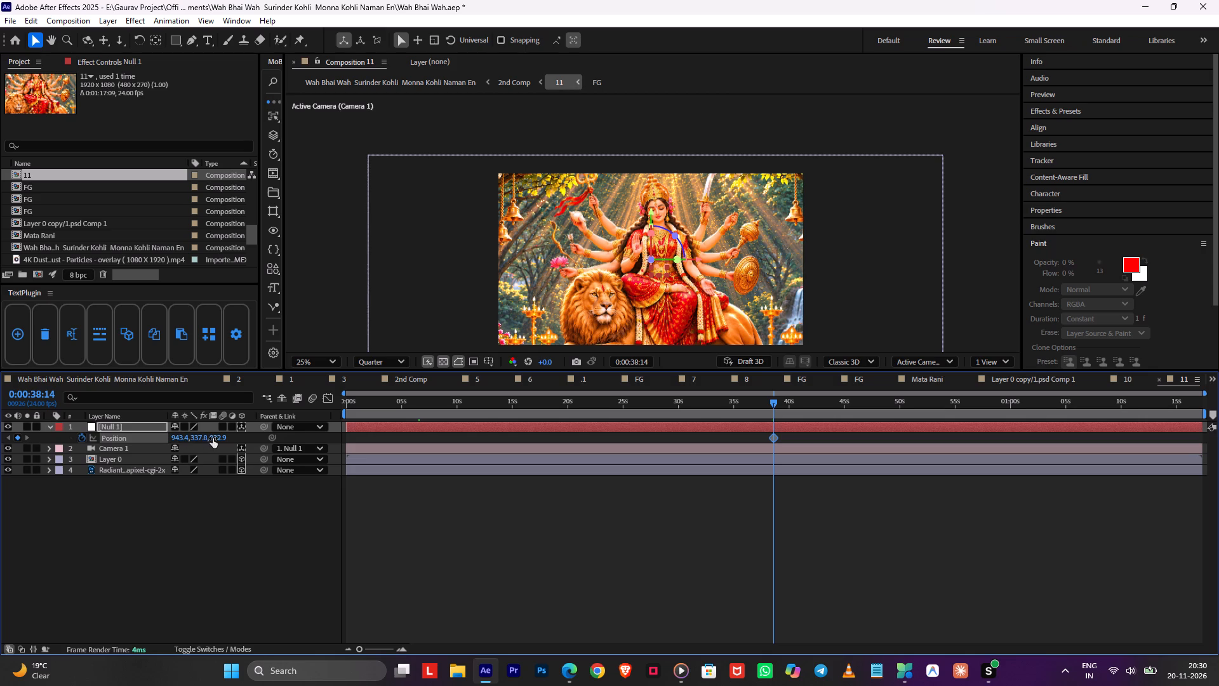
left_click_drag(216, 440, 428, 443)
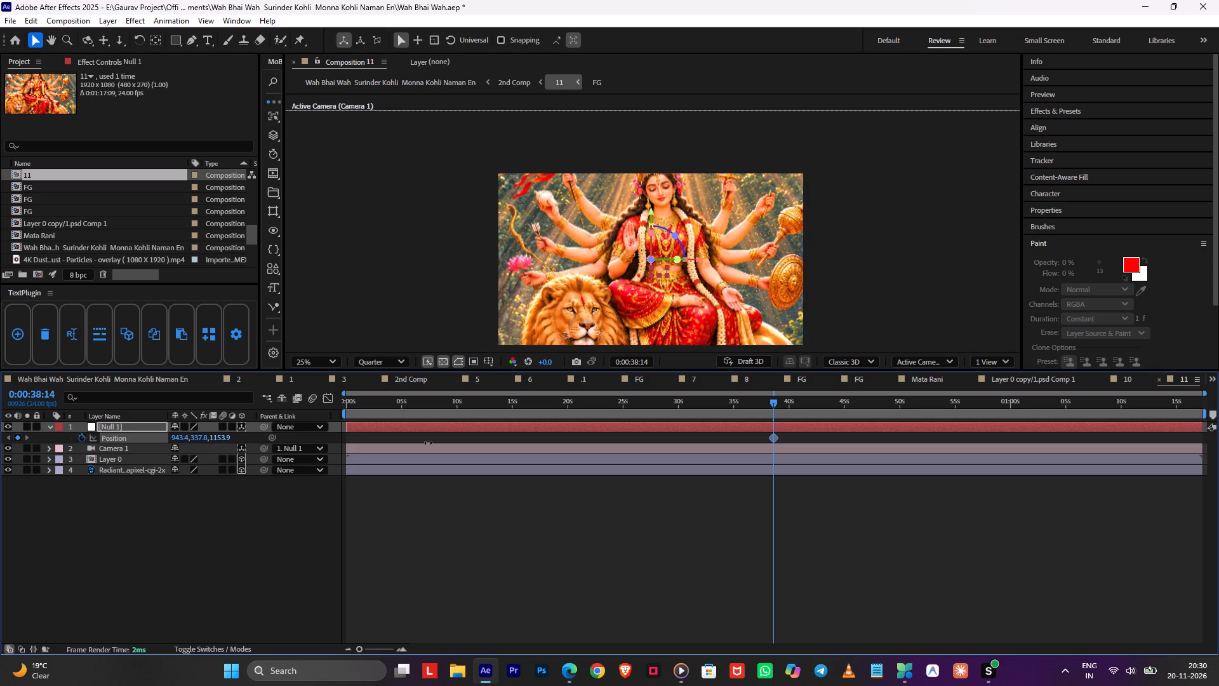
left_click_drag(428, 443, 474, 443)
left_click_drag(199, 438, 128, 455)
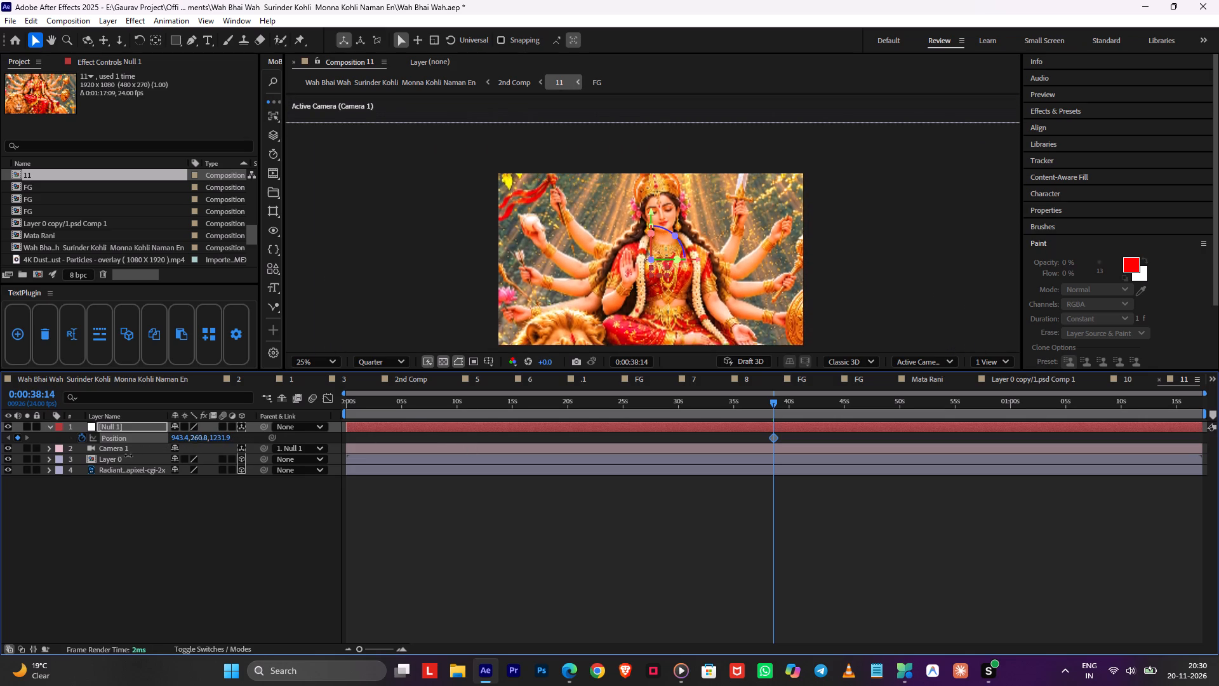
left_click_drag(128, 455, 125, 457)
At 0:00:54:21, set Null 1's Position Y to 179.8, ease that keyframe and return to 2nd Comp.
left_click_drag(862, 401, 954, 410)
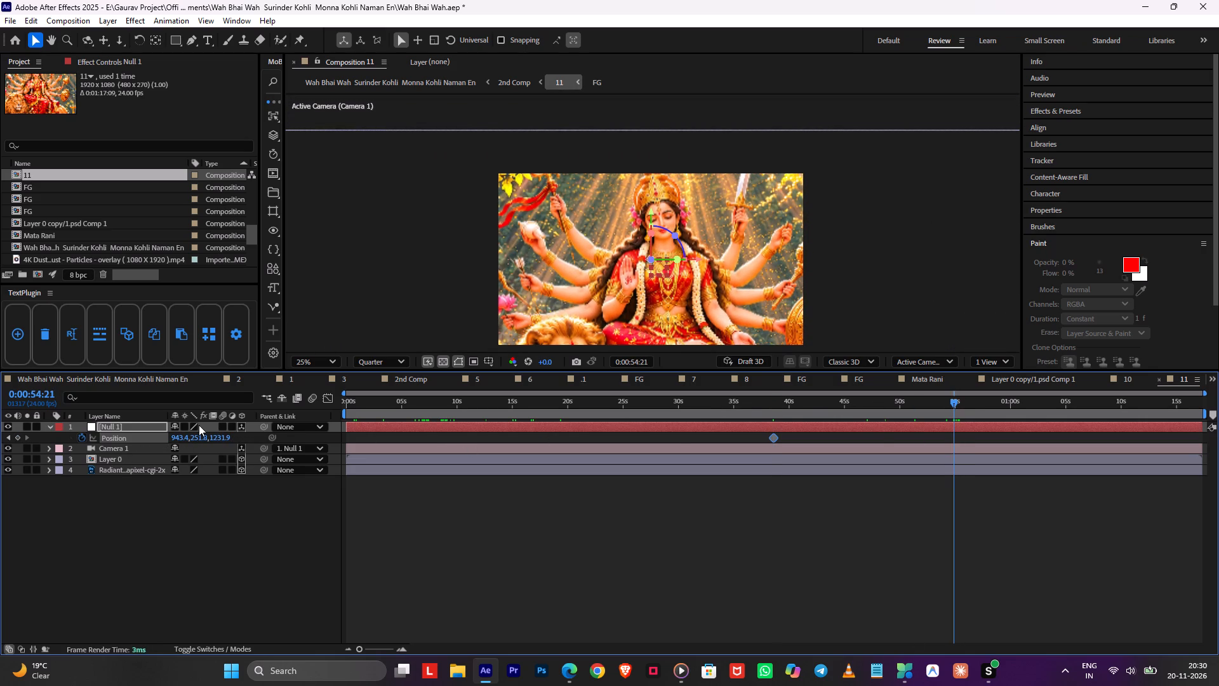
left_click_drag(206, 439, 157, 442)
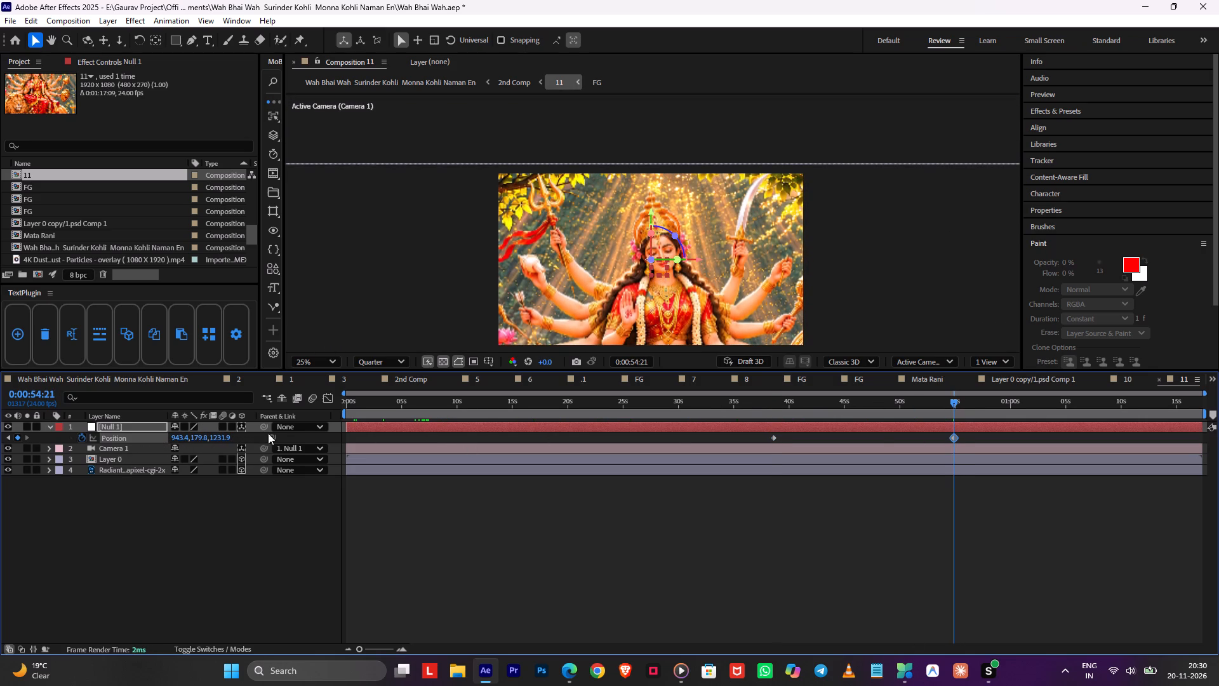
key("F9")
left_click_drag(756, 412, 771, 419)
key("Tab")
left_click(680, 426)
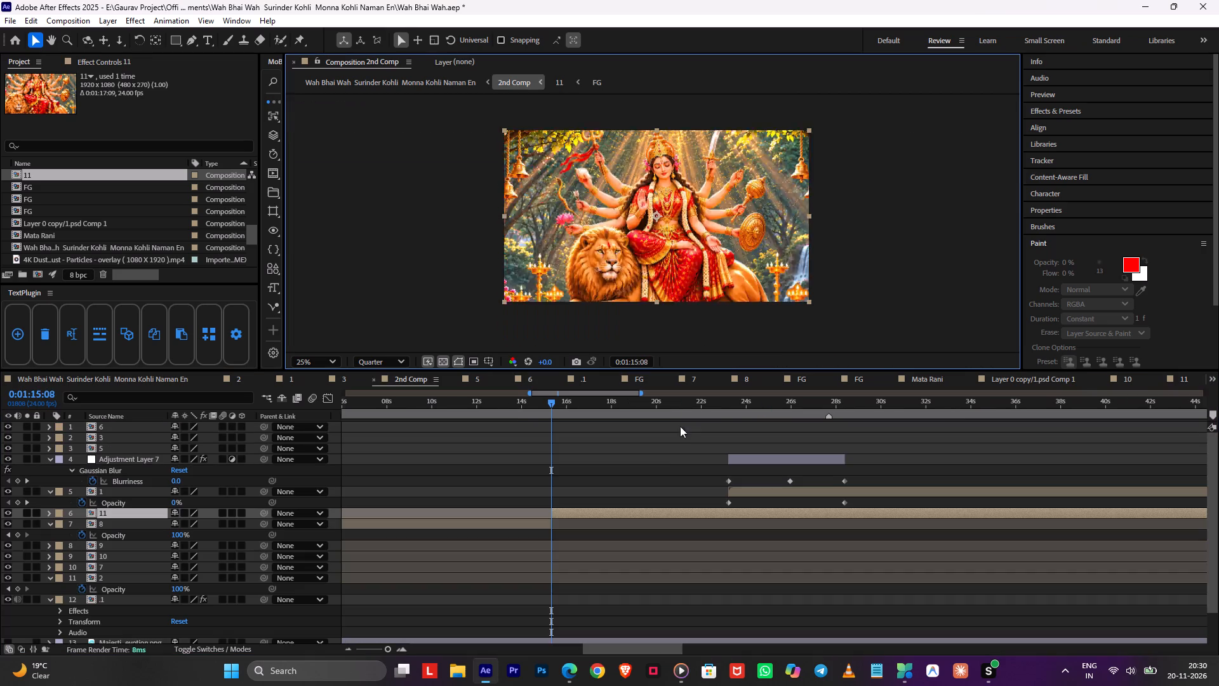
Preview the cut from layer 8 to layer 11 around 0:01:15:00 and save the project.
left_click(545, 408)
key("space")
scroll(540, 455, "up", 2, "alt")
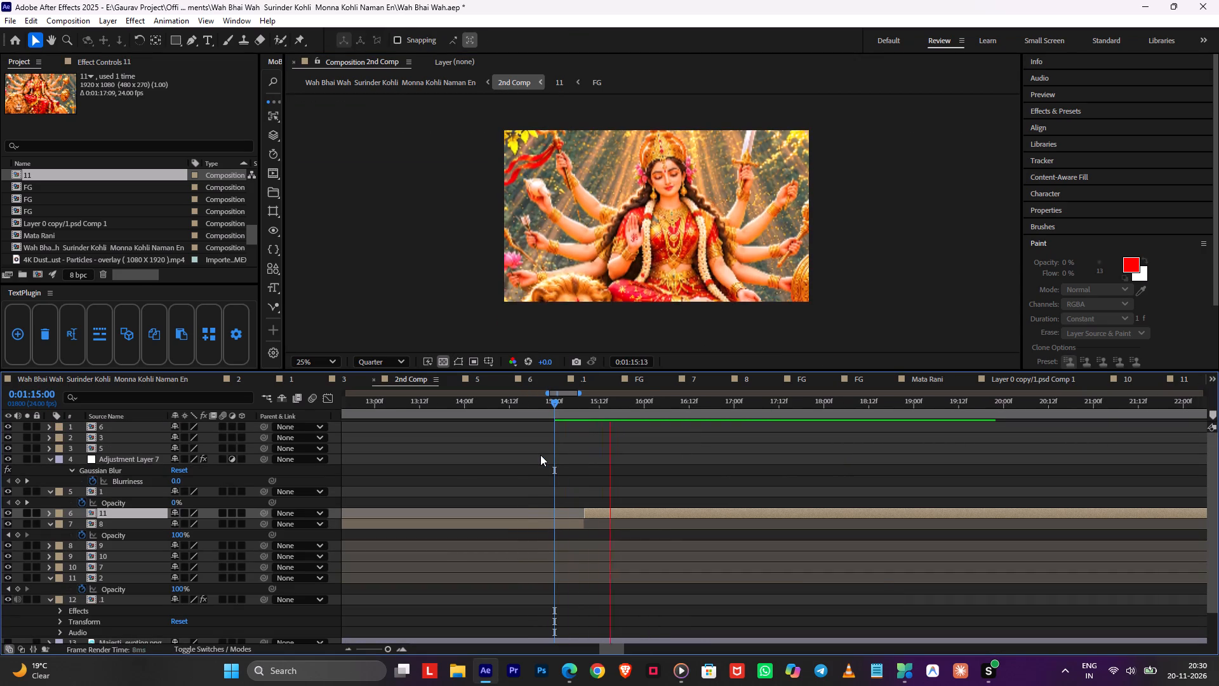
key("ctrl+s")
left_click(567, 410)
key("space")
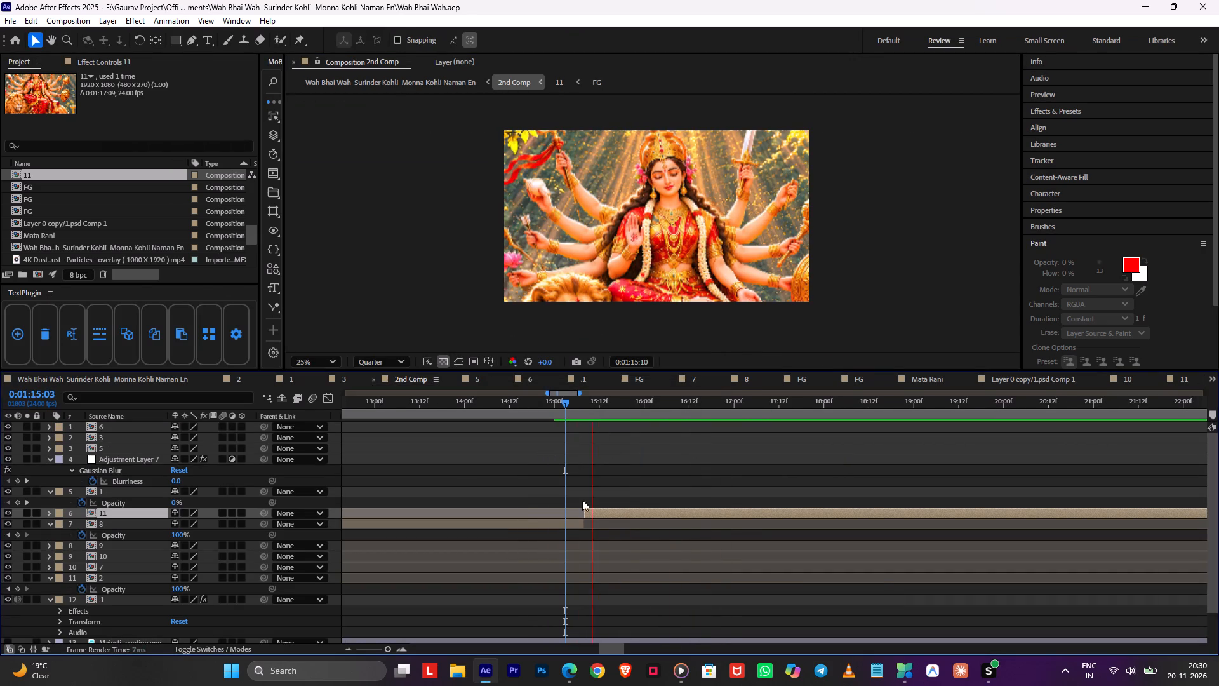
key("space")
Extend layer 8 beneath layer 11, fade in layer 11's Opacity from 0:01:15:08 to layer 8's new end, and save.
left_click_drag(585, 521, 745, 521)
left_click(661, 513)
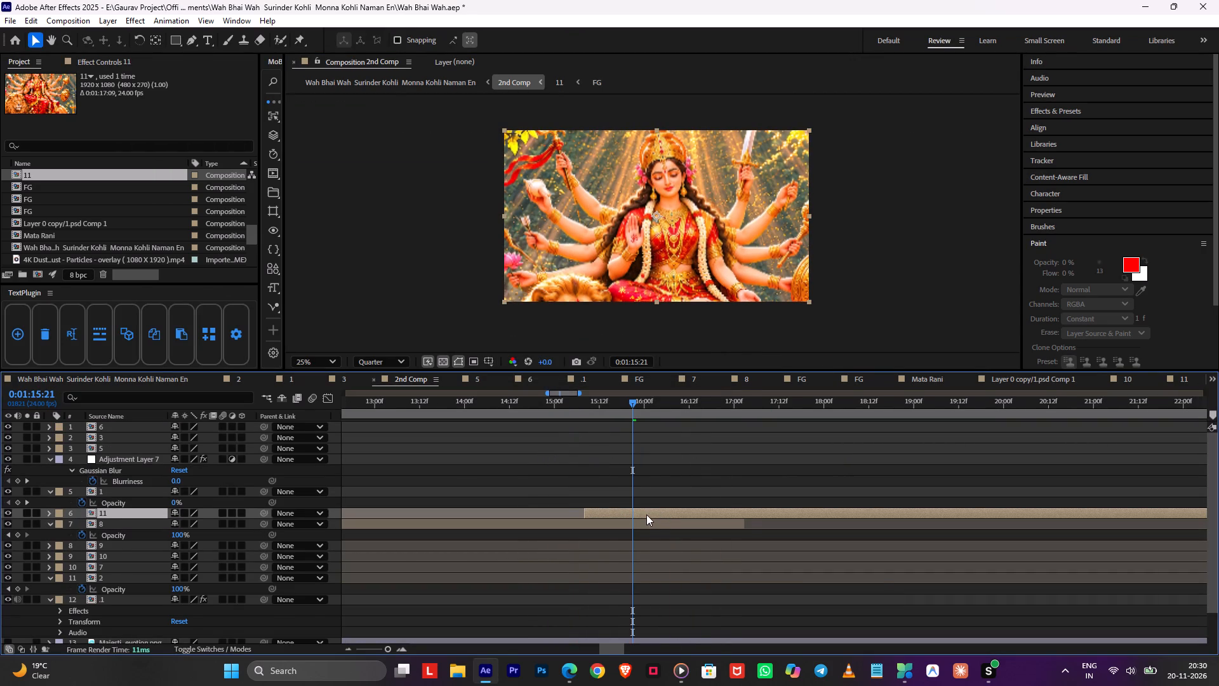
key("t")
left_click_drag(623, 407, 590, 411)
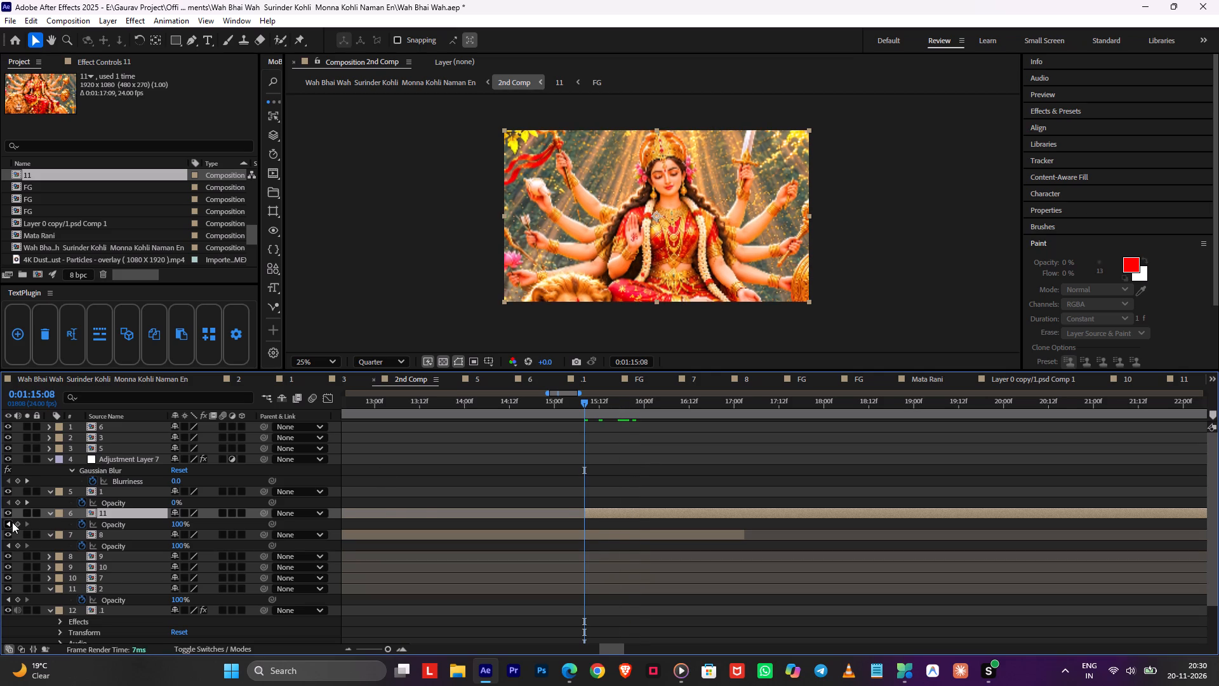
left_click(15, 522)
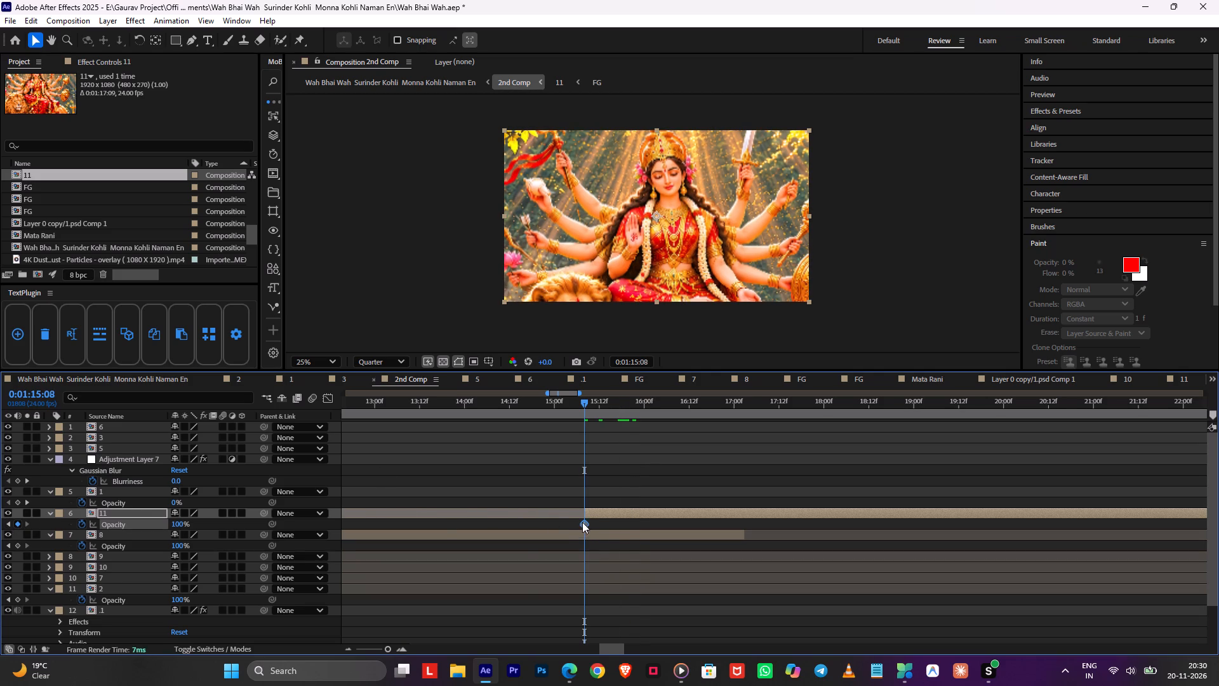
left_click_drag(582, 522, 743, 523)
left_click_drag(176, 525, 0, 524)
key("space")
key("ctrl+s")
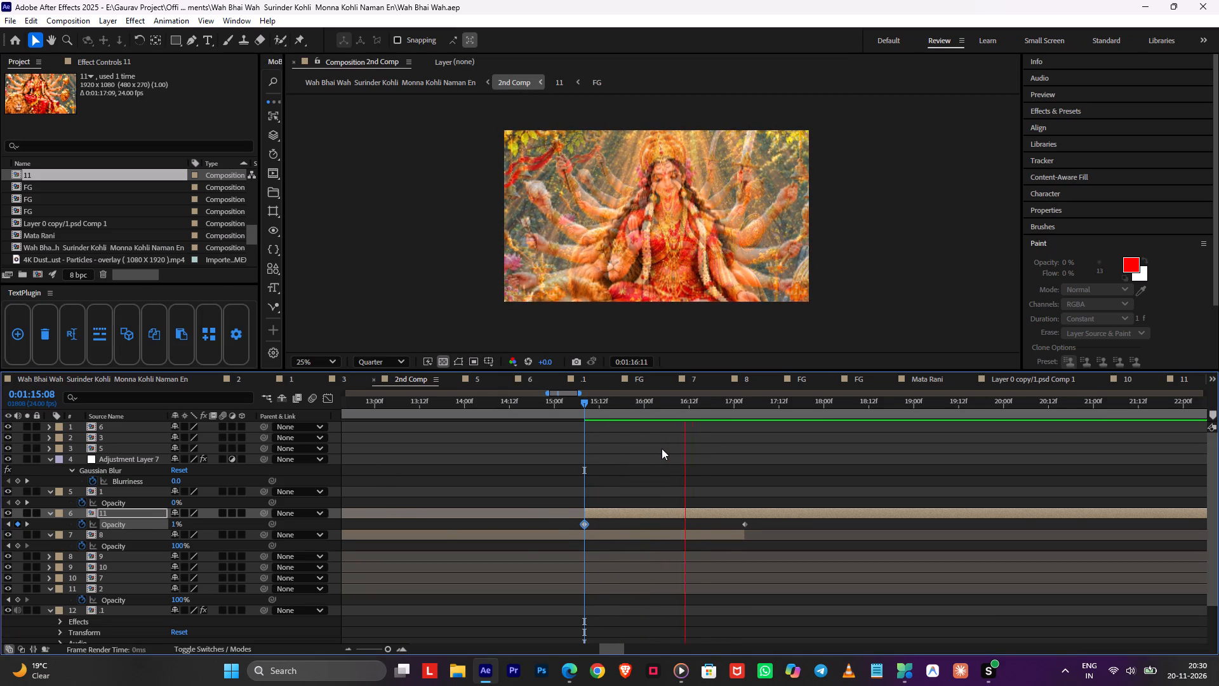
Preview the new crossfade and layer 11 up to the next transition near 0:01:23, then save the project.
key("space")
key("space")
scroll(801, 454, "down", 2, "alt")
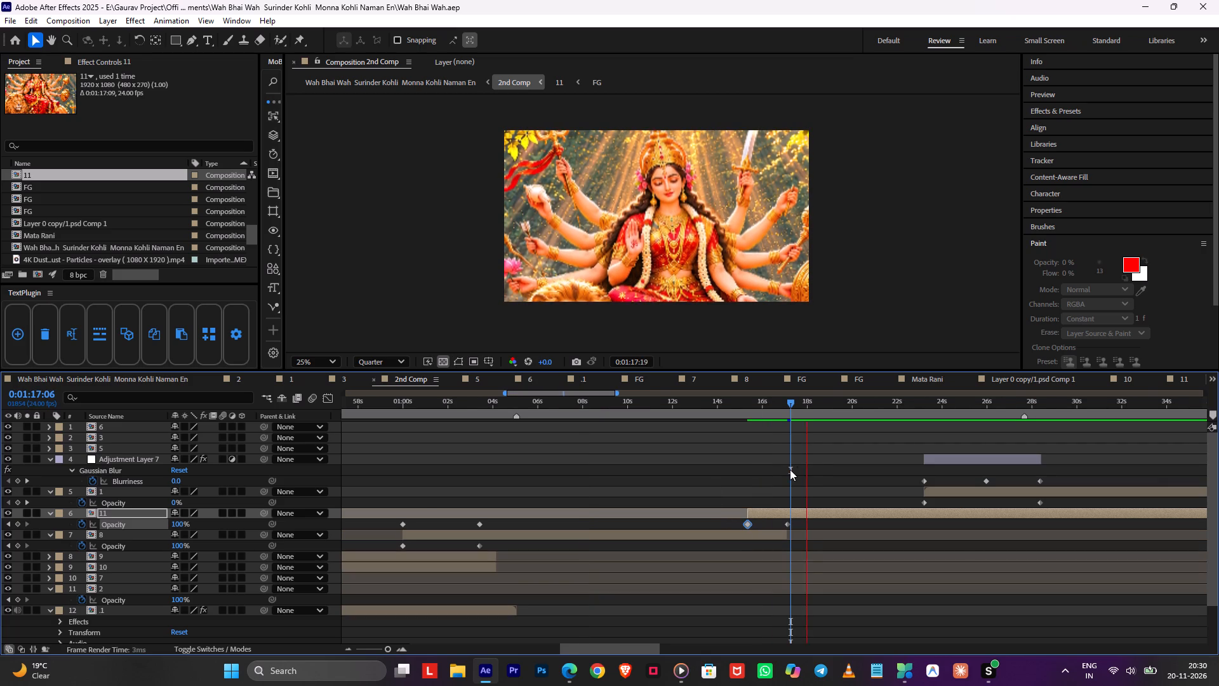
left_click_drag(854, 409, 866, 414)
key("space")
key("ctrl+s")
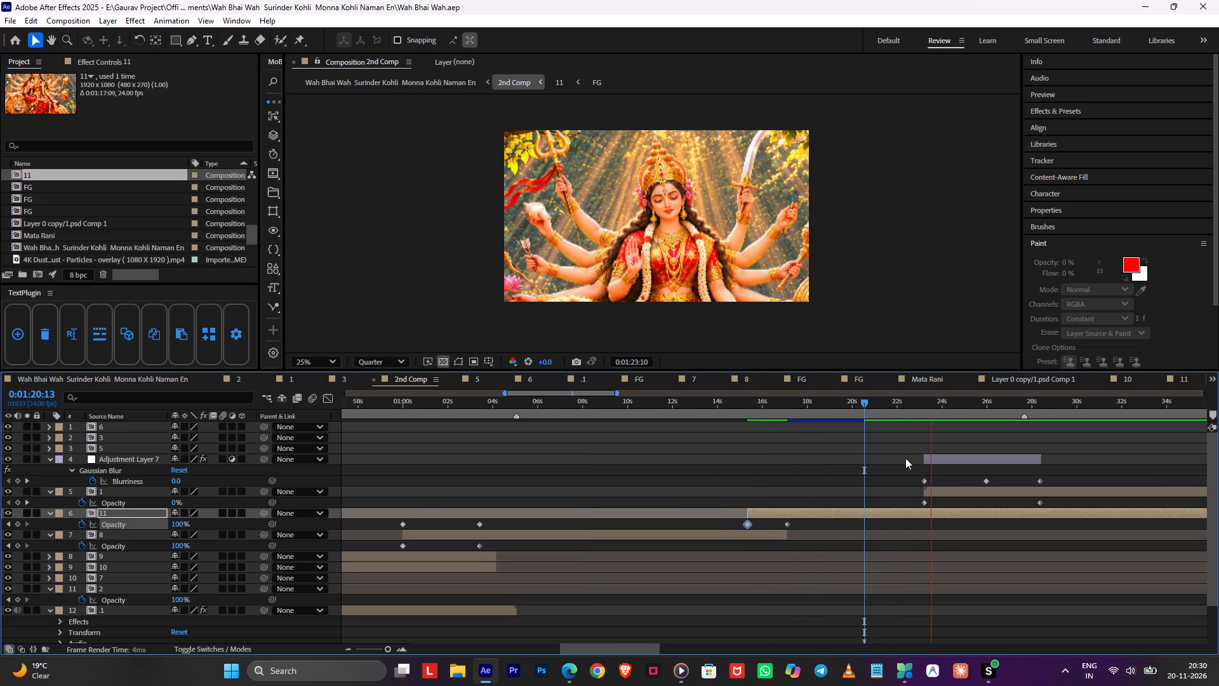
left_click_drag(921, 407, 917, 464)
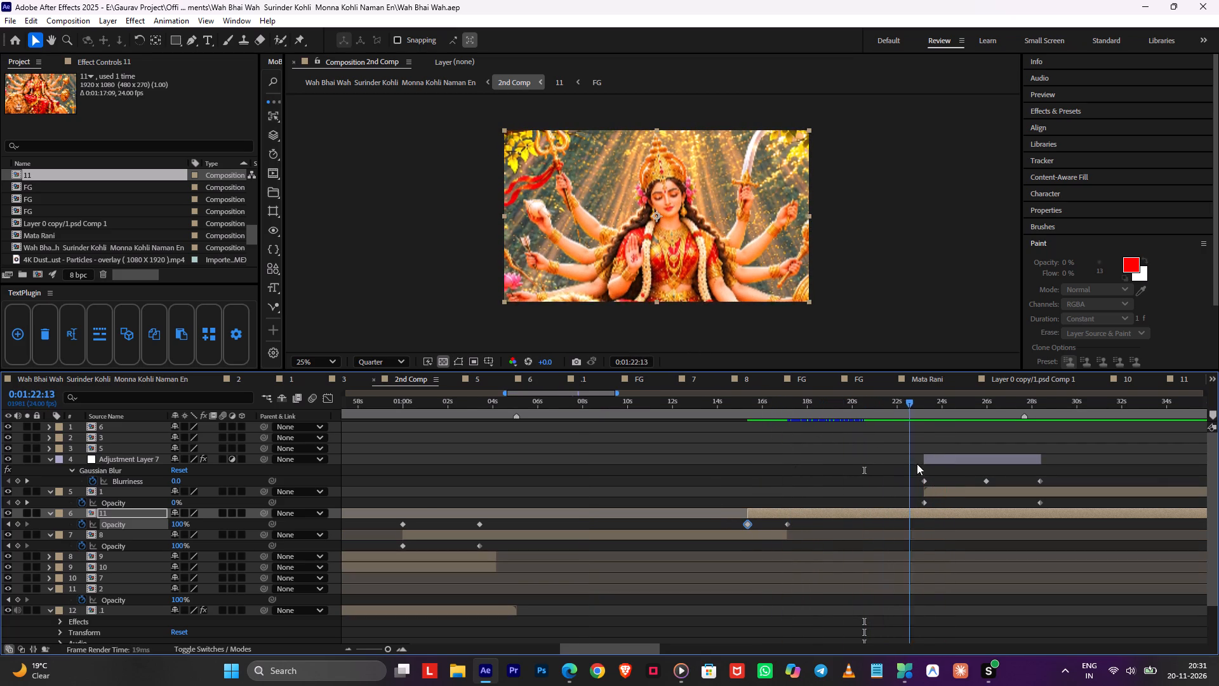
left_click_drag(917, 464, 929, 470)
Open composition 11 and its nested FG composition.
double_click(923, 518)
double_click(917, 517)
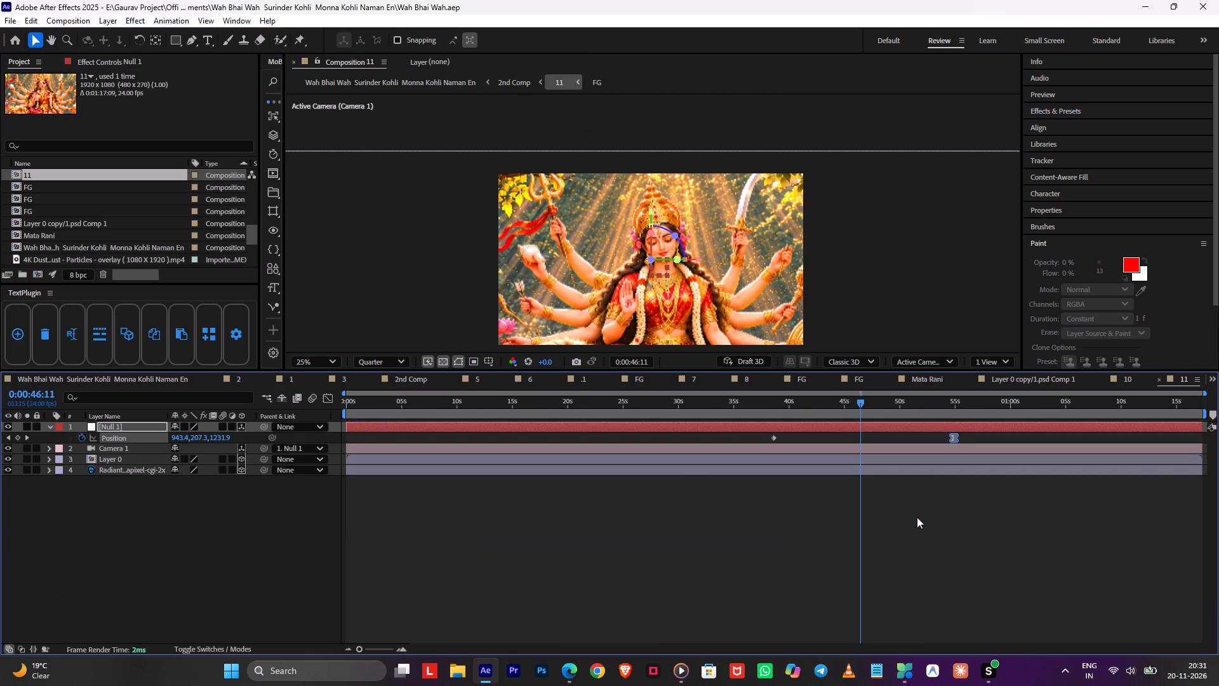
double_click(683, 460)
key("Tab")
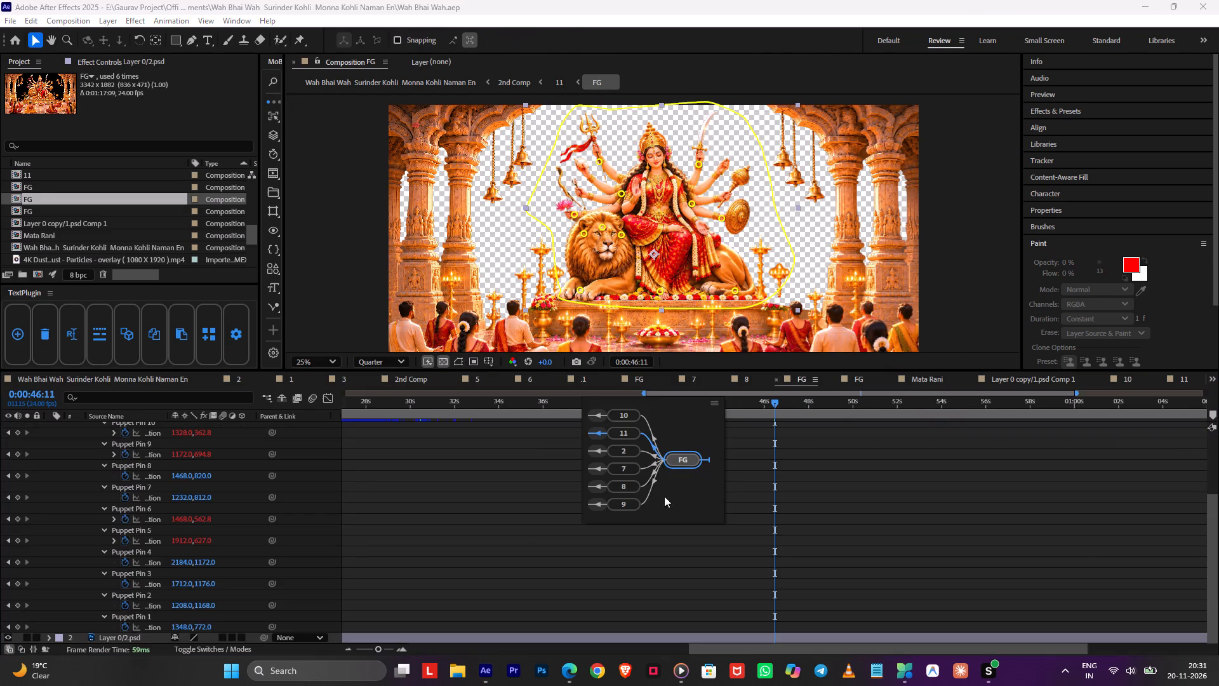
left_click(668, 511)
In FG, move the second set of Puppet Pin Position keyframes on Layer 0/2.psd to 0:00:04:00.
scroll(670, 509, "up", 4)
left_click_drag(500, 401, 514, 467)
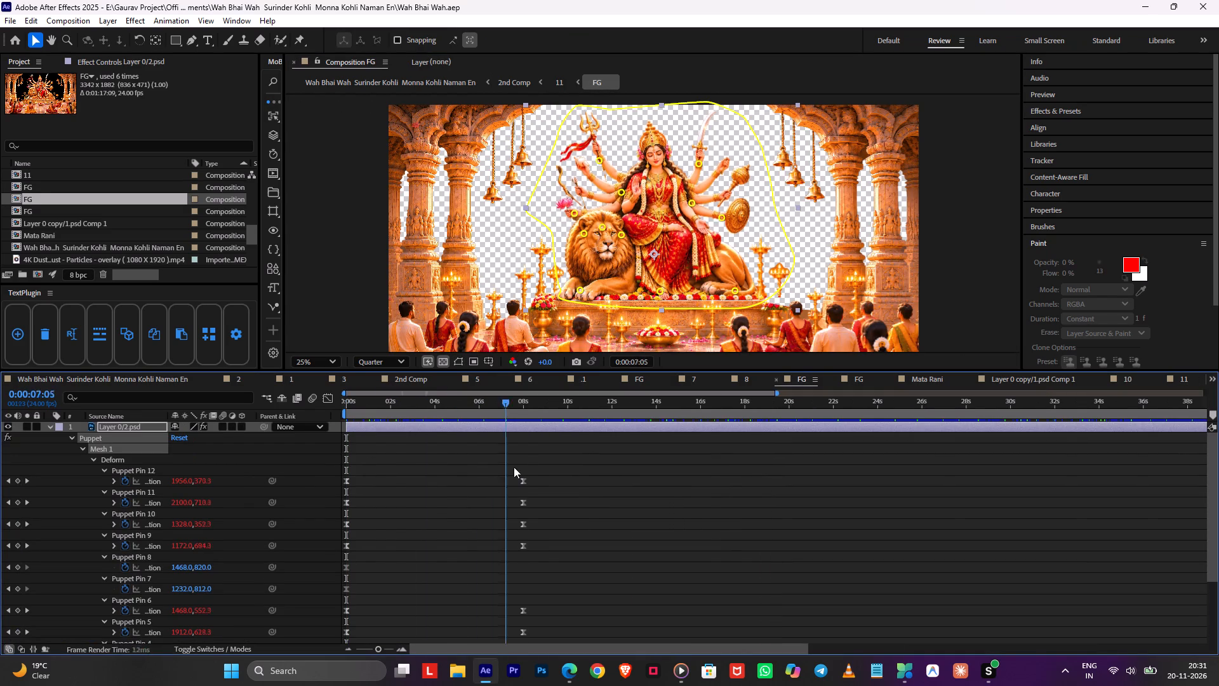
left_click_drag(514, 467, 477, 478)
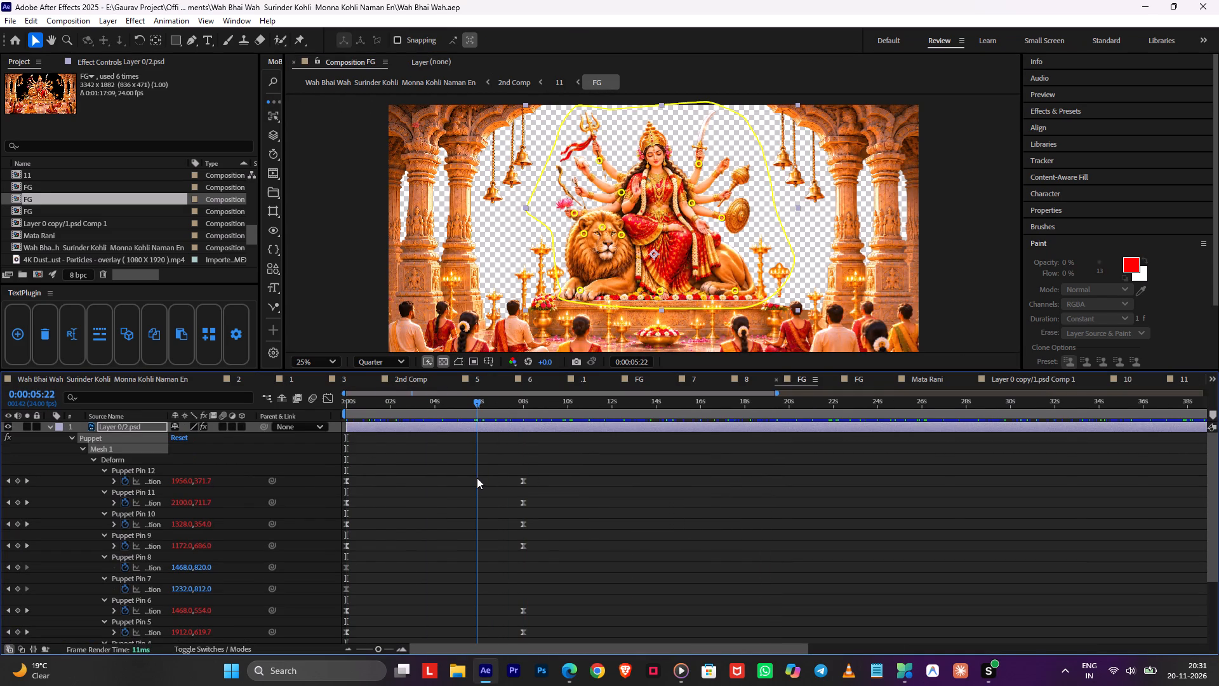
left_click_drag(477, 478, 478, 478)
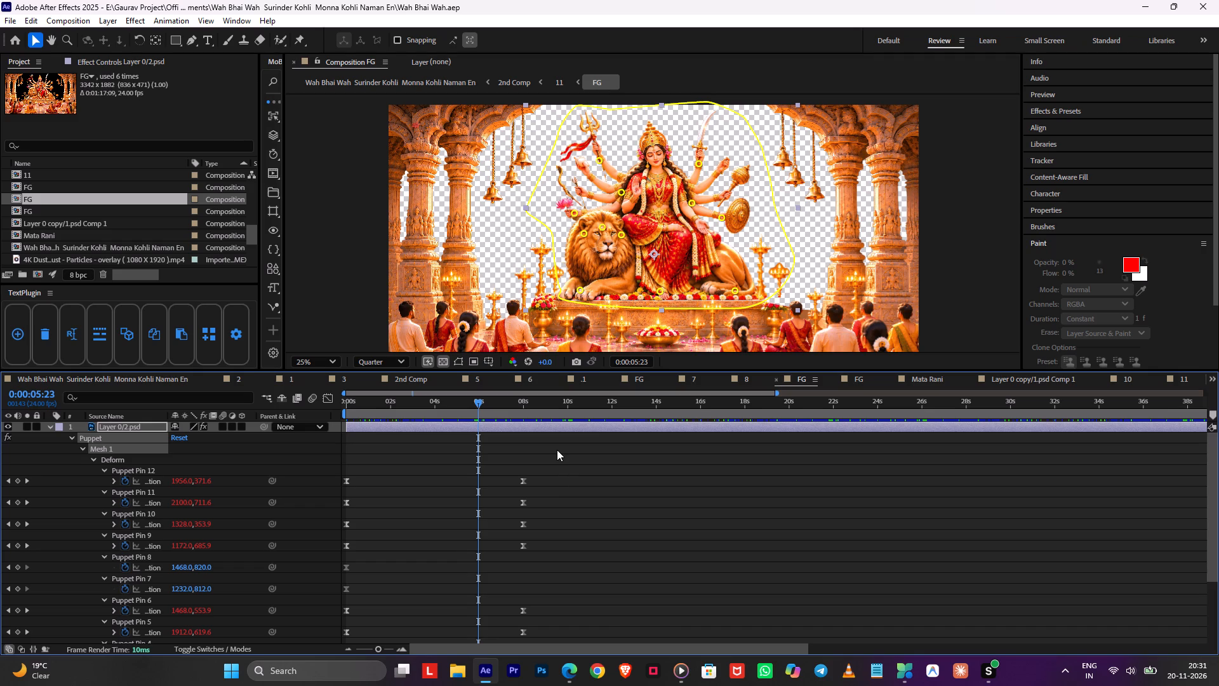
key("ctrl+Right")
left_click_drag(427, 413, 445, 415)
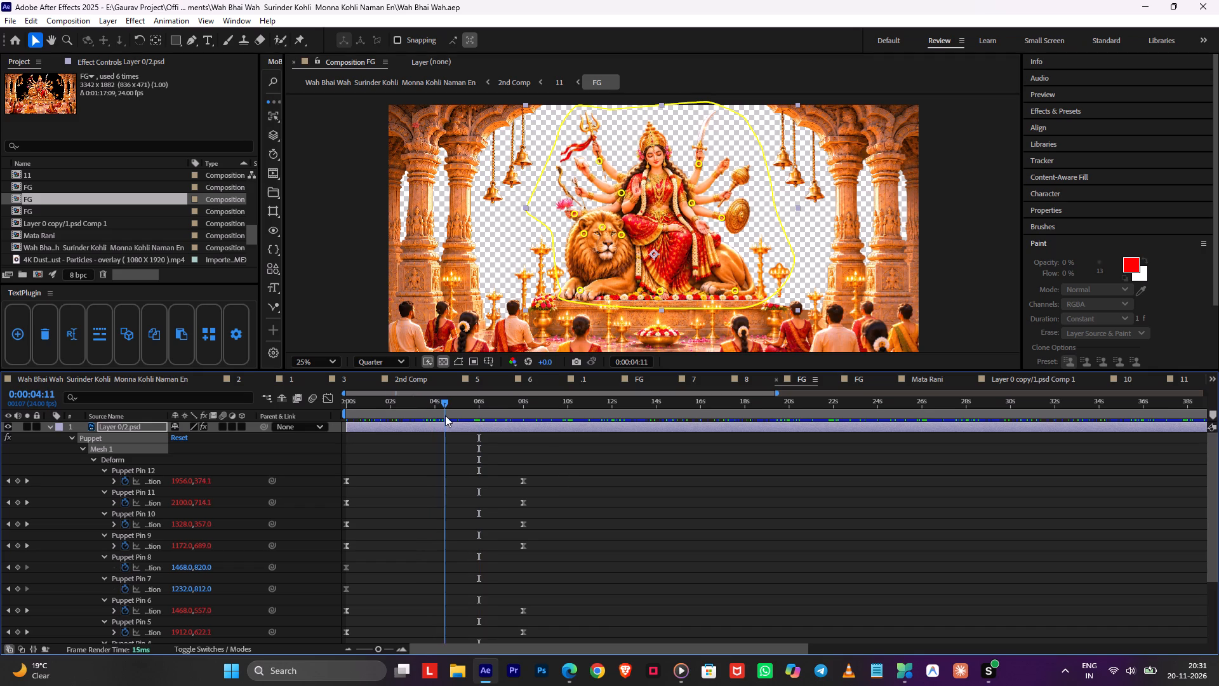
left_click_drag(445, 415, 435, 426)
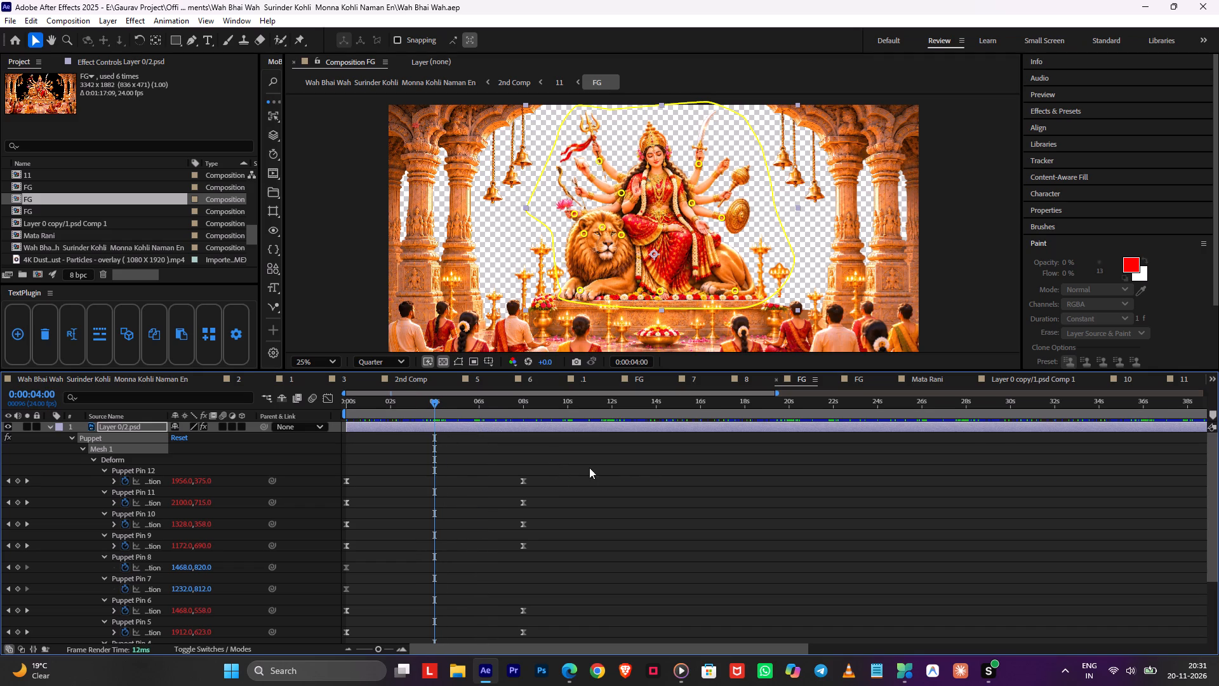
left_click_drag(634, 466, 279, 685)
left_click_drag(525, 540, 451, 545, "alt")
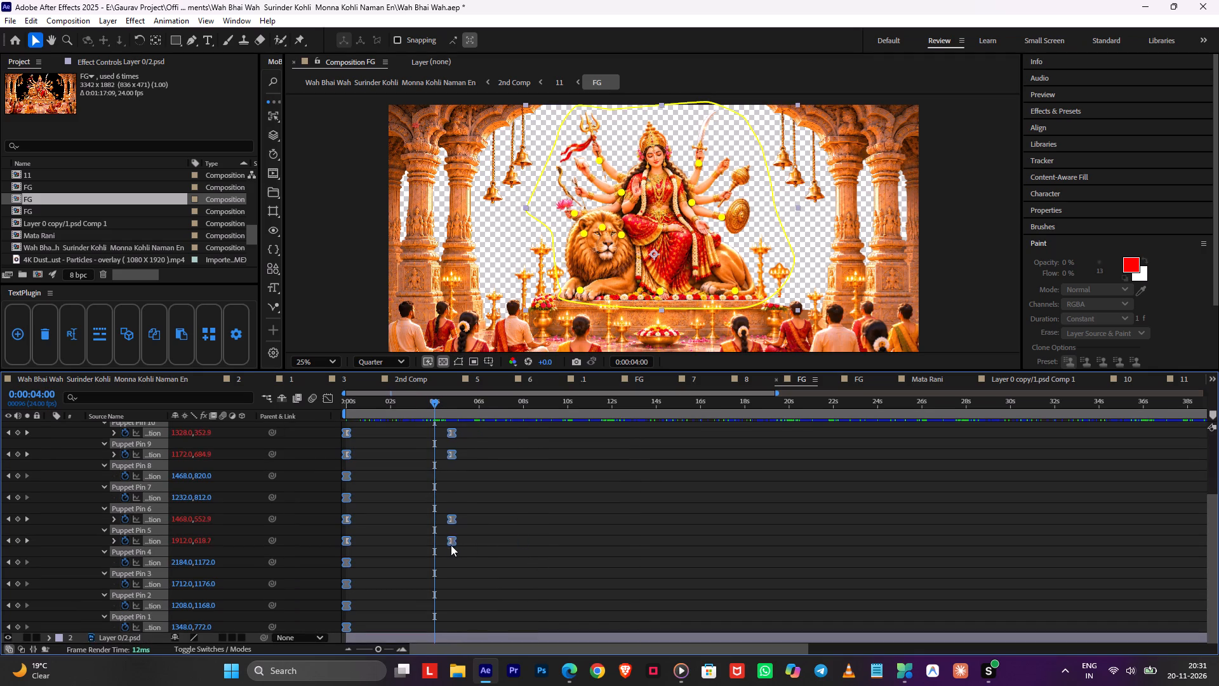
left_click_drag(451, 545, 442, 546, "alt")
left_click(484, 521)
Save the project and preview FG's puppet animation from 0:00:00:00, examining the goddess and lion up close.
left_click_drag(419, 405, 223, 442)
key("space")
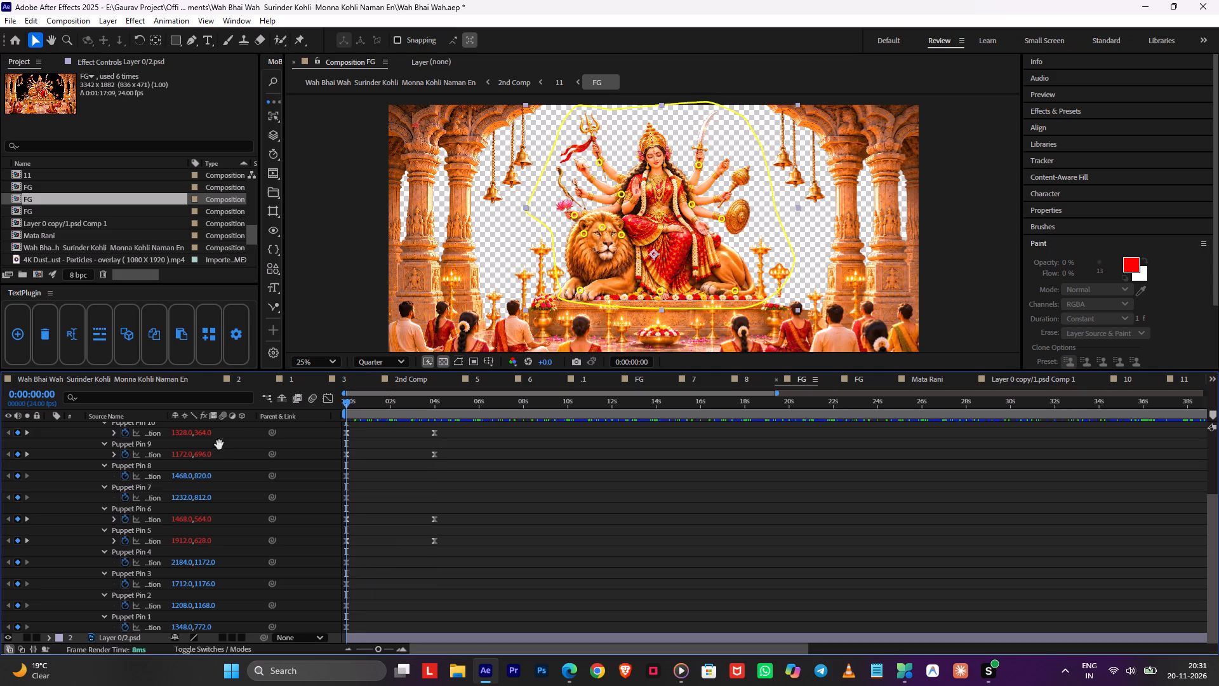
key("ctrl+s")
scroll(787, 158, "up", 1)
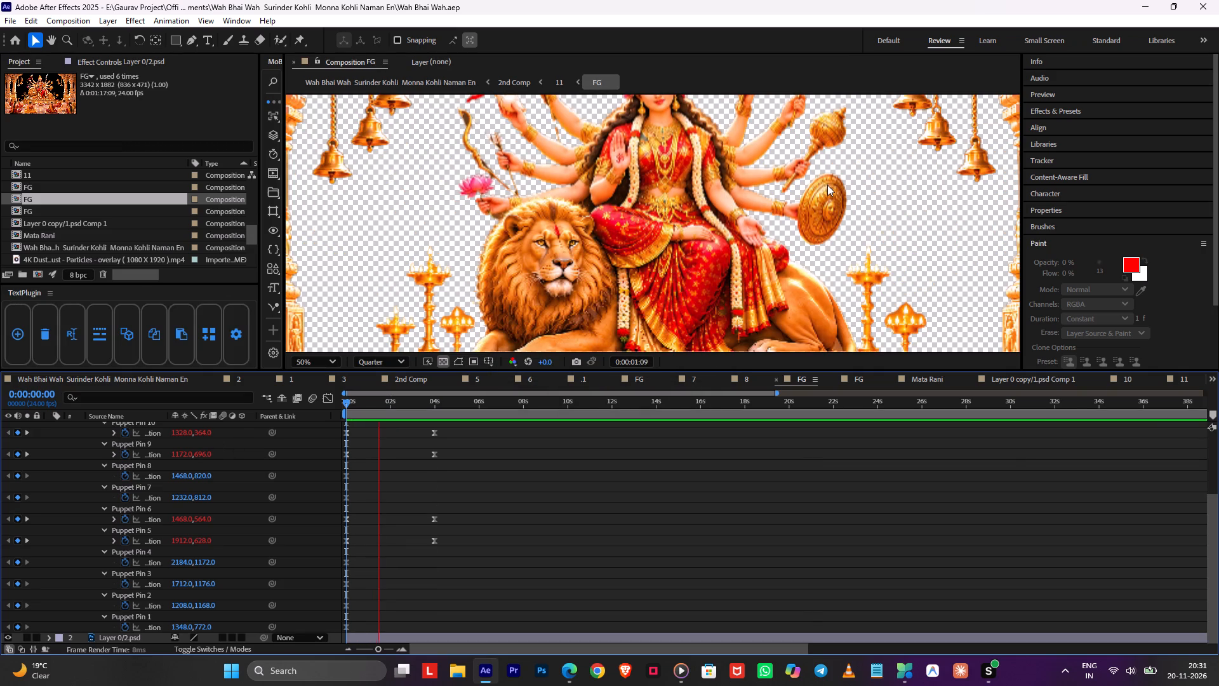
At 0:00:04:00 in FG, inspect the shield-hand pin and fine-tune the puppet pin on the goddess's sword-holding wrist.
scroll(829, 191, "up", 1)
middle_click_drag(829, 191, 731, 269)
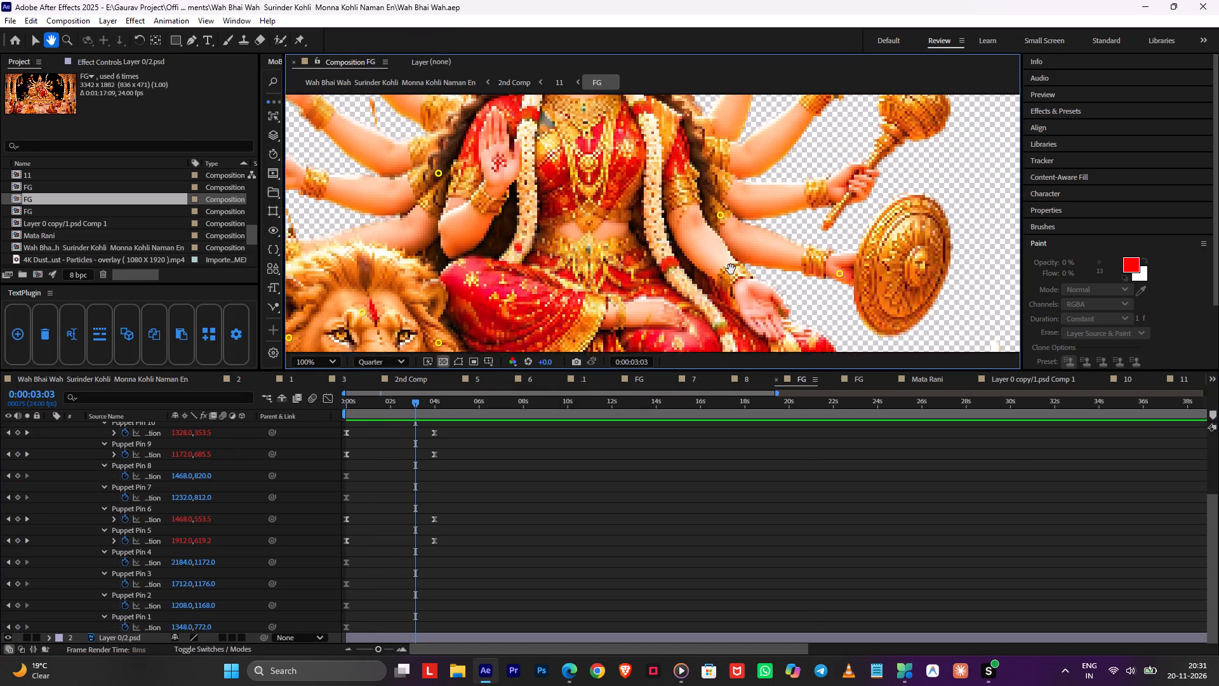
middle_click_drag(731, 269, 705, 290)
left_click_drag(415, 409, 444, 414)
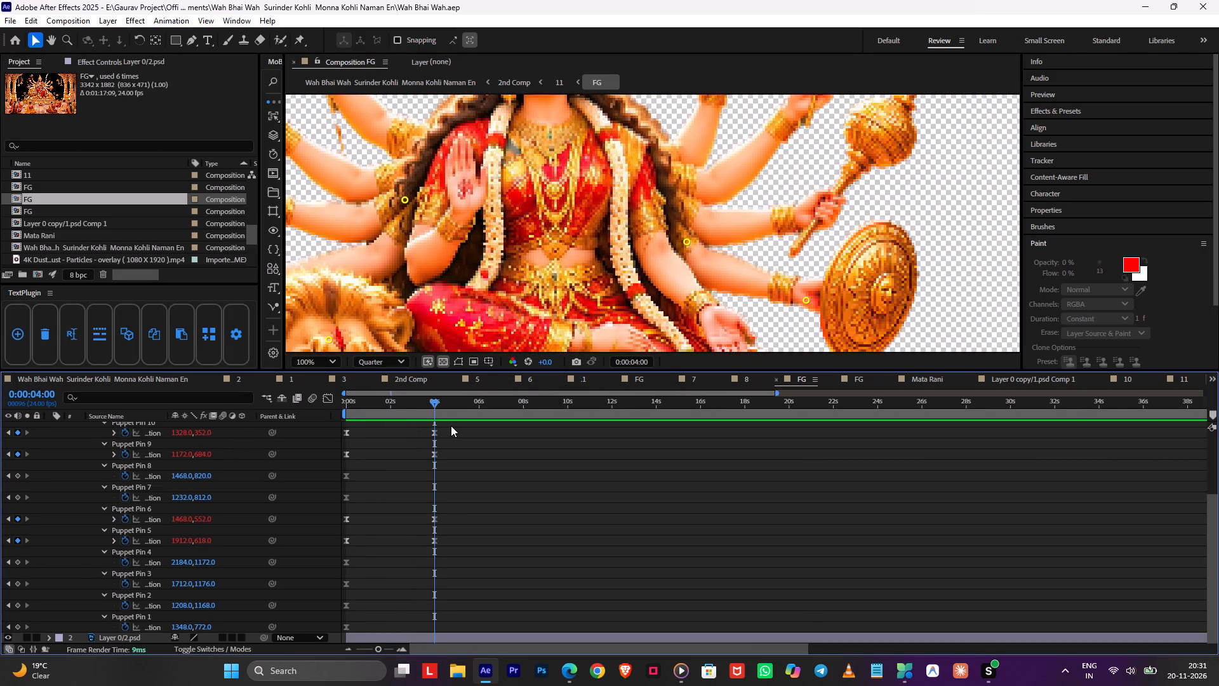
left_click(809, 298)
scroll(863, 211, "up", 1)
scroll(856, 210, "down", 1)
key("space")
key("space")
key("space")
key("space")
key("space")
key("space")
key("space")
key("space")
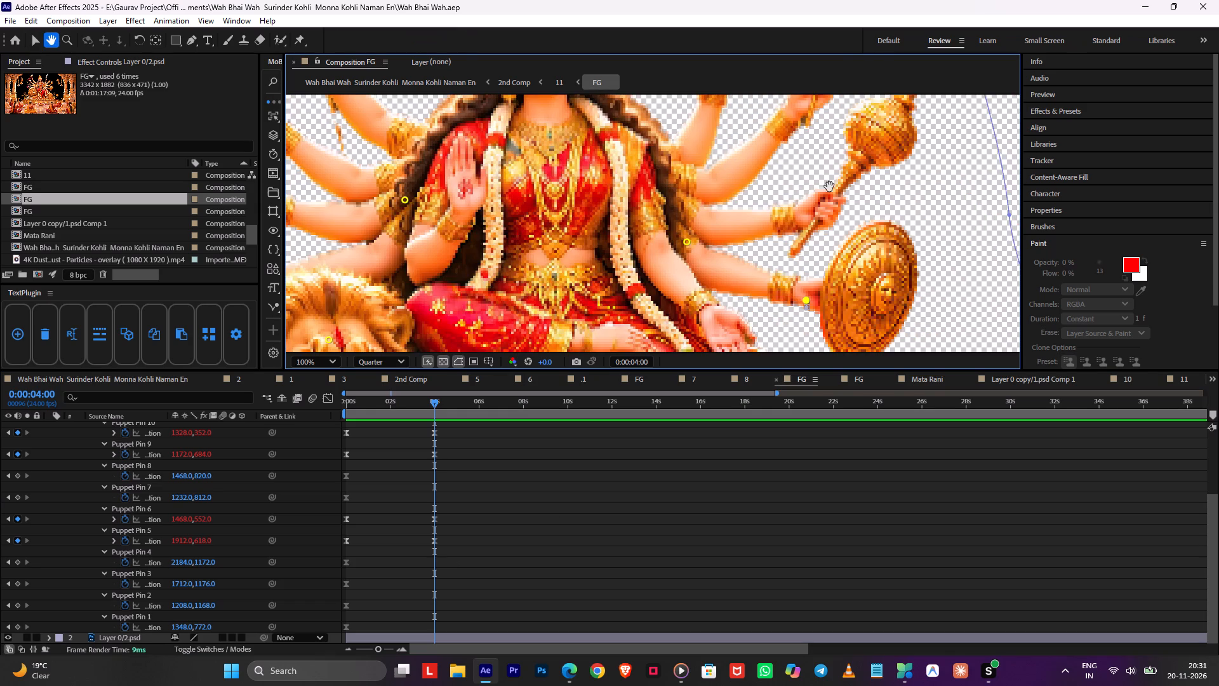
left_click_drag(829, 187, 820, 250)
left_click(706, 144, "shift")
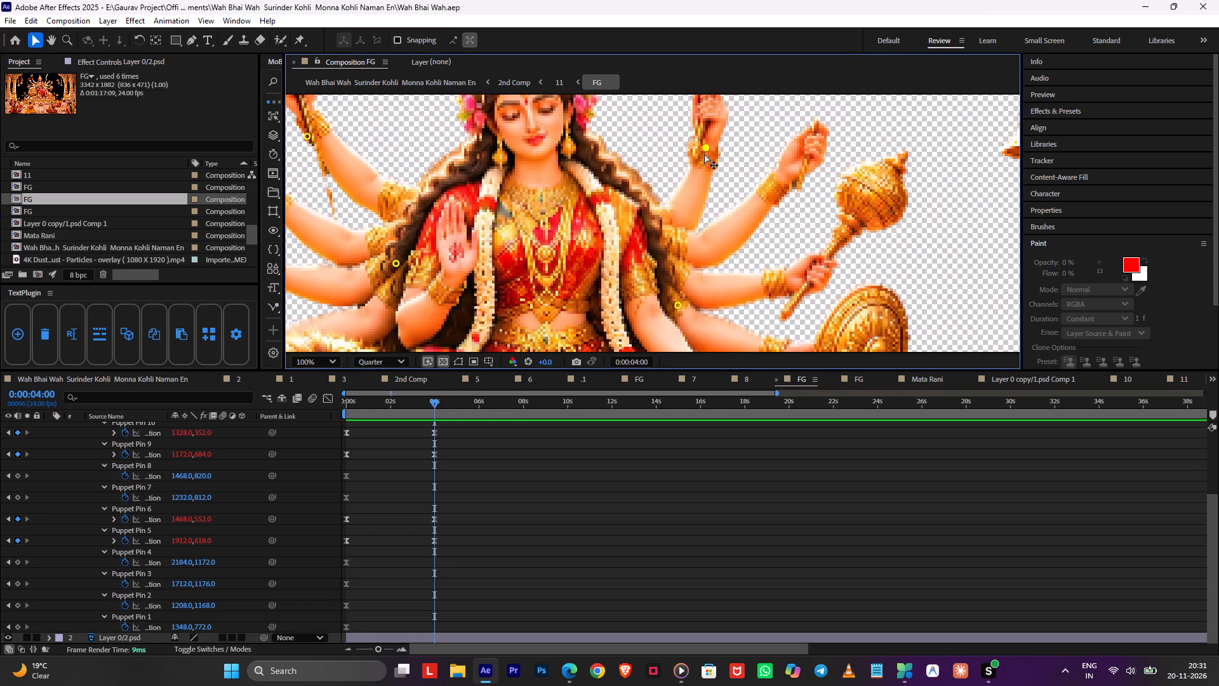
left_click(706, 143)
key("ctrl+z")
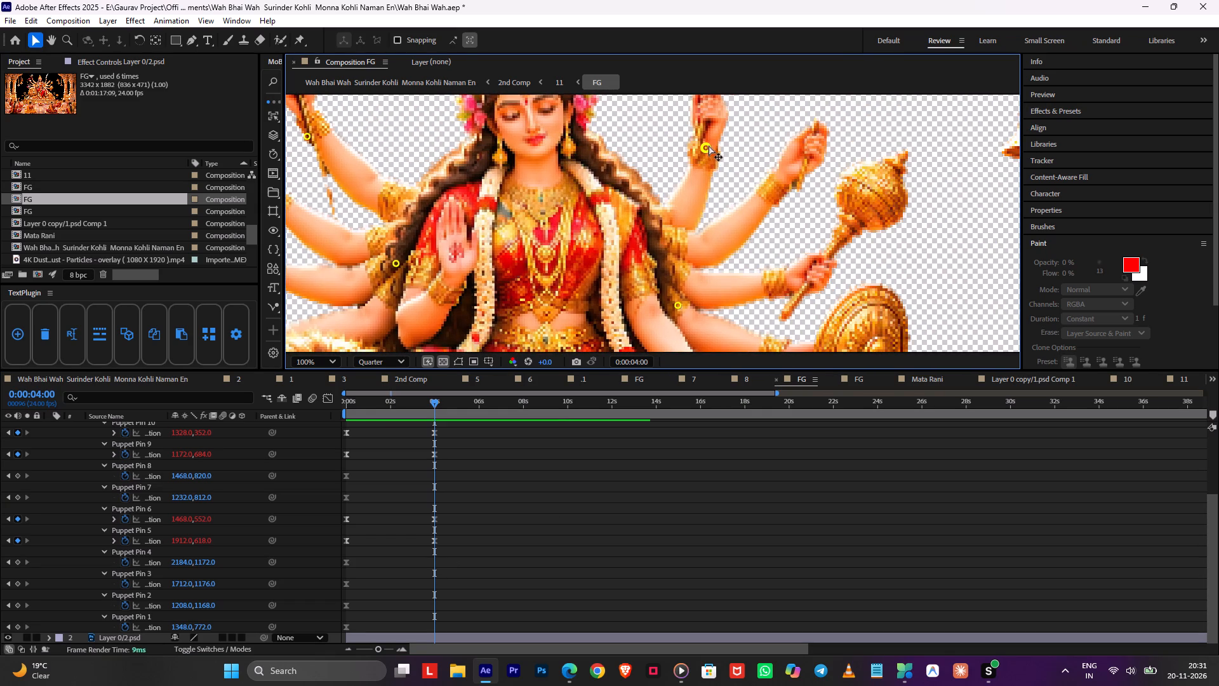
left_click_drag(708, 144, 705, 138)
key("ctrl+z")
left_click(709, 147)
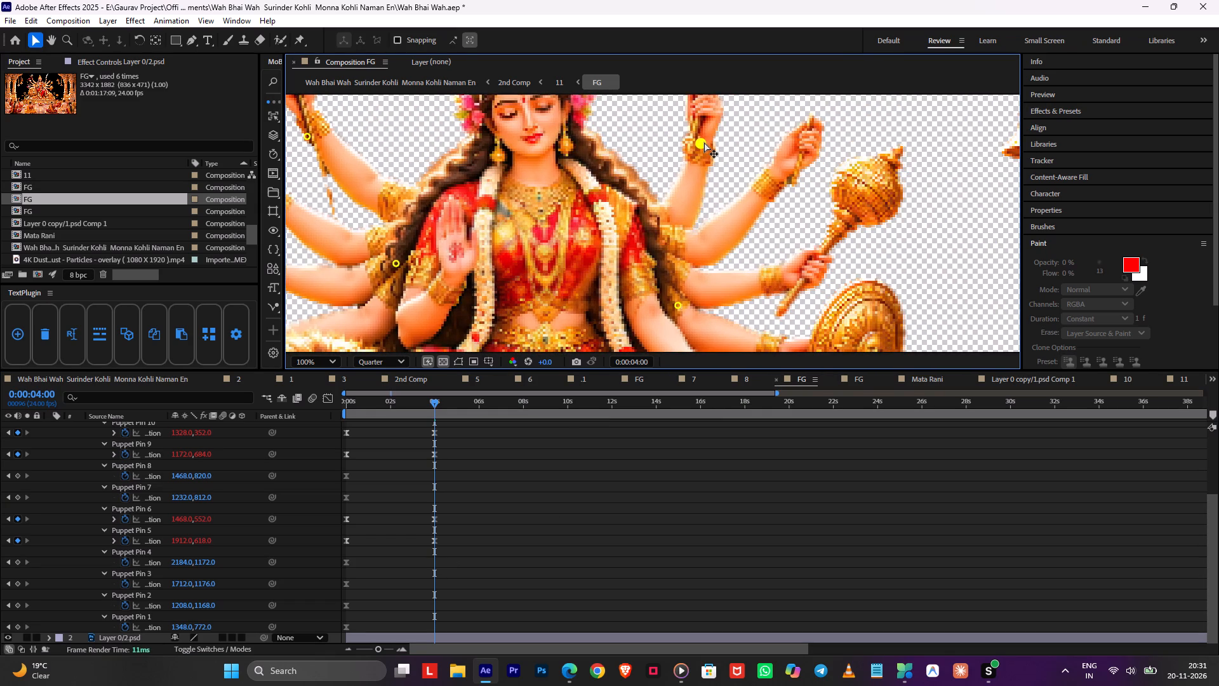
At 0:00:04:00, slightly reposition the puppet pins on the goddess's lotus-holding hand and trident-holding wrist.
scroll(728, 169, "down", 1)
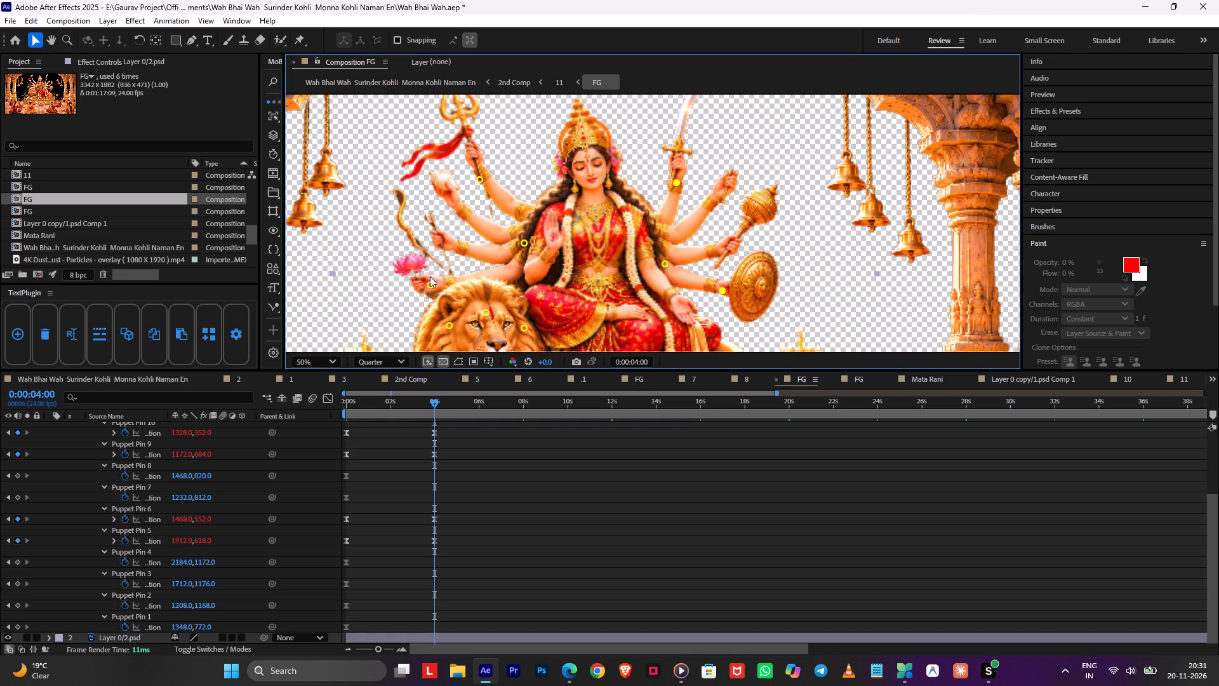
left_click(430, 283)
left_click(481, 178, "shift")
left_click(482, 178)
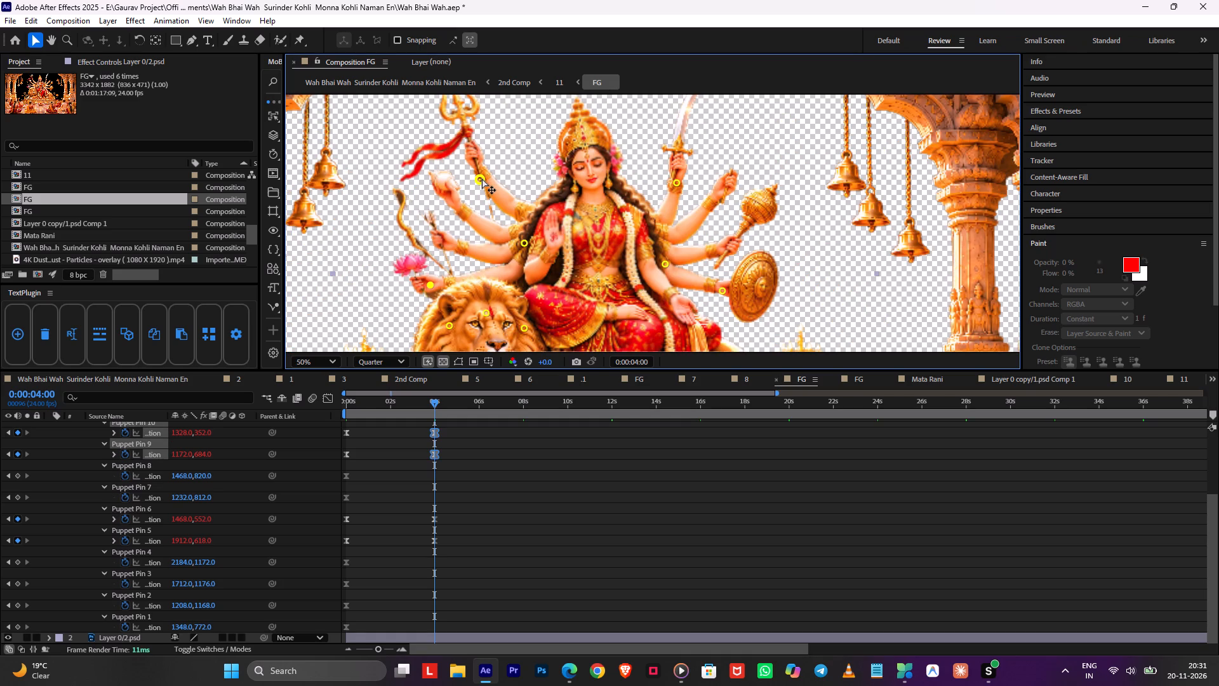
key("ctrl+z")
left_click(483, 180)
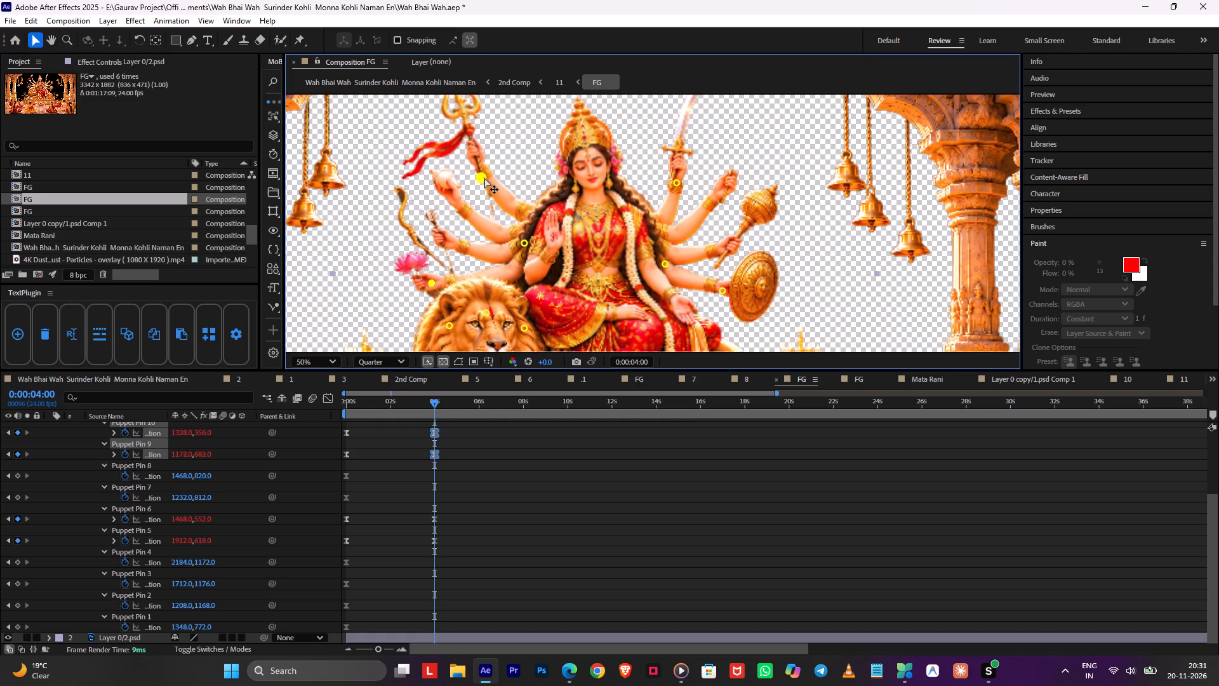
Save the project and preview FG's adjusted puppet animation from 0:00:00:00 with the whole temple scene in view.
left_click_drag(432, 407, 267, 454)
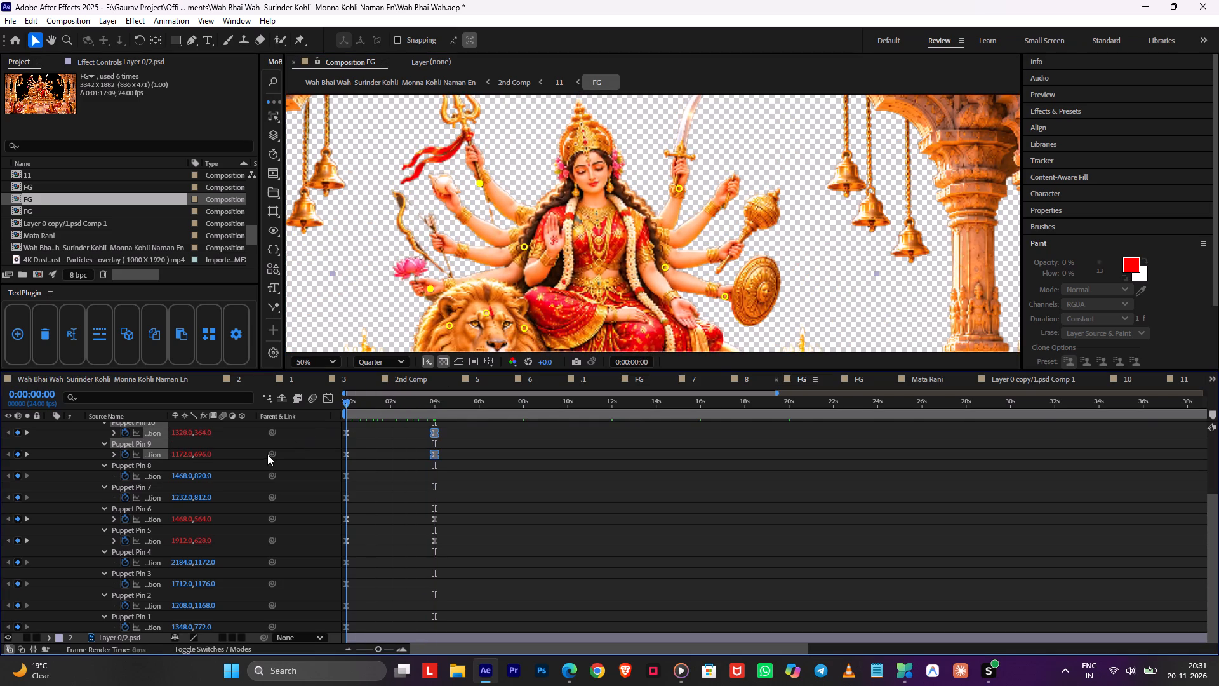
left_click_drag(267, 454, 265, 455)
key("space")
key("ctrl+s")
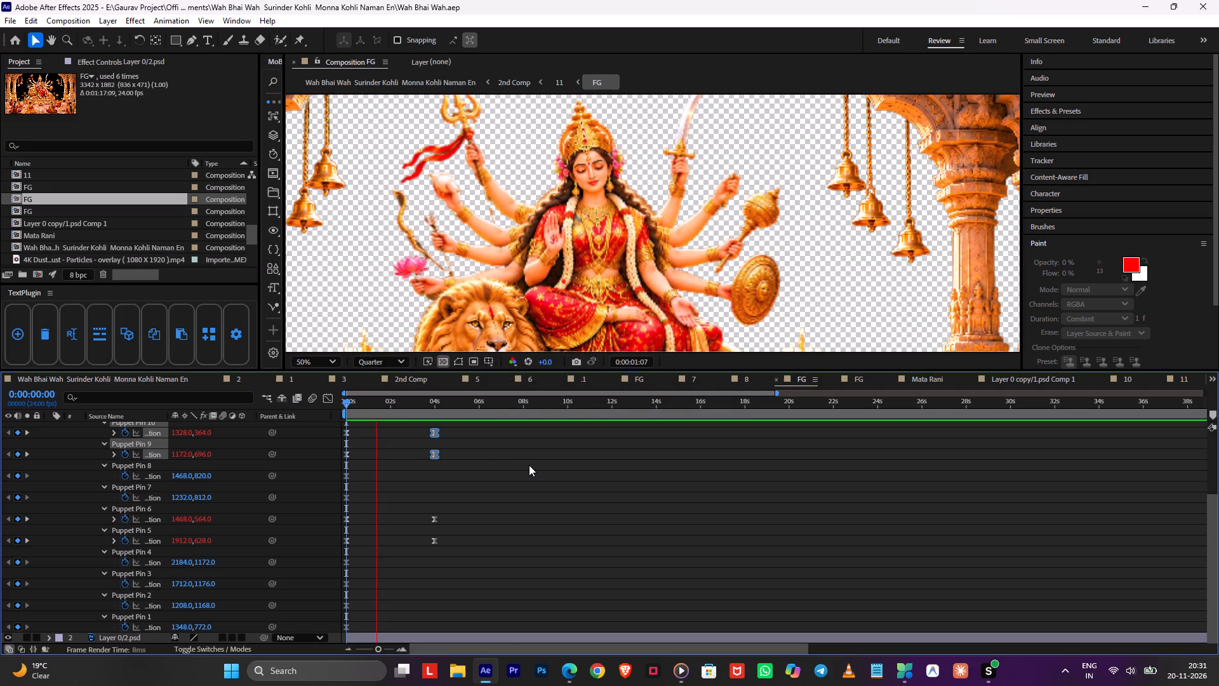
left_click(529, 465)
scroll(761, 258, "down", 1)
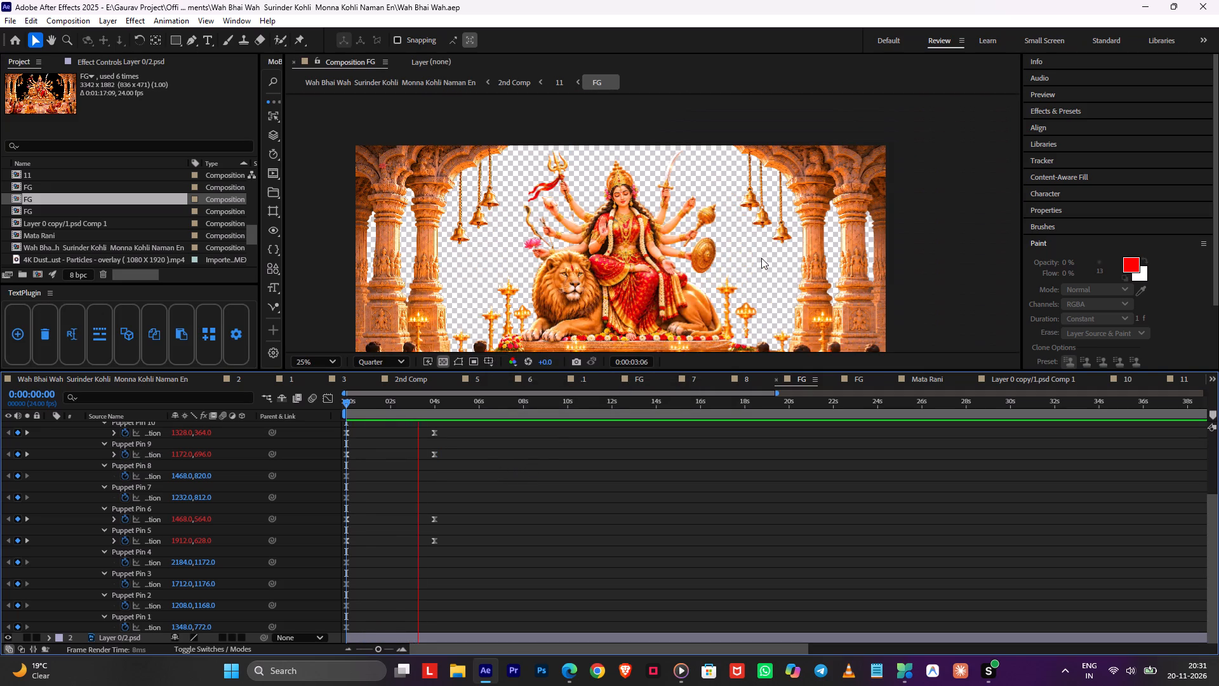
Go up to composition 11, preview it from 0:00:00:00 and save the project.
key("Tab")
left_click(685, 229)
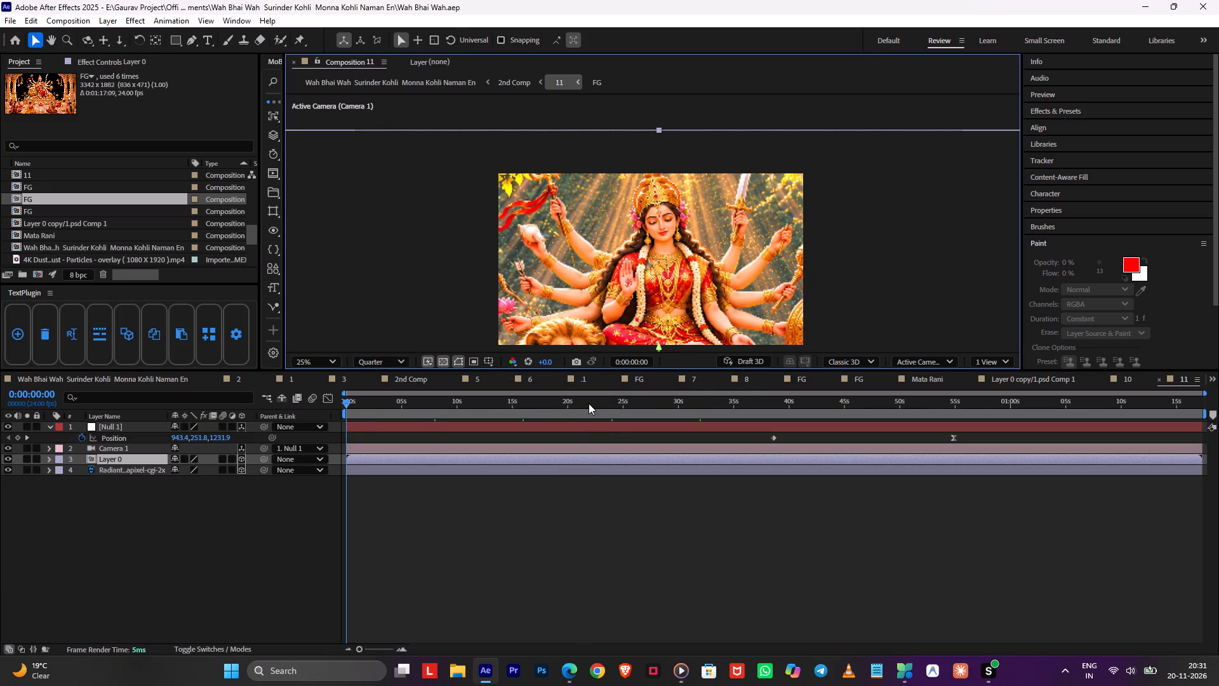
left_click_drag(580, 409, 306, 433)
key("space")
key("ctrl+s")
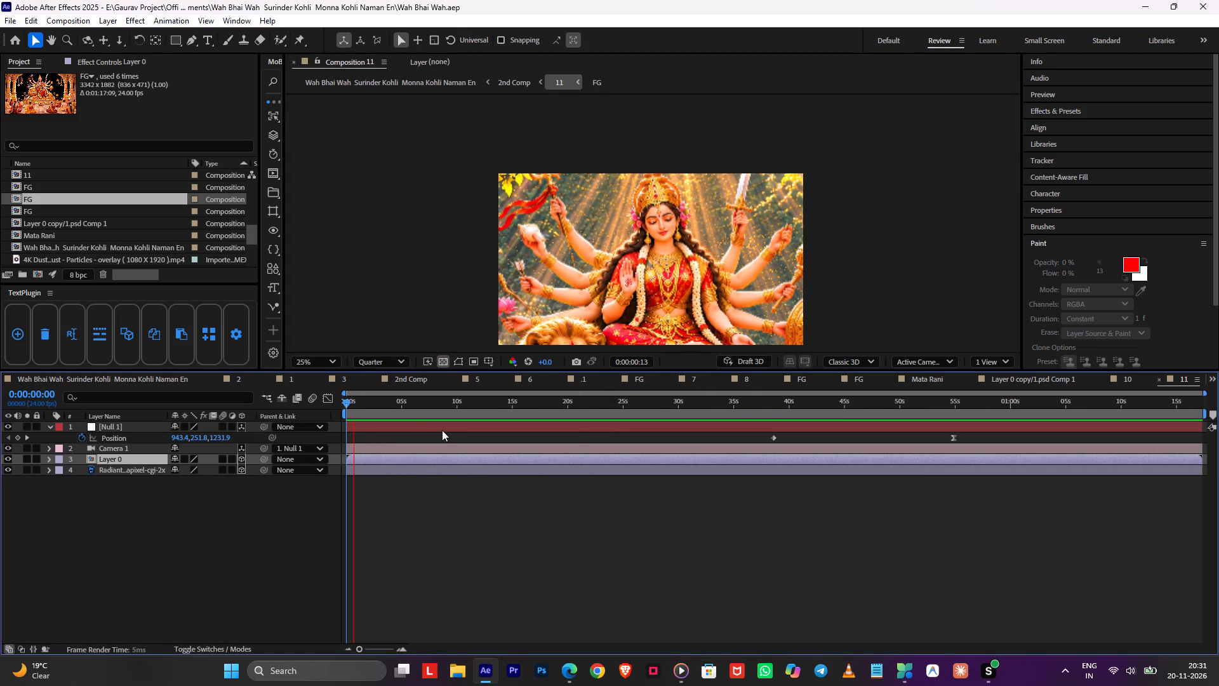
Return to 2nd Comp, save the project and preview the crossfade from layer 8 to layer 11 starting around 0:01:14:13.
key("Tab")
left_click(500, 428)
left_click_drag(749, 407, 740, 408)
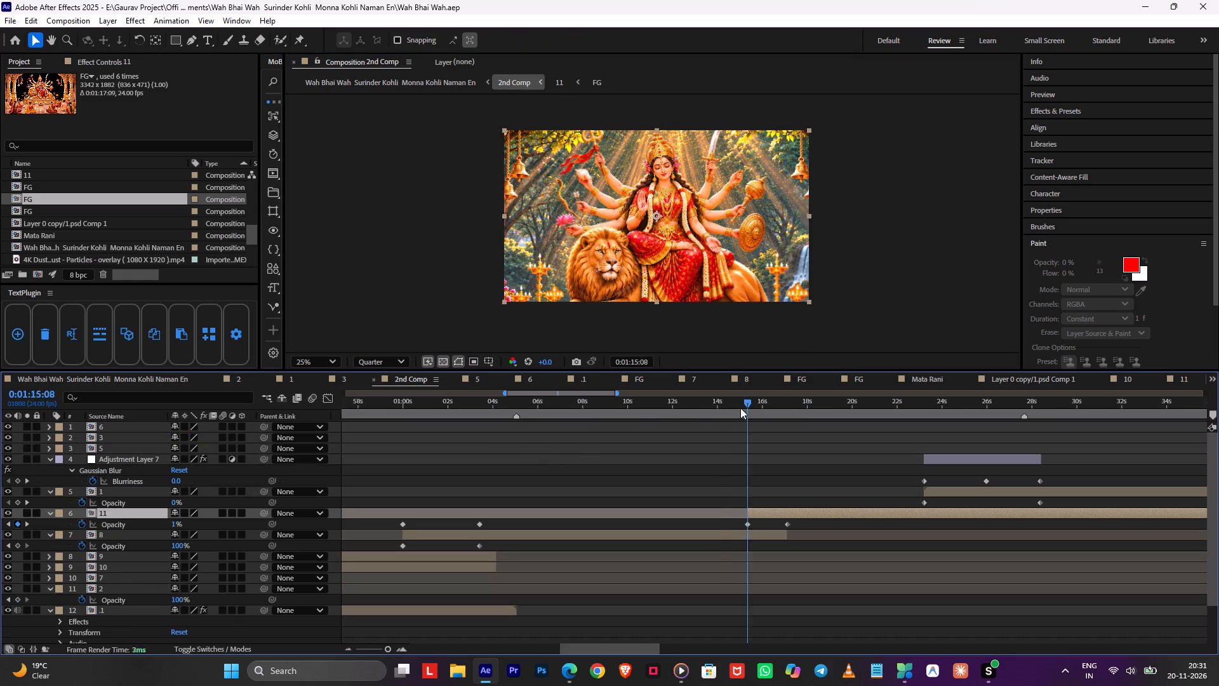
left_click_drag(740, 408, 729, 410)
key("space")
key("ctrl+s")
middle_click_drag(829, 448, 829, 449)
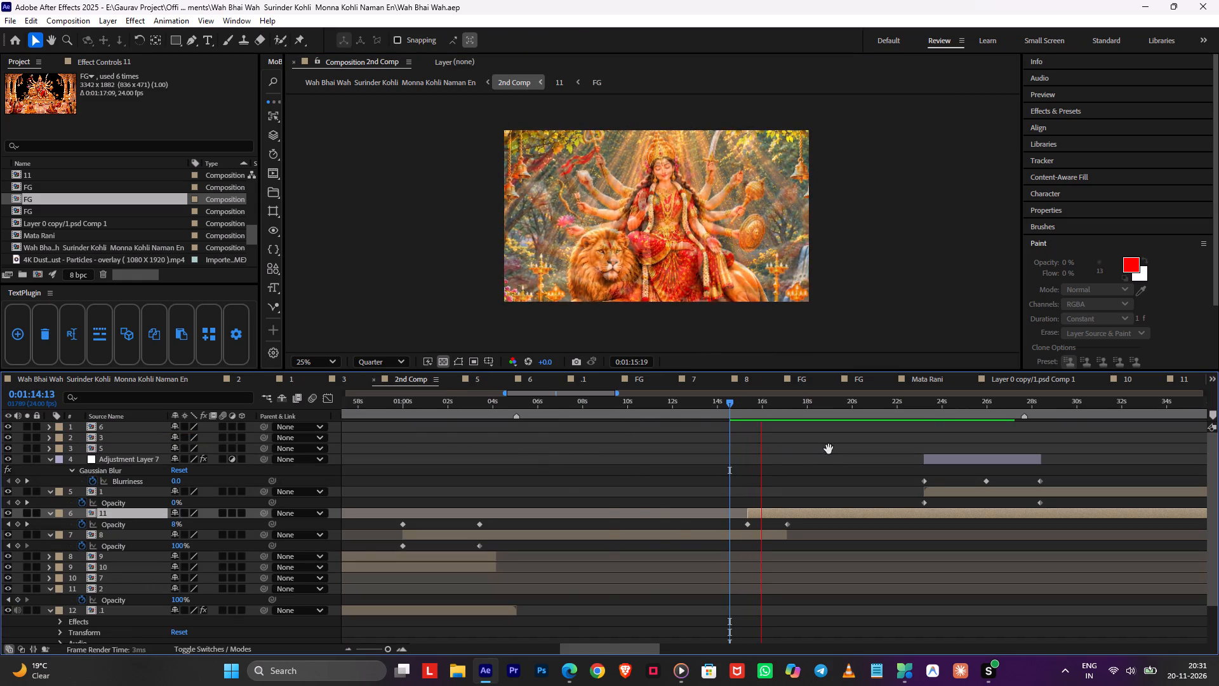
middle_click_drag(829, 449, 707, 473)
key("space")
left_click_drag(632, 408, 618, 408)
key("space")
key("space")
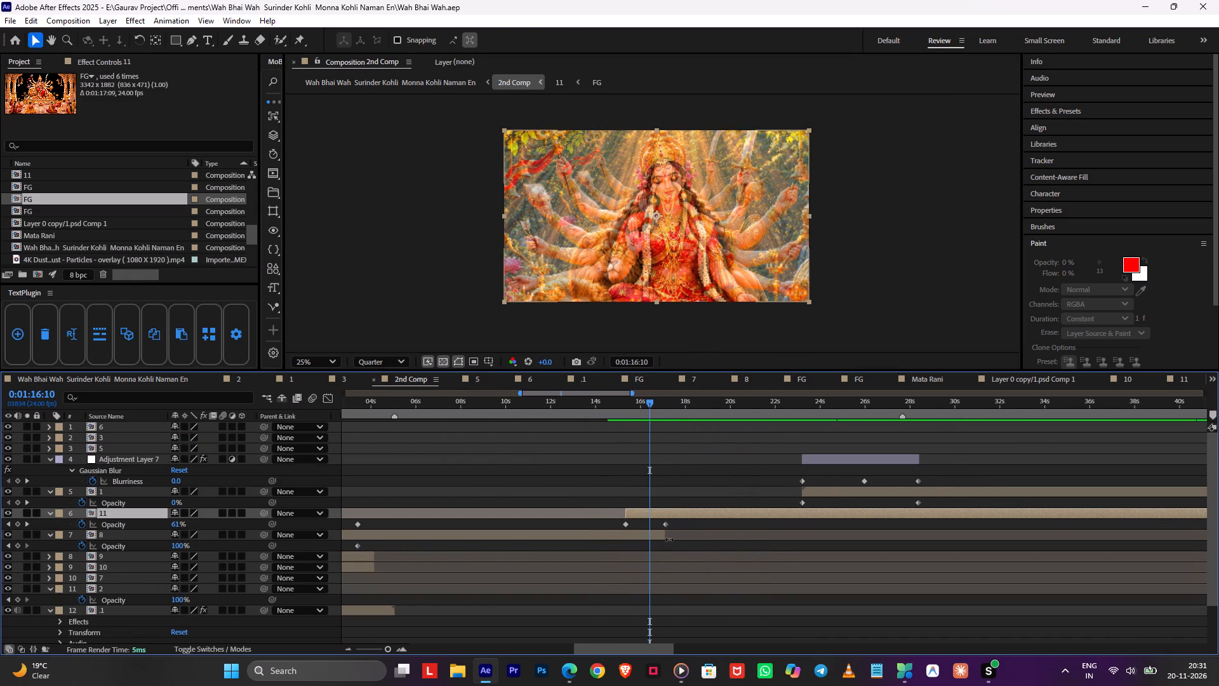
Extend the end of layer 8 about half a second past layer 11's last fade-in keyframe, then preview and save.
left_click_drag(666, 535, 676, 537)
left_click(714, 466)
key("space")
key("ctrl+s")
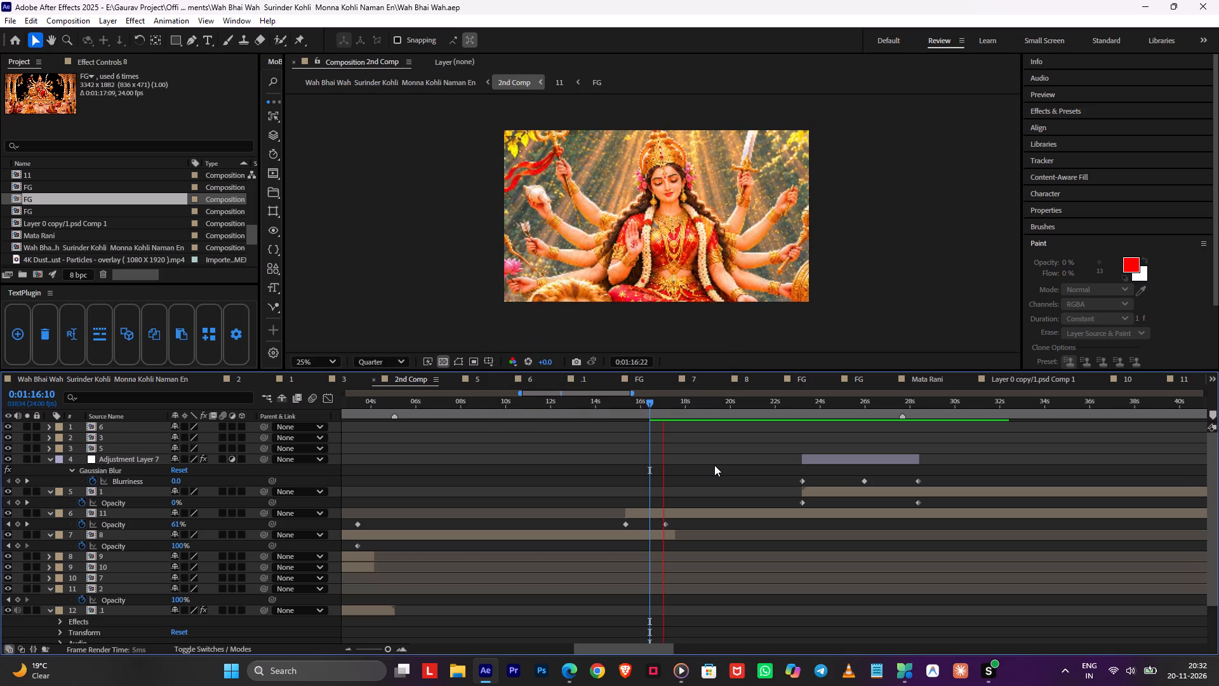
Preview the blur transition into layer 1 from 0:01:22:15, then check the frame at 0:01:00:00.
left_click_drag(779, 403, 789, 412)
key("space")
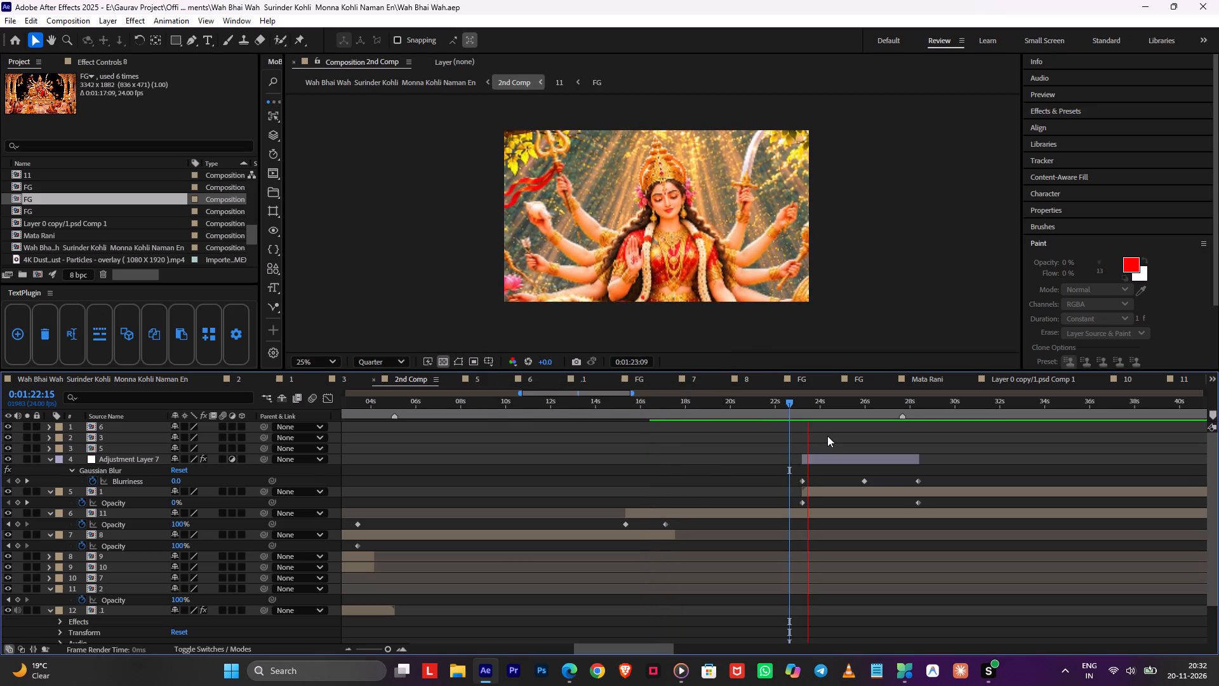
middle_click_drag(827, 436, 547, 454)
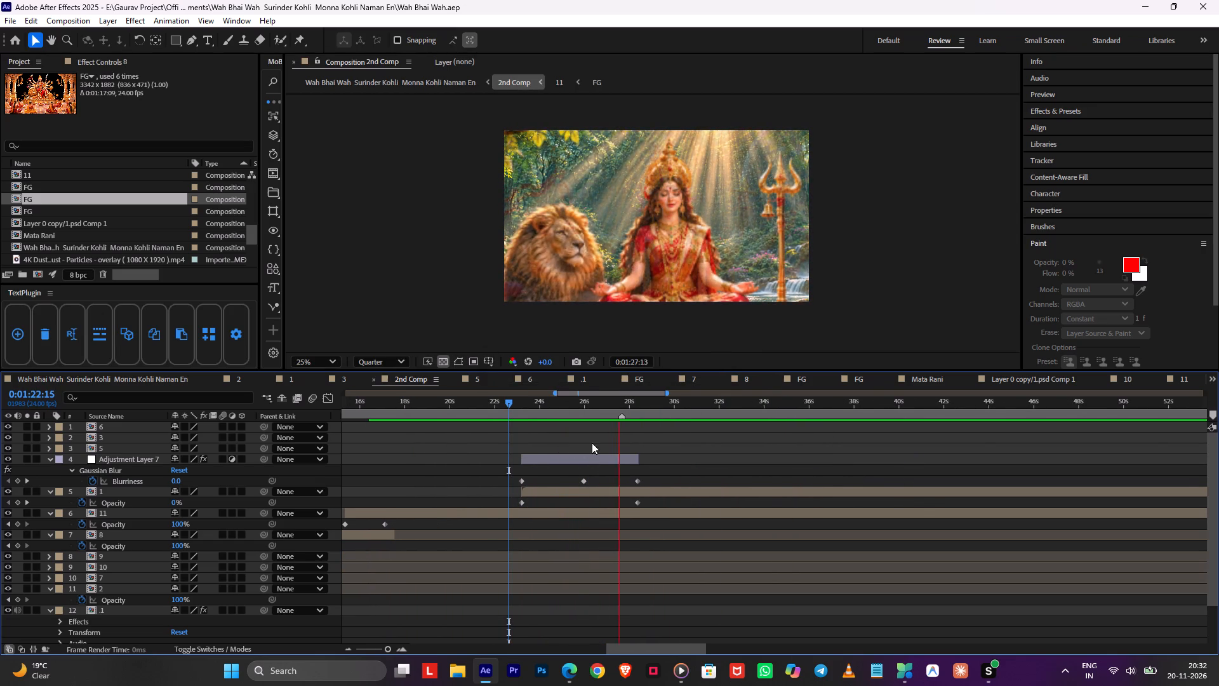
scroll(662, 441, "down", 3, "alt")
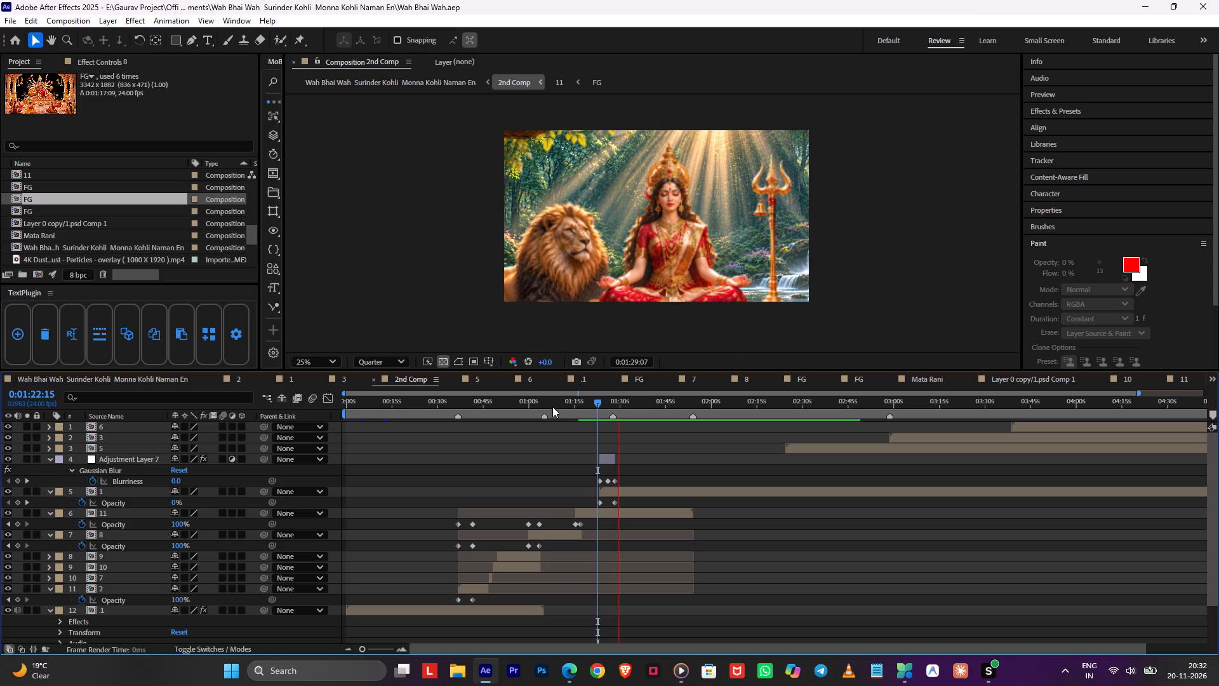
left_click_drag(545, 409, 521, 415)
left_click_drag(534, 406, 521, 406)
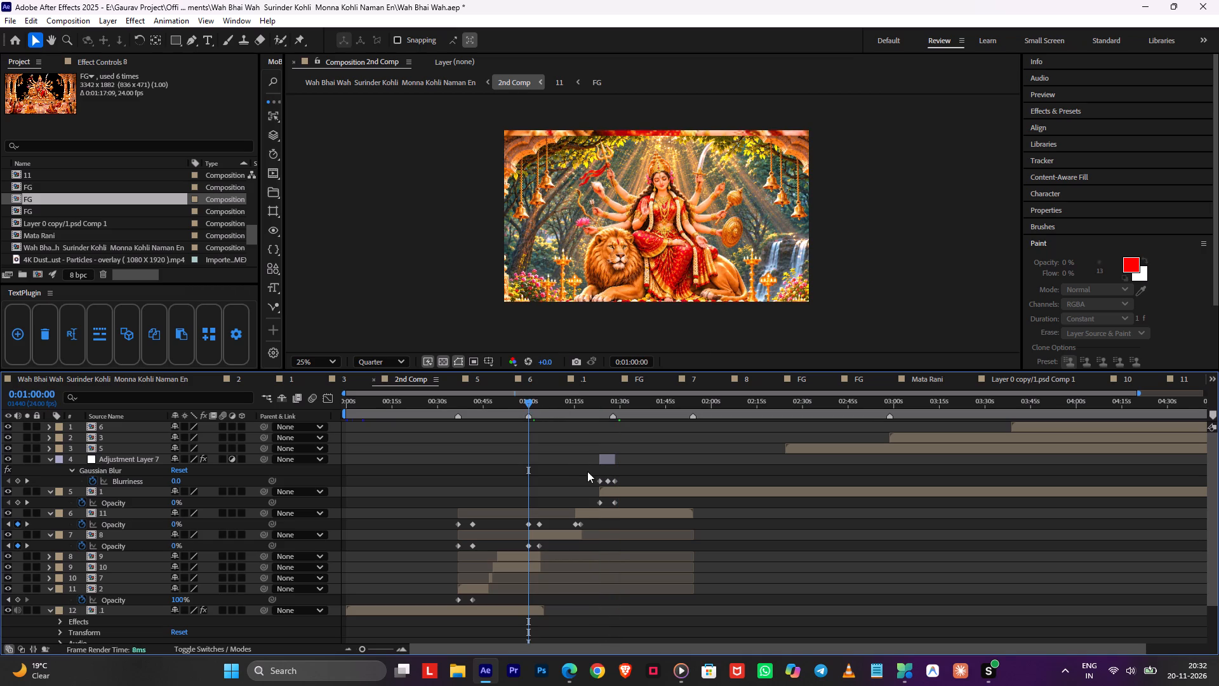
Duplicate Adjustment Layer 7, place the copy directly above layer 2, and align its middle Blurriness keyframe with layer 2's start near 0:00:37.
left_click(596, 459)
key("ctrl+d")
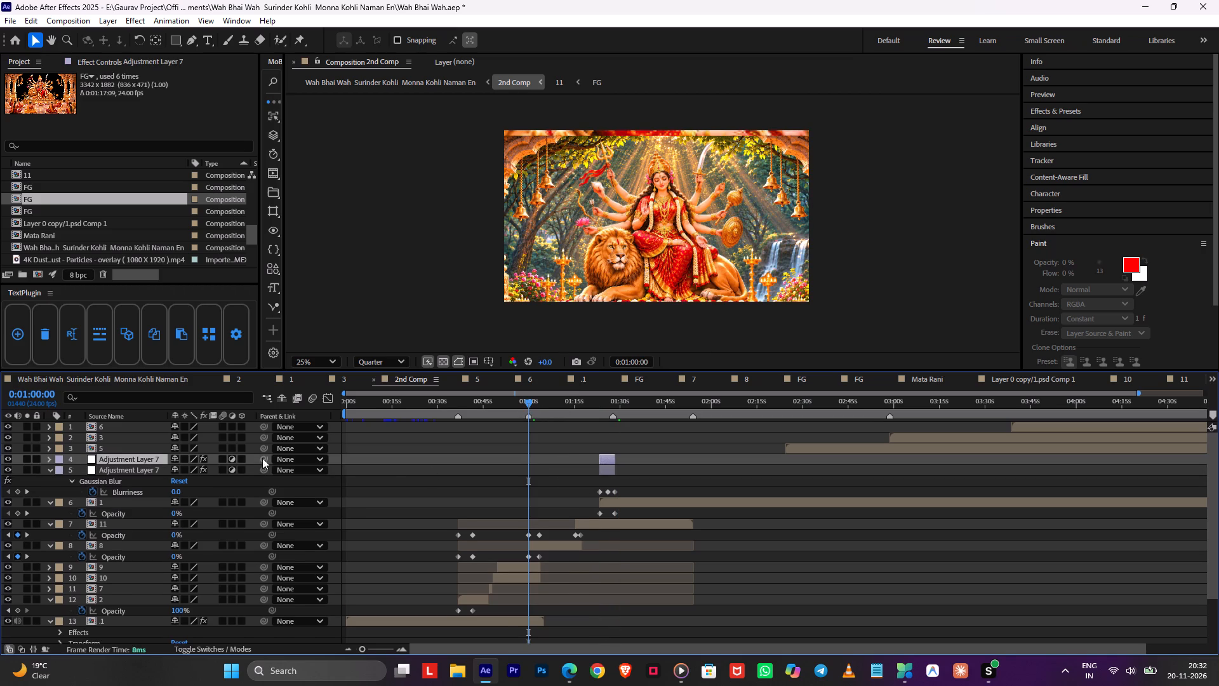
left_click_drag(116, 457, 106, 590)
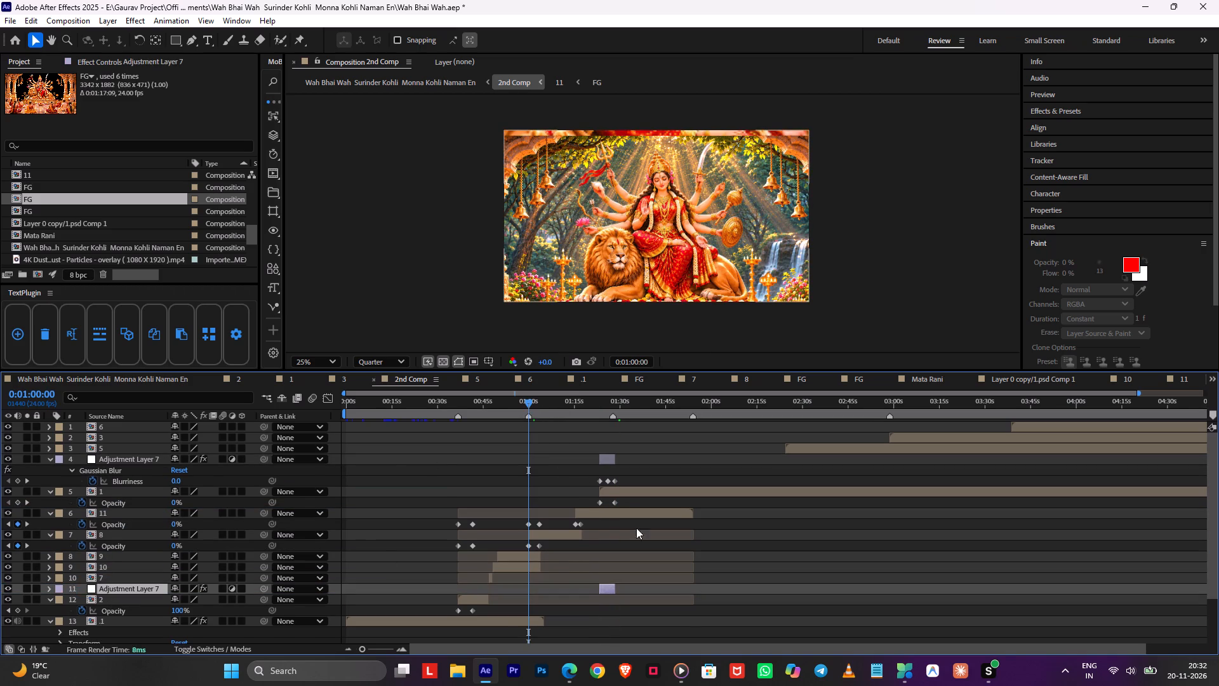
left_click_drag(608, 589, 466, 591)
scroll(443, 596, "up", 3, "alt")
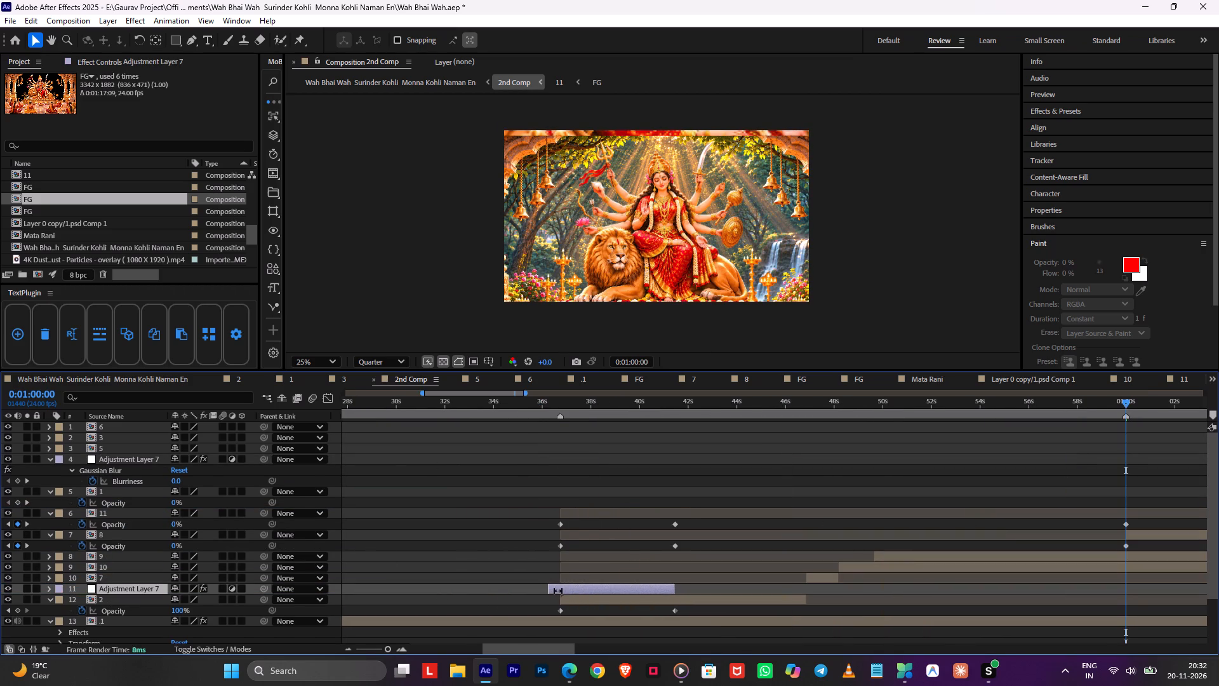
key("u")
left_click_drag(607, 589, 564, 591)
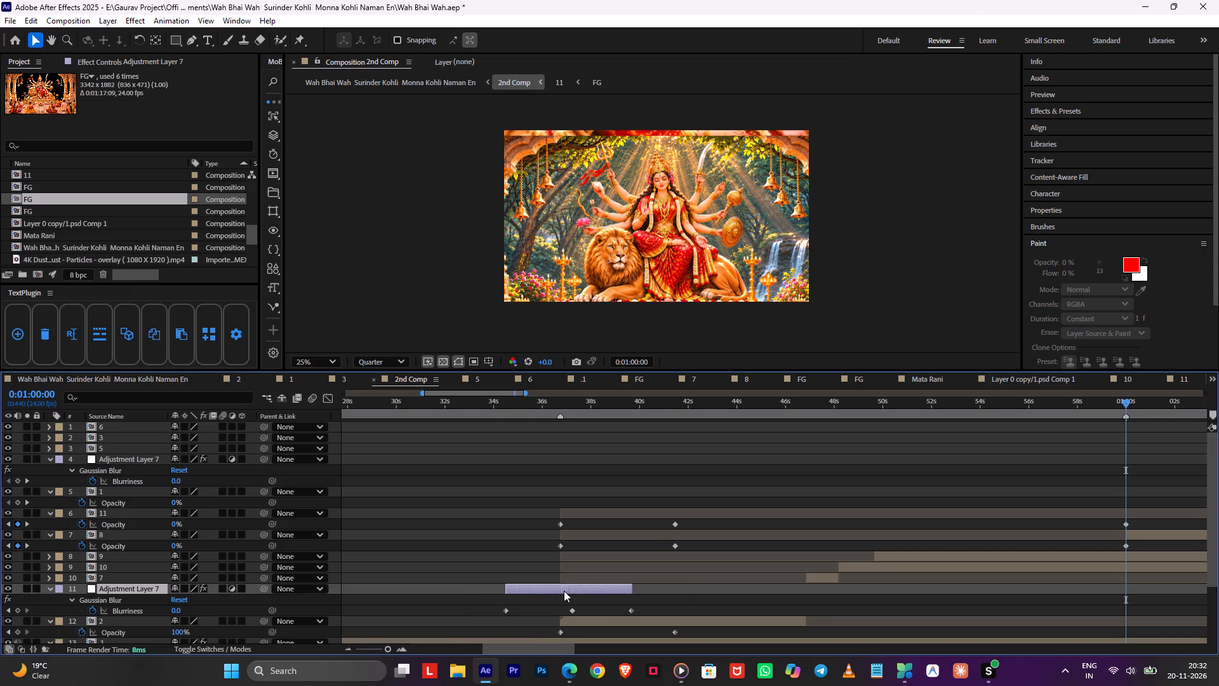
left_click_drag(564, 591, 554, 592)
Stretch the copied blur layer and its outer Blurriness keyframes to span about 0:00:33 to layer 2's second Opacity keyframe, then save.
left_click_drag(620, 611, 676, 612)
left_click_drag(622, 591, 677, 589)
left_click_drag(494, 609, 470, 607)
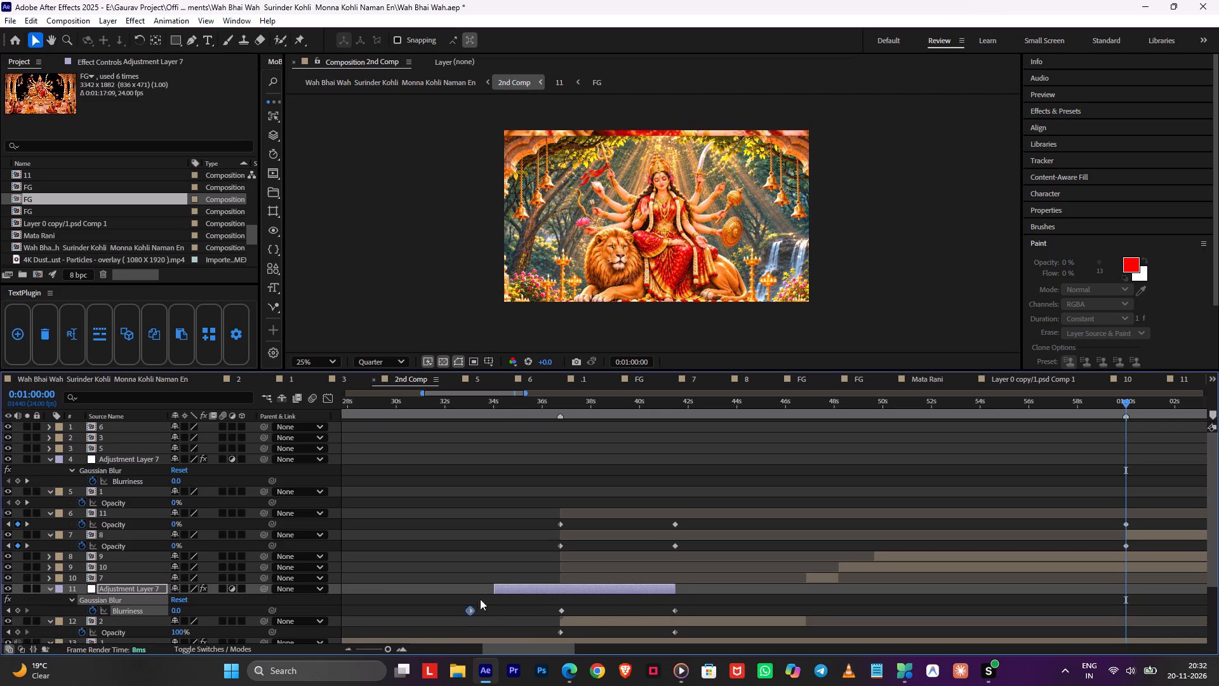
left_click_drag(493, 590, 470, 590)
left_click(505, 596)
key("ctrl+s")
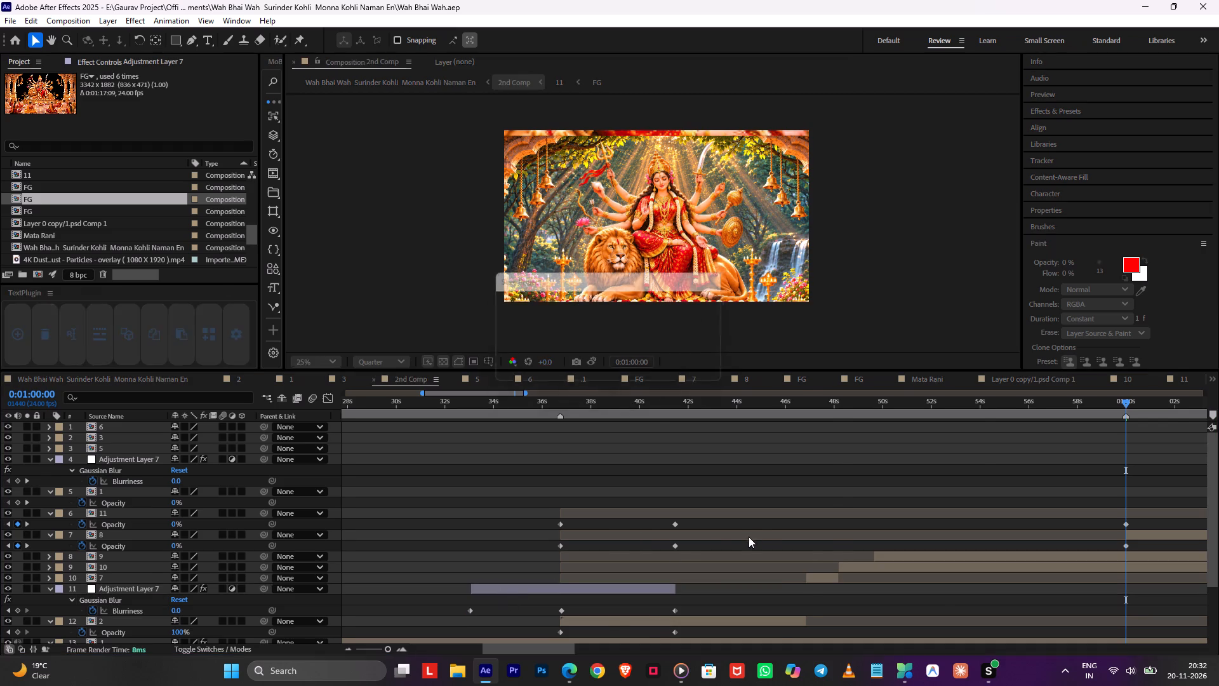
Preview 2nd Comp's crossfade from 0:01:15:08 and the blur transition from 0:01:23:02.
scroll(757, 532, "down", 2, "alt")
left_click_drag(827, 400, 893, 422)
key("space")
scroll(902, 459, "up", 1, "alt")
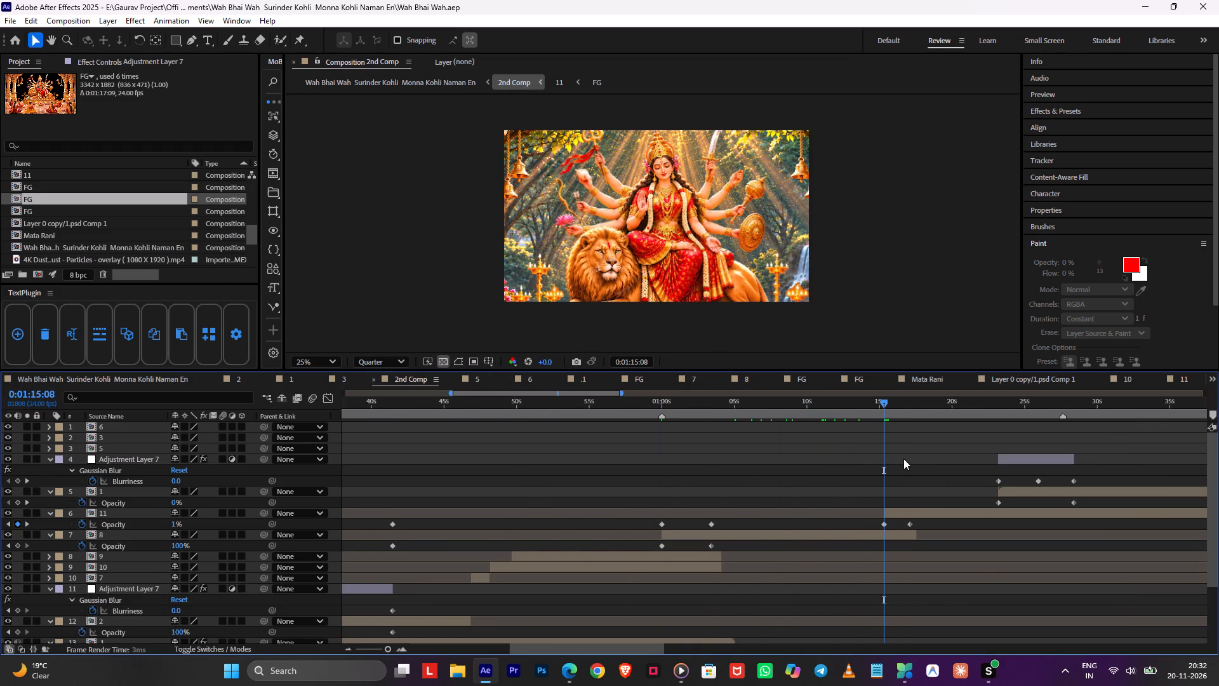
middle_click_drag(918, 461, 700, 478)
scroll(891, 469, "up", 1)
scroll(776, 443, "down", 1)
left_click(775, 412)
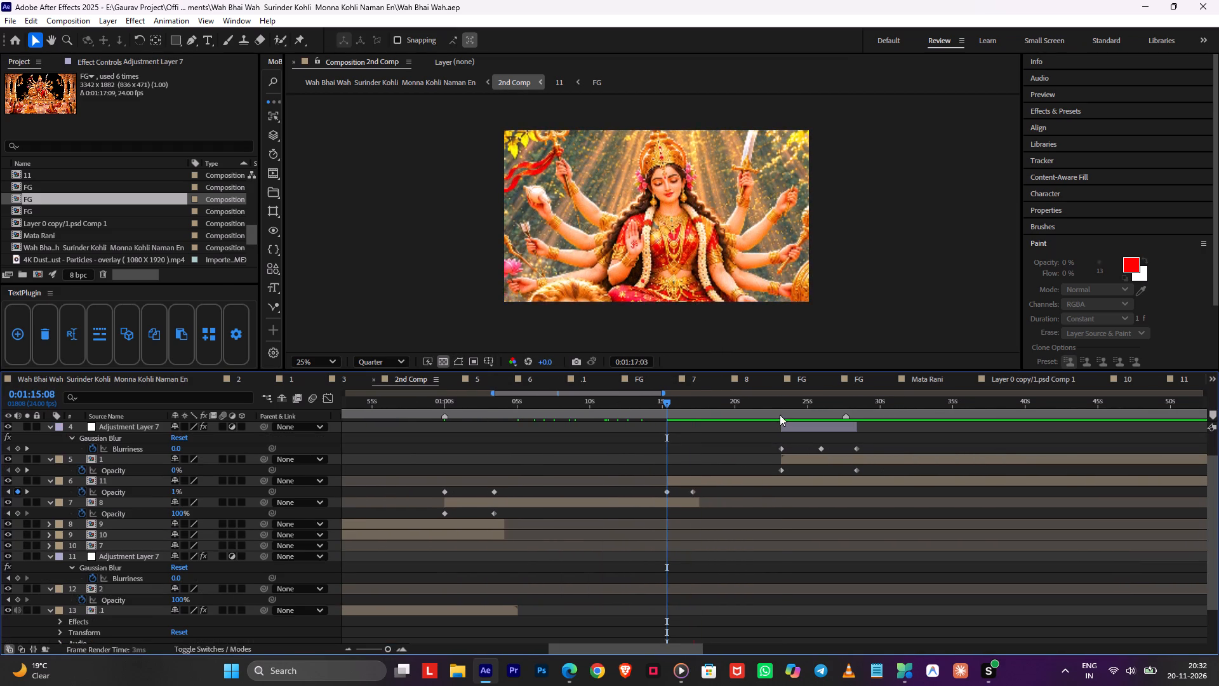
key("space")
scroll(814, 458, "down", 2, "alt")
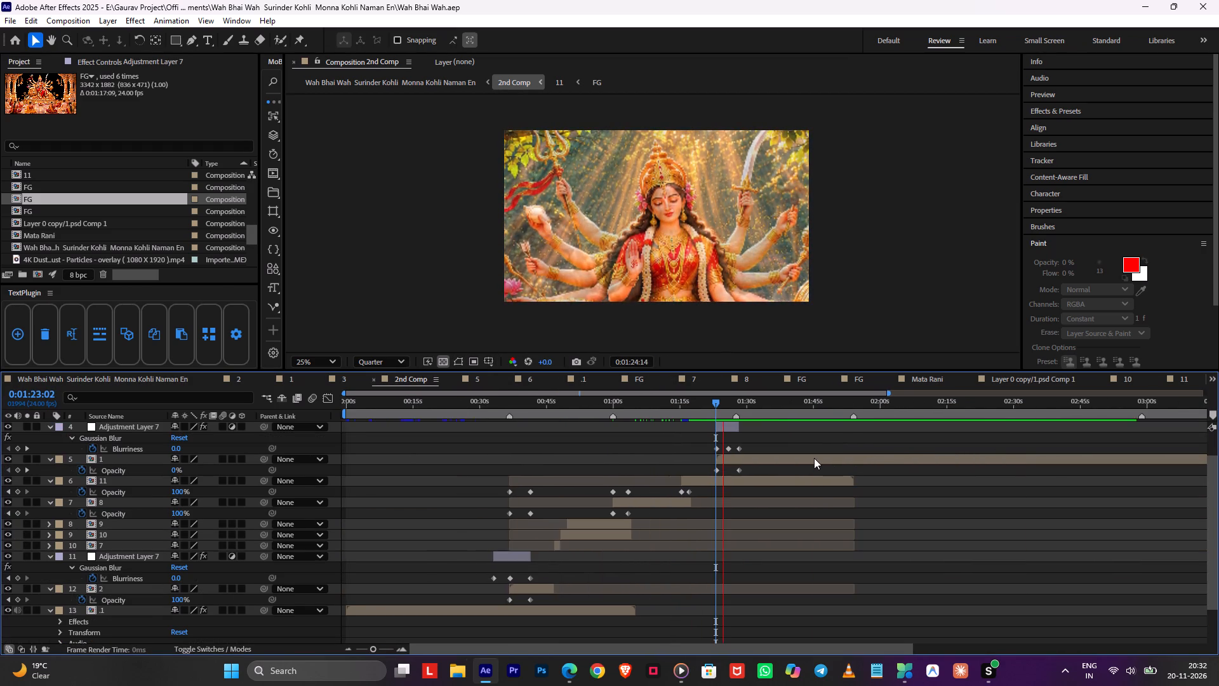
Preview the meditating goddess scene from 0:01:58:18 and again from 0:01:47:11, and save the project.
left_click(874, 410)
key("space")
scroll(893, 446, "up", 1)
left_click_drag(872, 406, 841, 403)
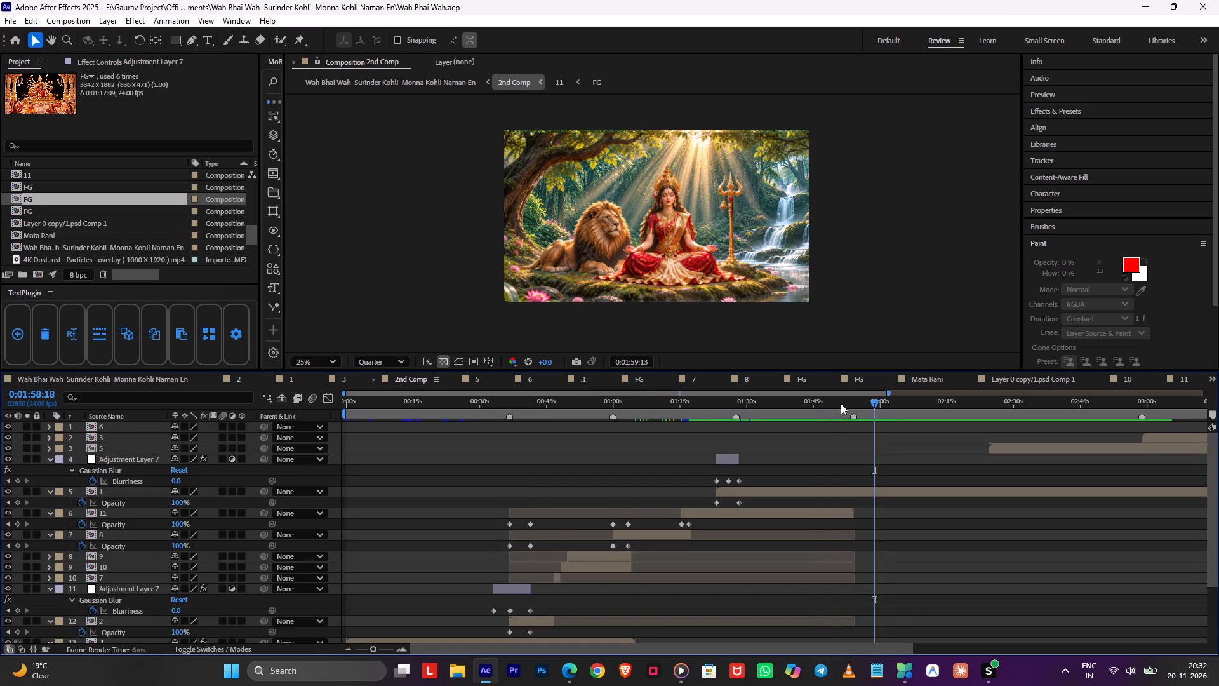
left_click_drag(841, 403, 822, 403)
key("space")
scroll(828, 434, "up", 1, "alt")
key("ctrl+s")
scroll(836, 437, "down", 2, "alt")
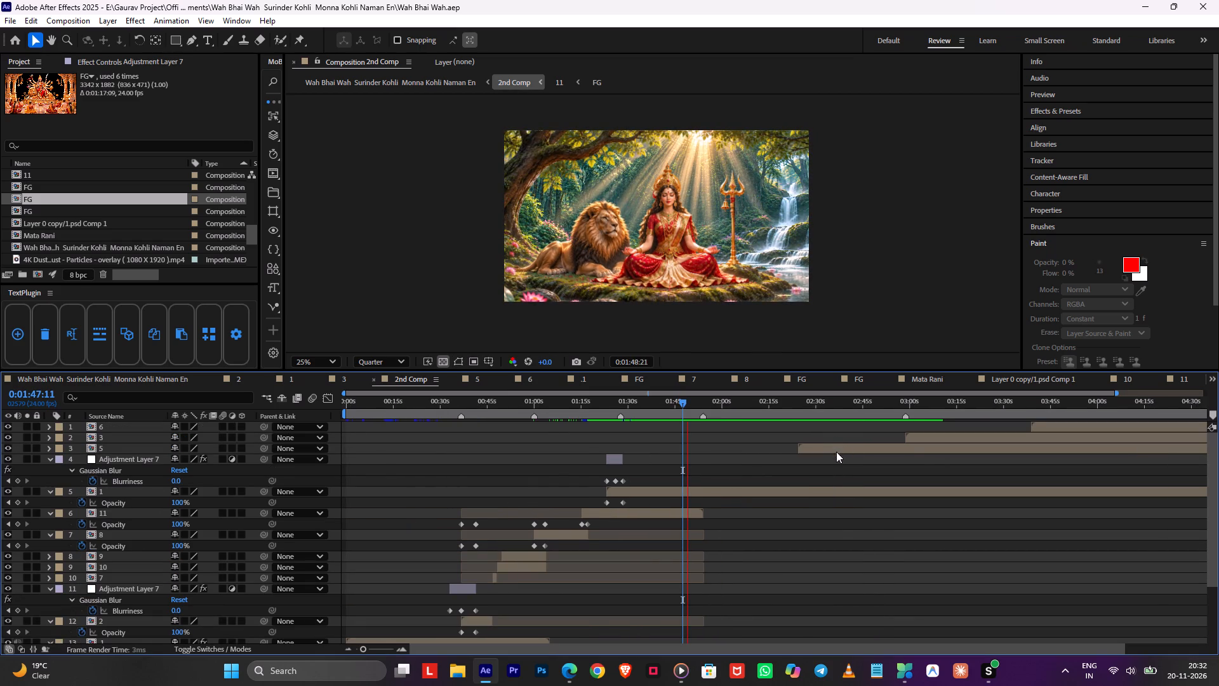
middle_click_drag(919, 463, 657, 495)
scroll(613, 445, "up", 1, "alt")
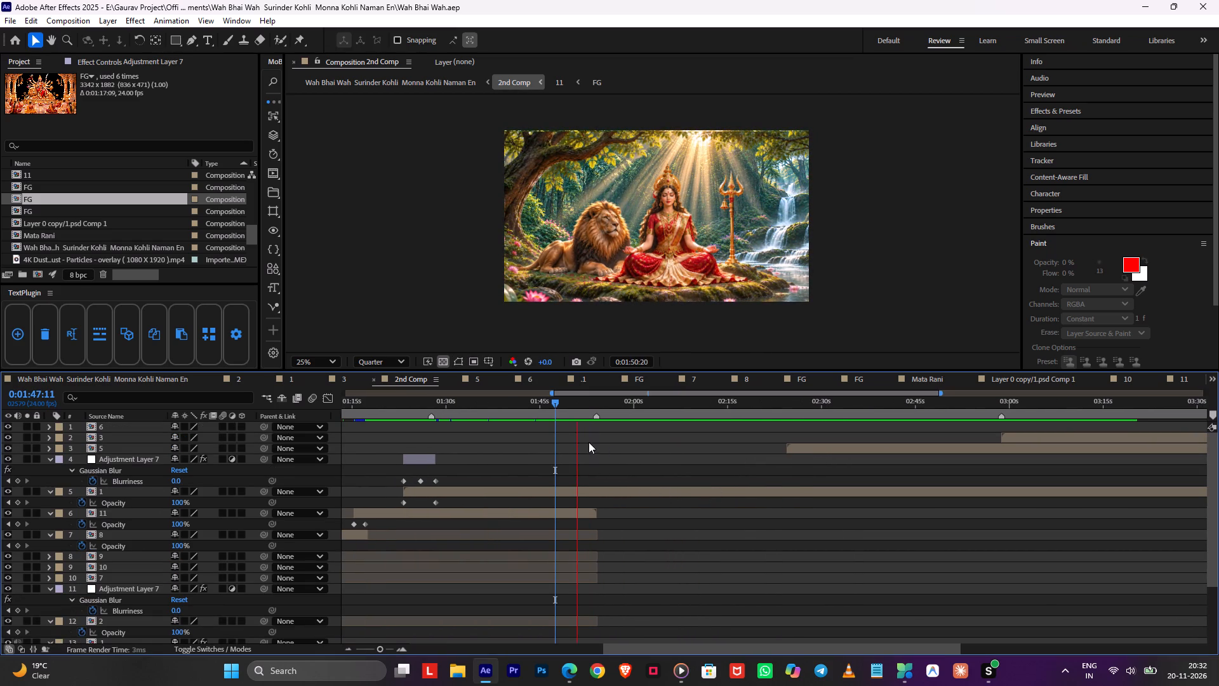
Preview 2nd Comp's blur transition into layer 1 from about 0:01:23 and again from 0:01:28:02, and save the project.
left_click_drag(589, 404, 599, 405)
double_click(598, 490)
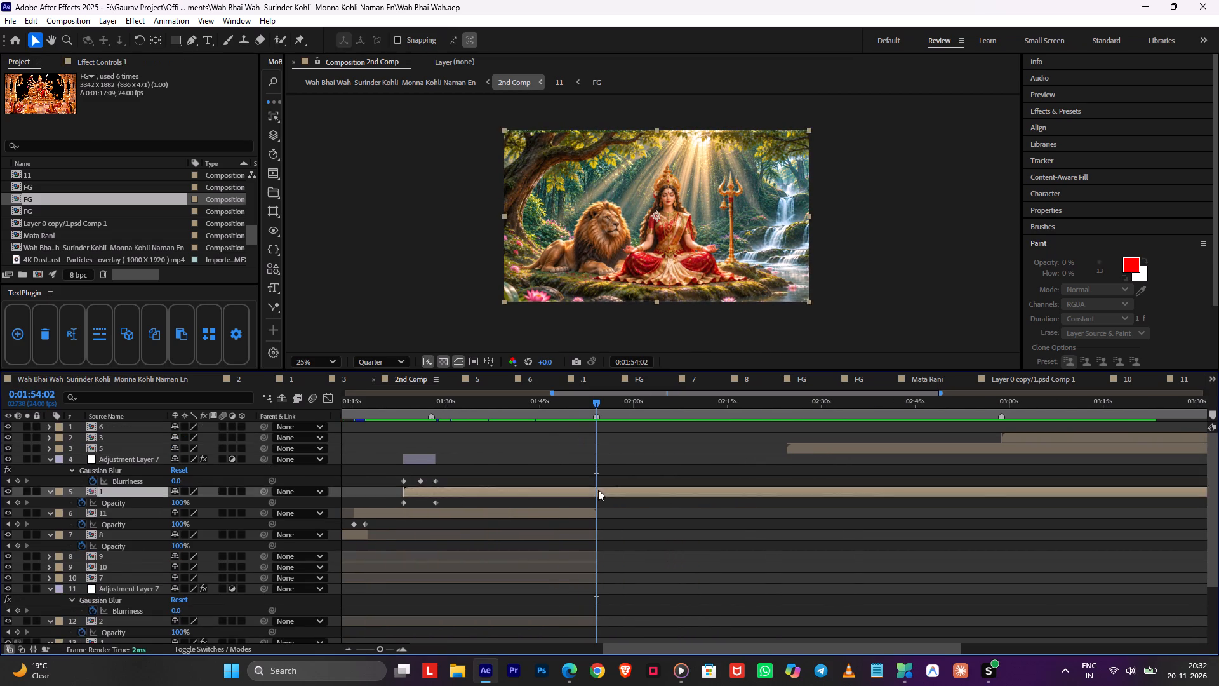
key("Tab")
left_click(601, 426)
left_click_drag(554, 409, 430, 418)
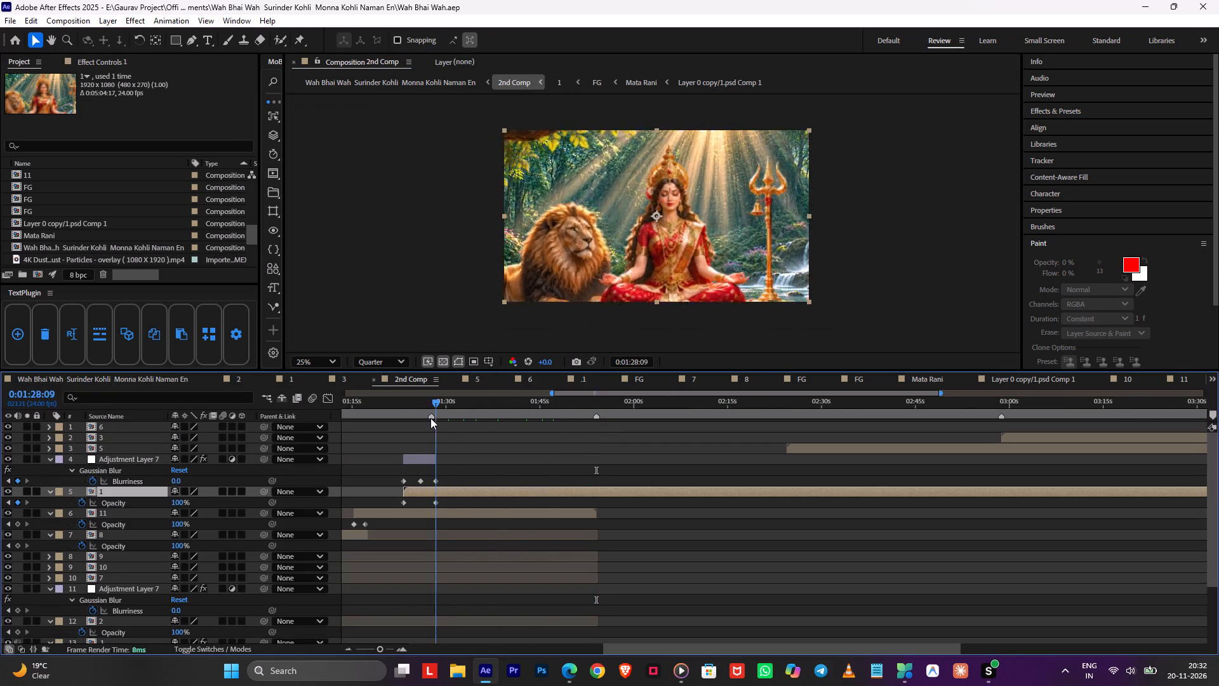
left_click_drag(430, 418, 401, 424)
key("space")
key("ctrl+s")
left_click(430, 400)
key("space")
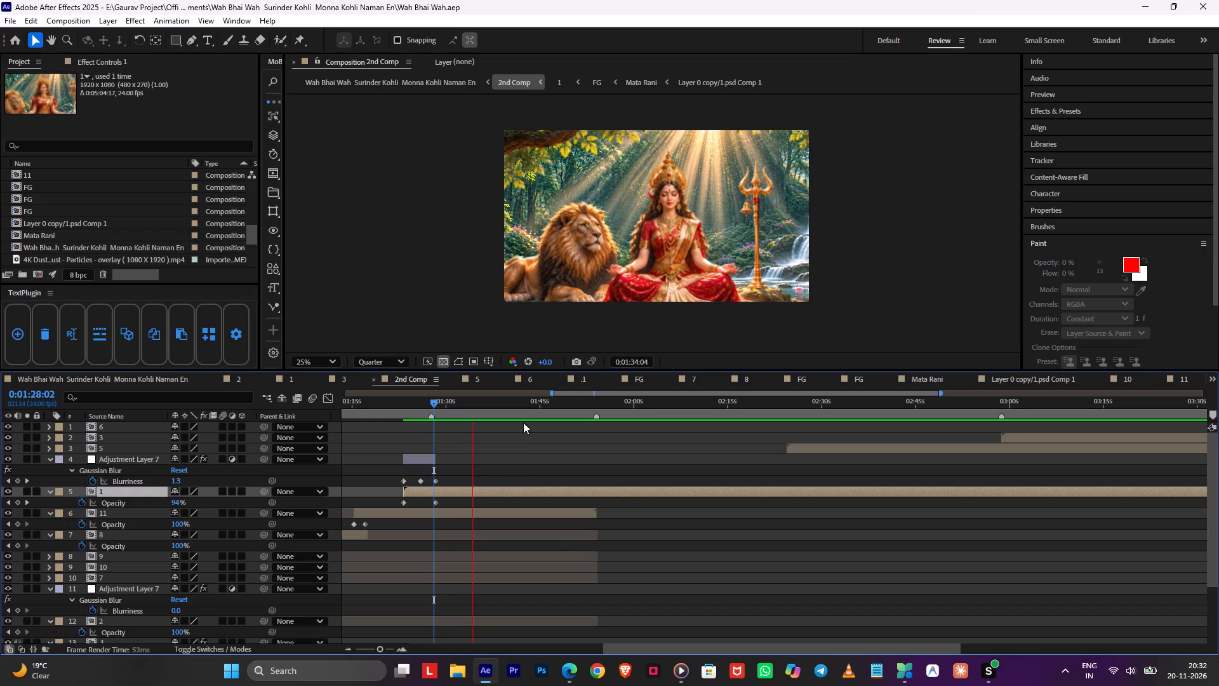
Collapse the revealed keyframe properties in 2nd Comp and preview layer 1's camera pull-back from 0:01:37:17 and 0:01:47:08.
left_click_drag(488, 407, 494, 411)
key("space")
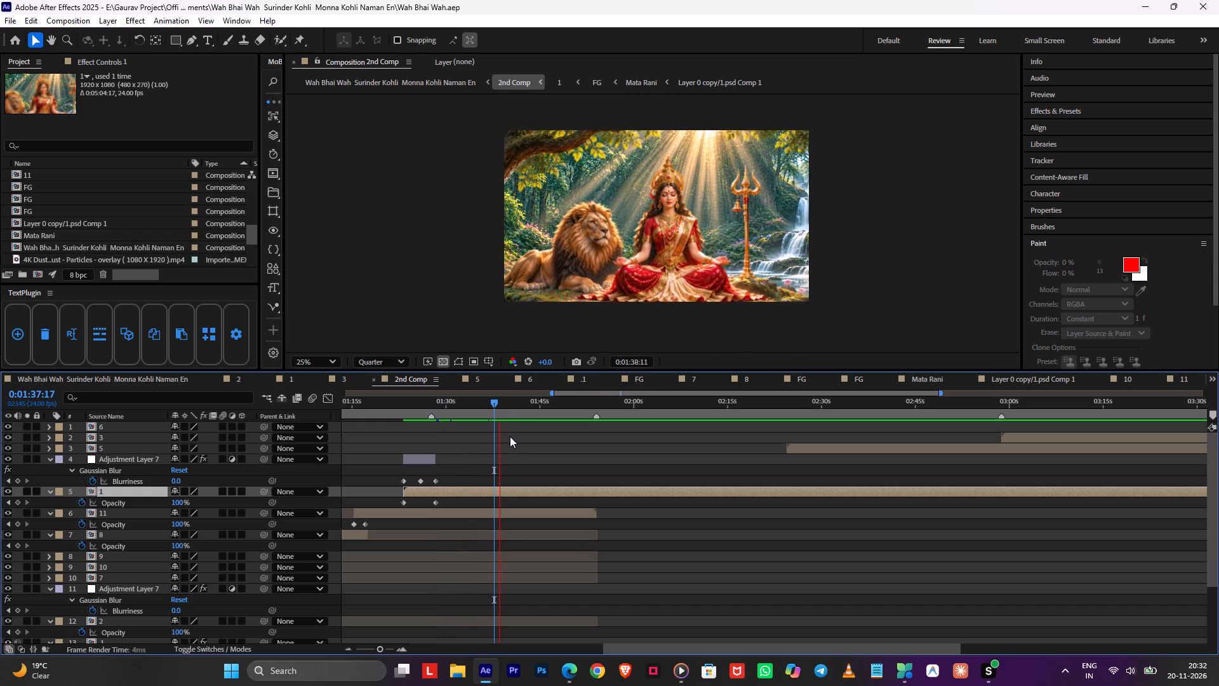
scroll(488, 441, "up", 1, "alt")
left_click(500, 467)
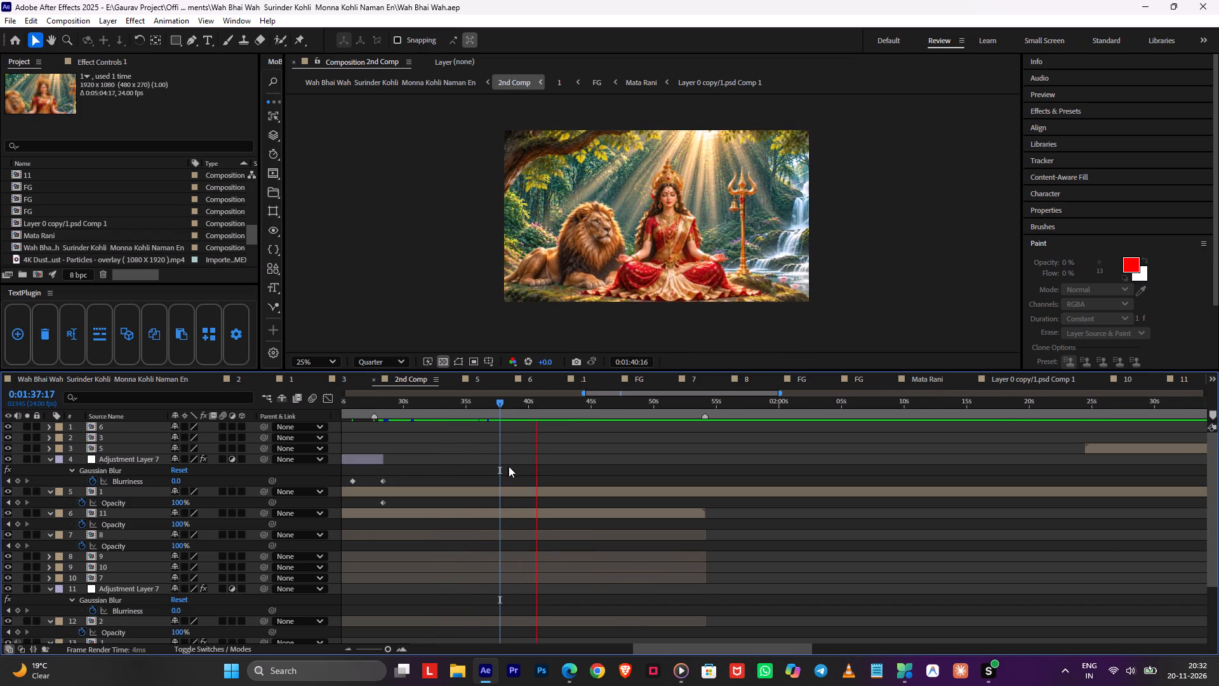
key("u")
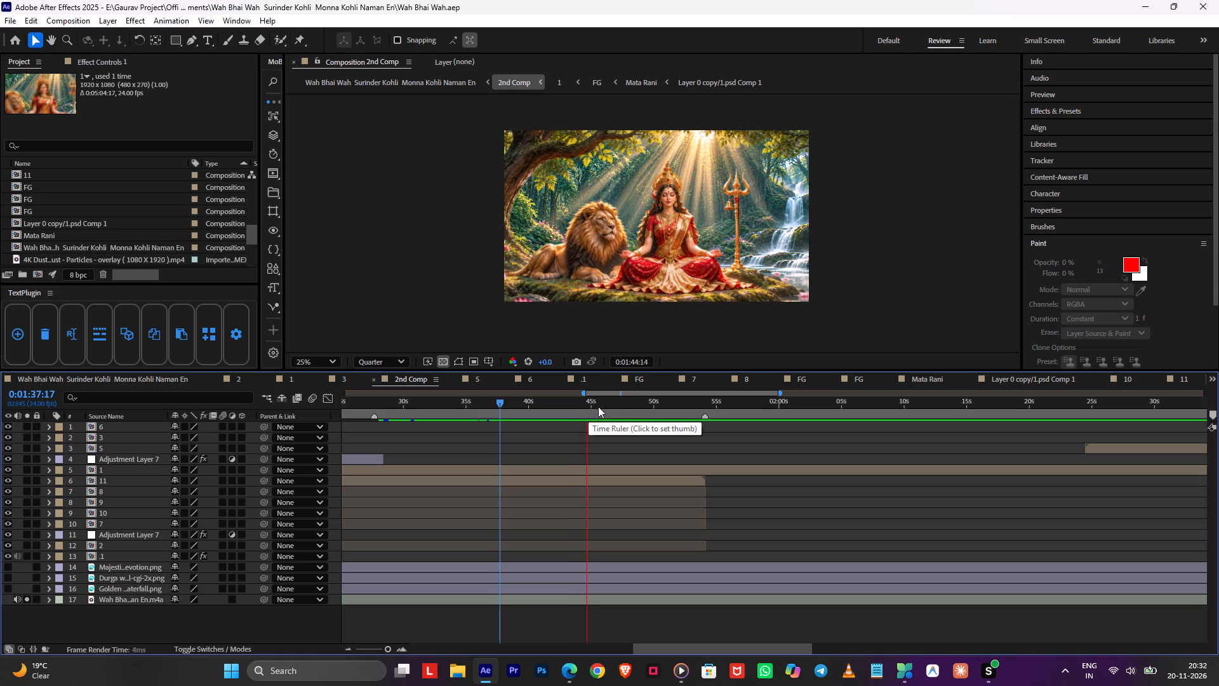
left_click_drag(601, 405, 620, 407)
key("space")
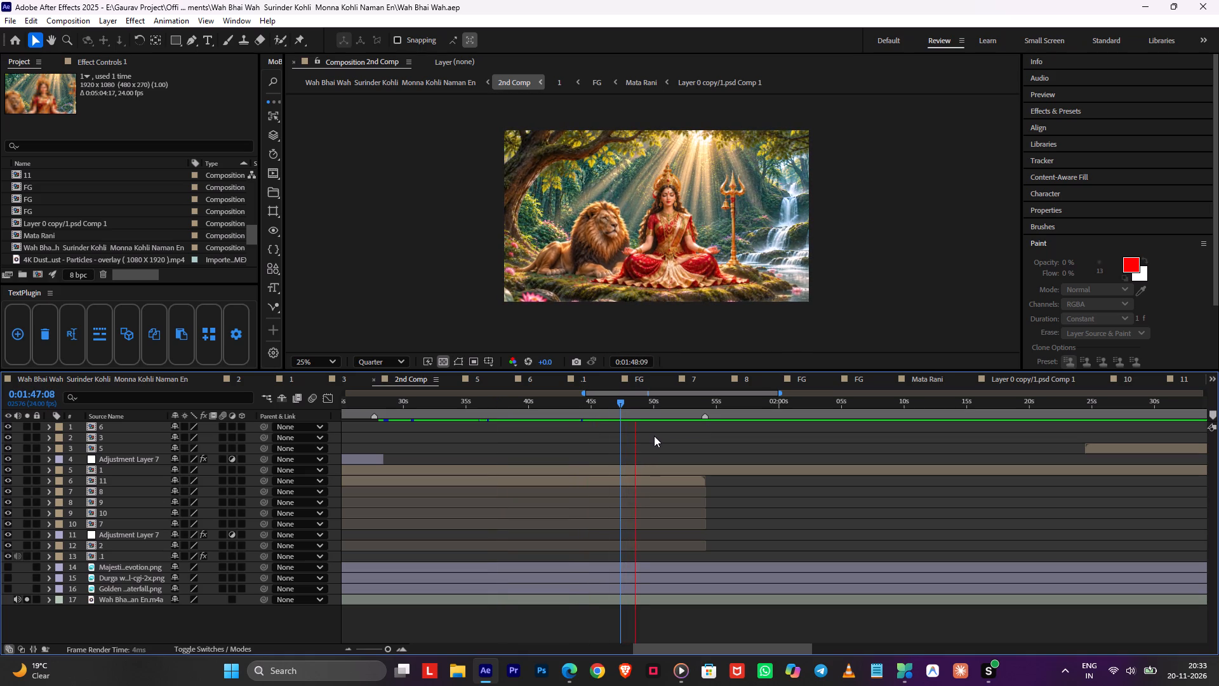
left_click_drag(702, 401, 818, 439)
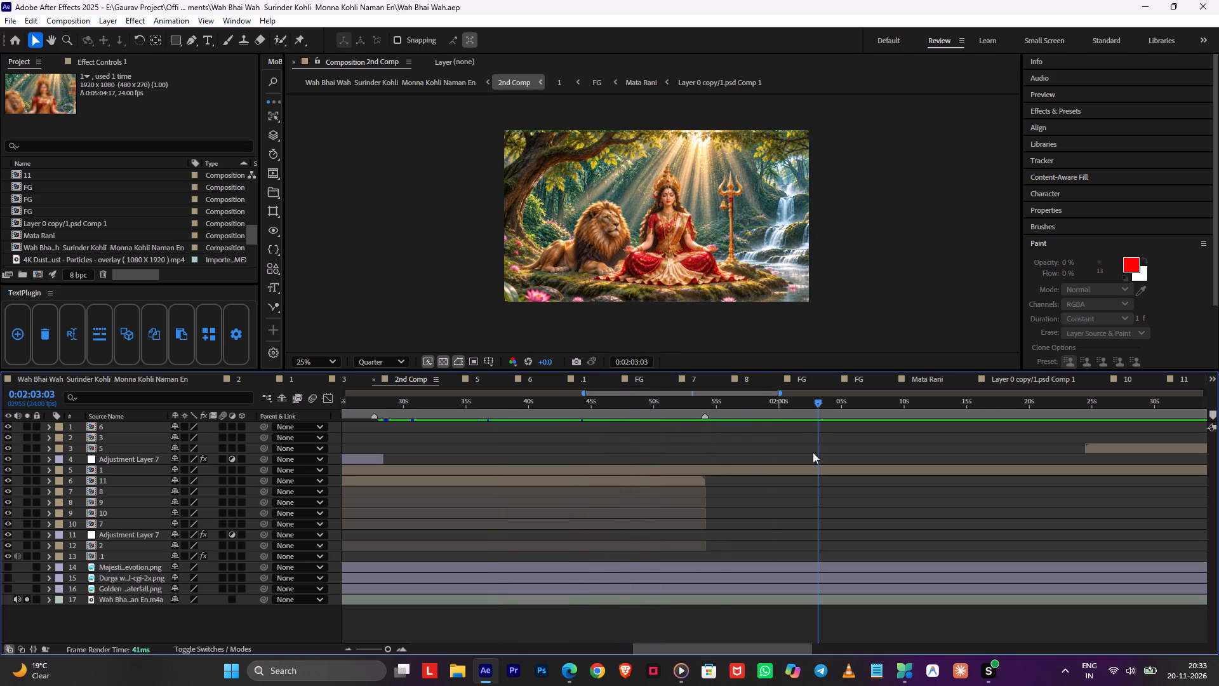
Open composition 1 and move Null 3's ending Position keyframe to 0:00:46:22.
double_click(800, 469)
left_click_drag(696, 437, 782, 444)
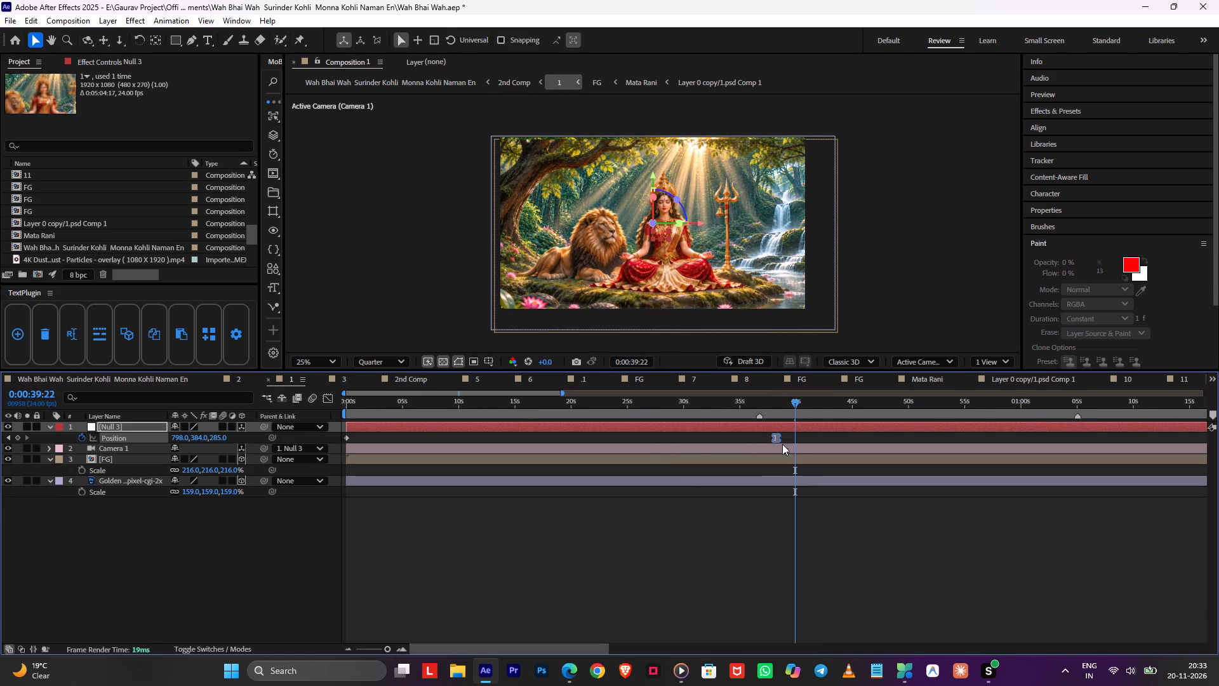
left_click_drag(782, 444, 876, 437)
left_click(882, 405)
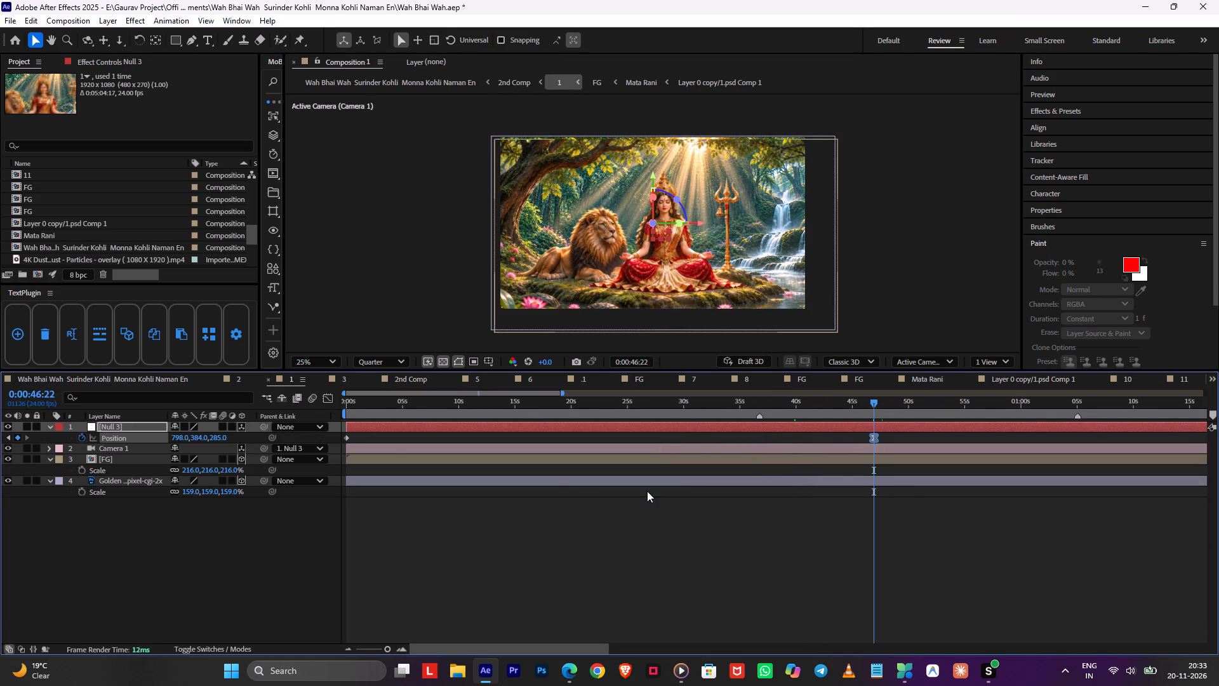
Set Null 3's Position Z to 154 at 0:00:46:22, fine-tune its X value, preview from the start, and save.
left_click_drag(224, 440, 161, 452)
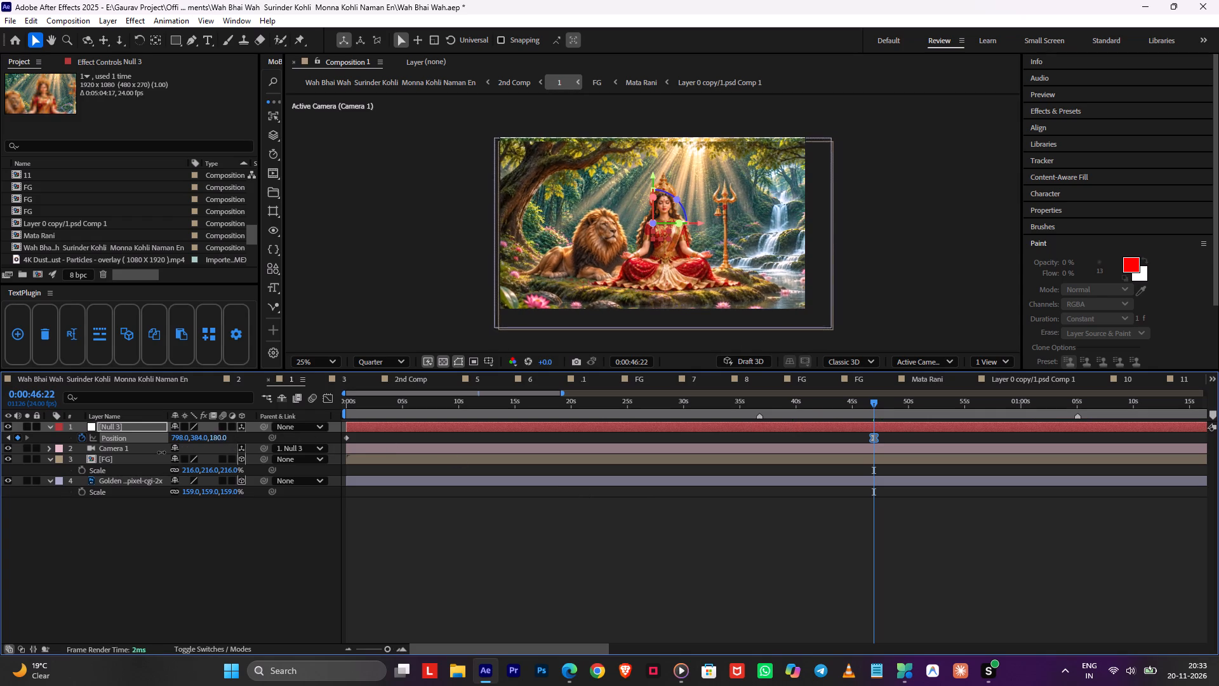
left_click_drag(161, 452, 154, 452)
left_click_drag(175, 441, 260, 423)
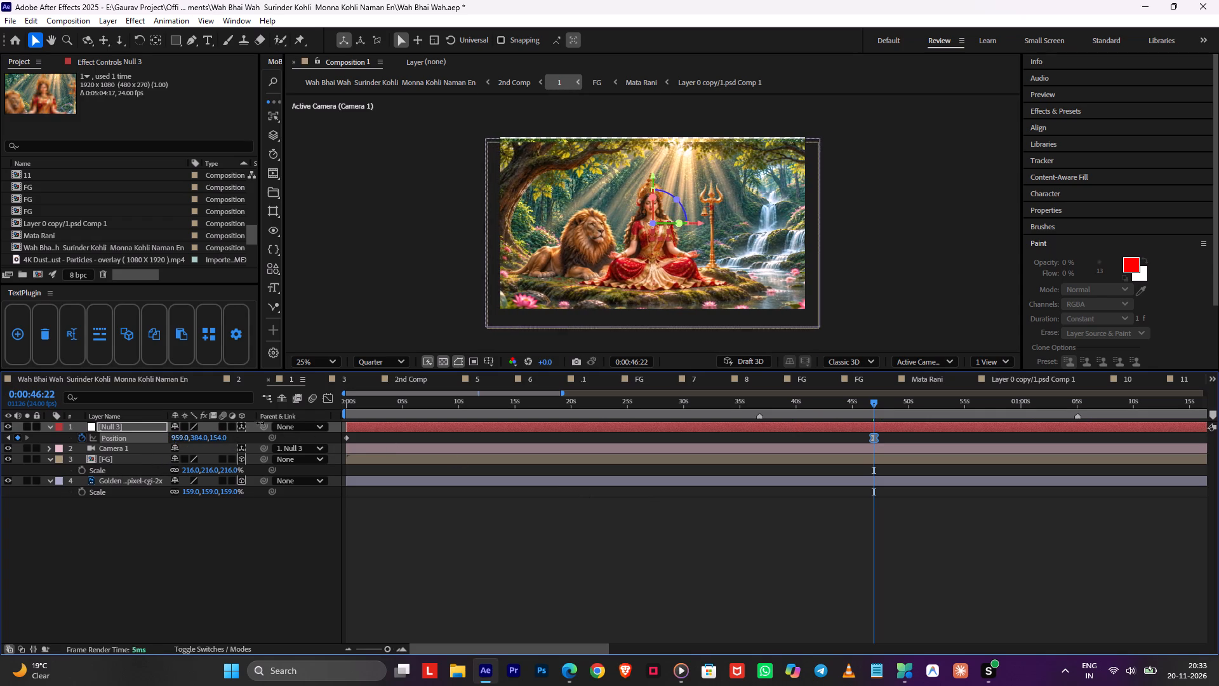
left_click_drag(260, 423, 186, 428)
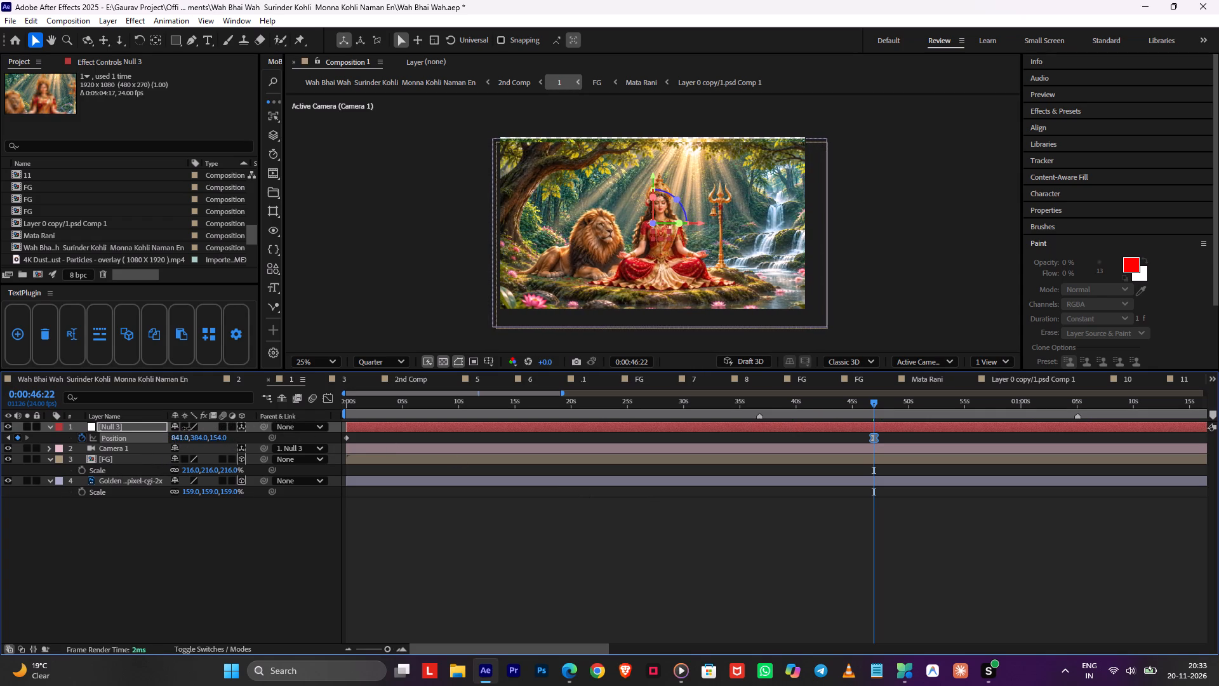
left_click_drag(186, 428, 160, 432)
left_click_drag(351, 413, 267, 430)
key("space")
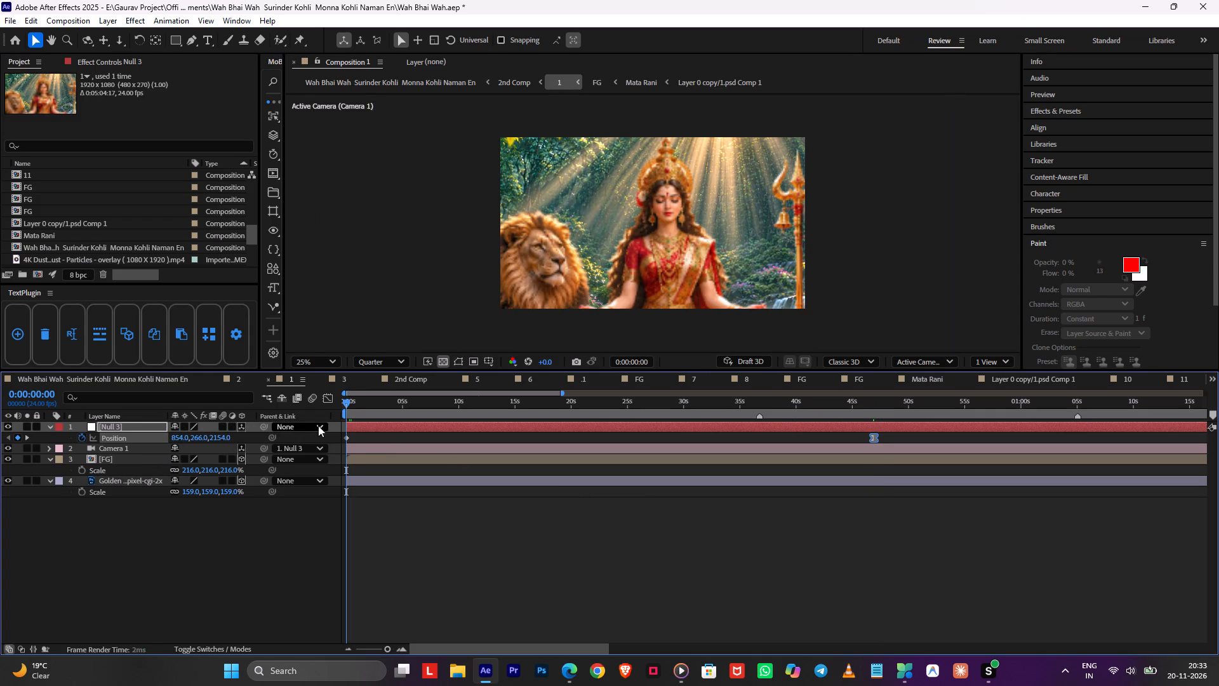
key("ctrl+s")
At 0:00:00:00, set Null 3's Position to Y 245 and Z 2425, and nudge its X value for a tighter opening framing.
left_click_drag(372, 410, 270, 427)
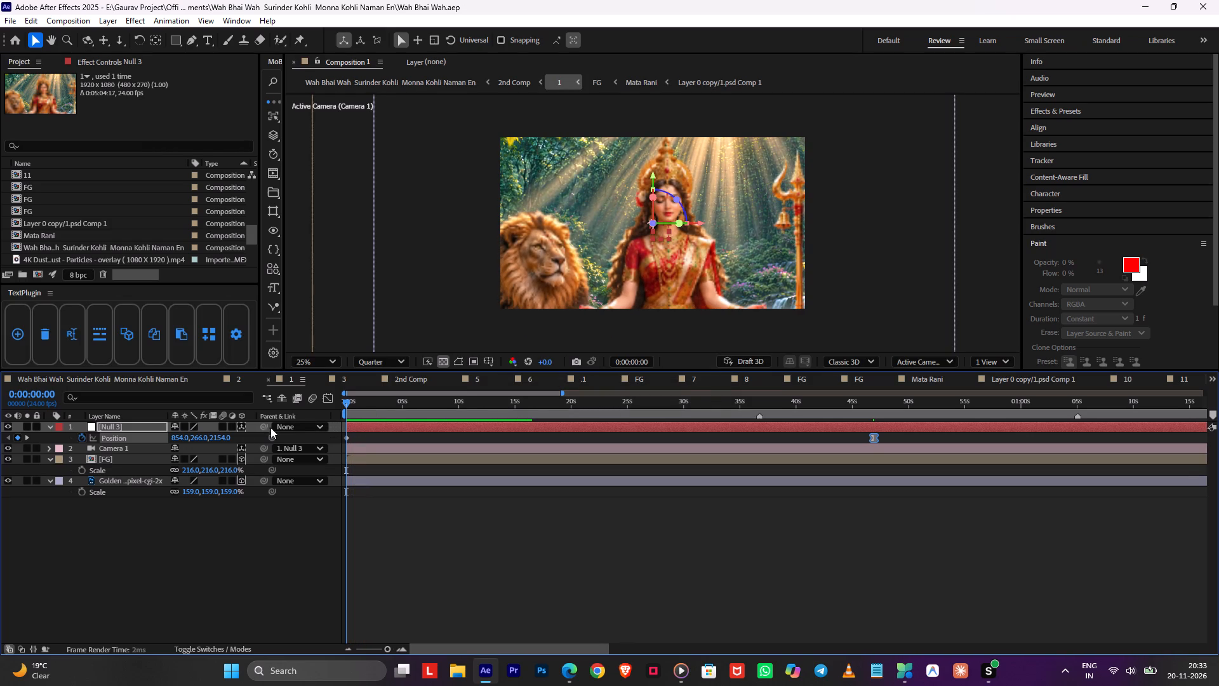
left_click_drag(270, 427, 264, 429)
left_click_drag(221, 434, 372, 431)
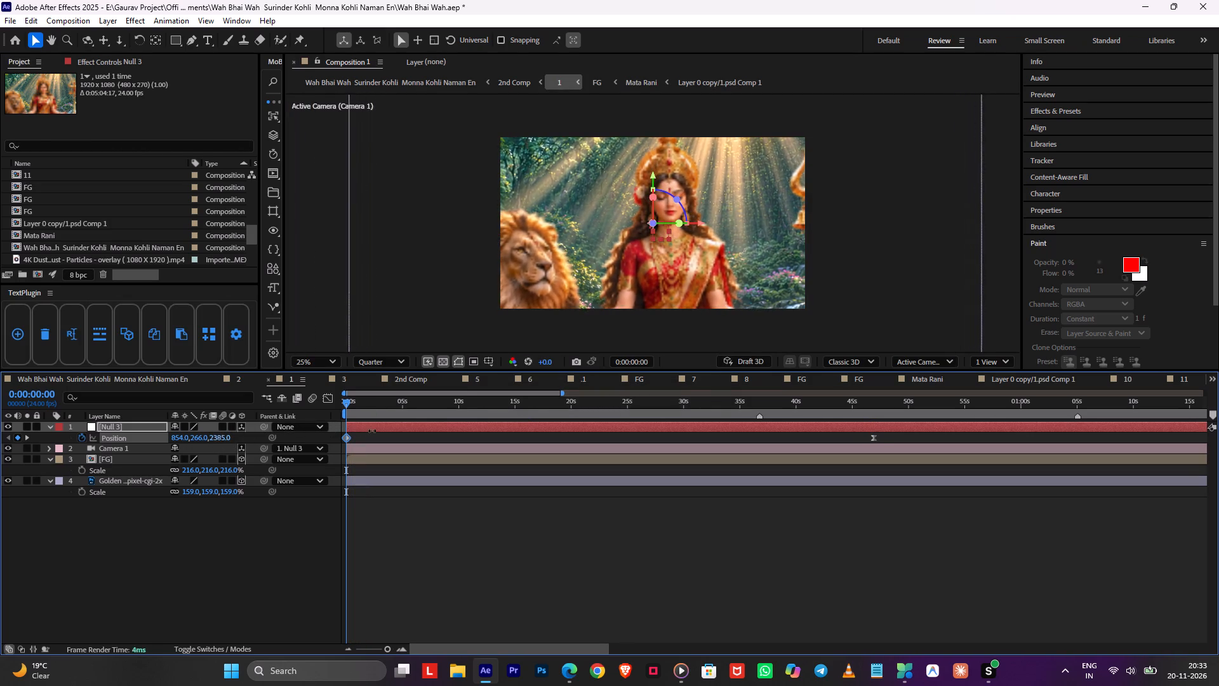
left_click_drag(372, 431, 388, 429)
left_click_drag(199, 437, 180, 443)
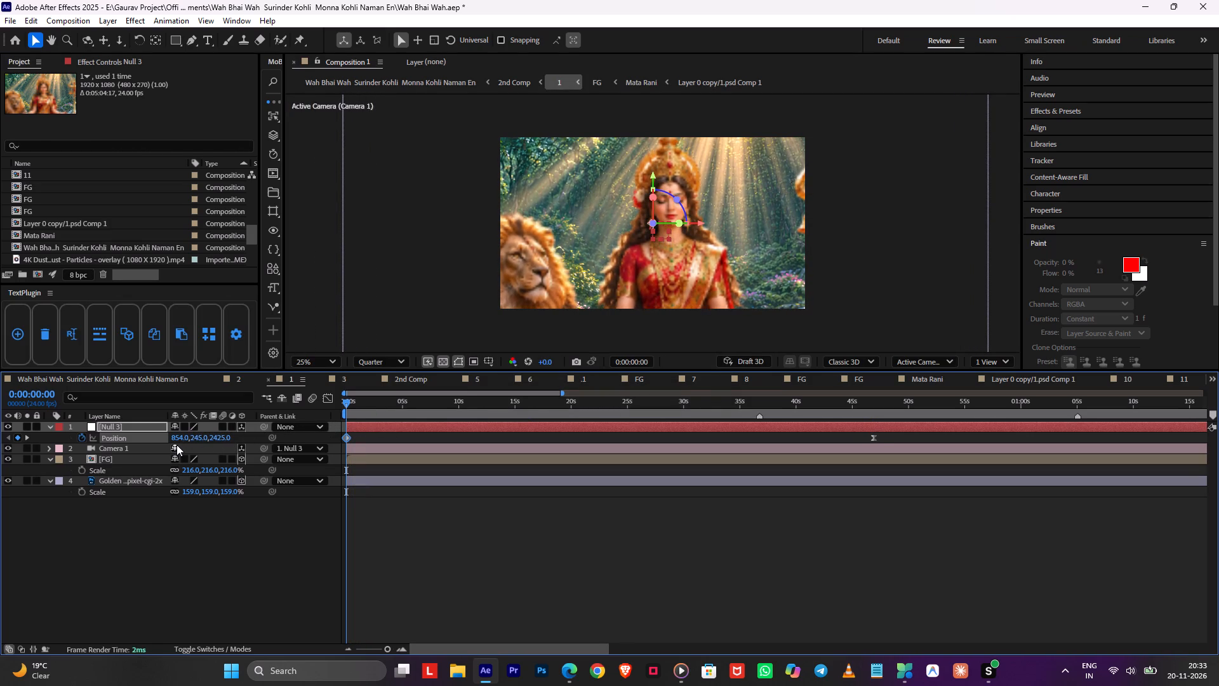
left_click_drag(182, 437, 206, 438)
Return to 2nd Comp, save the project, and preview layer 1's revised camera move from 0:01:50:07 to 0:01:54:02.
key("Tab")
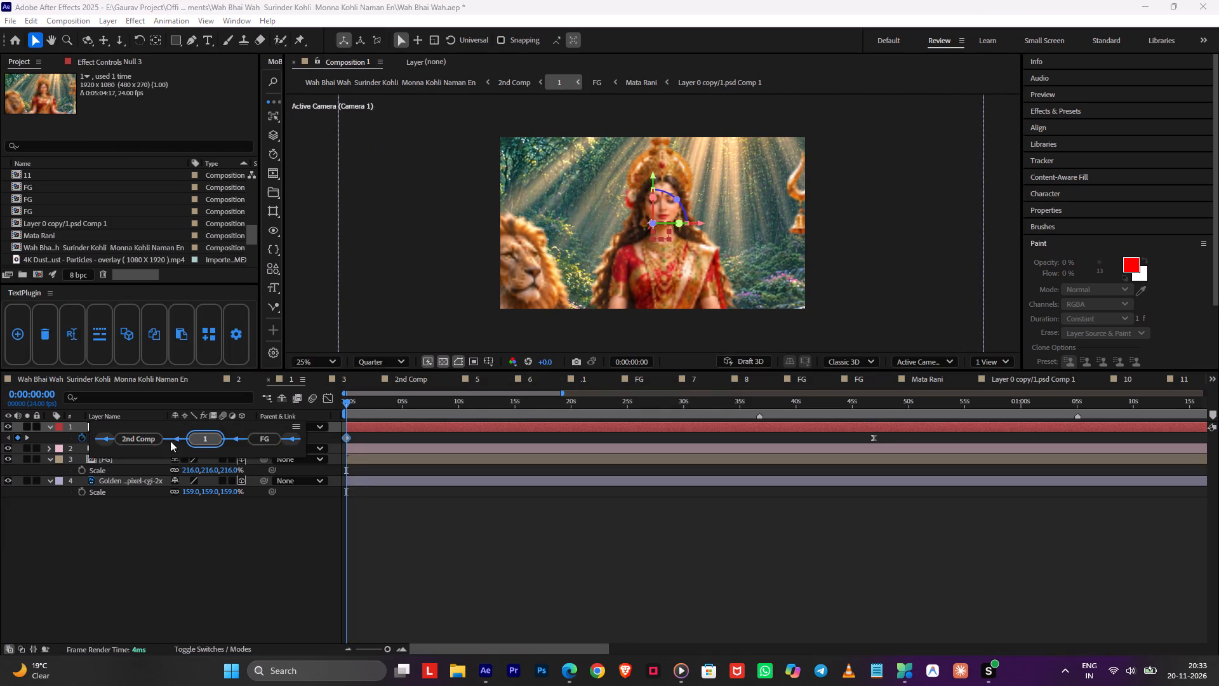
left_click(157, 440)
key("space")
key("ctrl+s")
left_click(808, 404)
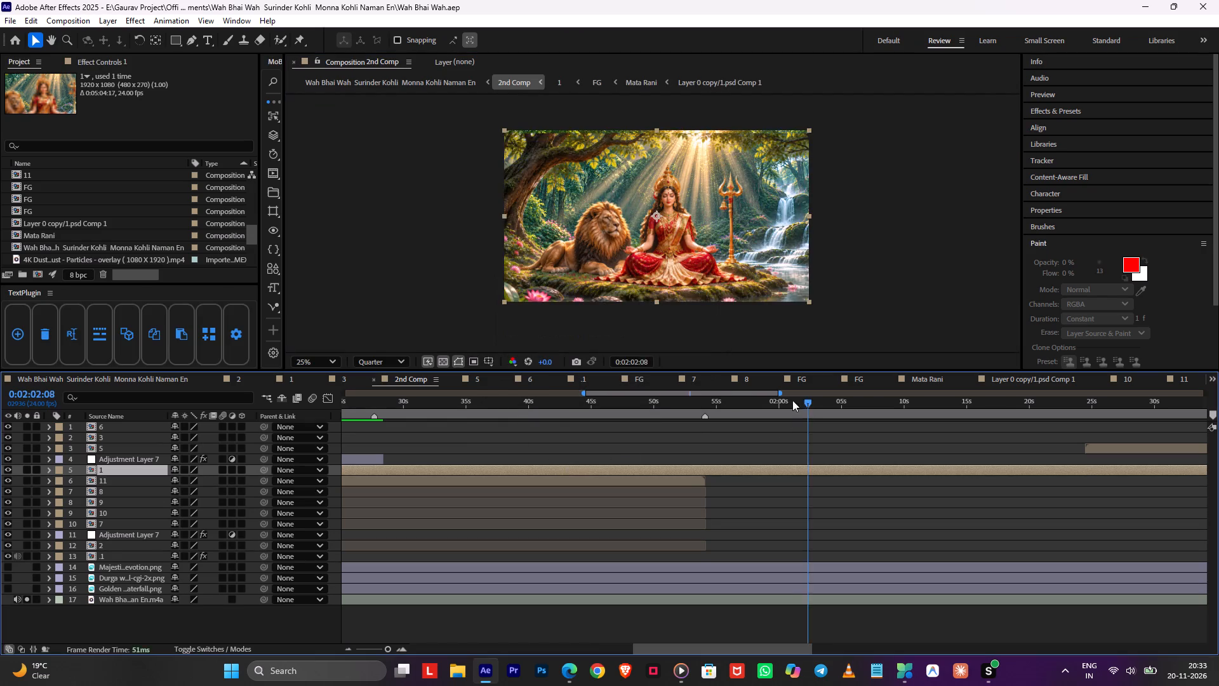
left_click_drag(789, 400, 657, 411)
key("space")
scroll(669, 439, "down", 1, "alt")
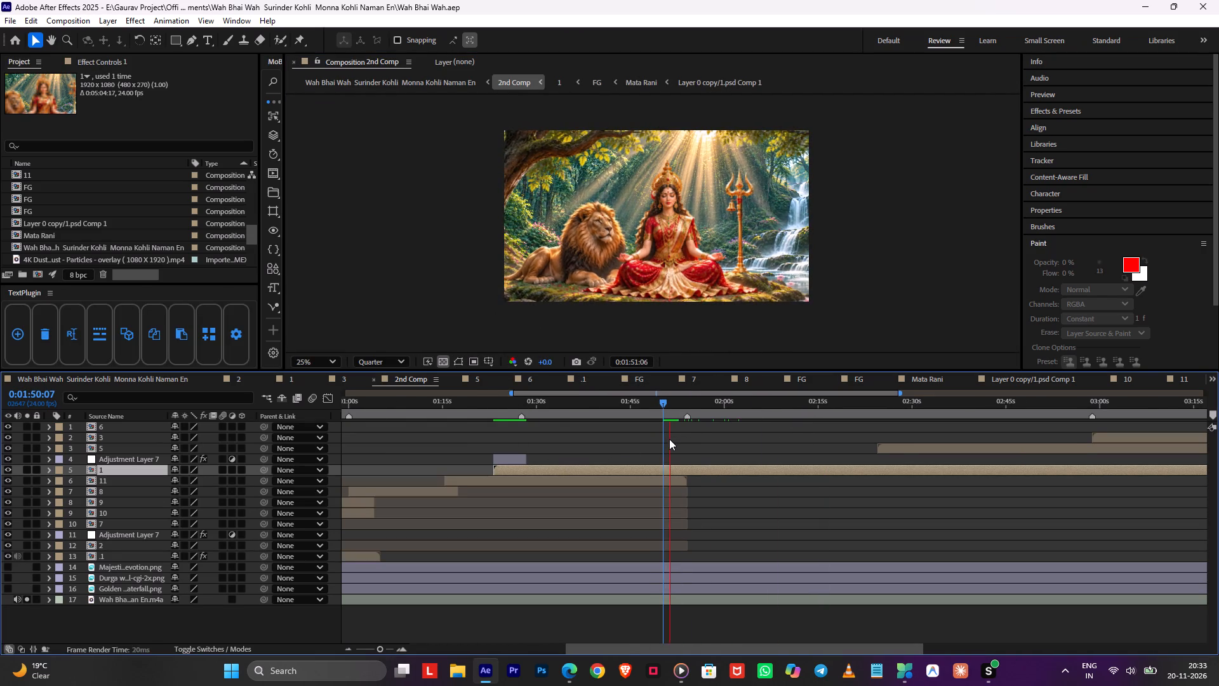
scroll(669, 439, "up", 1, "alt")
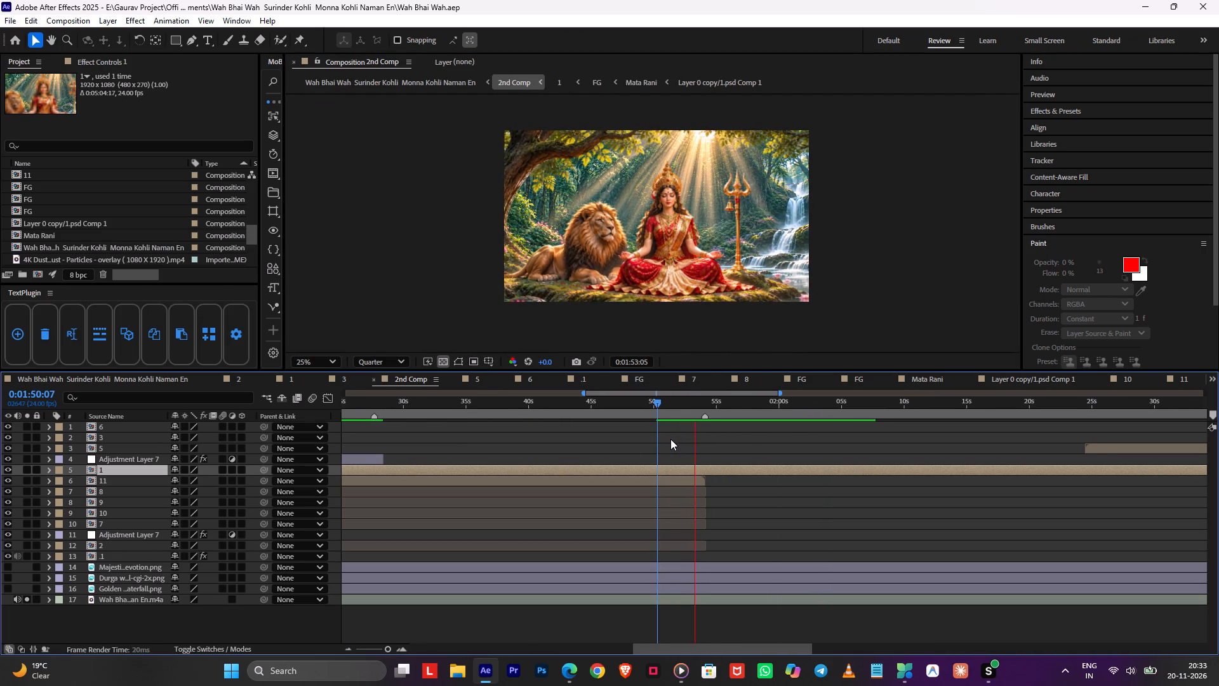
left_click_drag(718, 408, 712, 406)
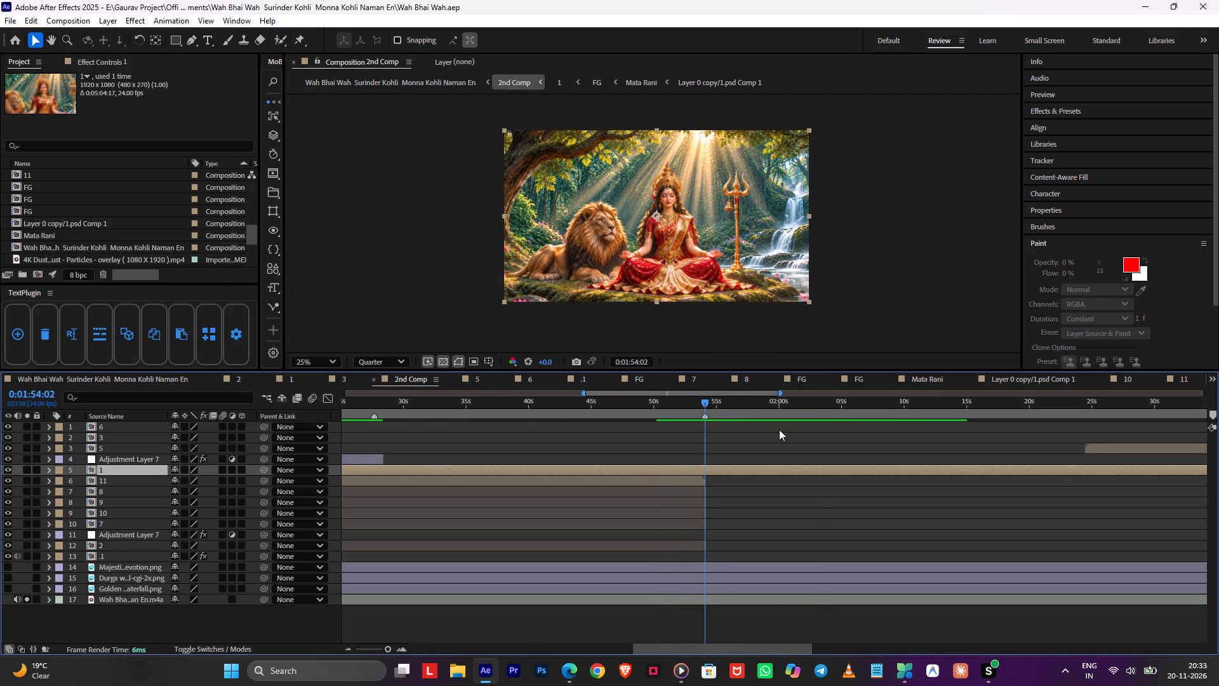
Move layer 5 so it starts at 0:01:54:02, preview the cut from 0:01:53:19, and save.
left_click_drag(1105, 443, 724, 455)
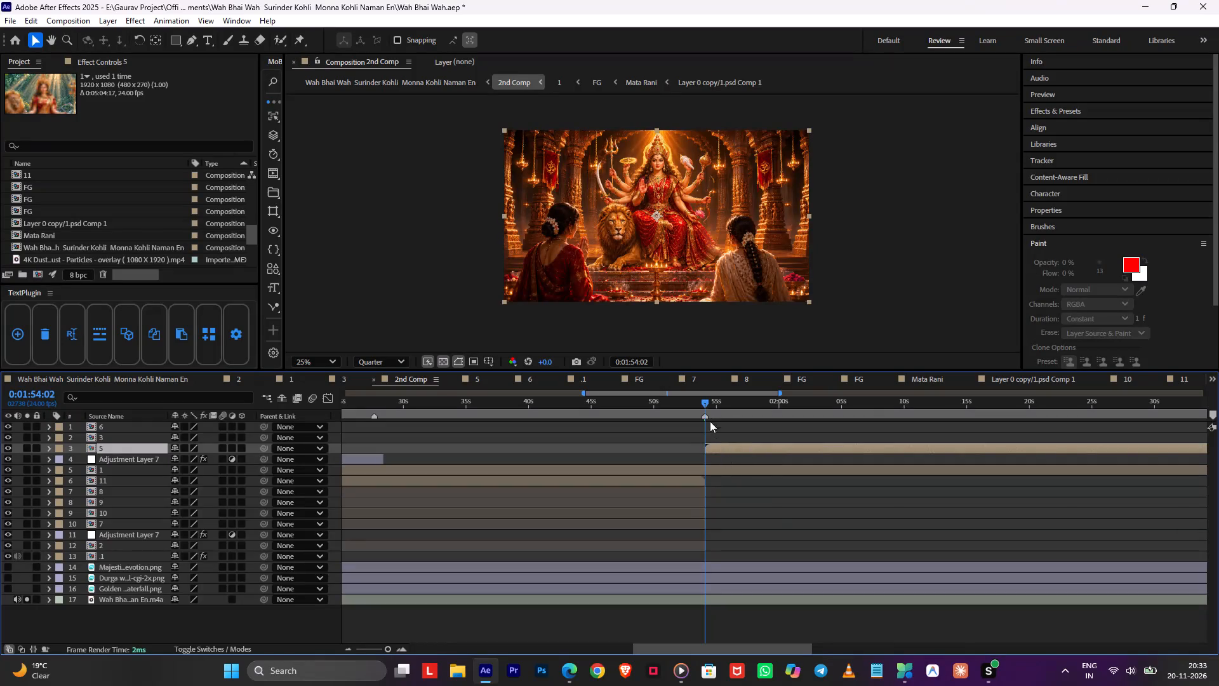
left_click(703, 402)
key("space")
key("ctrl+s")
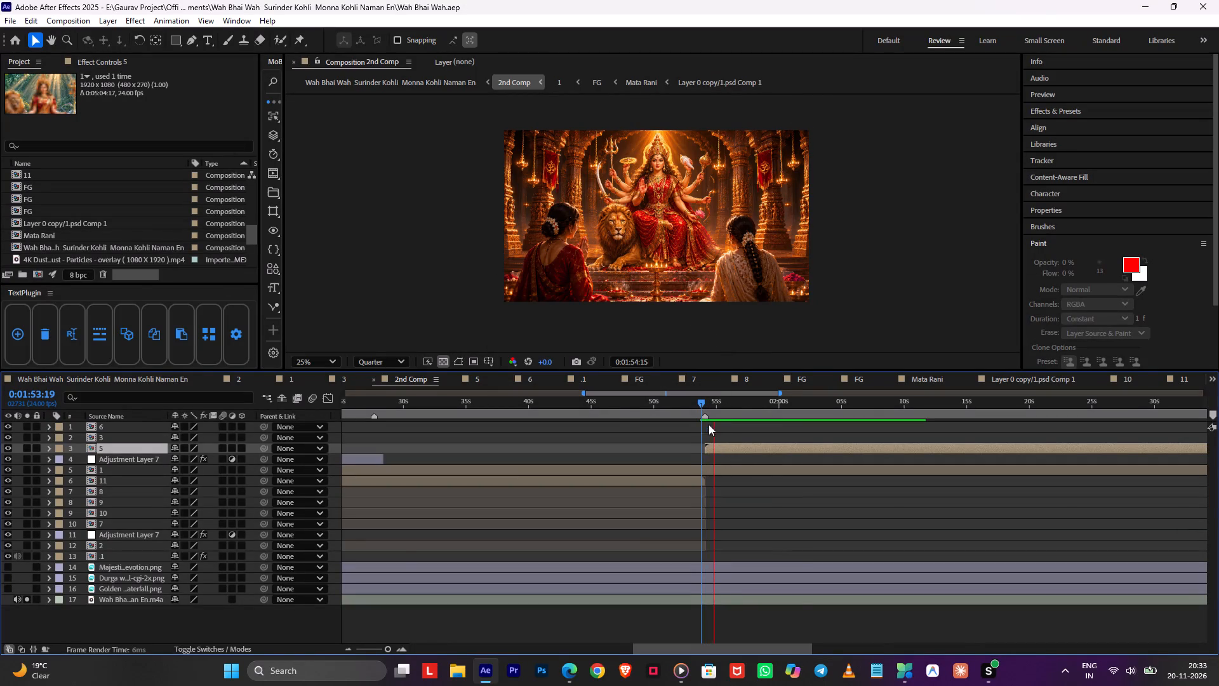
Trim layer 1's out point to 0:01:54:02 where layer 5 starts, preview the cut, and save.
scroll(724, 427, "down", 1, "alt")
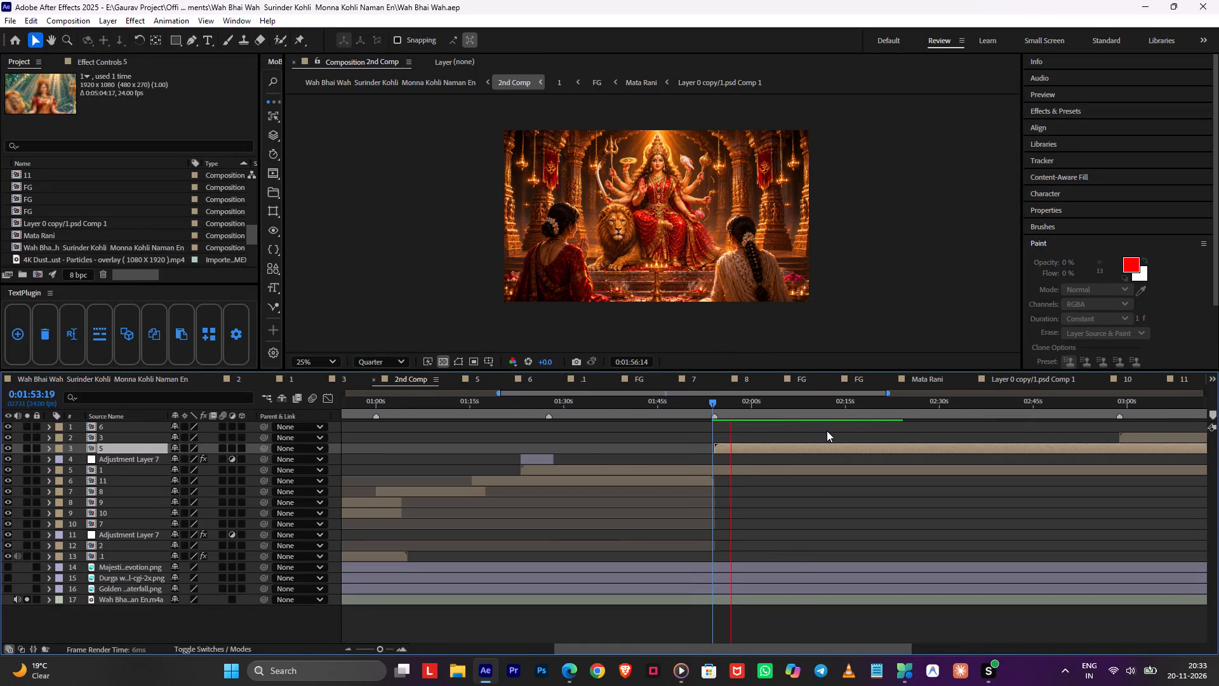
left_click_drag(722, 401, 713, 401)
left_click(732, 470)
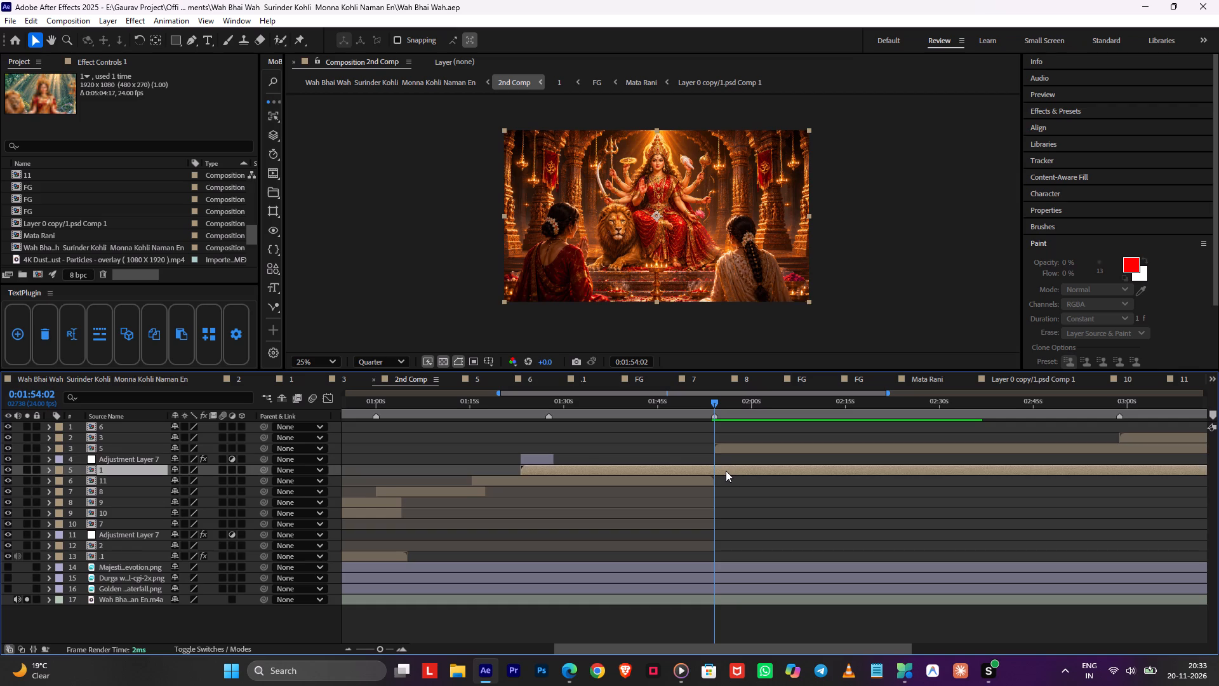
key("alt+bracketright")
key("space")
key("ctrl+s")
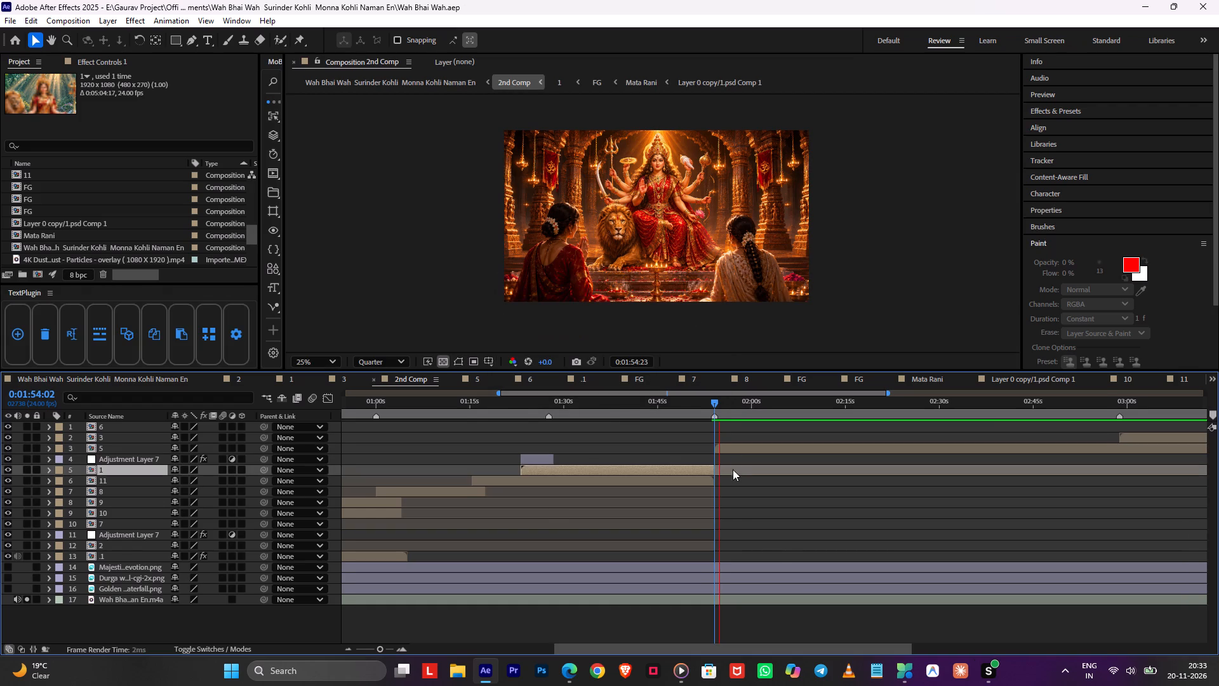
Trim the end of layer 11 back to about 0:01:38.
scroll(733, 473, "down", 1, "alt")
left_click_drag(713, 481, 662, 483)
left_click(813, 509)
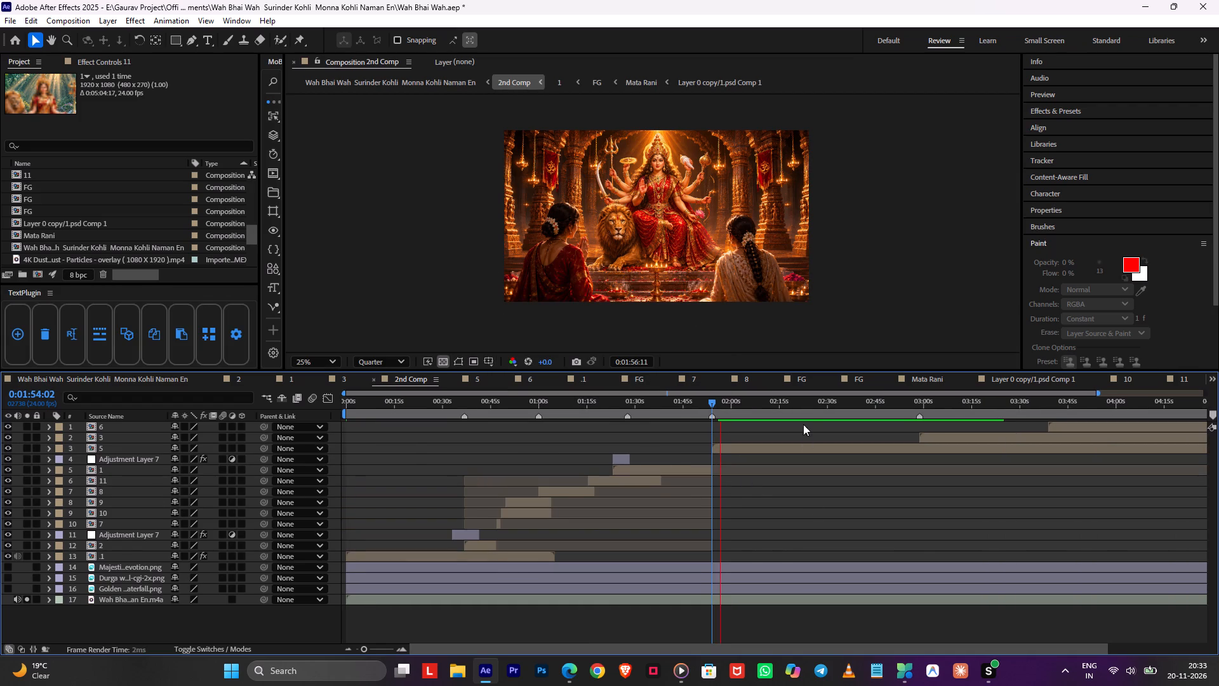
Preview the temple shot from 0:02:49:02, the change to layer 3 from 0:02:57:10, and the approach to layer 6.
left_click_drag(827, 408, 890, 409)
key("space")
scroll(915, 425, "up", 2, "alt")
middle_click_drag(936, 437, 885, 445)
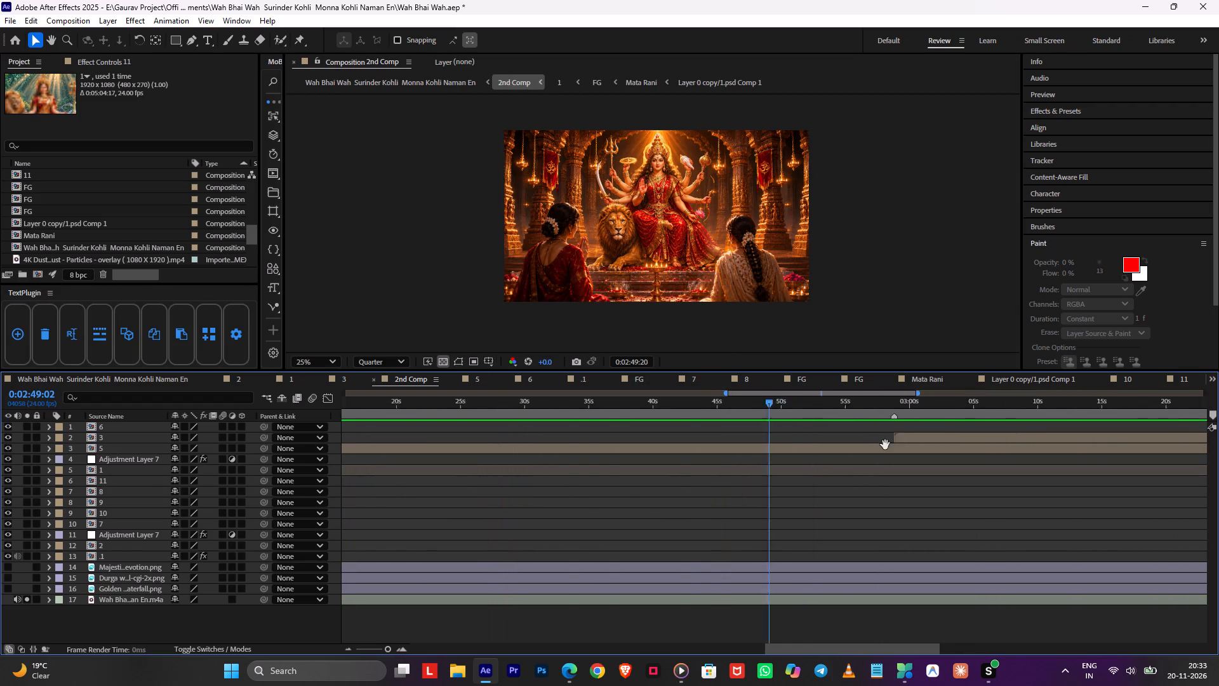
middle_click_drag(885, 445, 706, 463)
left_click(728, 509)
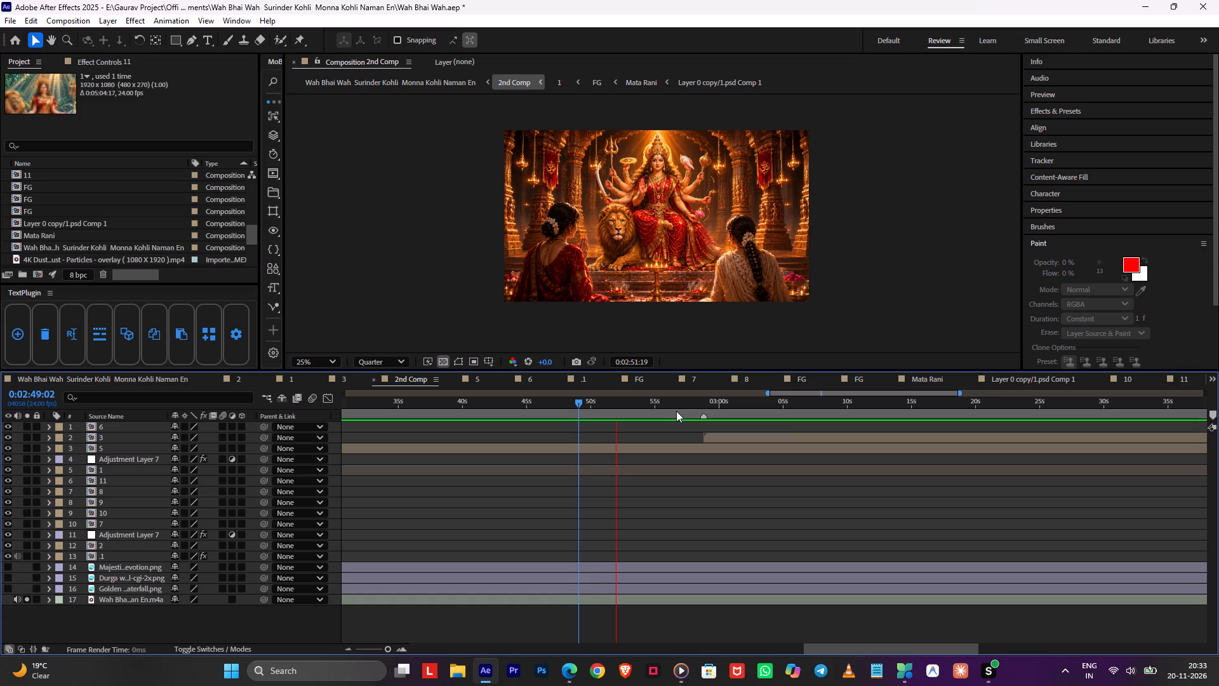
scroll(679, 418, "down", 2, "alt")
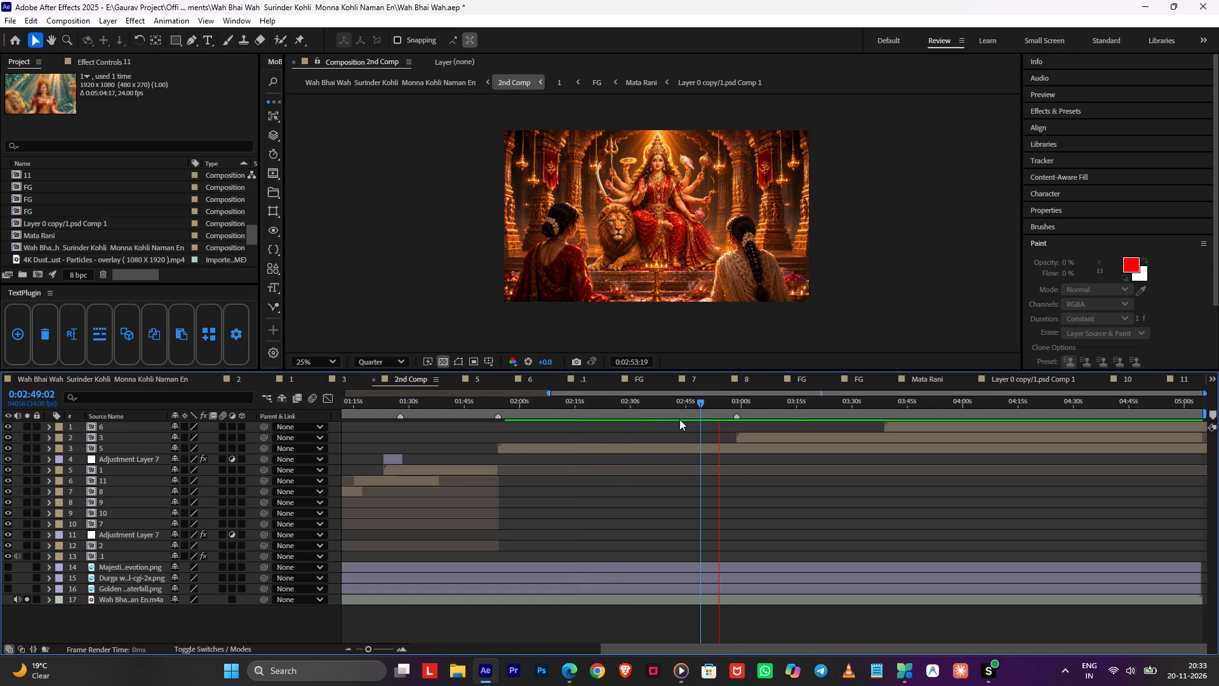
left_click_drag(720, 403, 731, 409)
key("space")
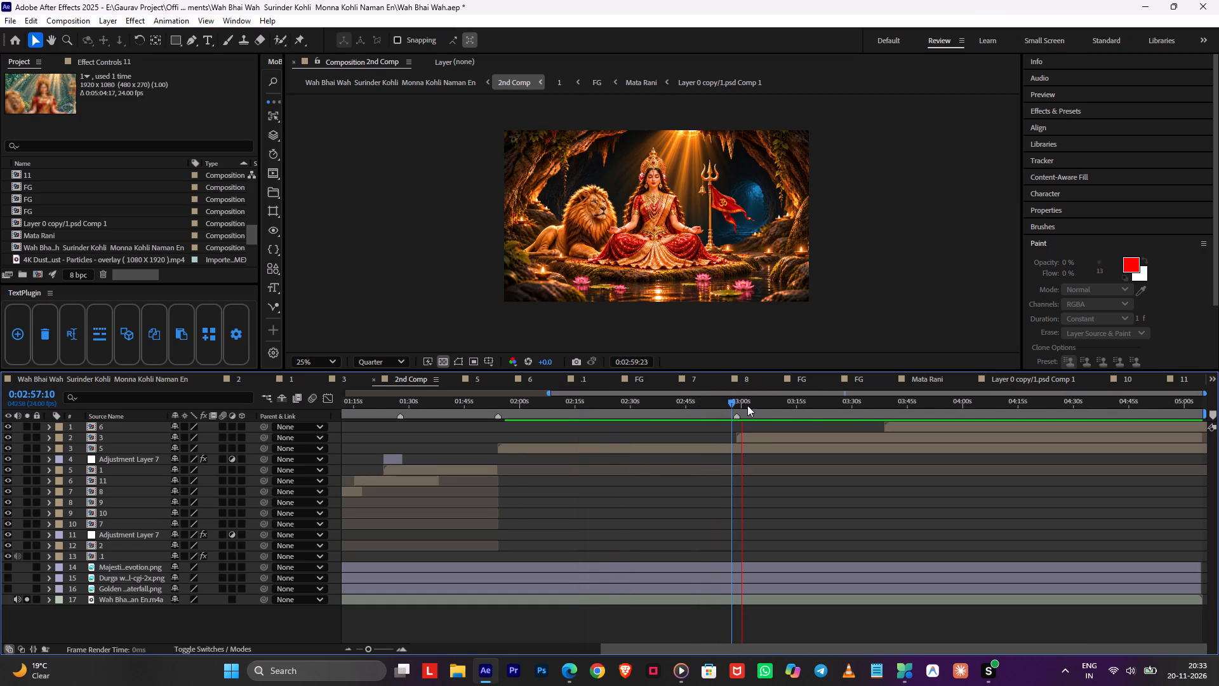
left_click_drag(747, 405, 875, 412)
key("space")
left_click_drag(882, 407, 513, 427)
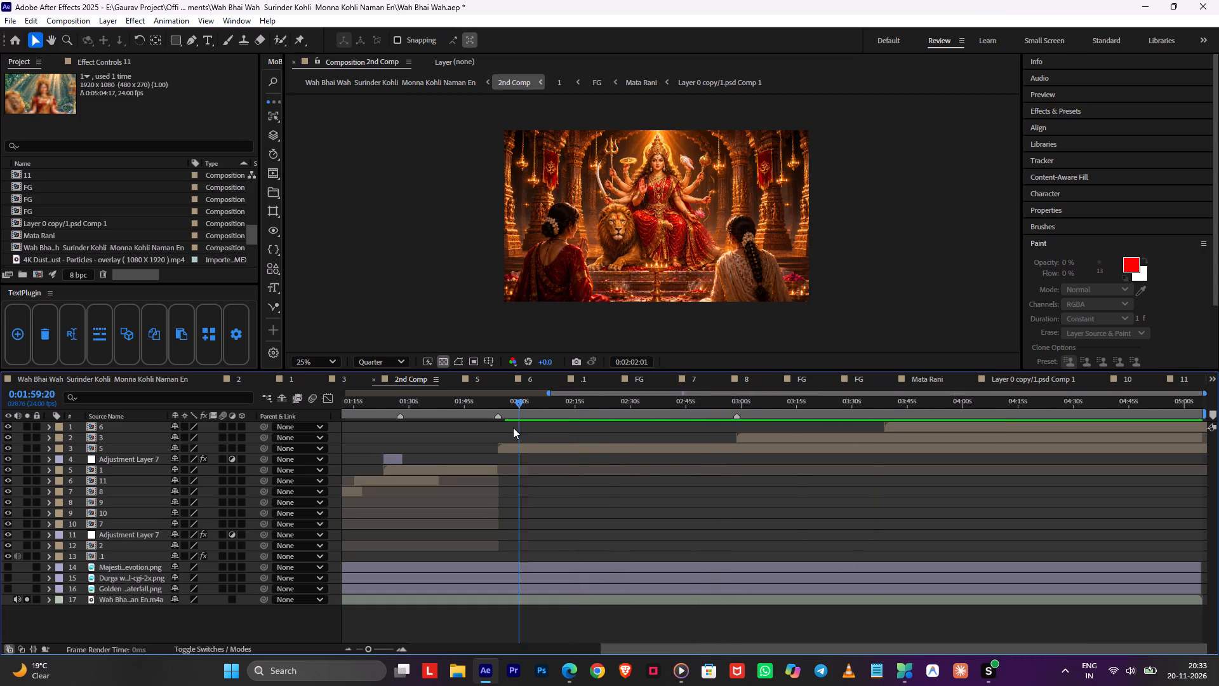
Select layer 5 at its start, 0:01:54:02, and save the project.
left_click_drag(513, 427, 499, 429)
left_click(503, 449)
key("ctrl+s")
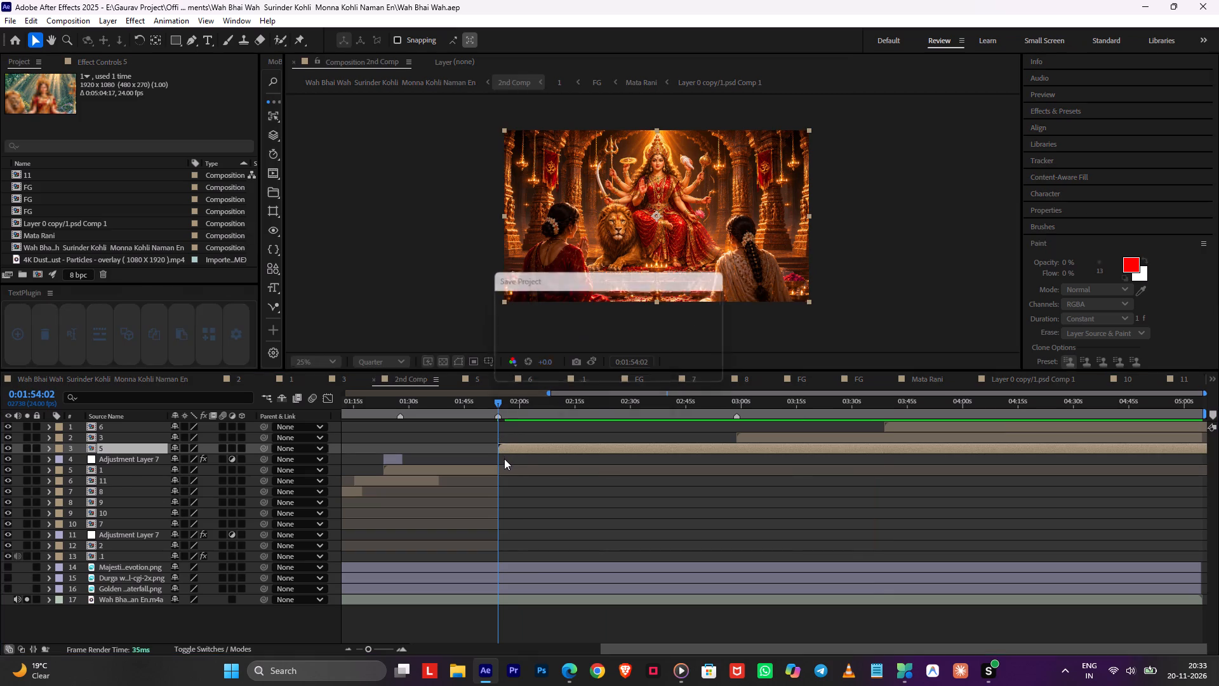
Empty all of the After Effects cache.
key("1")
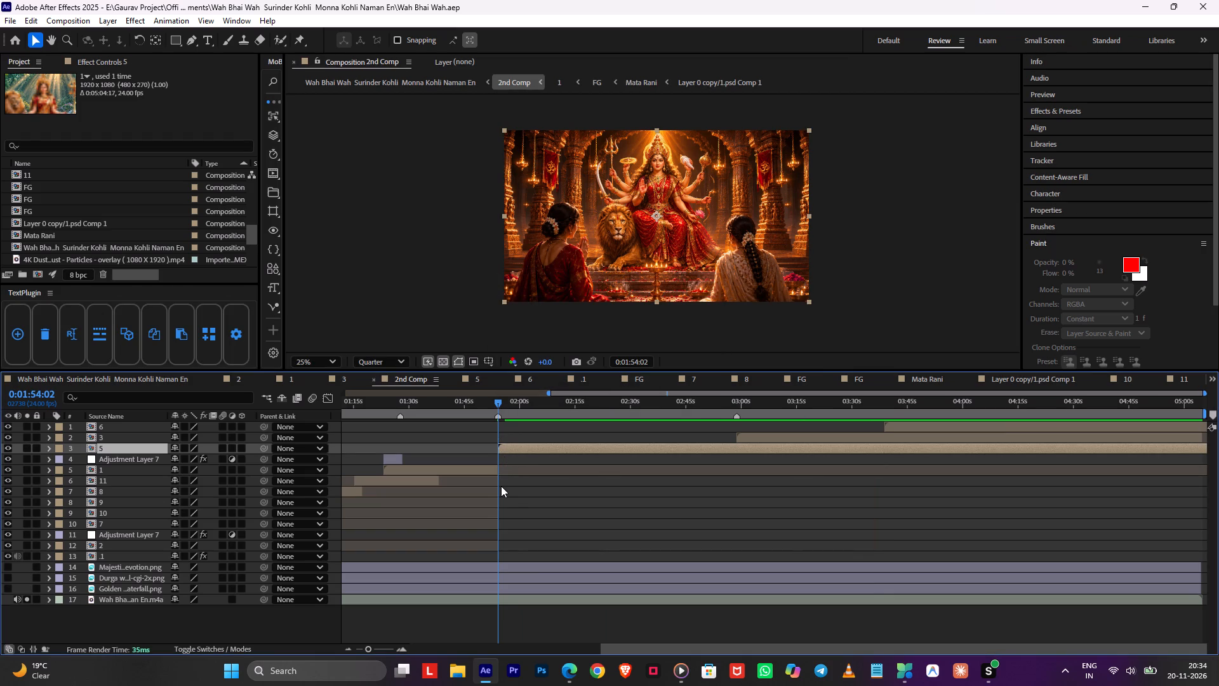
left_click(688, 516)
key("space")
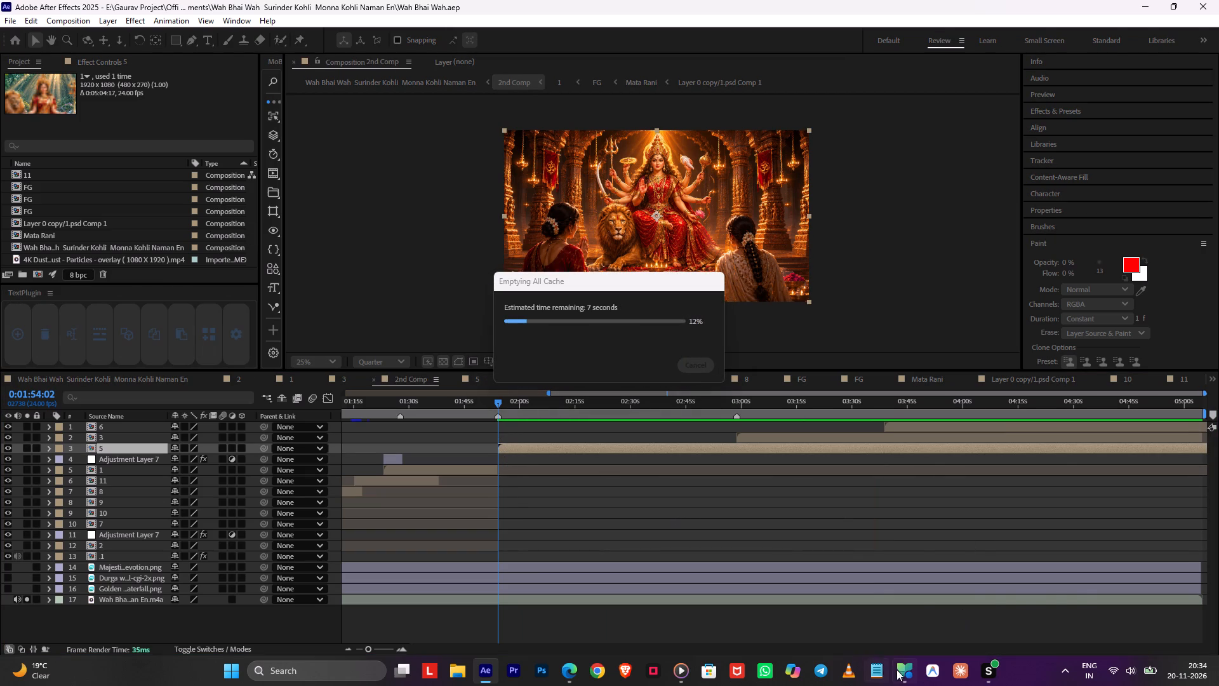
Switch to Microsoft PC Manager and run PC boost from its home page to free up memory.
left_click(902, 669)
left_click(928, 278)
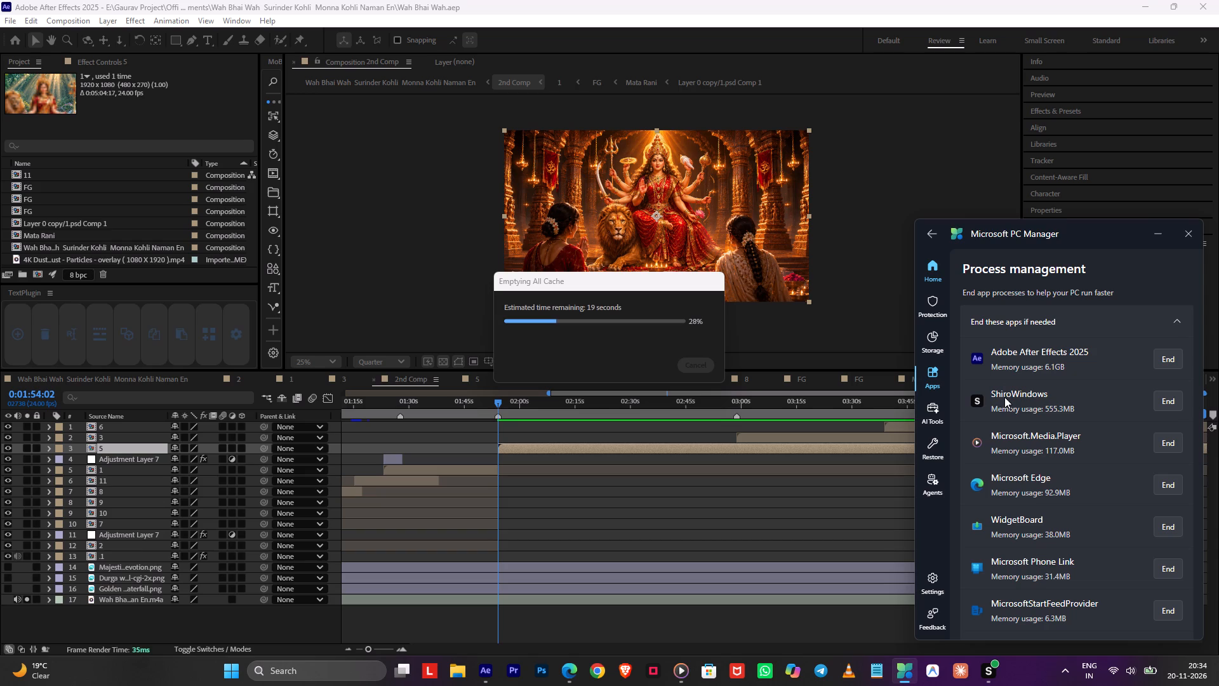
left_click(1006, 413)
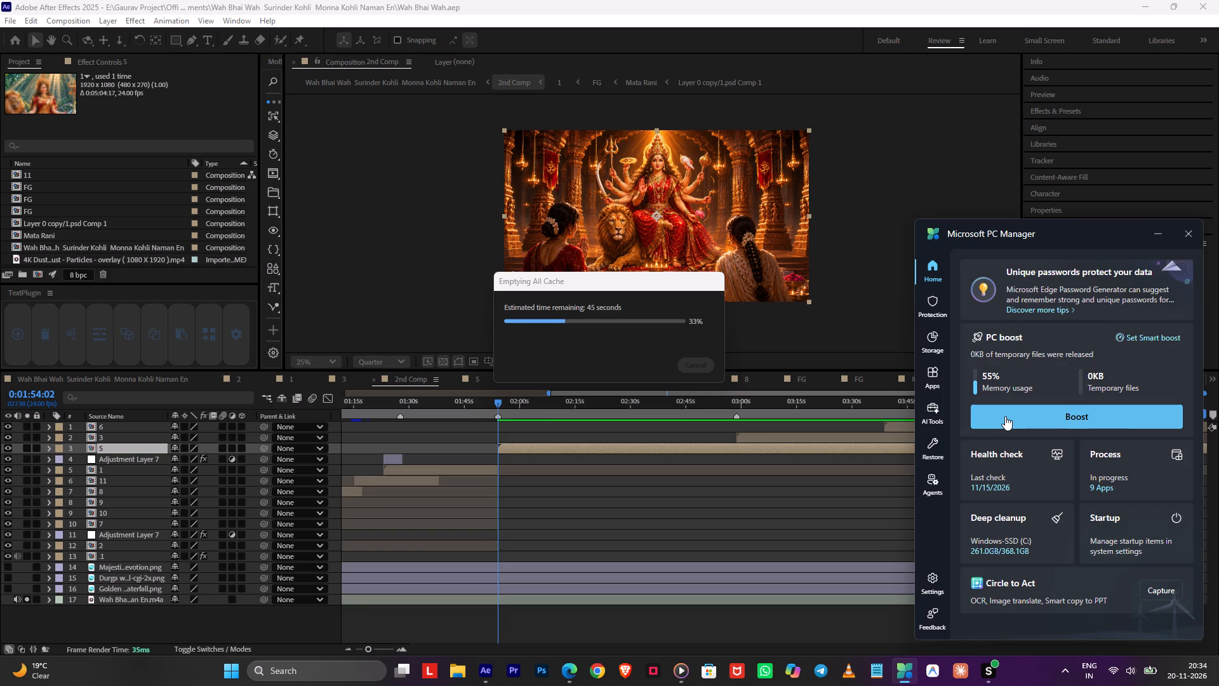
left_click(1005, 416)
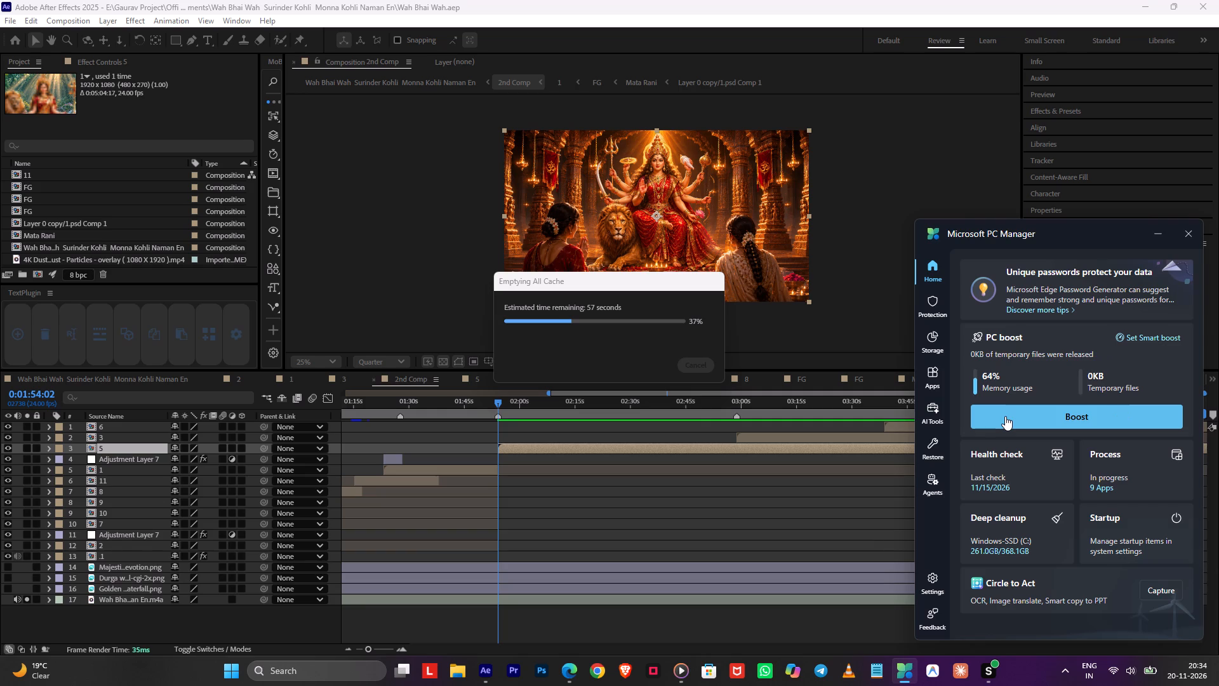
left_click(1005, 416)
Review the running apps in PC Manager's process management and end a background process near the end of the list.
left_click(1112, 480)
scroll(1112, 480, "down", 2)
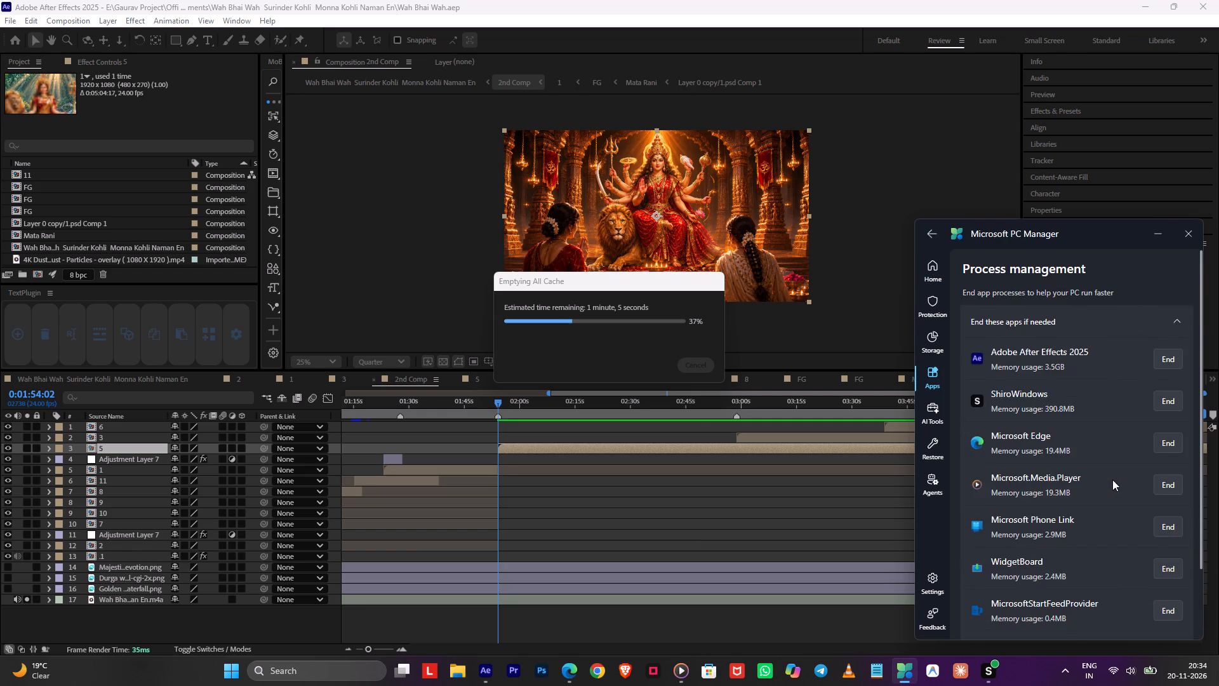
scroll(1112, 480, "down", 8)
scroll(1112, 480, "up", 1)
scroll(1112, 480, "down", 2)
left_click(1171, 522)
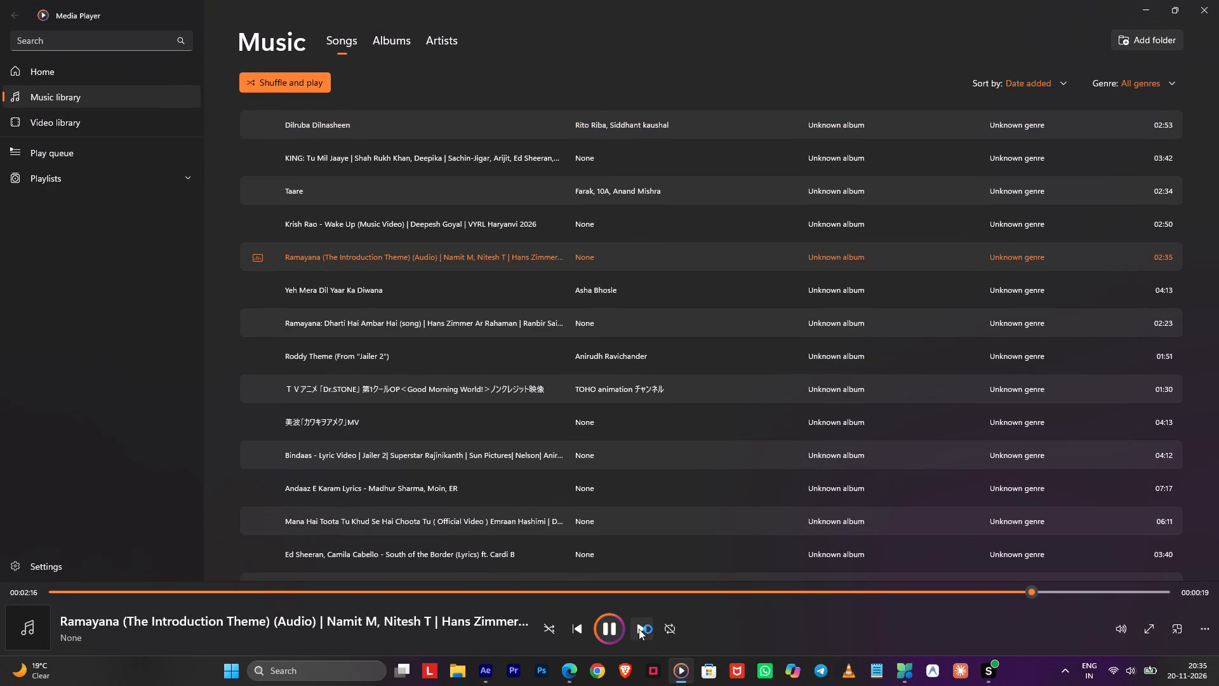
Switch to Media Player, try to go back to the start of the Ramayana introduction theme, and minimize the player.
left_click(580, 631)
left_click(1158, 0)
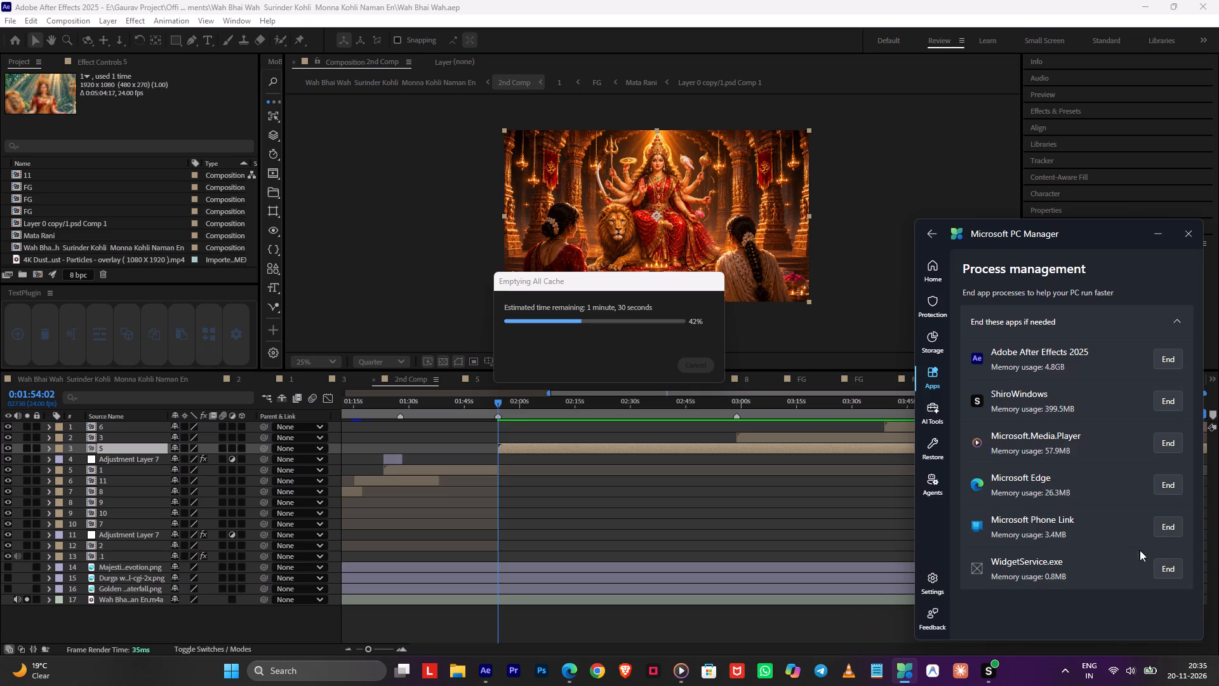
End the WidgetService.exe, Microsoft Edge and Microsoft Phone Link processes in PC Manager, confirming each one.
left_click(1173, 570)
key("space")
left_click(1173, 532)
key("space")
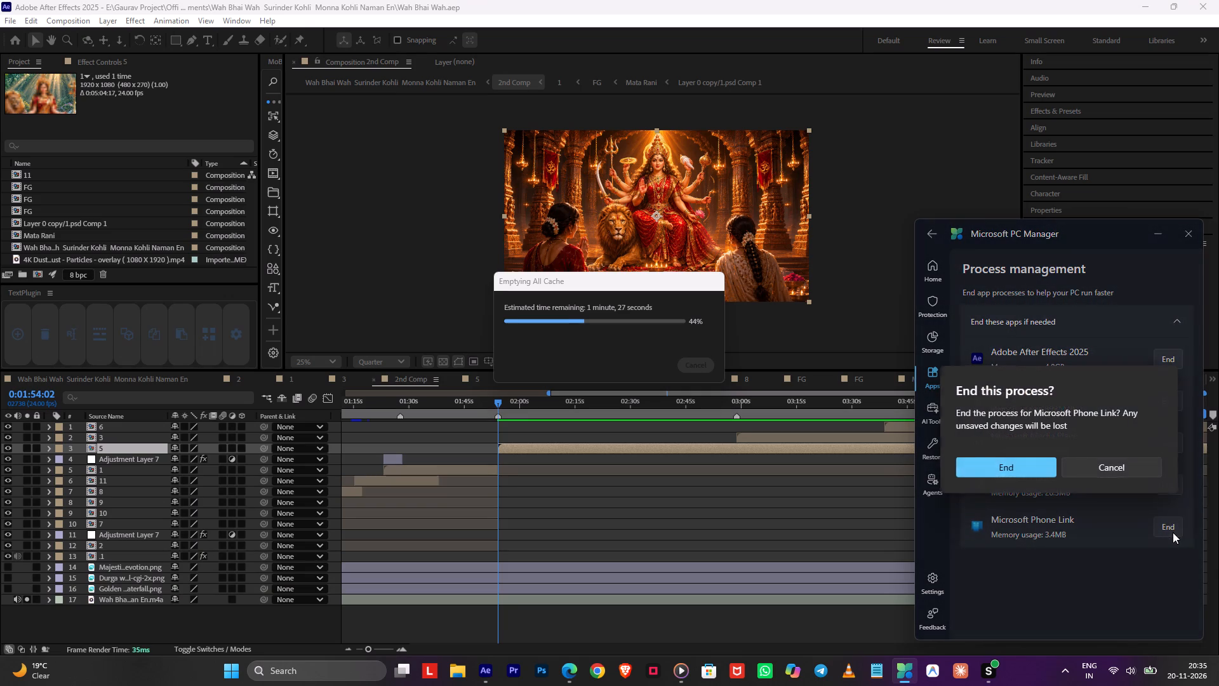
left_click(1176, 480)
key("space")
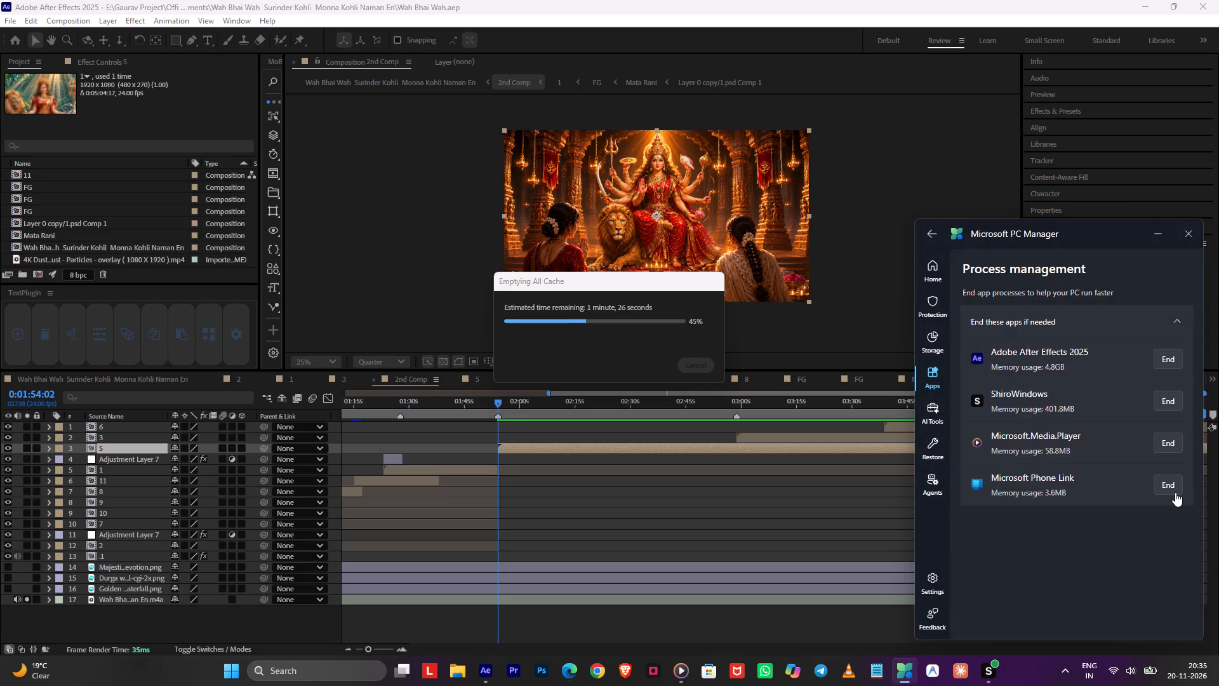
left_click(1175, 492)
key("space")
key("space")
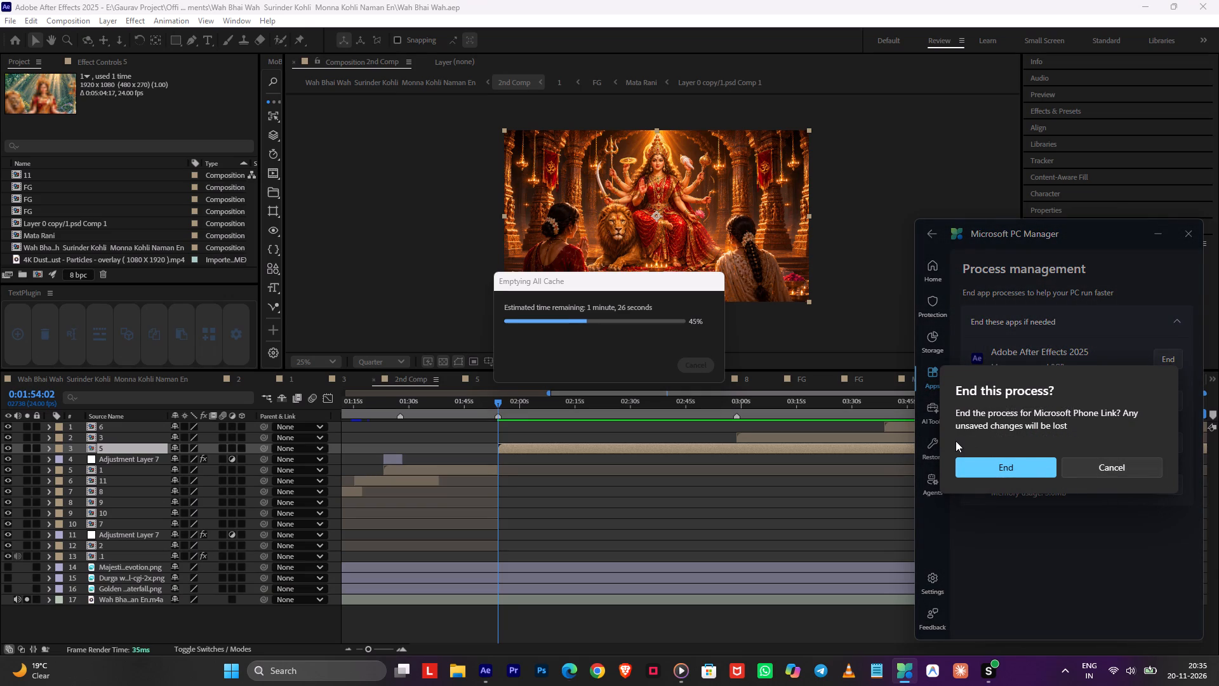
left_click(993, 470)
Return to PC Manager's home page and run PC boost again.
left_click(933, 267)
left_click(990, 419)
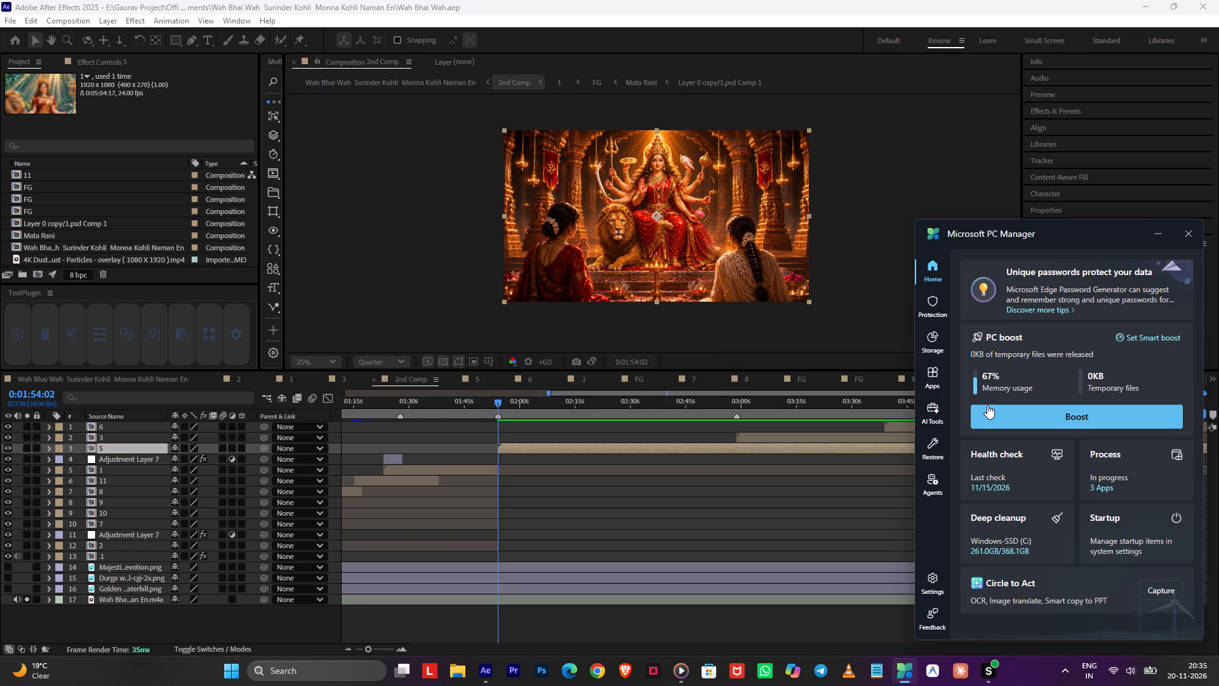
key("Return")
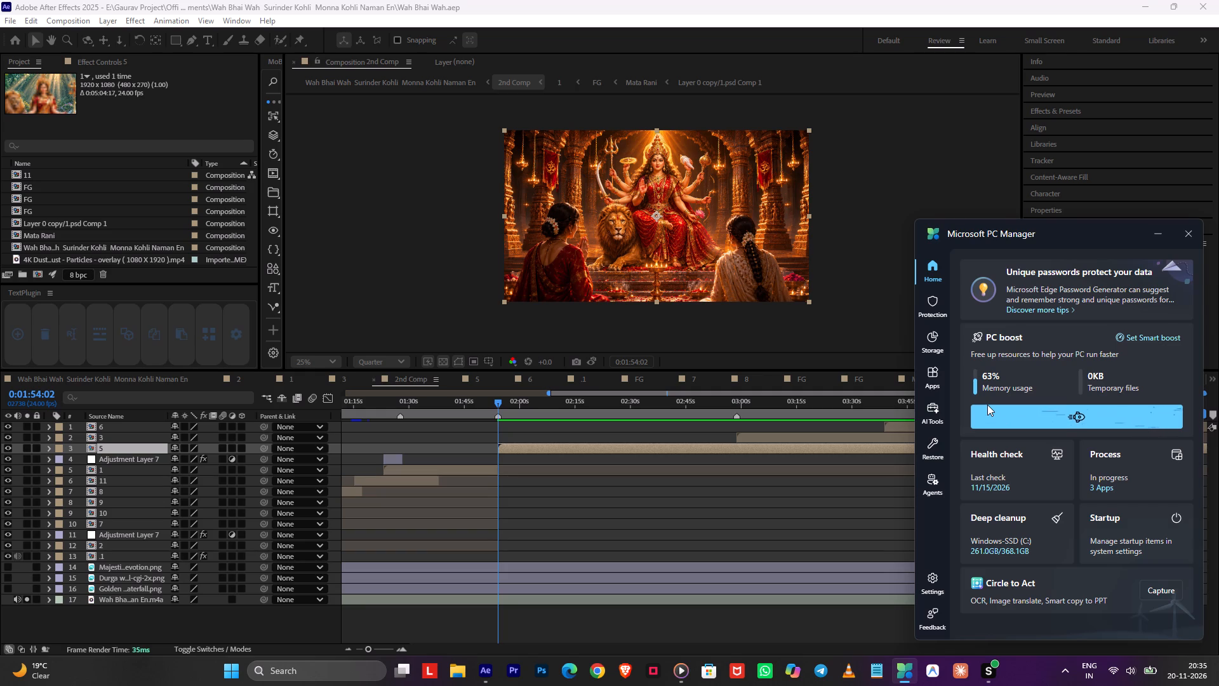
Try to switch back to After Effects, and run PC boost once more in PC Manager.
key("alt+Tab")
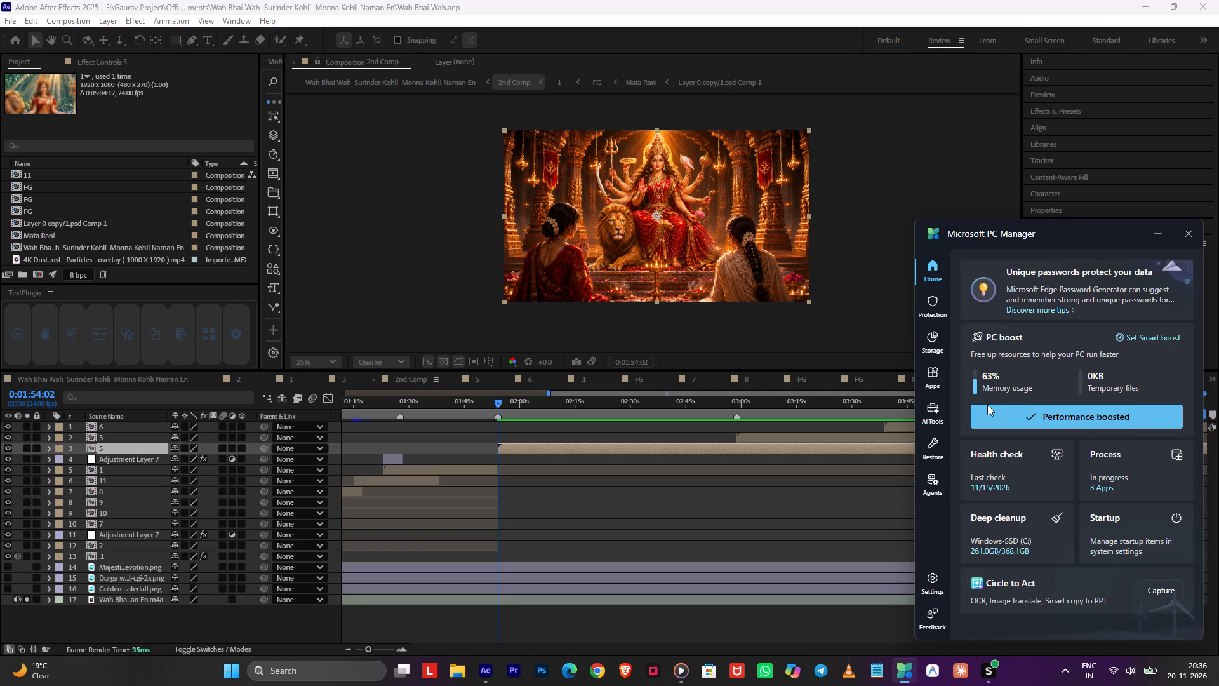
key("alt+Tab")
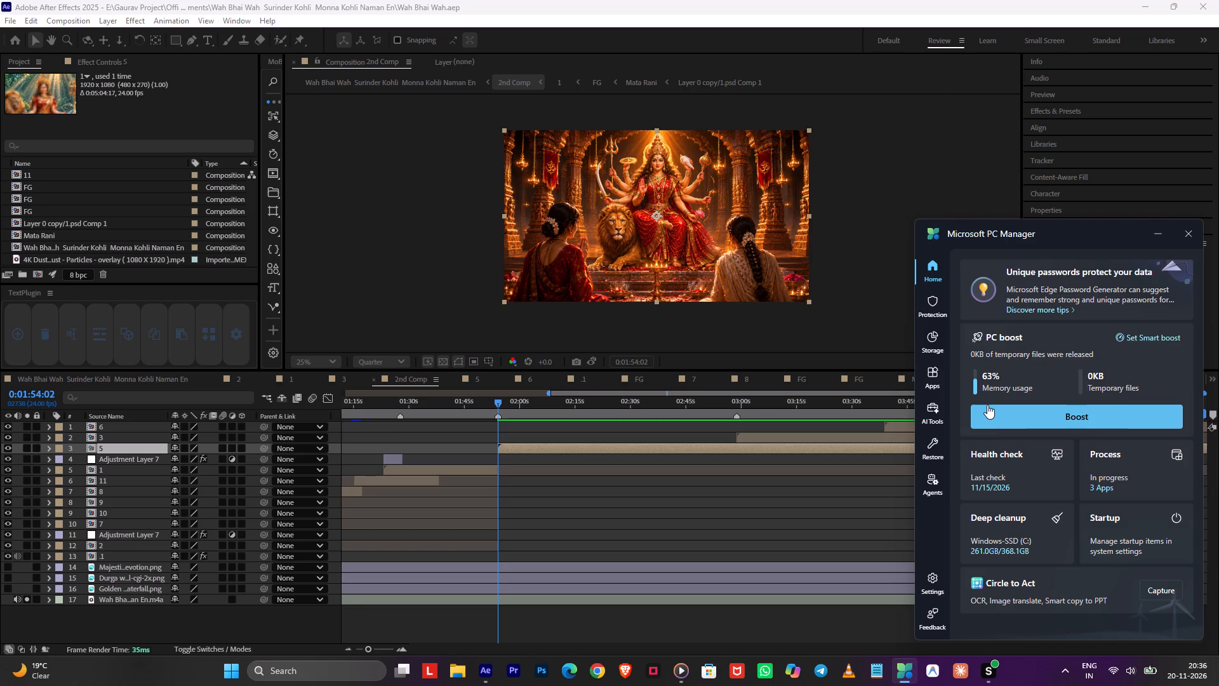
key("alt+Tab")
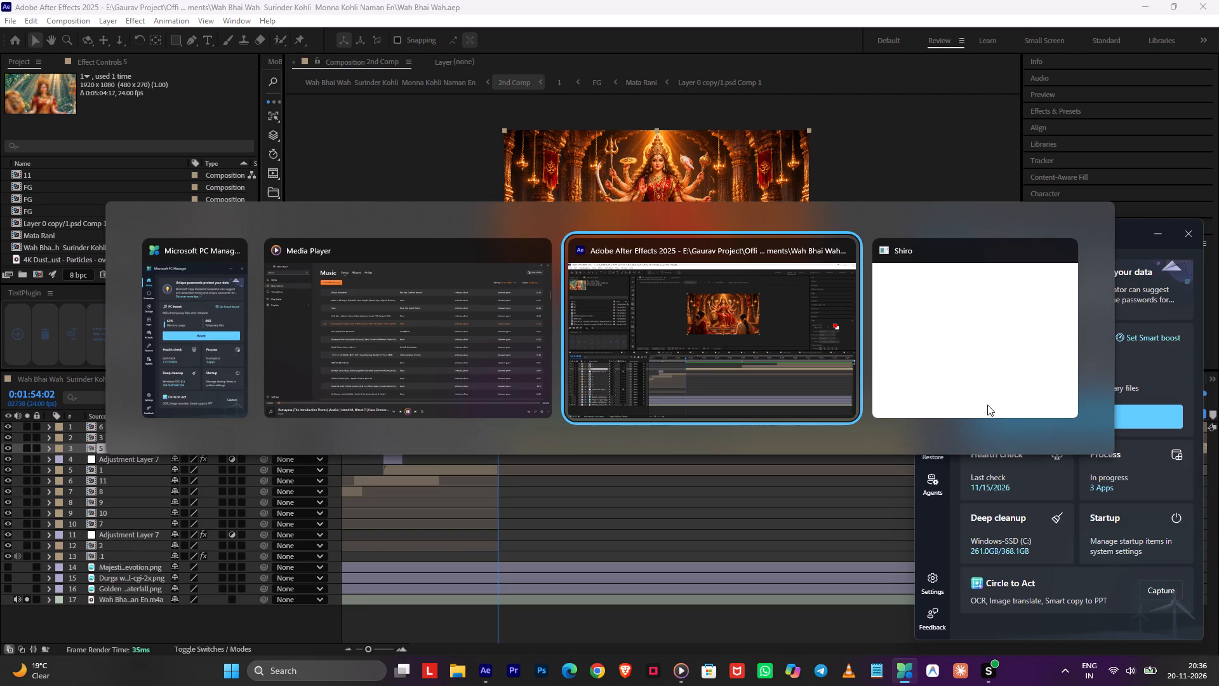
key("alt+Tab")
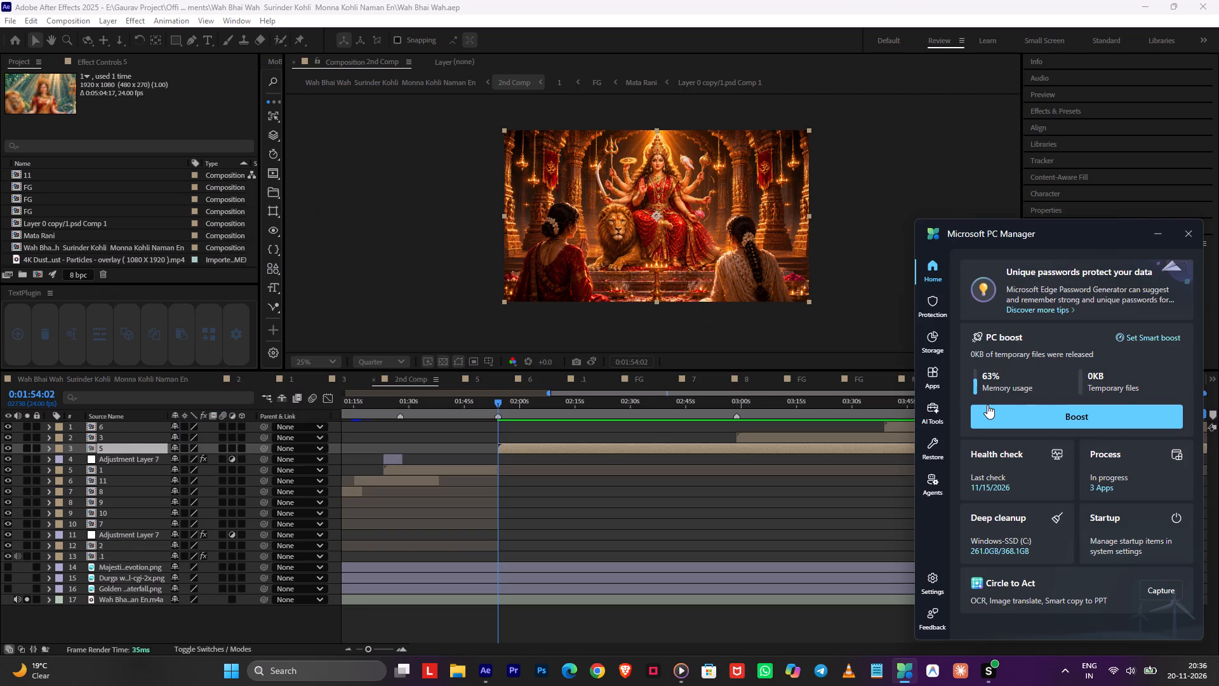
key("space")
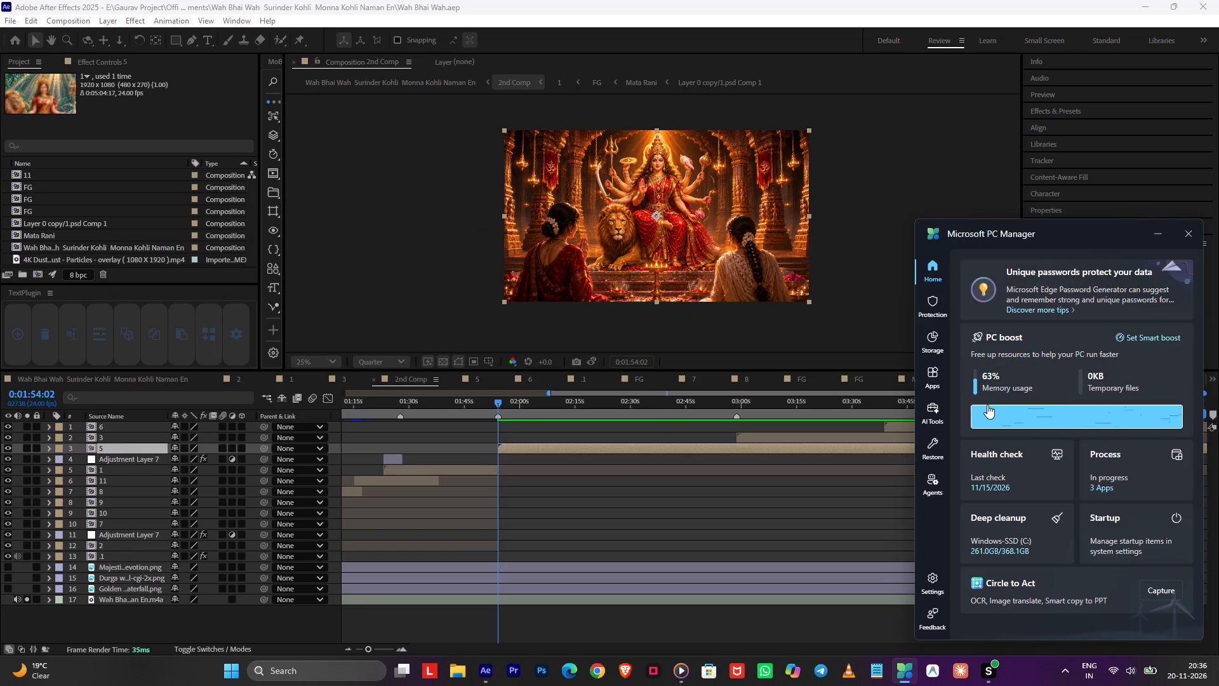
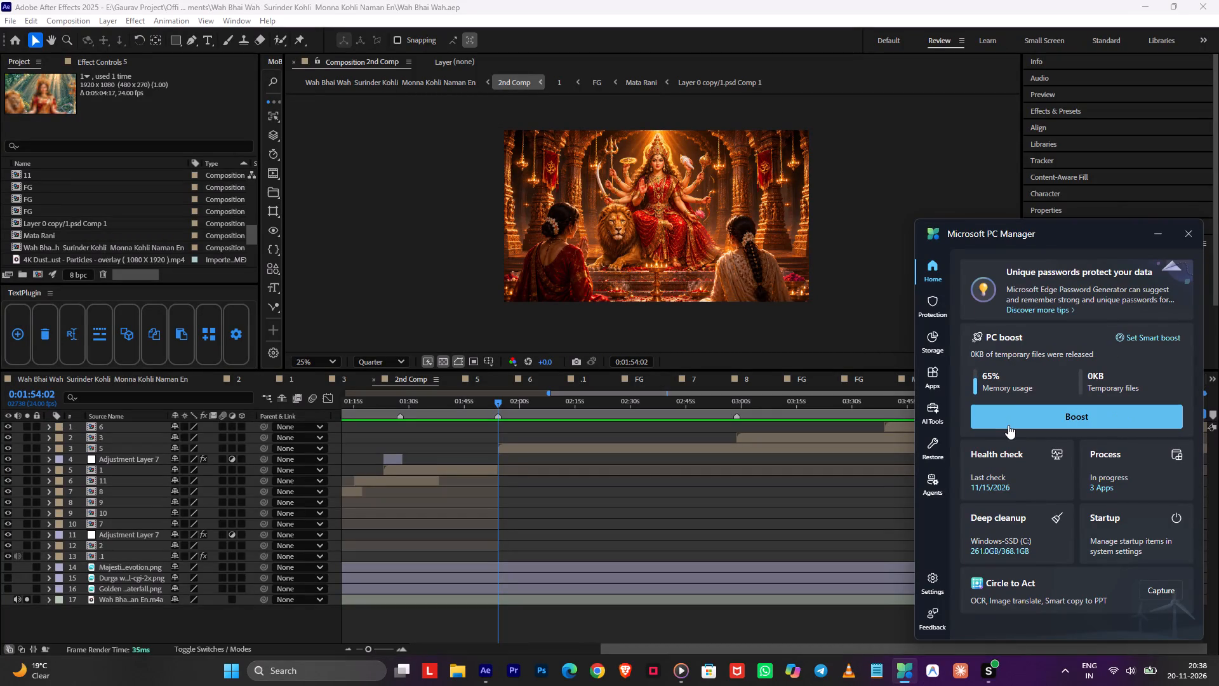
Run PC boost again in PC Manager to free more memory.
left_click(1008, 422)
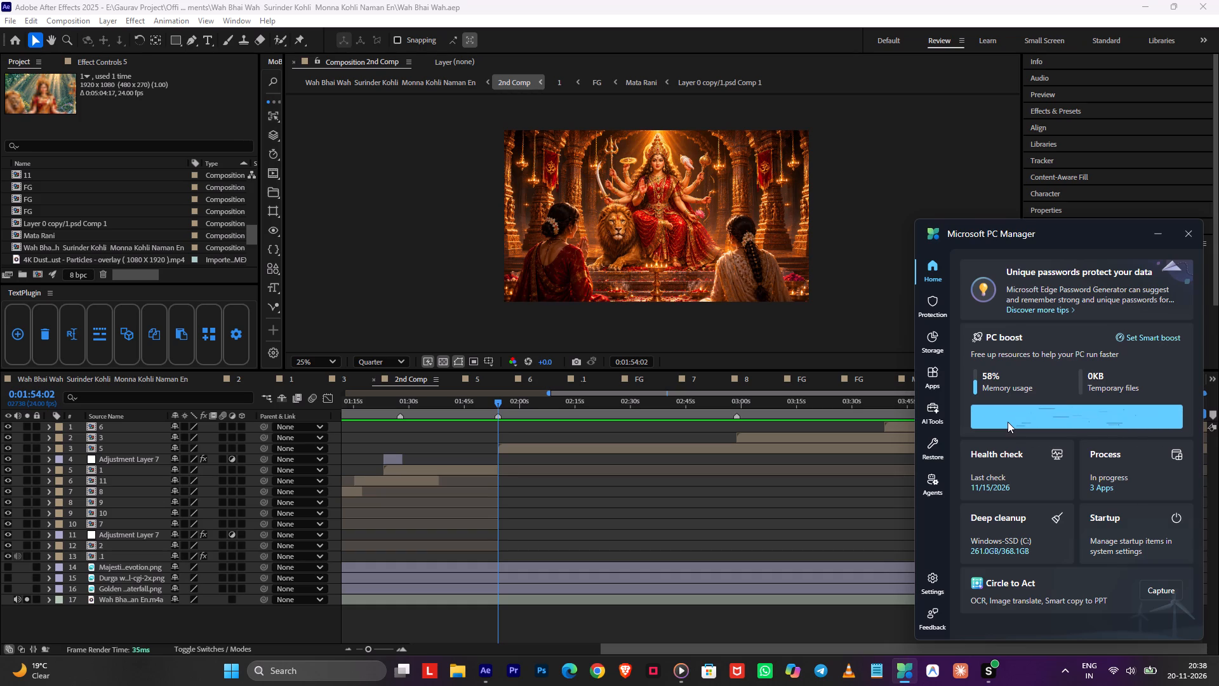
left_click(1008, 422)
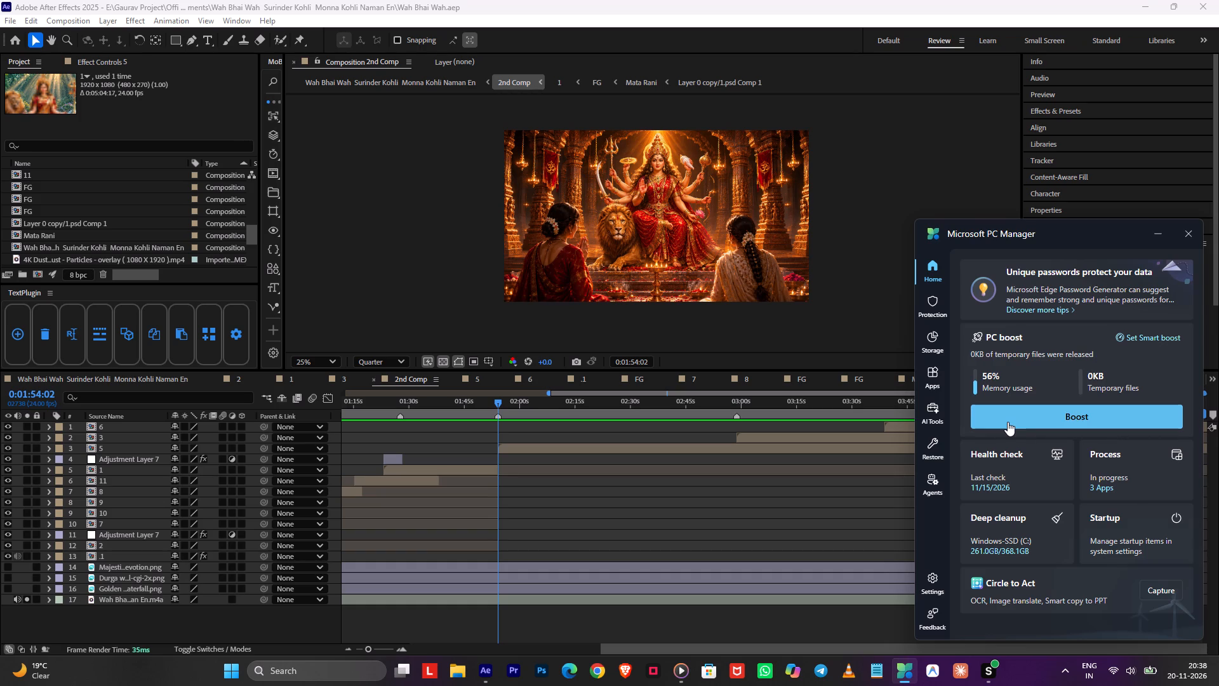
left_click(1008, 422)
Return to After Effects and review the 2nd Comp around the change from the forest goddess shot to the temple shot.
left_click_drag(711, 405, 679, 411)
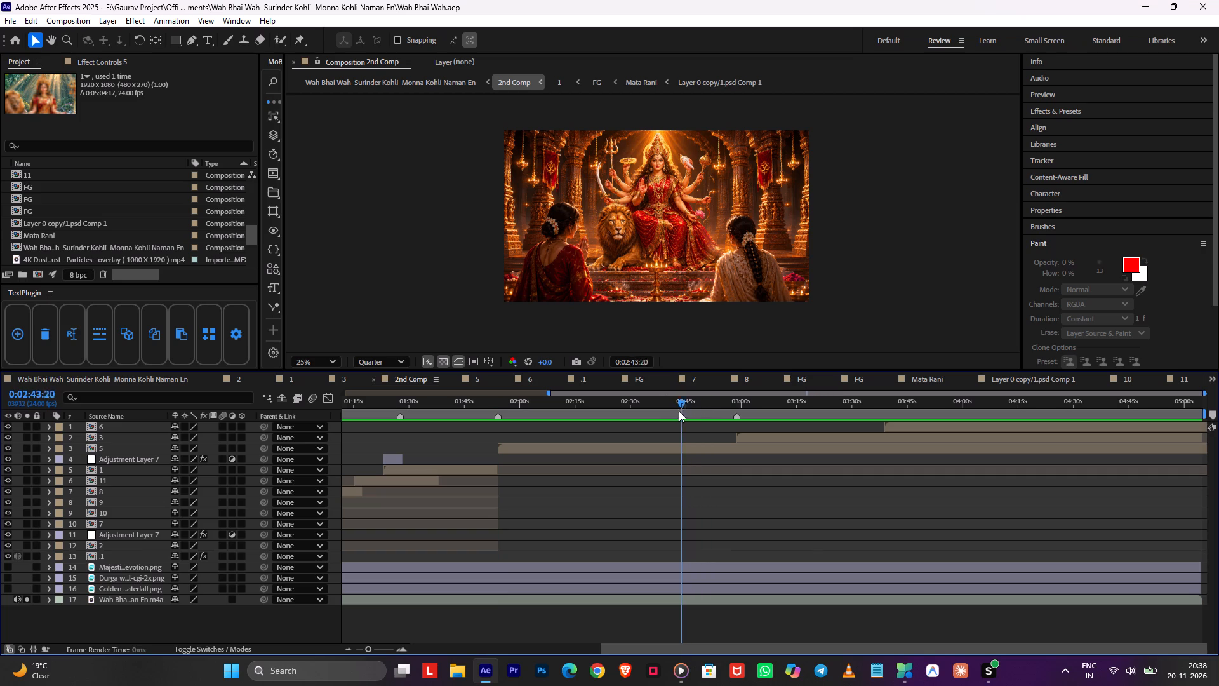
left_click_drag(679, 411, 665, 414)
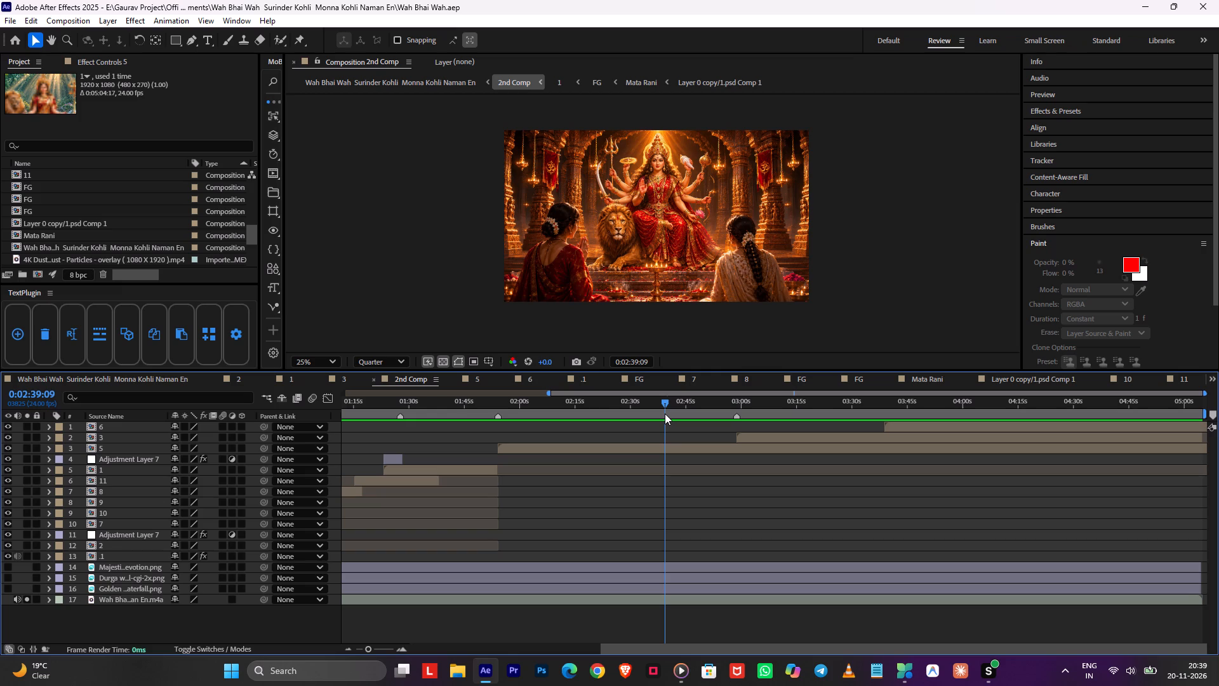
left_click_drag(665, 414, 528, 424)
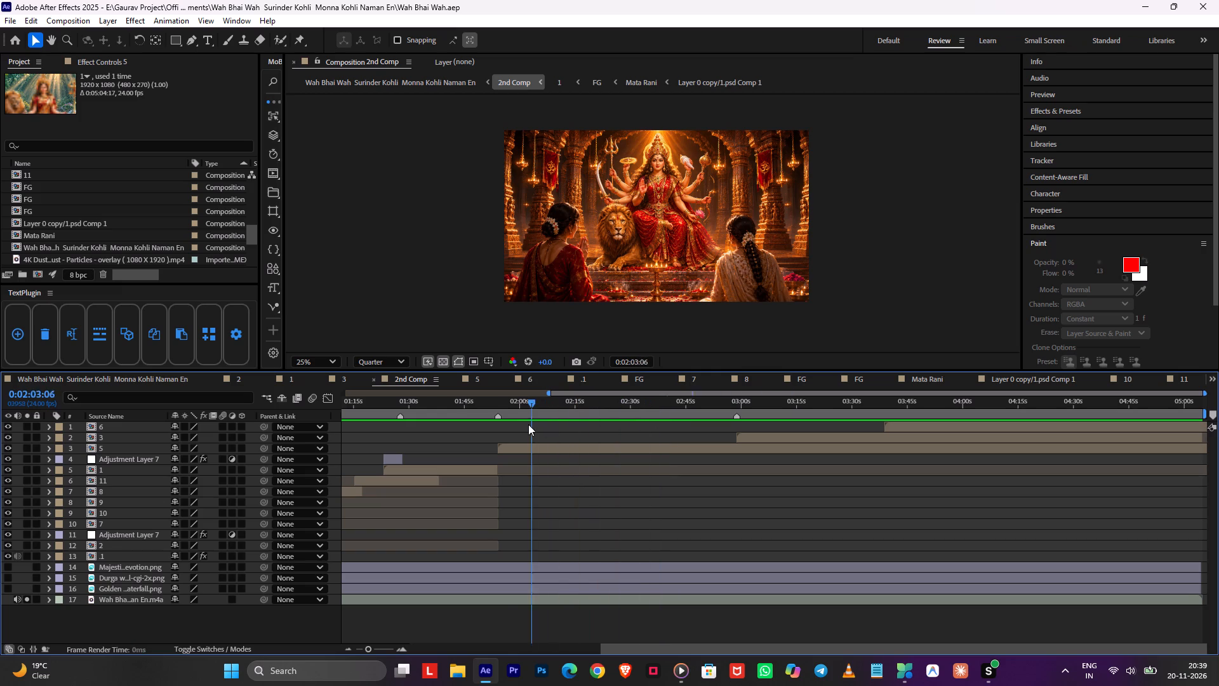
left_click_drag(528, 424, 465, 420)
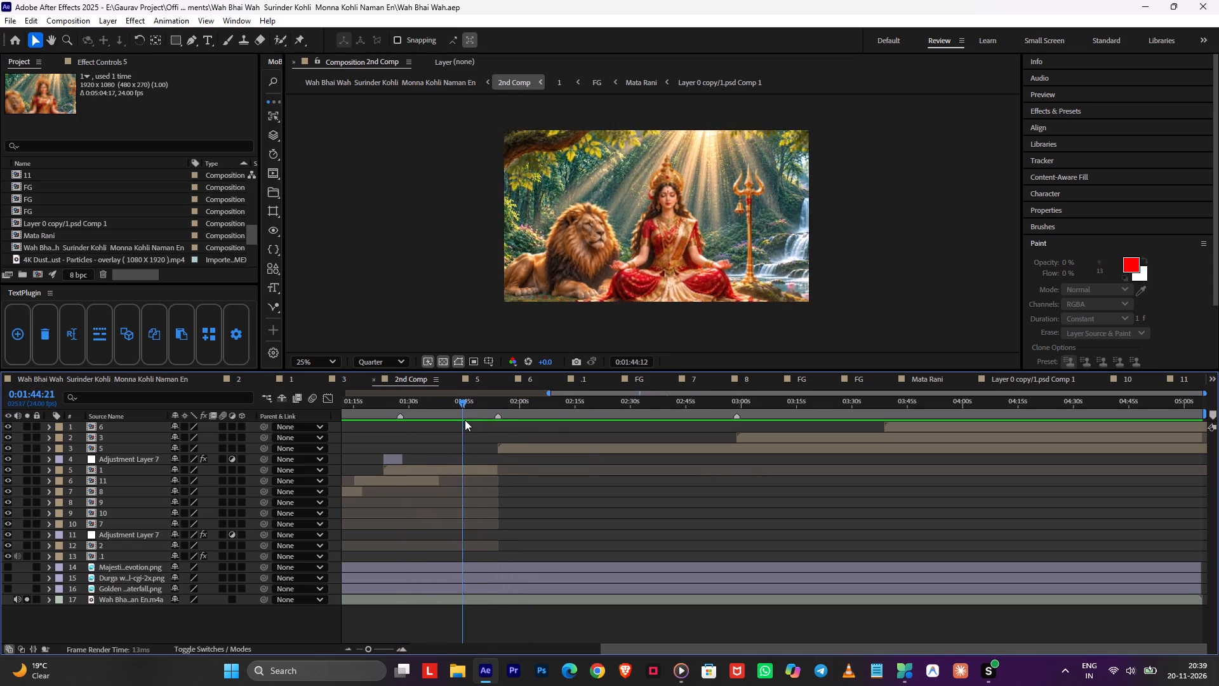
left_click_drag(465, 420, 479, 420)
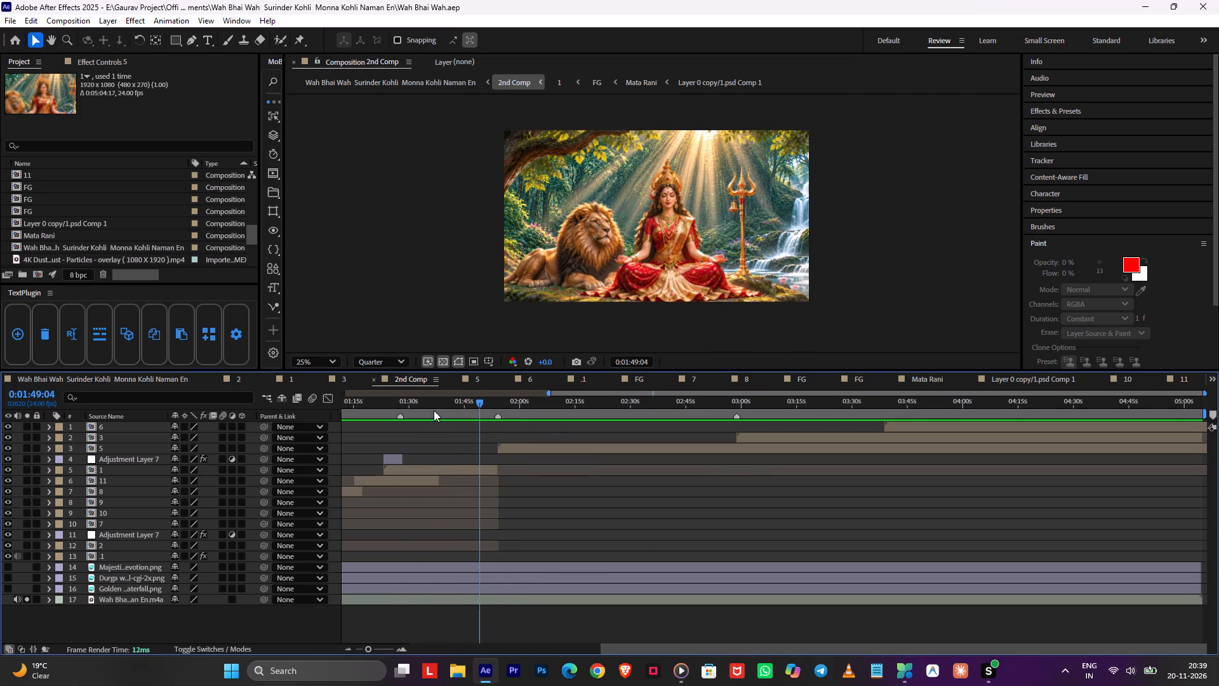
key("space")
scroll(464, 443, "up", 2, "alt")
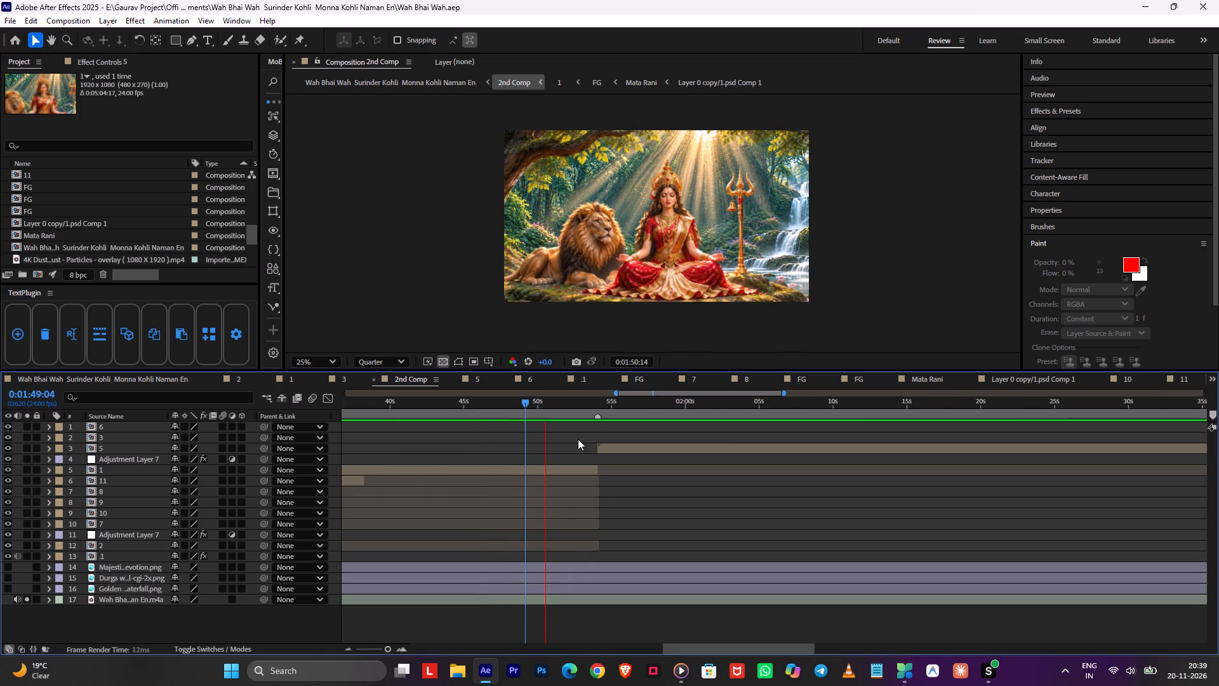
scroll(568, 452, "up", 1, "alt")
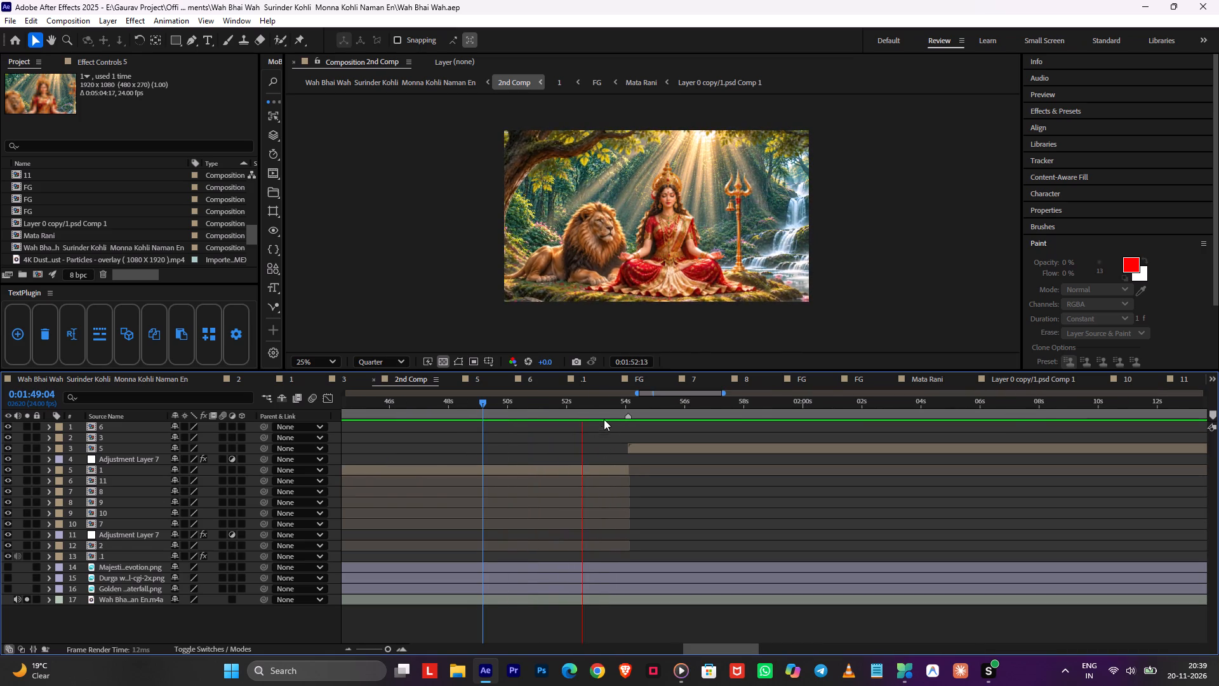
Extend layer 1 in the 2nd Comp about 3.5 seconds past the cut at 0:01:54:02 to overlap layer 5.
left_click(622, 405)
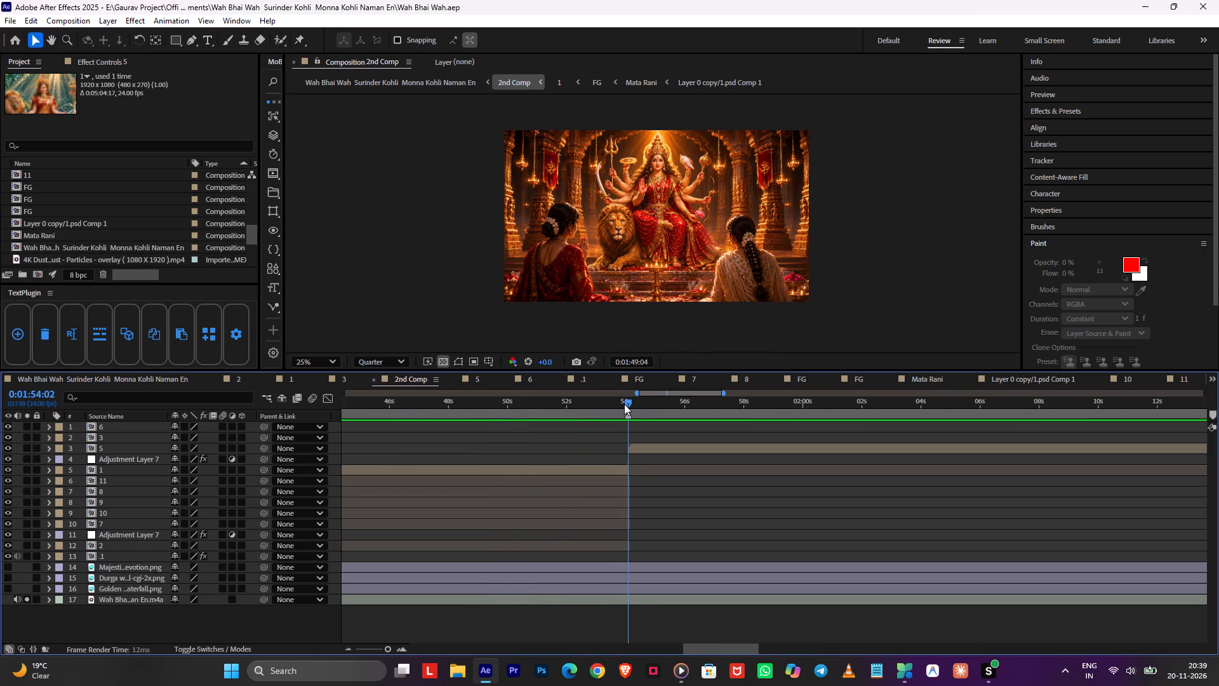
left_click_drag(633, 472, 741, 470)
Fade in layer 5 with opacity keyframes from 0% at 0:01:54:02 to 100% at the end of layer 1, preview and save.
left_click(688, 451)
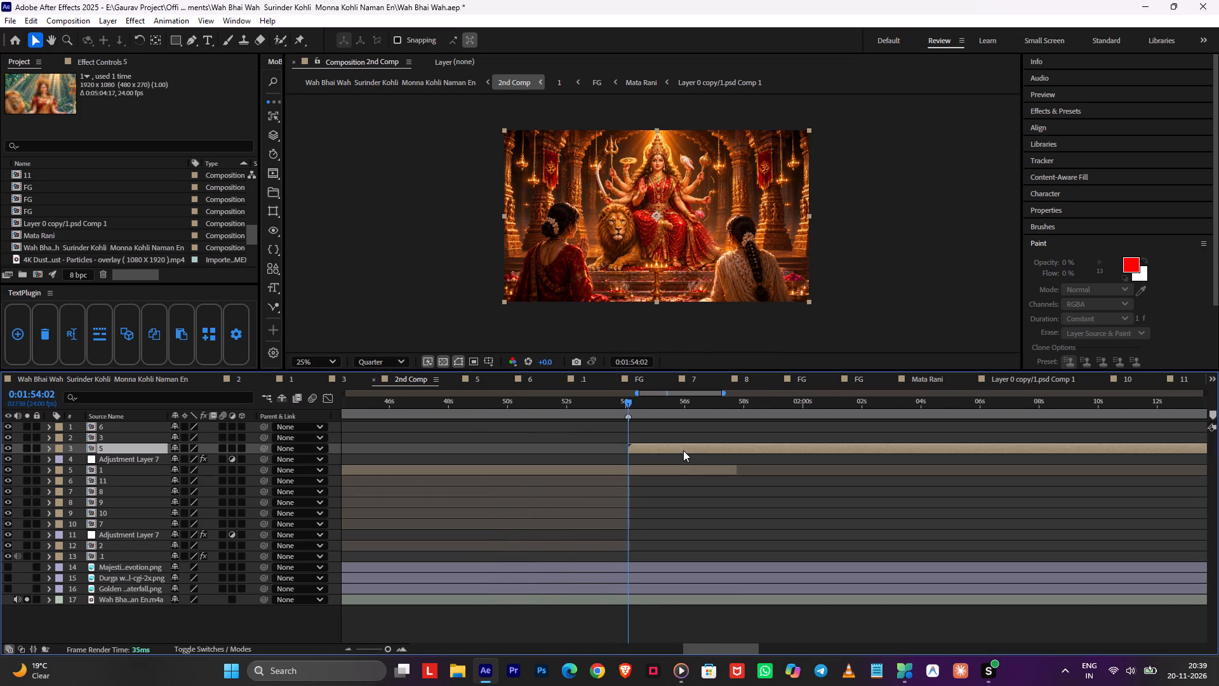
key("t")
left_click(80, 459)
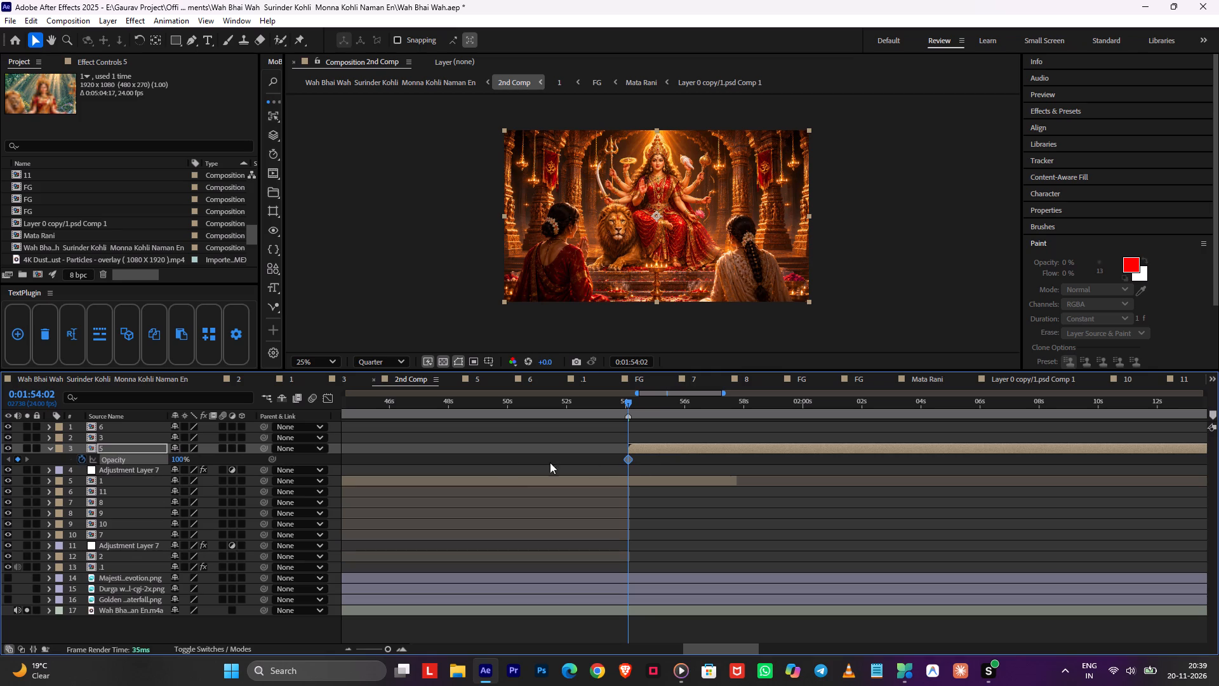
left_click_drag(628, 461, 738, 451)
left_click_drag(175, 460, 0, 475)
key("space")
key("ctrl+s")
key("ctrl+d")
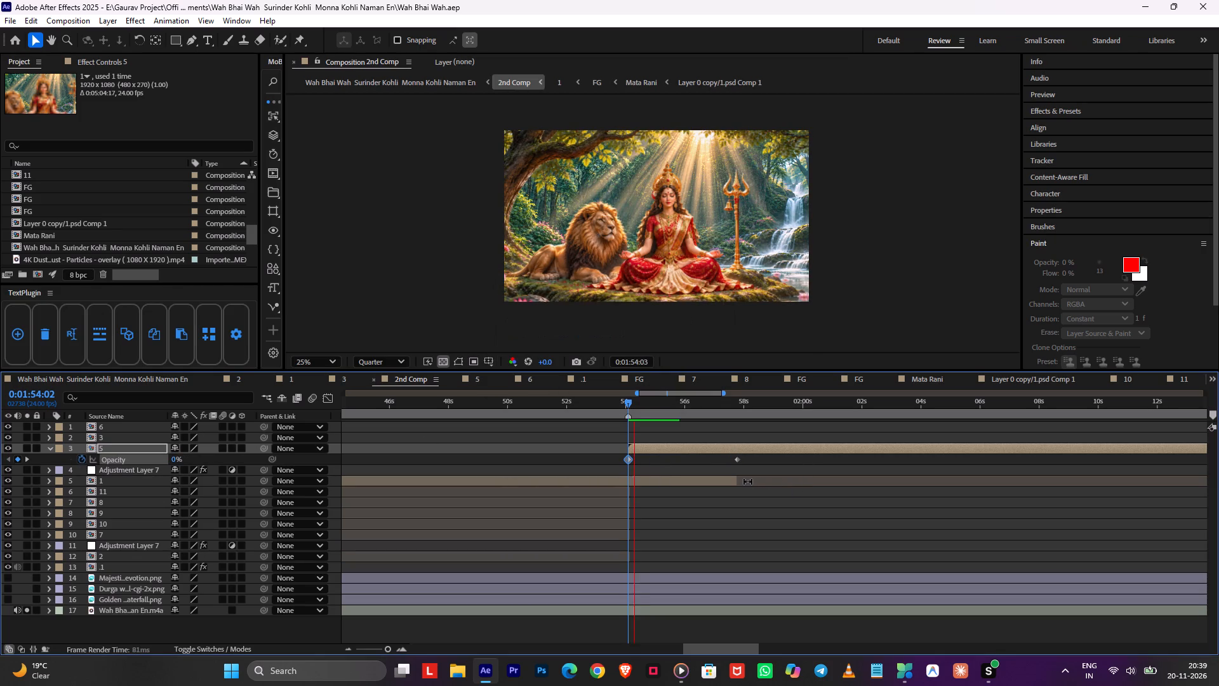
Extend layer 1's end about one second beyond the fade's final keyframe and check the transition.
left_click_drag(738, 481, 769, 481)
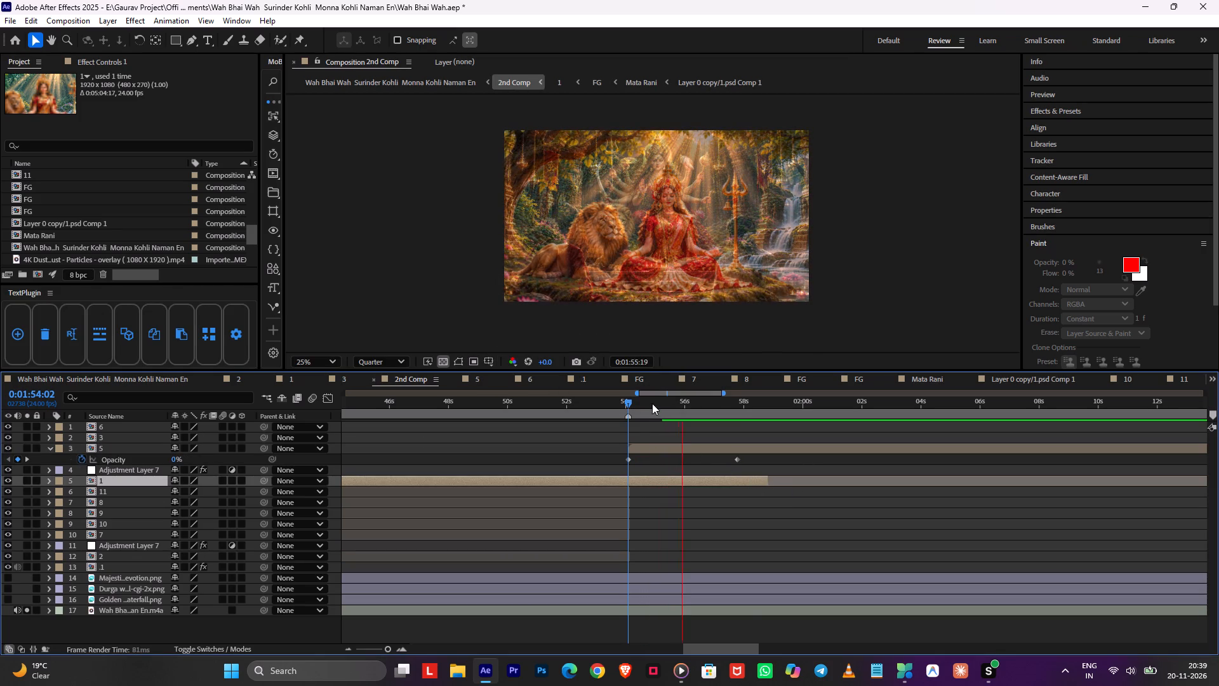
left_click_drag(653, 401, 616, 398)
Open composition 5 and add a null object and a camera with the default settings.
double_click(641, 450)
left_click(464, 426)
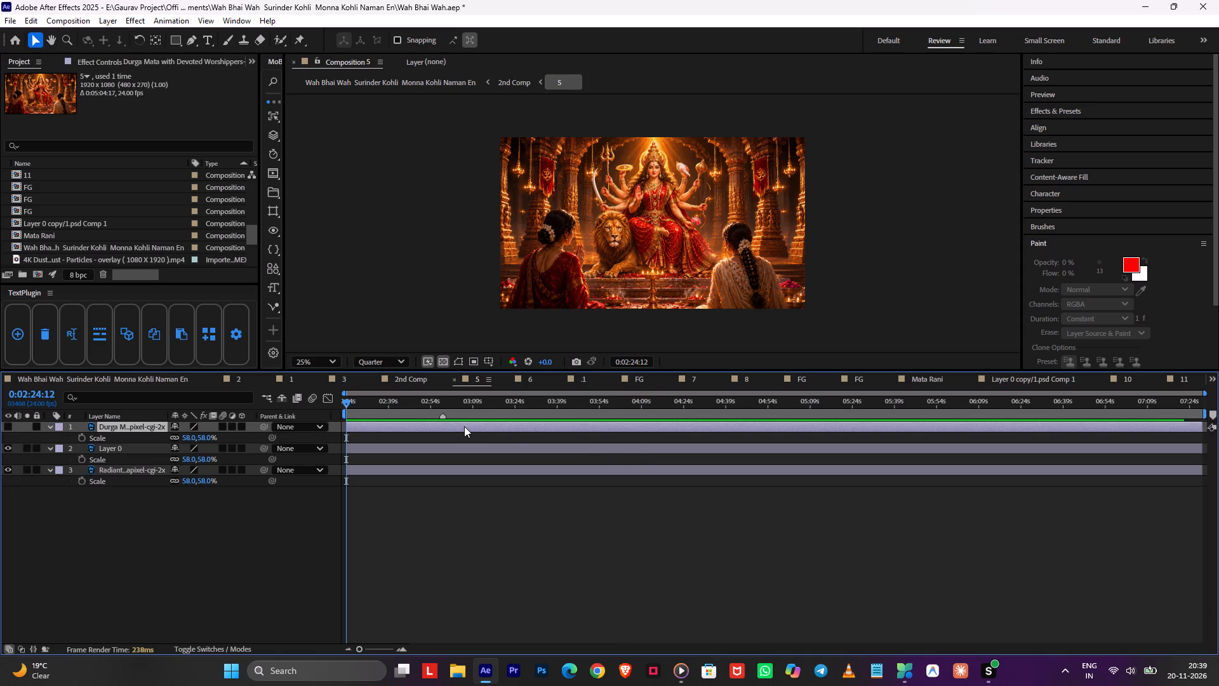
key("ctrl+alt+shift+y")
key("ctrl+alt+shift+c")
key("Return")
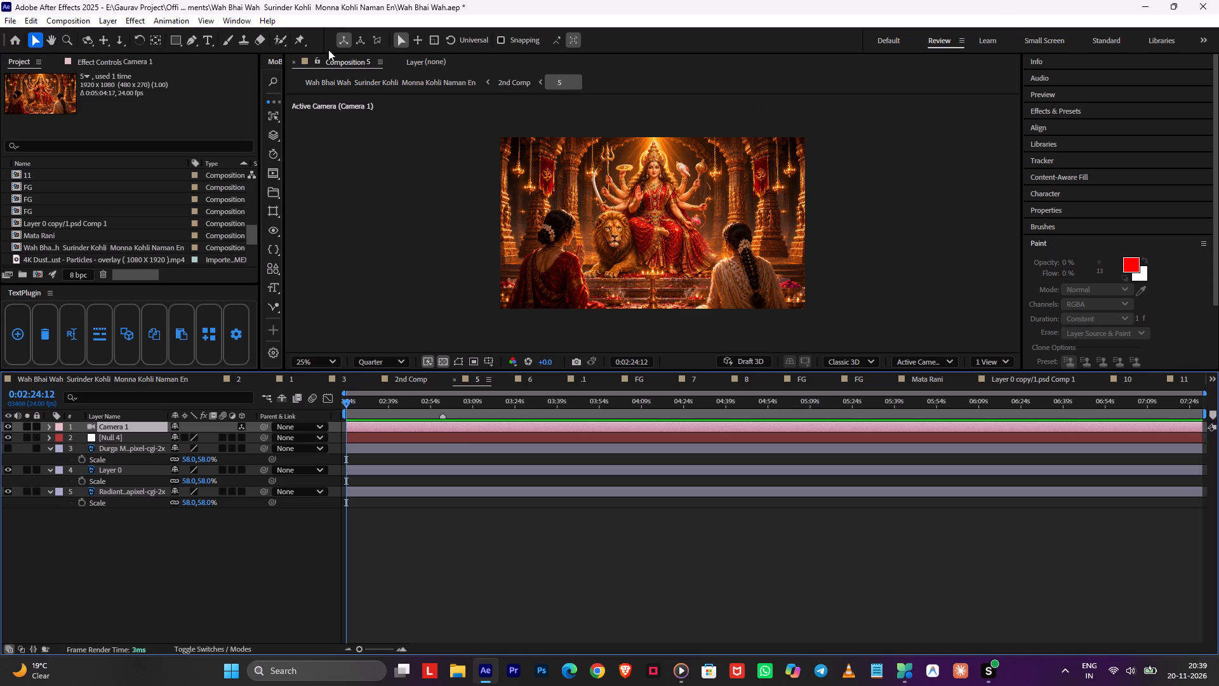
Make the null and the three image layers 3D, parent Camera 1 to the null, and move the null above the camera.
left_click(249, 525)
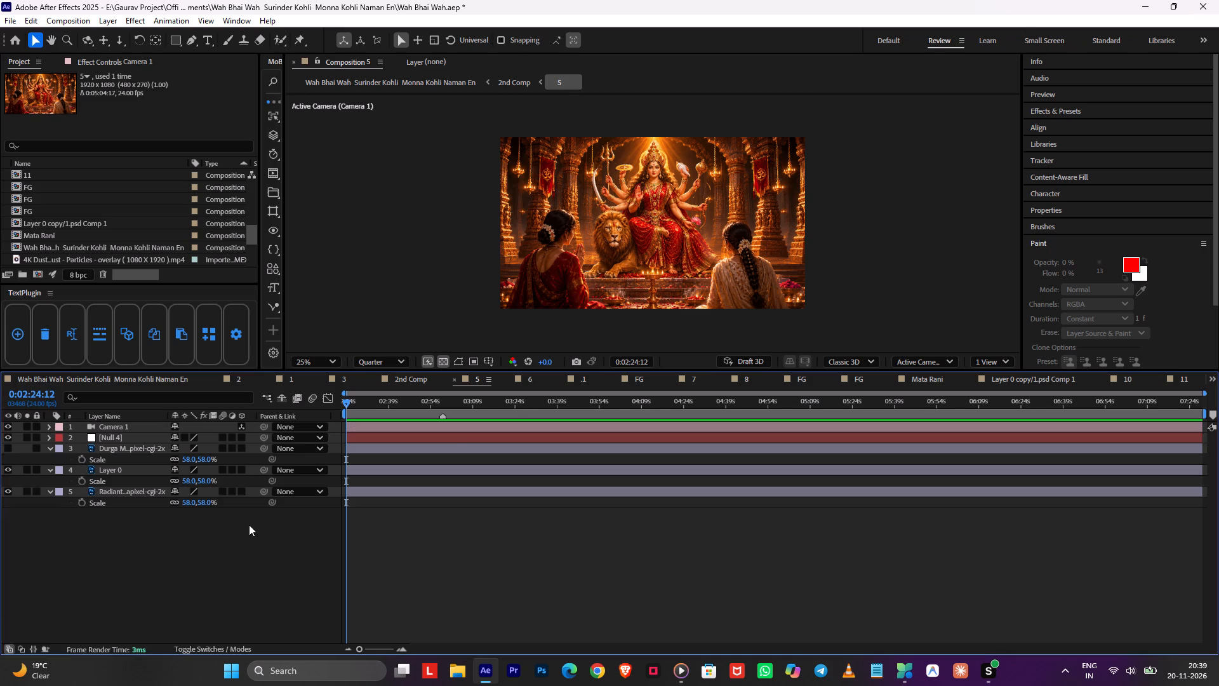
key("u")
left_click_drag(243, 440, 232, 495)
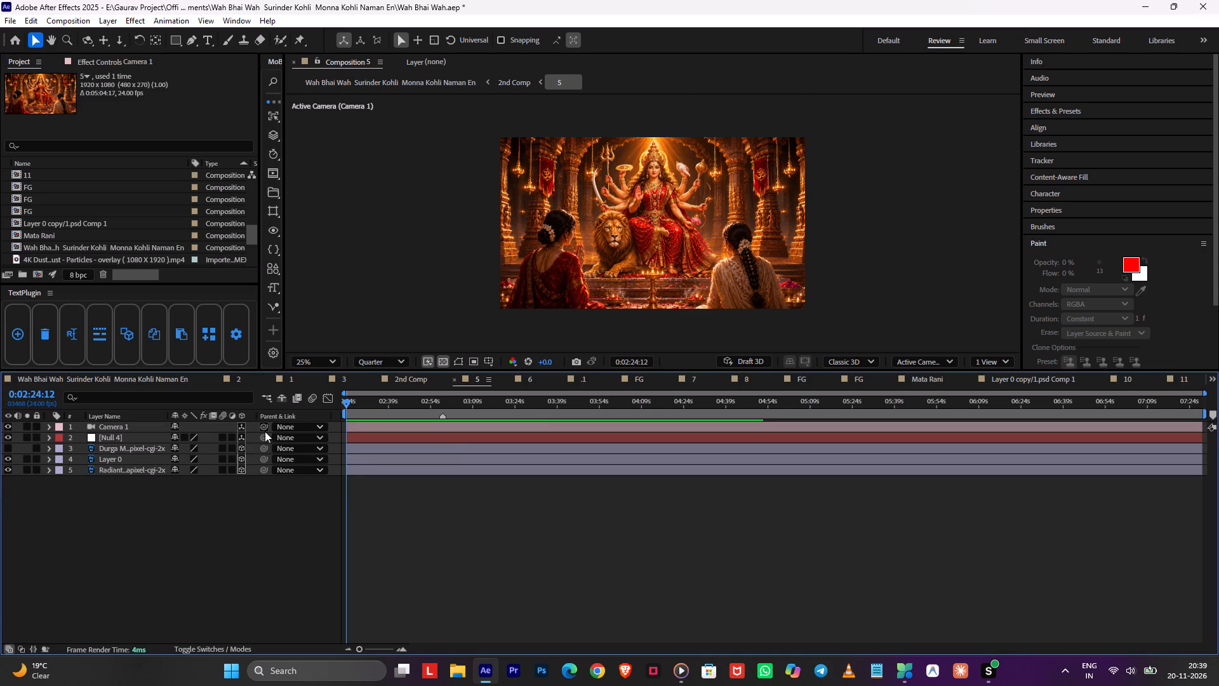
left_click_drag(265, 431, 253, 436)
left_click_drag(123, 433, 126, 424)
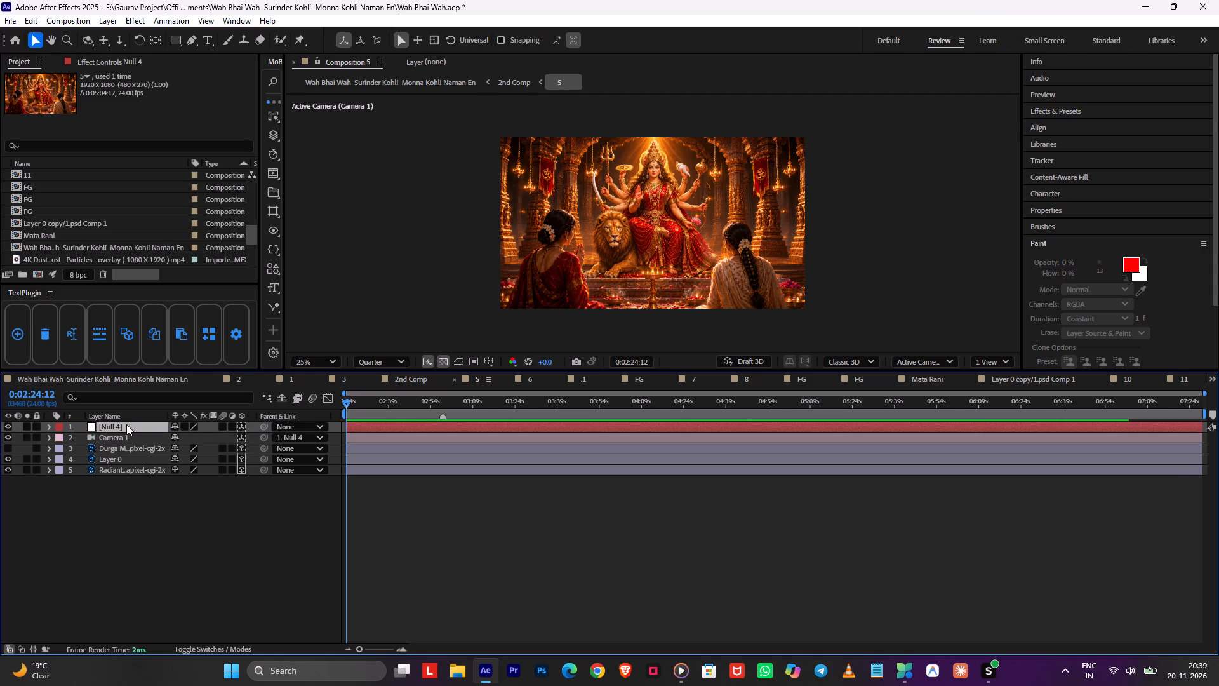
Pre-compose the Durga Mata image and Layer 0 together as FG, and make the new FG layer 3D.
left_click(6, 447)
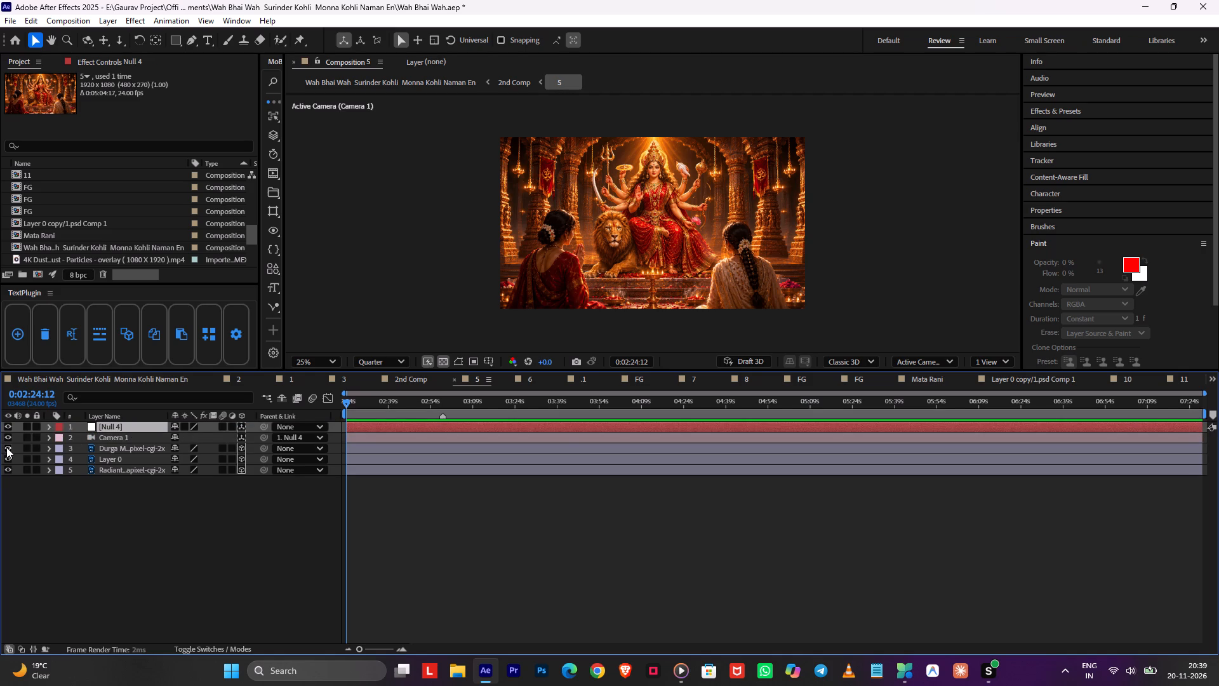
left_click(6, 447)
left_click(516, 460)
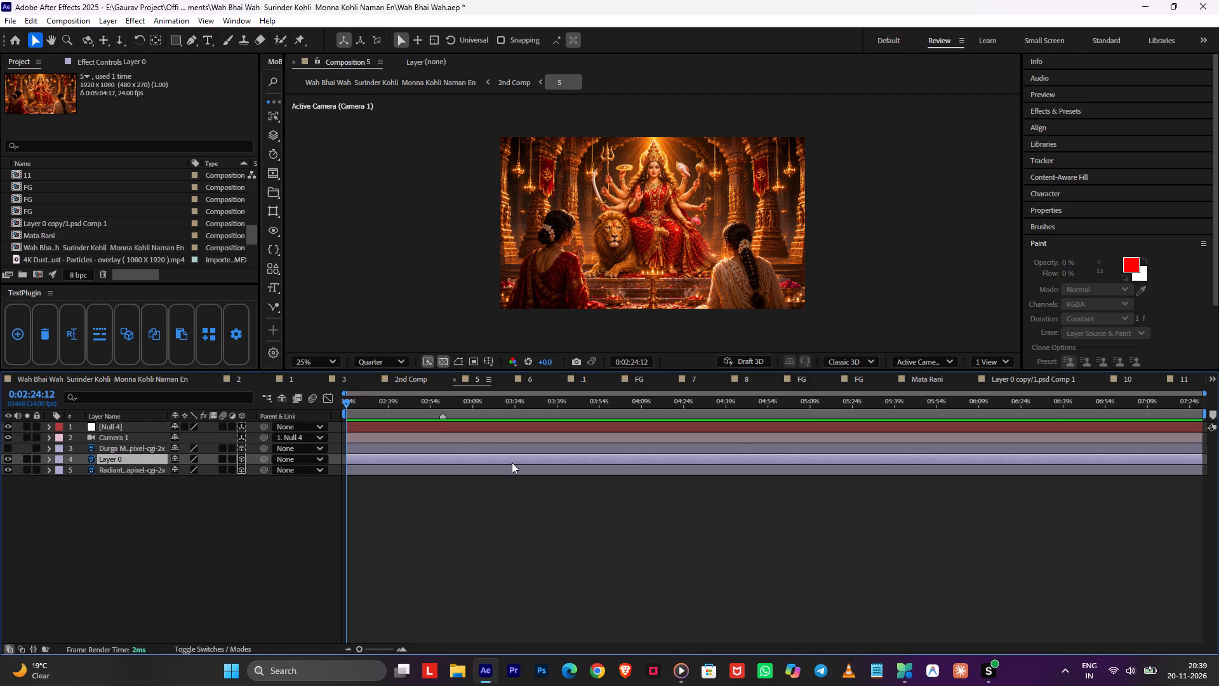
left_click(512, 450, "shift")
key("ctrl+shift+c")
key("shift+f")
key("shift+g")
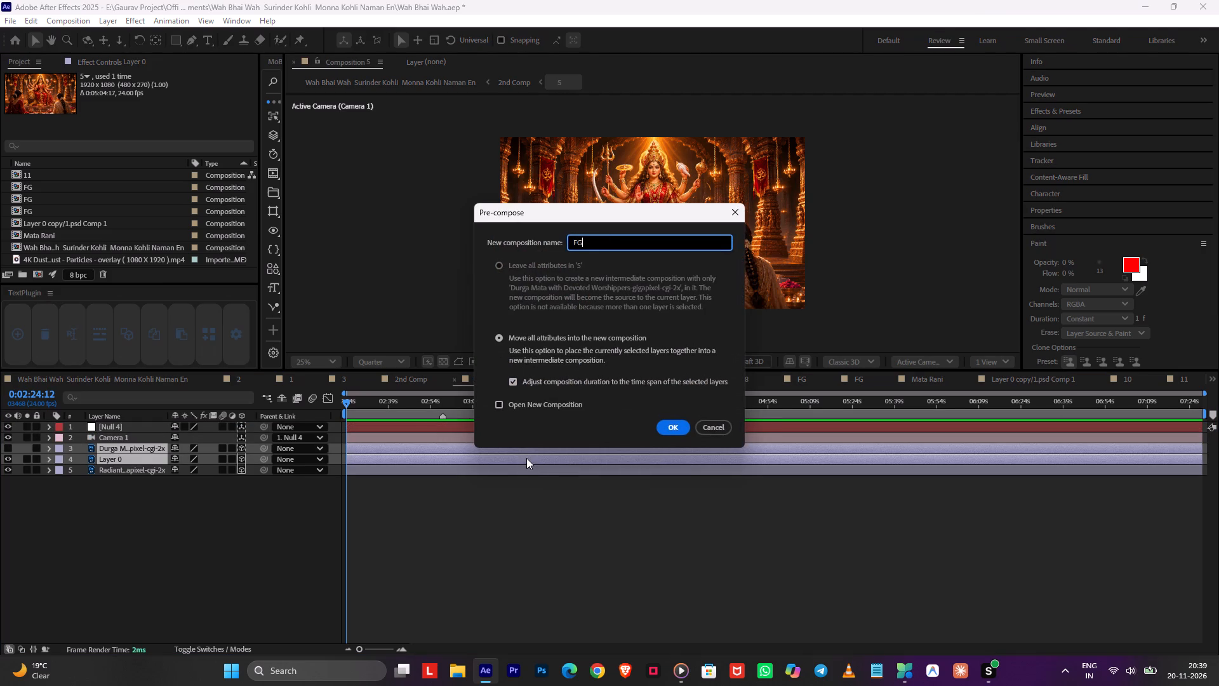
key("Return")
key("Return")
left_click(236, 481)
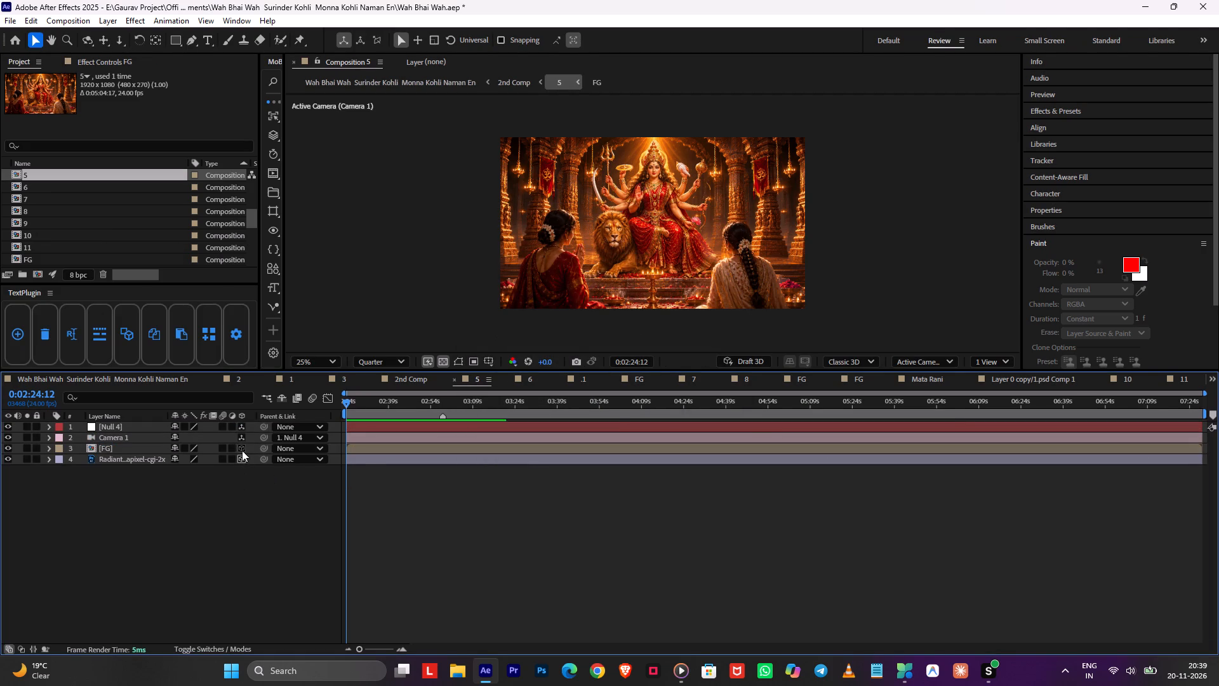
left_click(242, 450)
Open the FG precomp, turn off 3D for both of its layers, save the project, and return to composition 5.
double_click(363, 452)
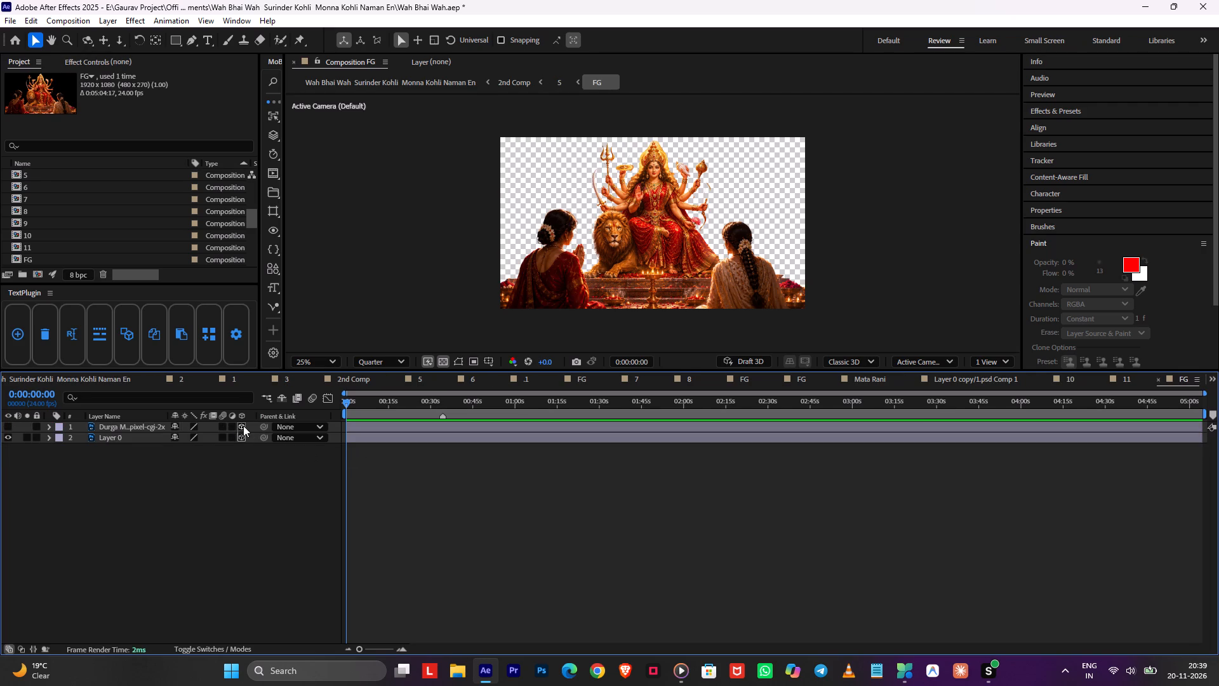
left_click_drag(244, 426, 237, 476)
left_click(464, 488)
left_click(138, 436)
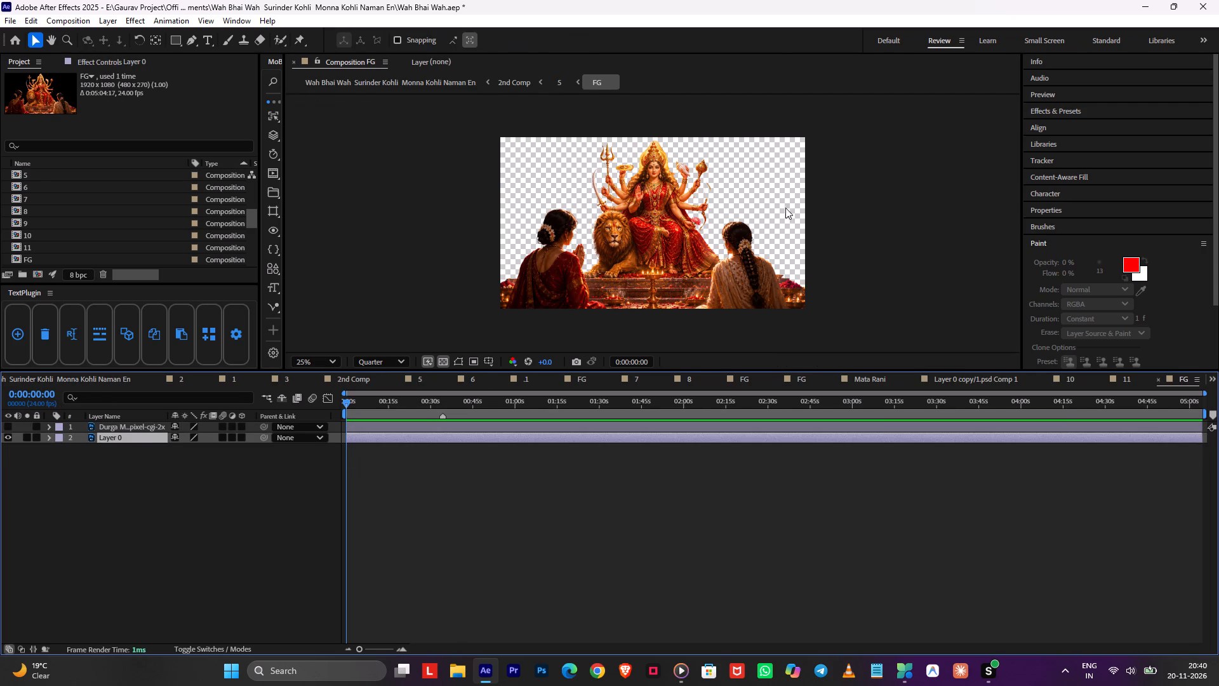
scroll(808, 198, "up", 1)
key("ctrl+s")
key("Tab")
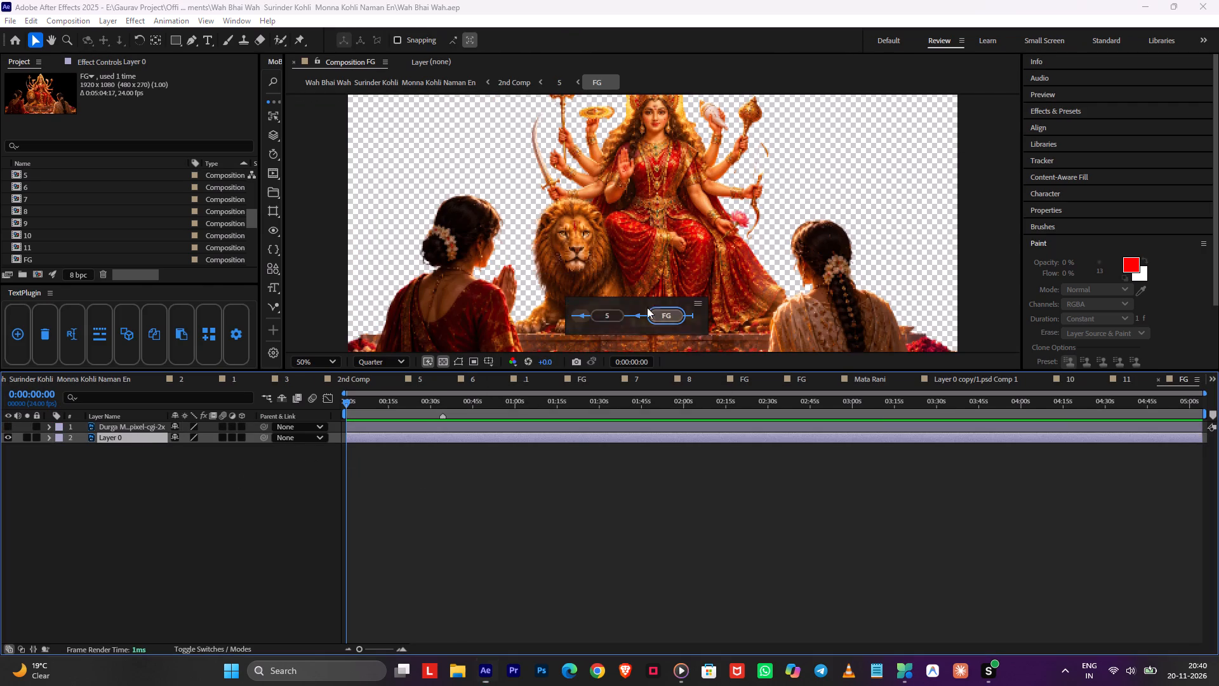
left_click(617, 316)
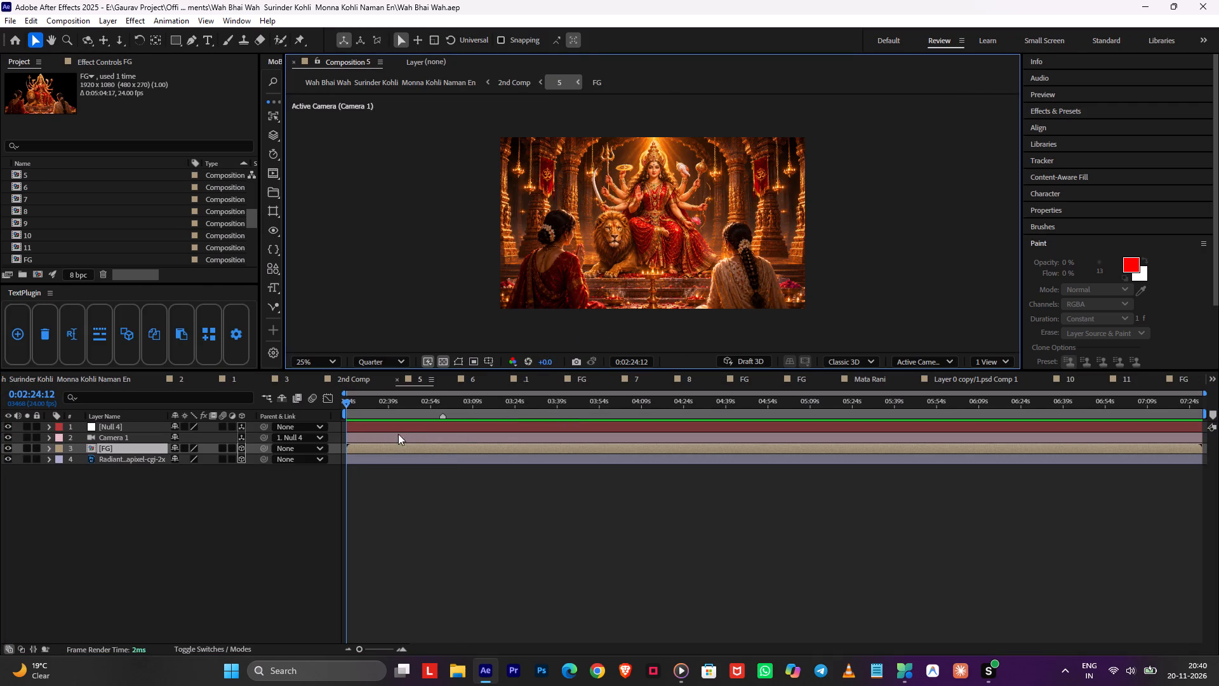
Set the Z position of the Radiant temple background to 3000 and of the FG layer to 2000.
left_click(117, 456, "shift")
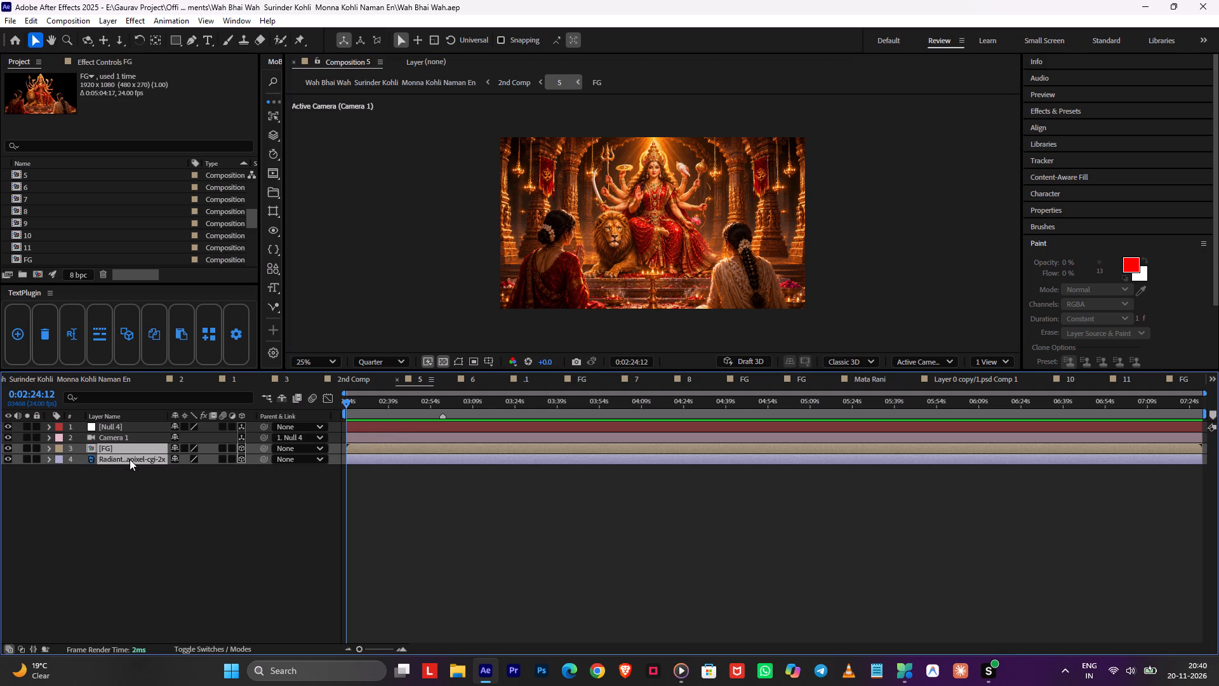
key("p")
left_click(137, 504)
left_click(215, 481)
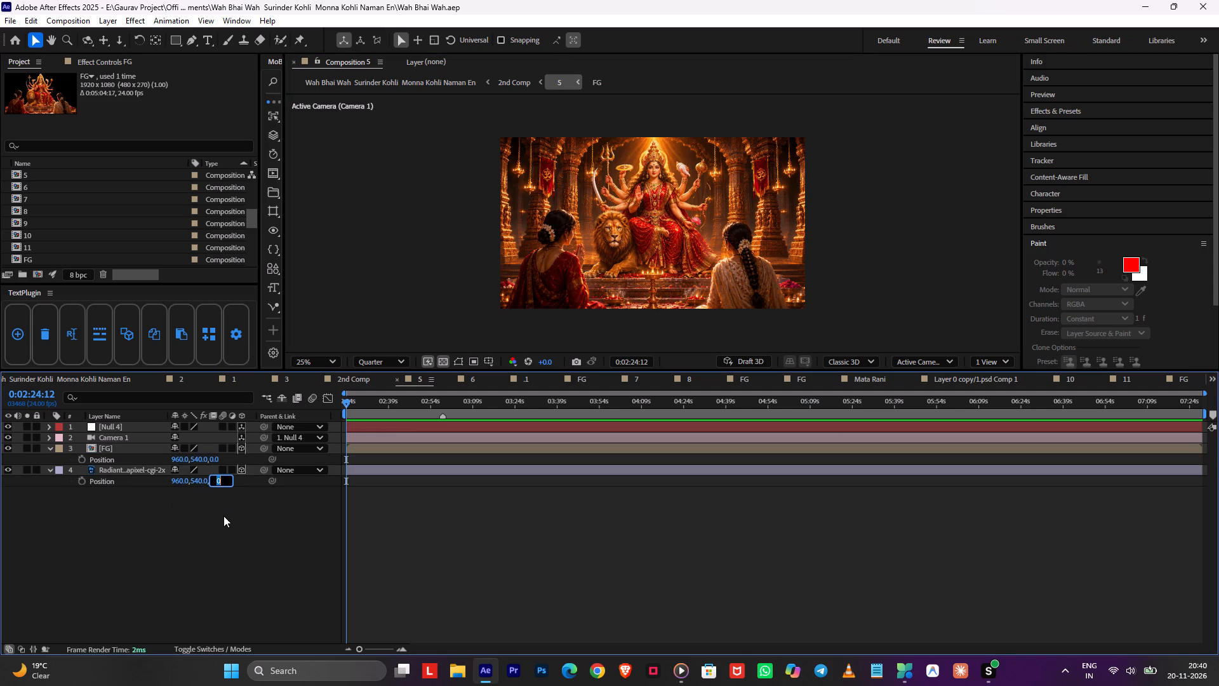
type("30")
key("0")
key("0")
left_click(212, 534)
left_click(216, 457)
key("2")
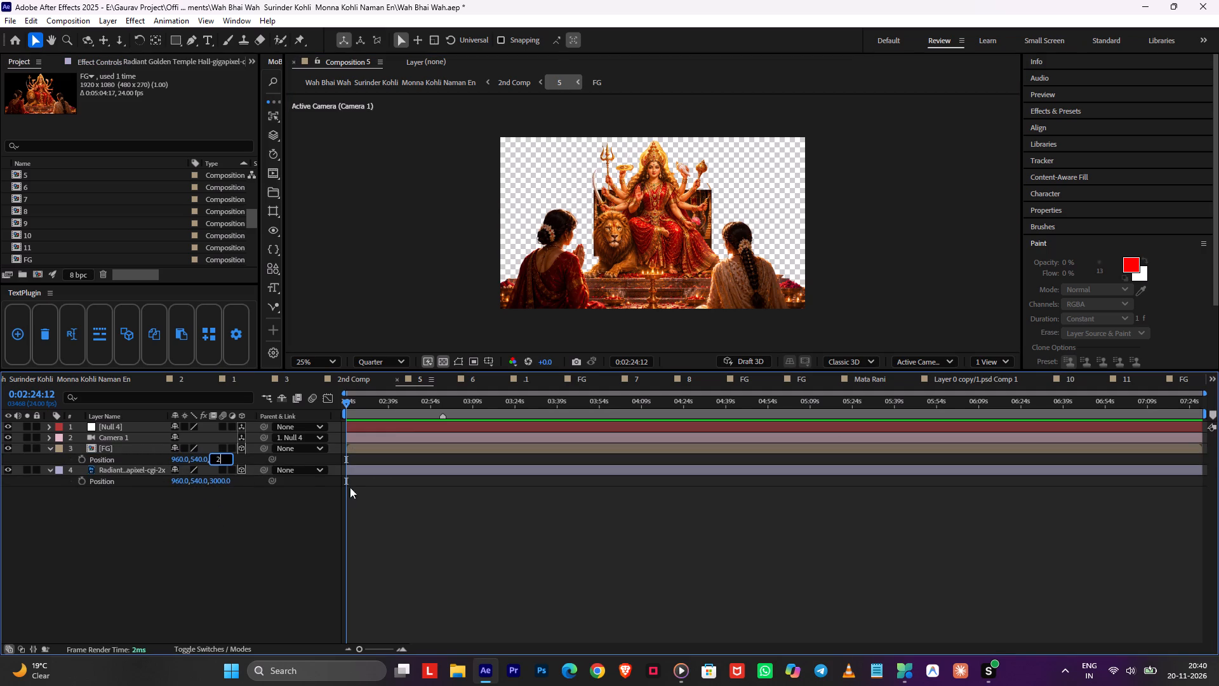
key("0")
key("0")
key("0")
left_click(355, 501)
Show the scale of FG and the Radiant temple background, and scale the background up to about 155% to fill the frame.
left_click(364, 454)
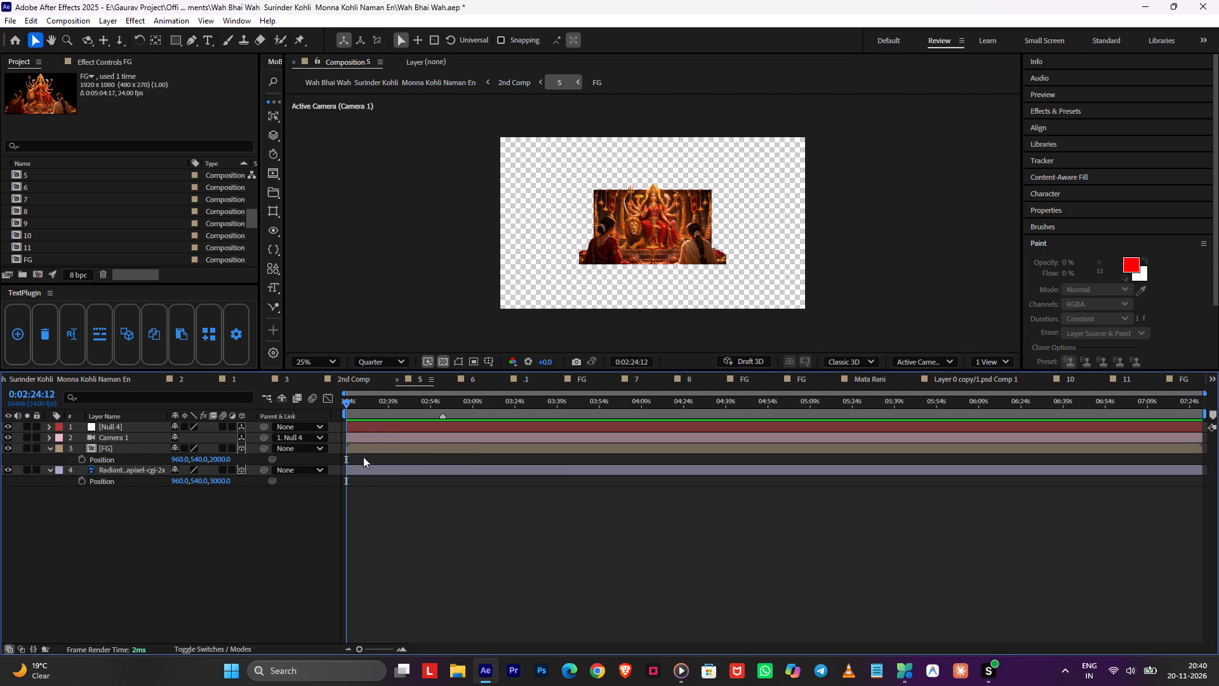
left_click(383, 454)
left_click(386, 452)
left_click(371, 469, "shift")
key("s")
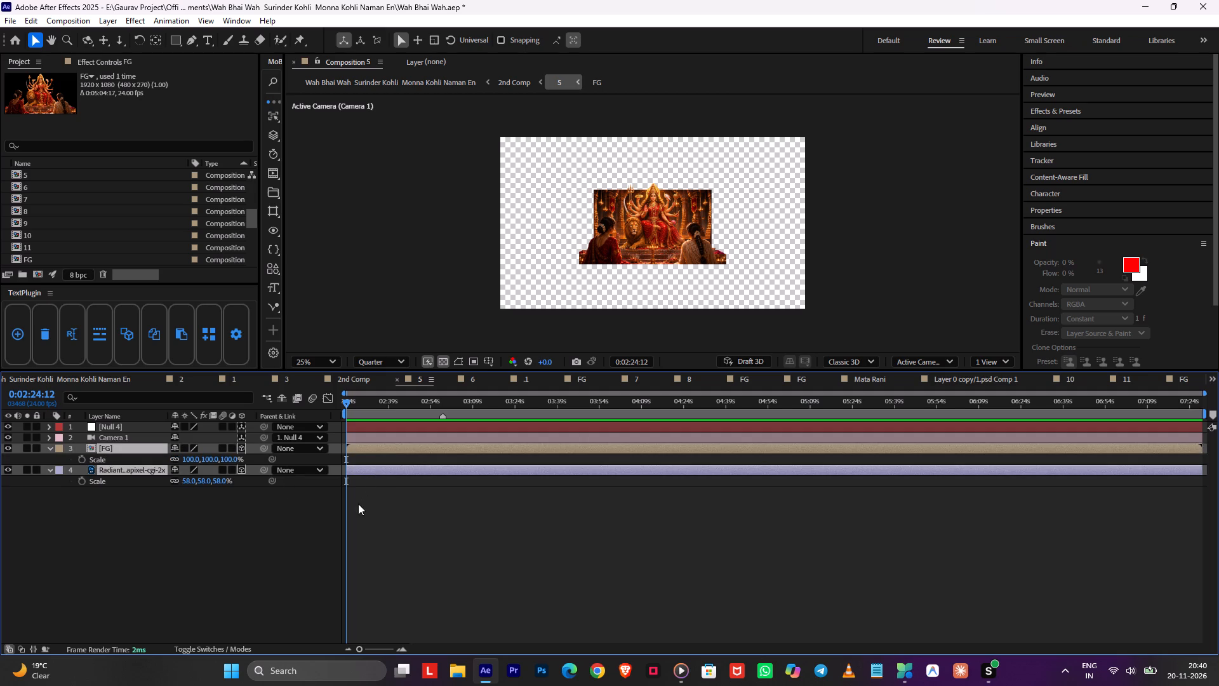
left_click(197, 495)
left_click_drag(223, 480, 284, 480)
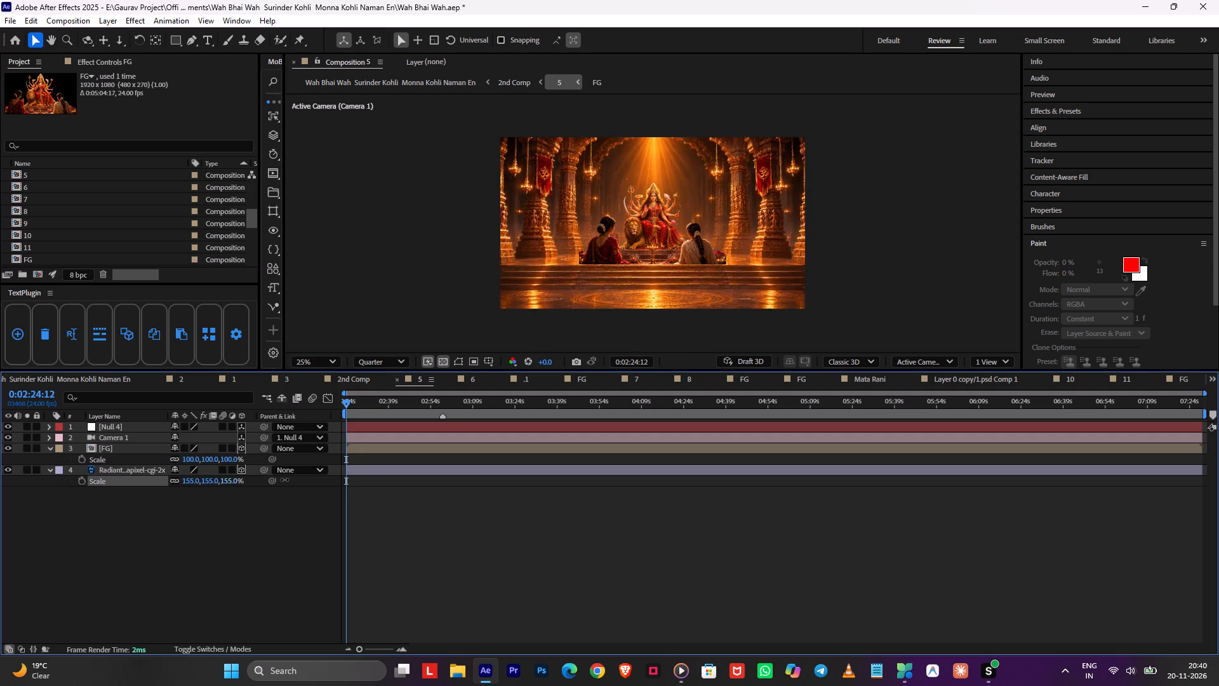
Scale the FG layer up to 214% over the temple background in composition 5 and save the project.
left_click_drag(284, 480, 292, 487)
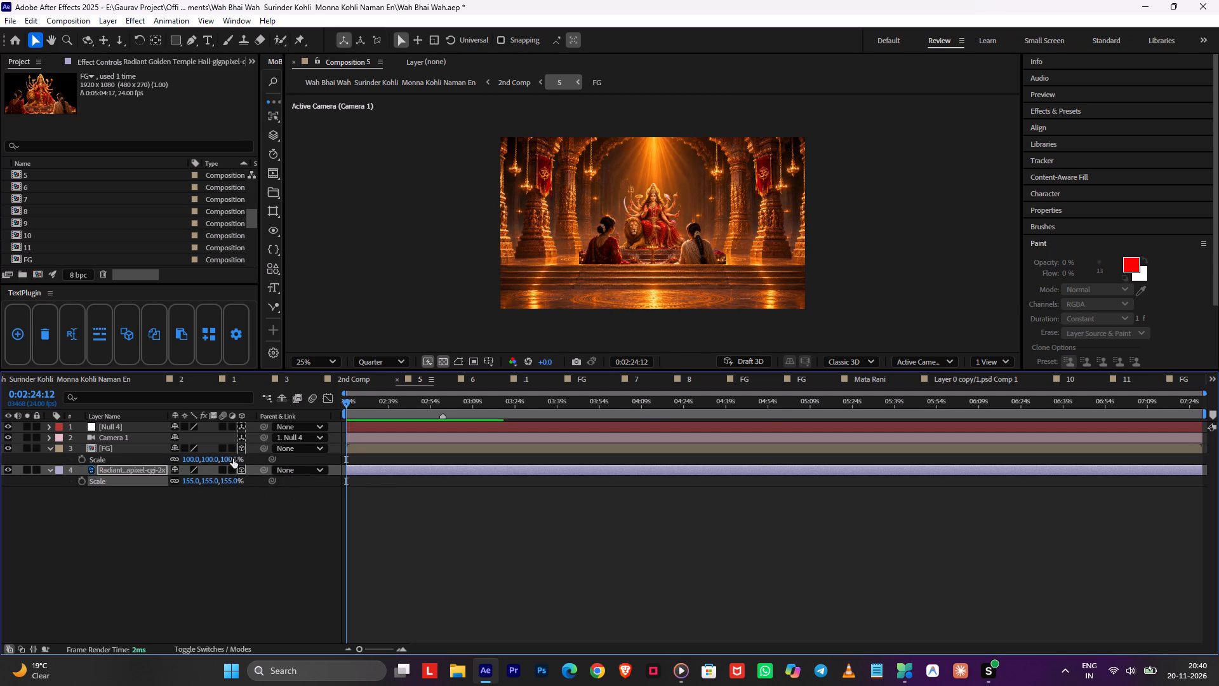
left_click_drag(233, 459, 305, 459)
left_click(500, 510)
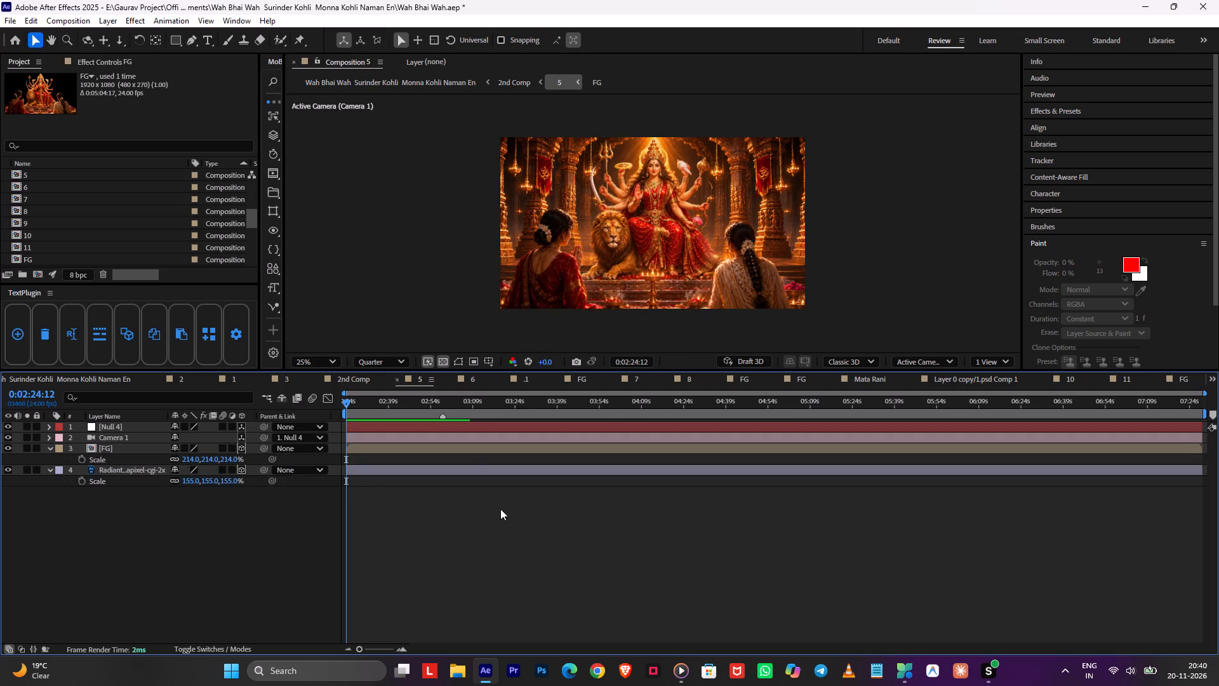
key("ctrl+s")
Open the FG precomp, reveal Layer 0's source file in Explorer, and open 4.psd in Photoshop.
double_click(459, 453)
right_click(448, 439)
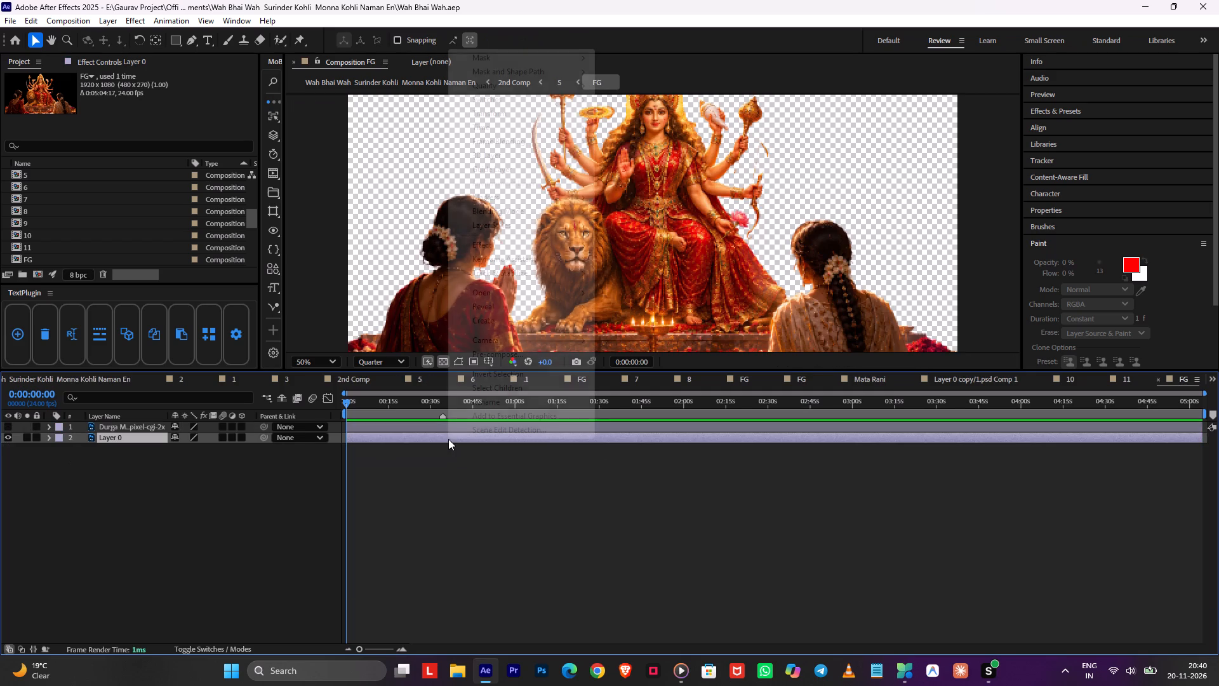
left_click(646, 309)
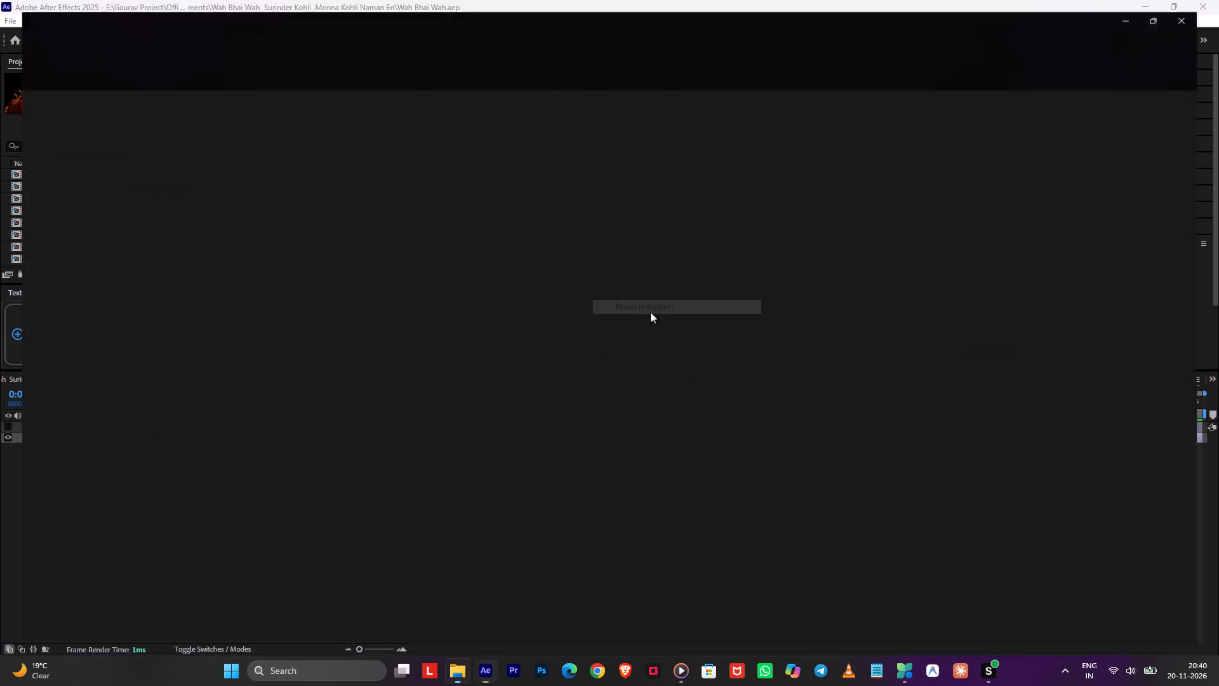
double_click(812, 165)
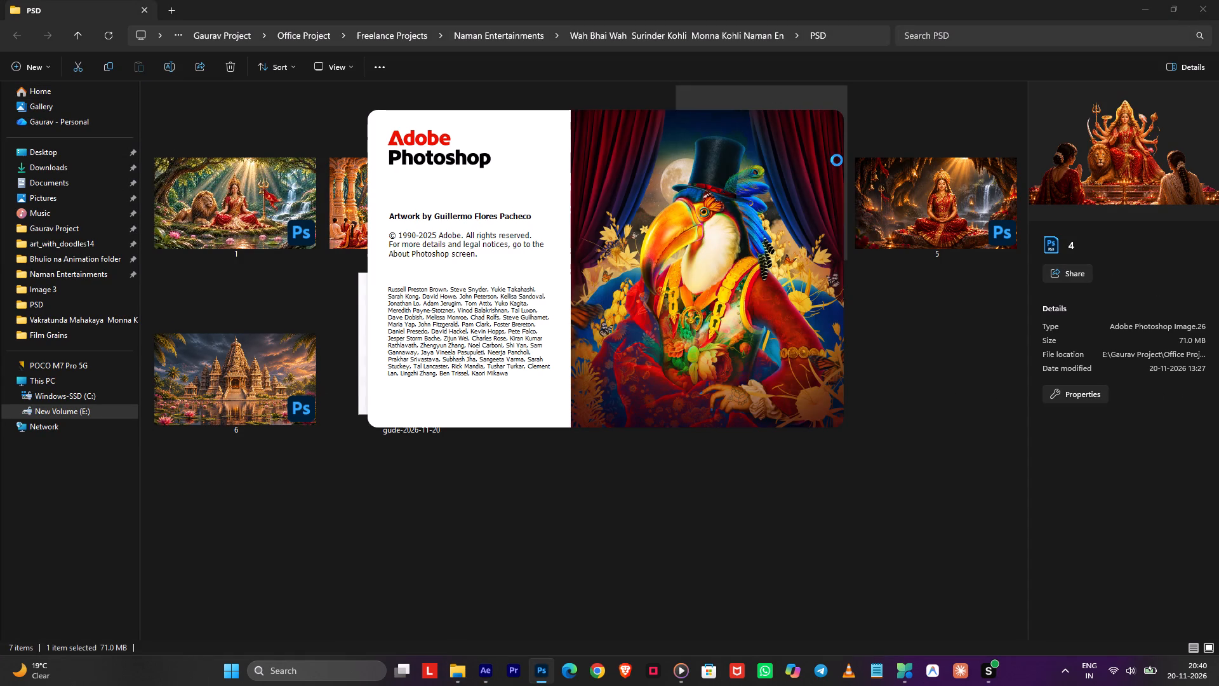
Switch to Media Player, skip to the following song, and return to Photoshop.
left_click(688, 662)
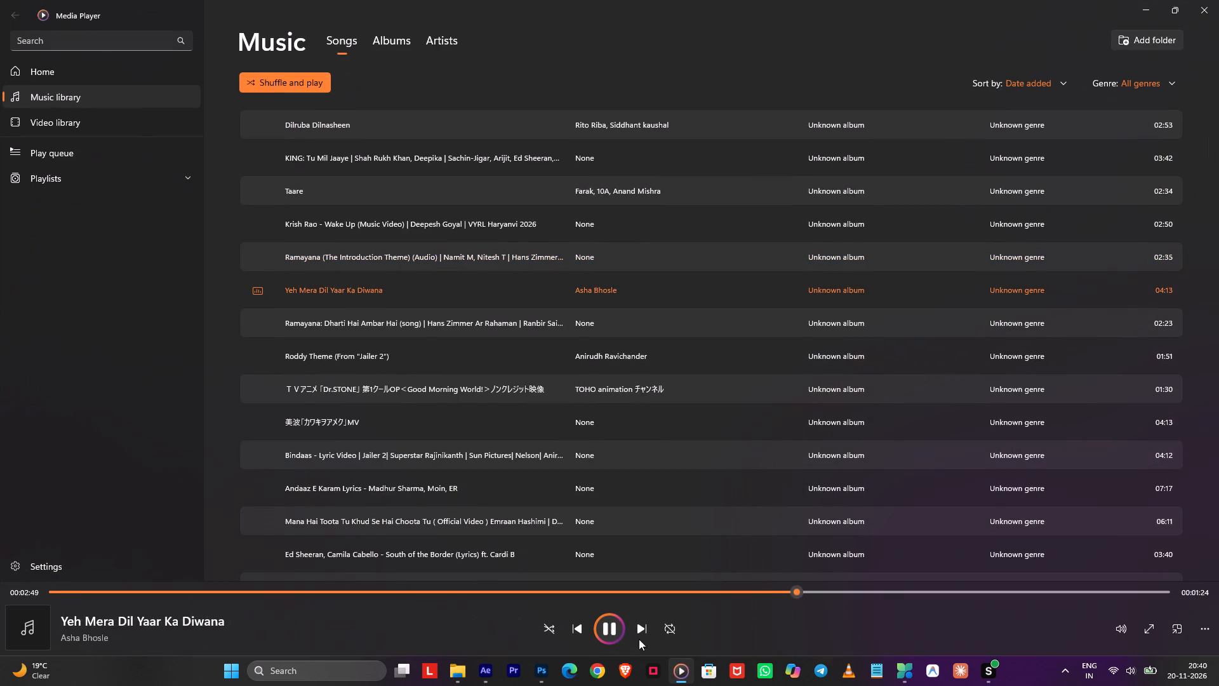
left_click(641, 621)
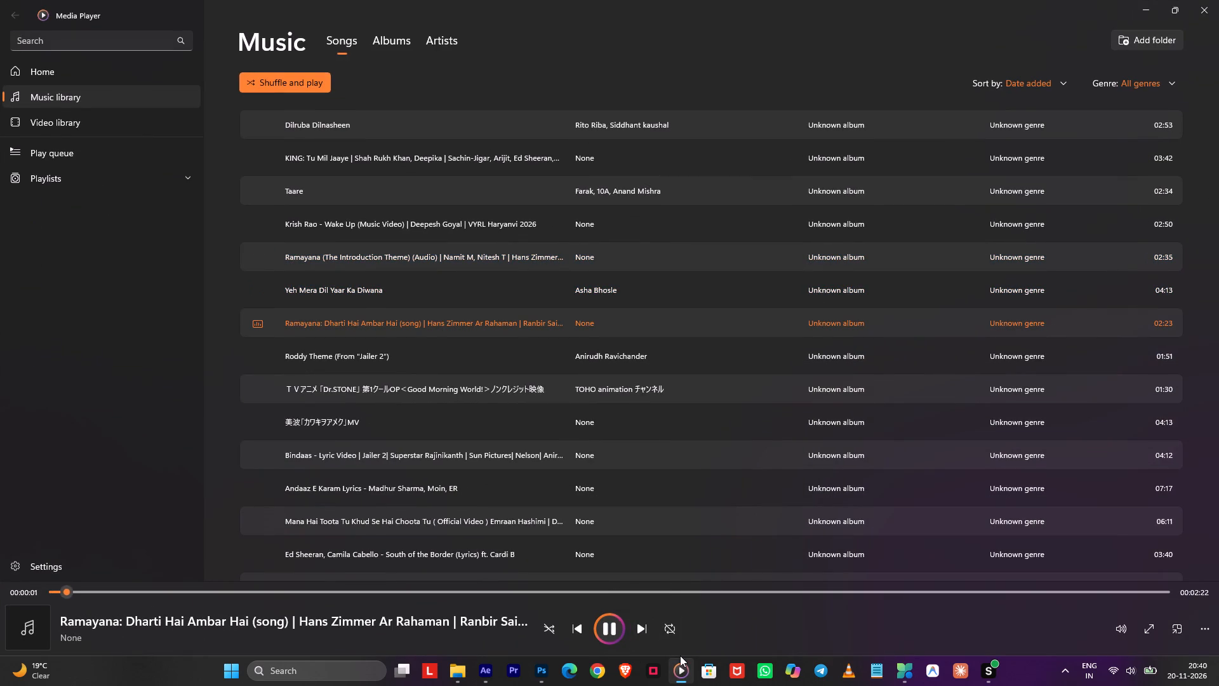
left_click(680, 656)
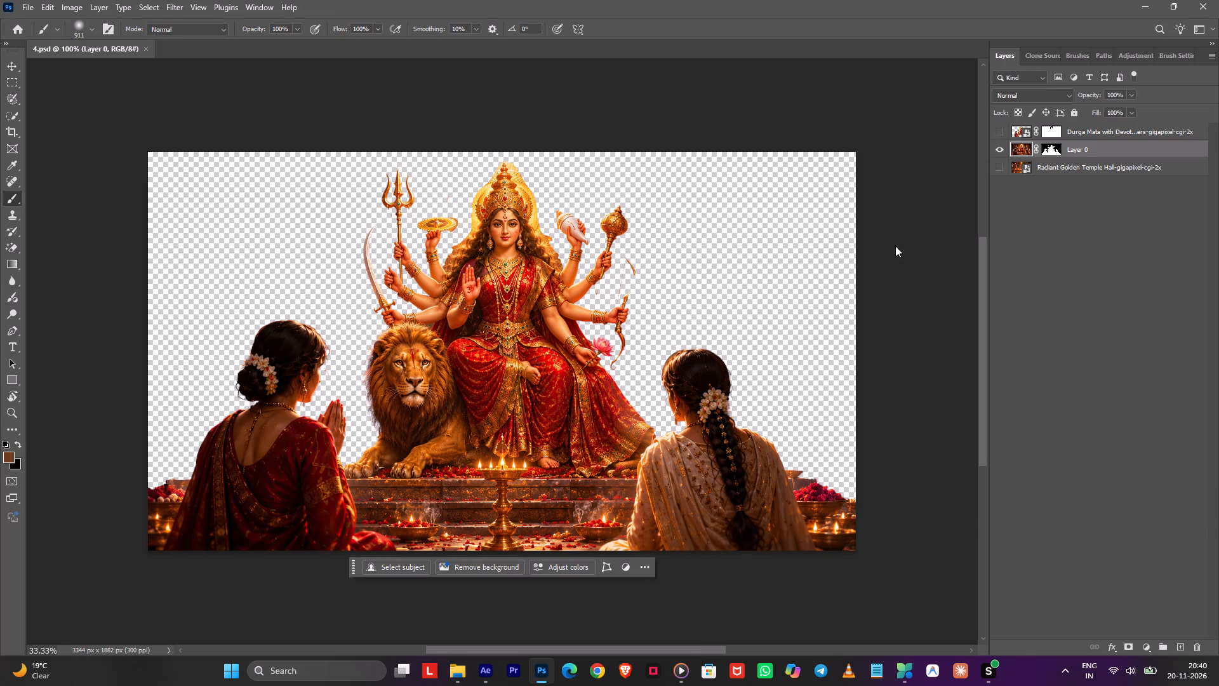
Reduce the brush to 174 px and paint white on Layer 0's mask to bring back the goddess's bow and its surroundings.
scroll(472, 236, "up", 5, "alt")
scroll(723, 276, "up", 2, "alt")
right_click_drag(766, 286, 677, 291, "alt")
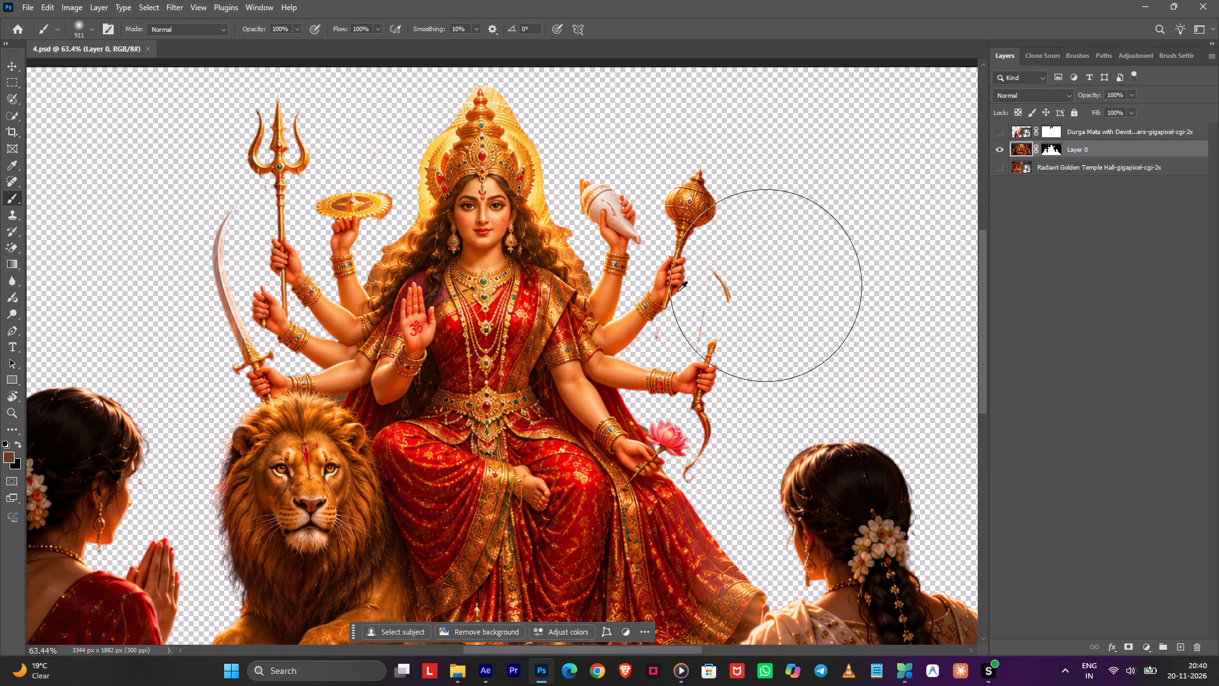
right_click_drag(697, 293, 628, 637, "alt")
right_click_drag(683, 443, 599, 483, "alt")
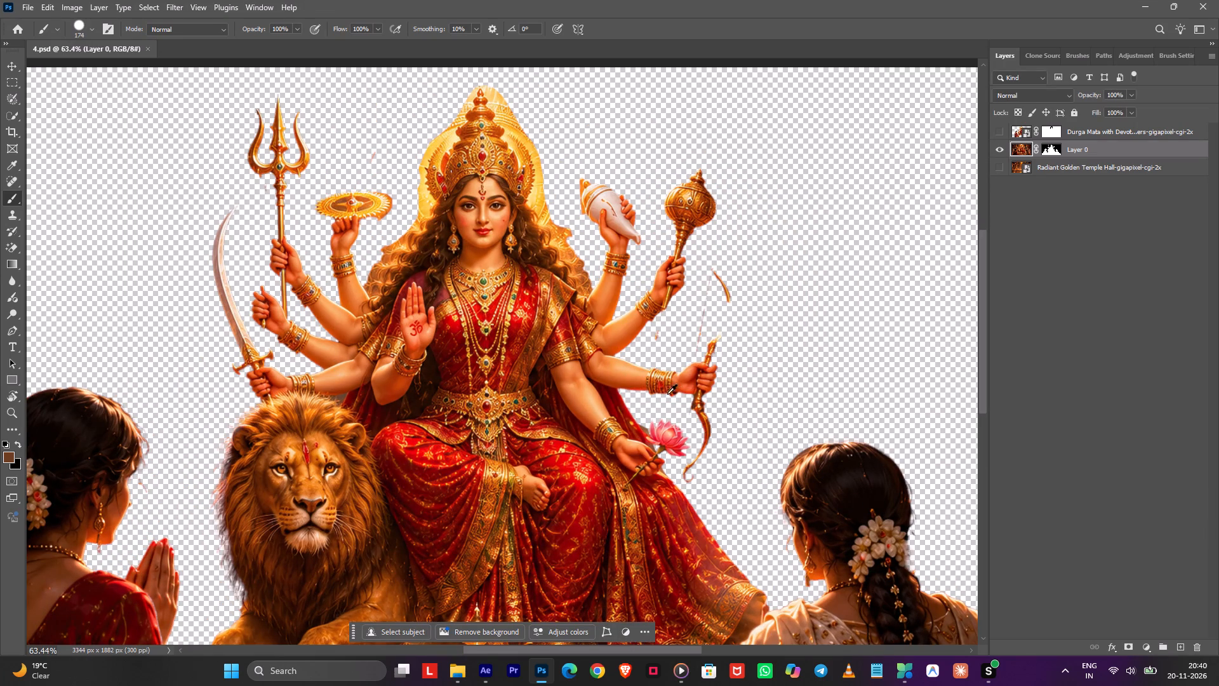
left_click(1046, 145)
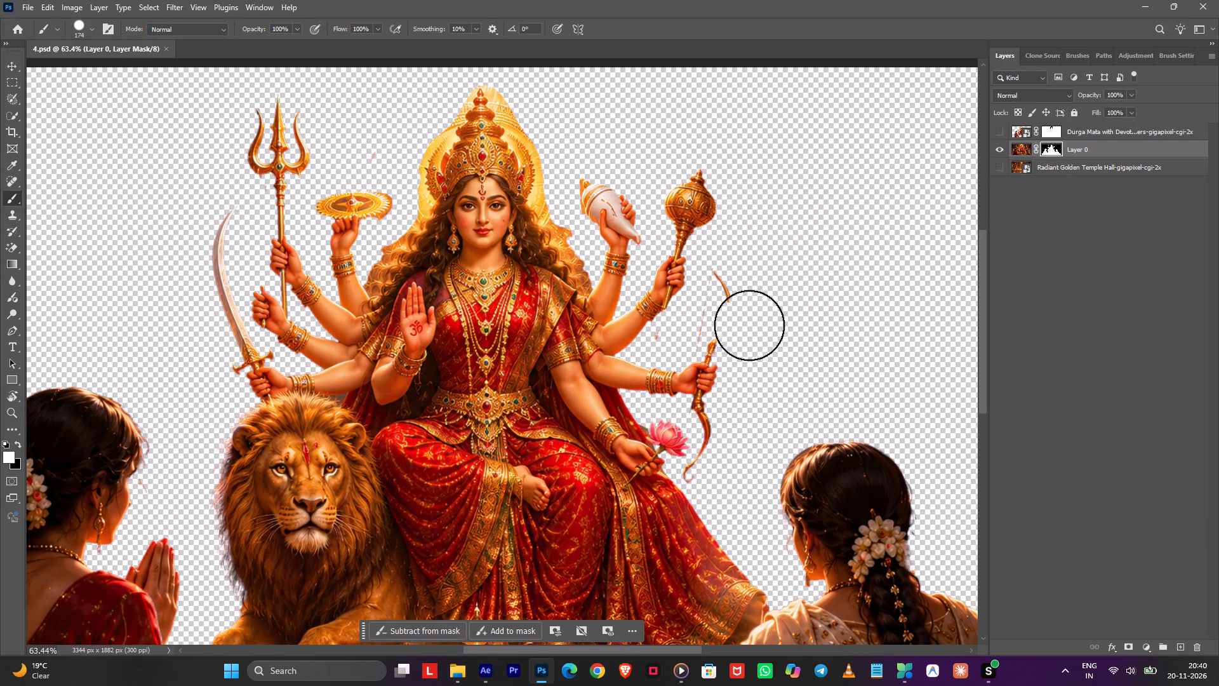
left_click_drag(720, 274, 714, 453)
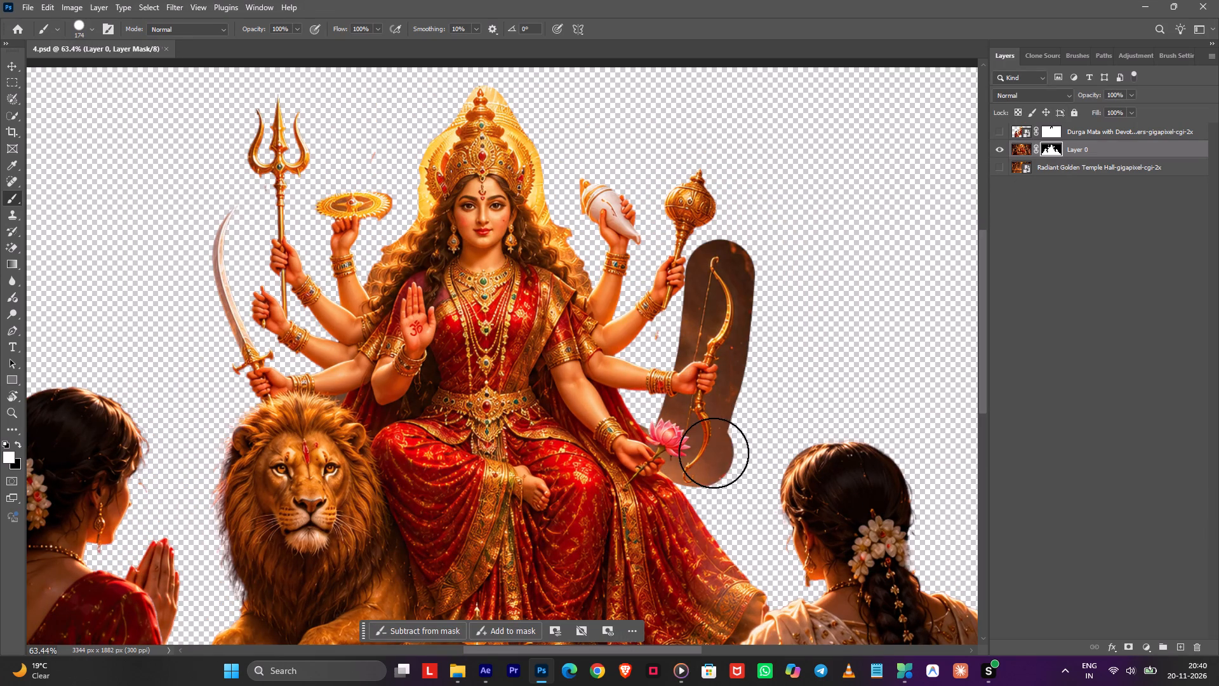
left_click_drag(673, 346, 683, 288)
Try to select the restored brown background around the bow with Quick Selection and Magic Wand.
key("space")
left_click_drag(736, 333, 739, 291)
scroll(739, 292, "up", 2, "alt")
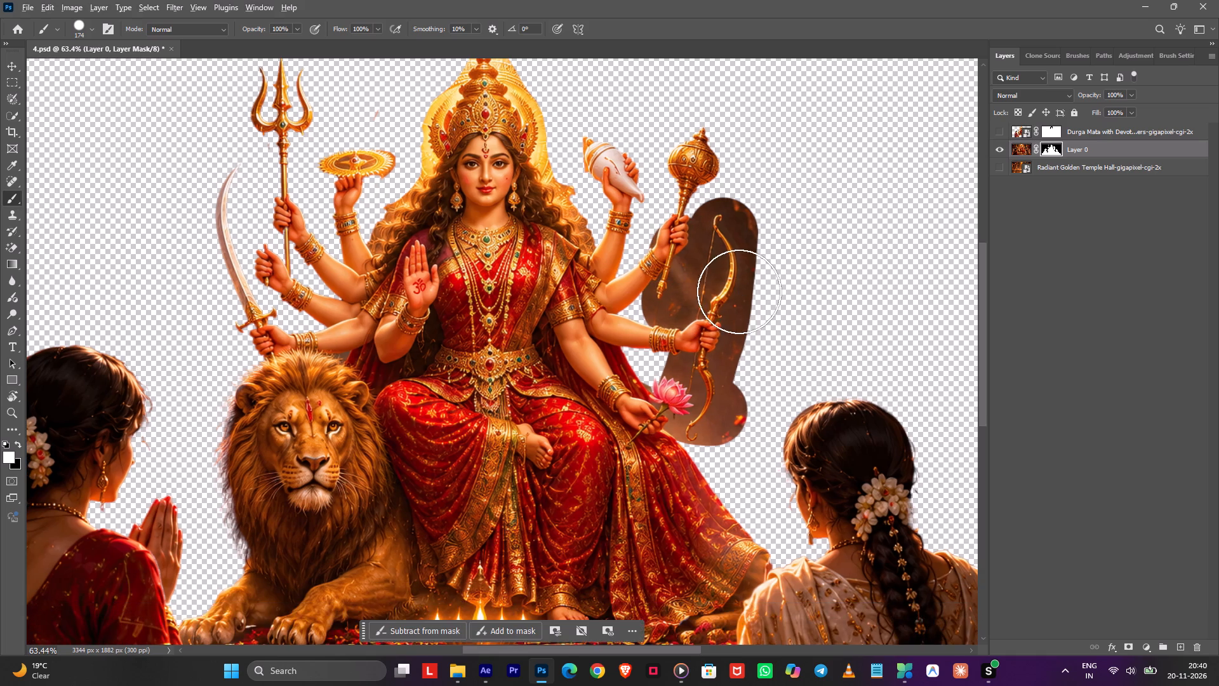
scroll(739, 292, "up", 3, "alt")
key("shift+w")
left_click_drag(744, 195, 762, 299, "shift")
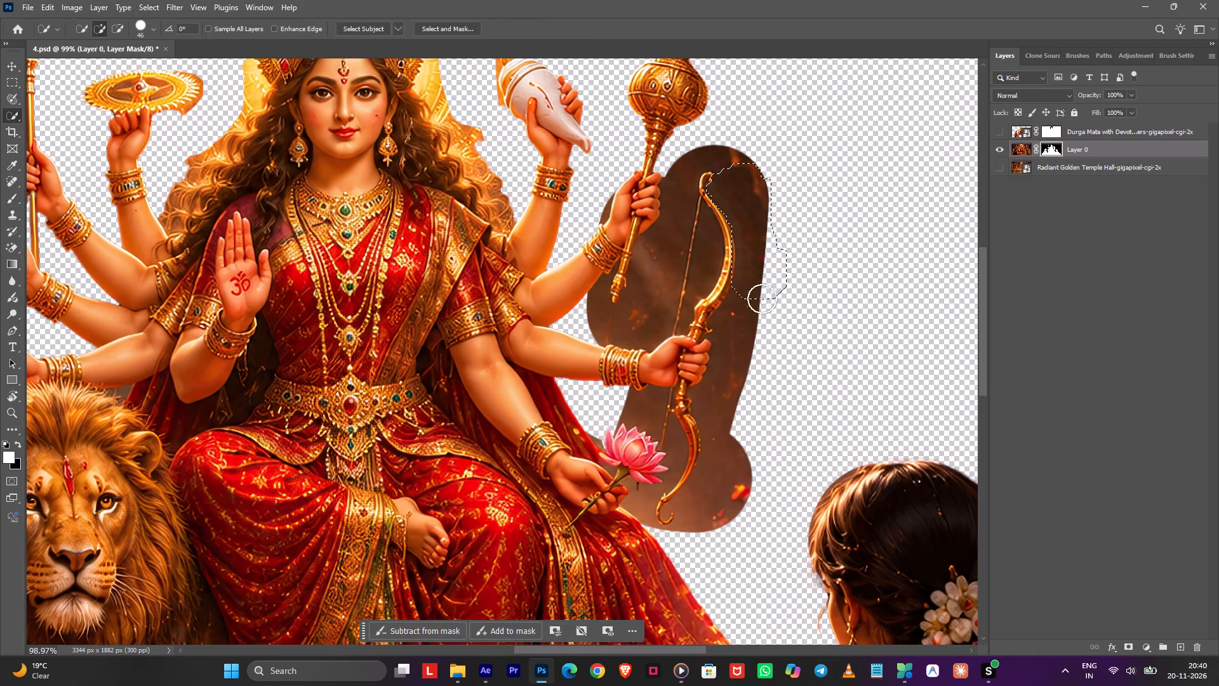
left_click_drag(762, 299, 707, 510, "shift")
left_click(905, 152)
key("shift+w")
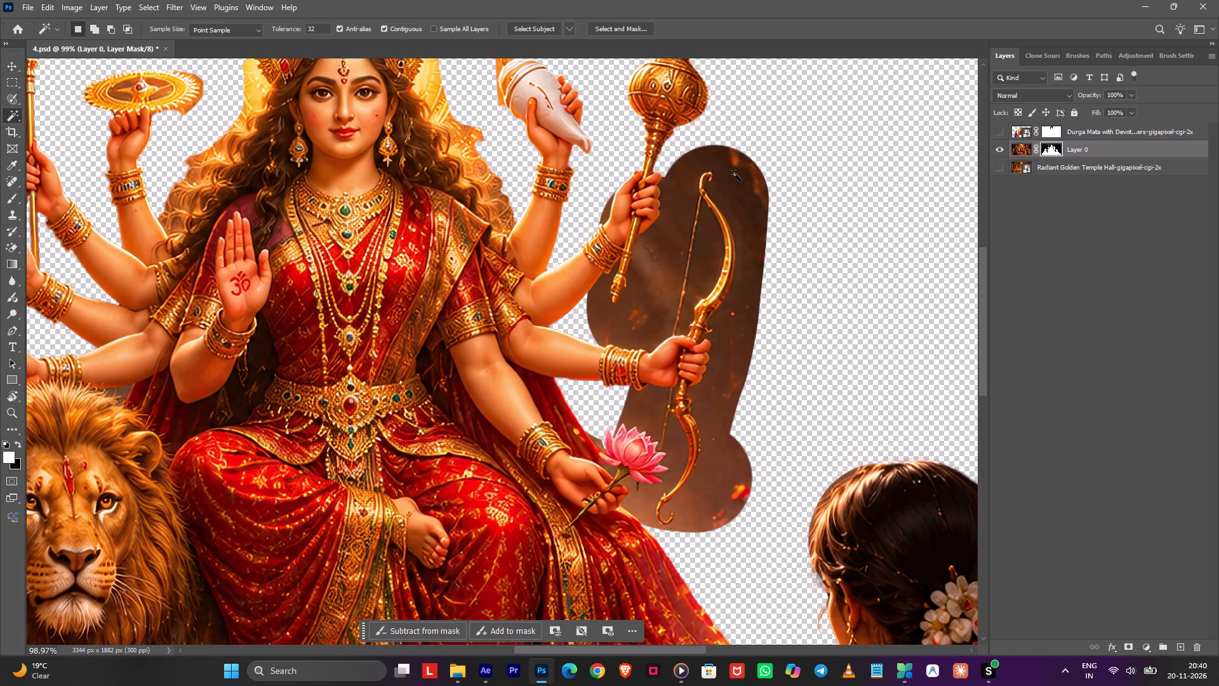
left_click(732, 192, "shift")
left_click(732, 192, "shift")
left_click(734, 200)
Use Object Selection in Lasso mode to select the brown background along the outer side of the bow.
key("shift+w")
left_click_drag(741, 157, 697, 414, "shift")
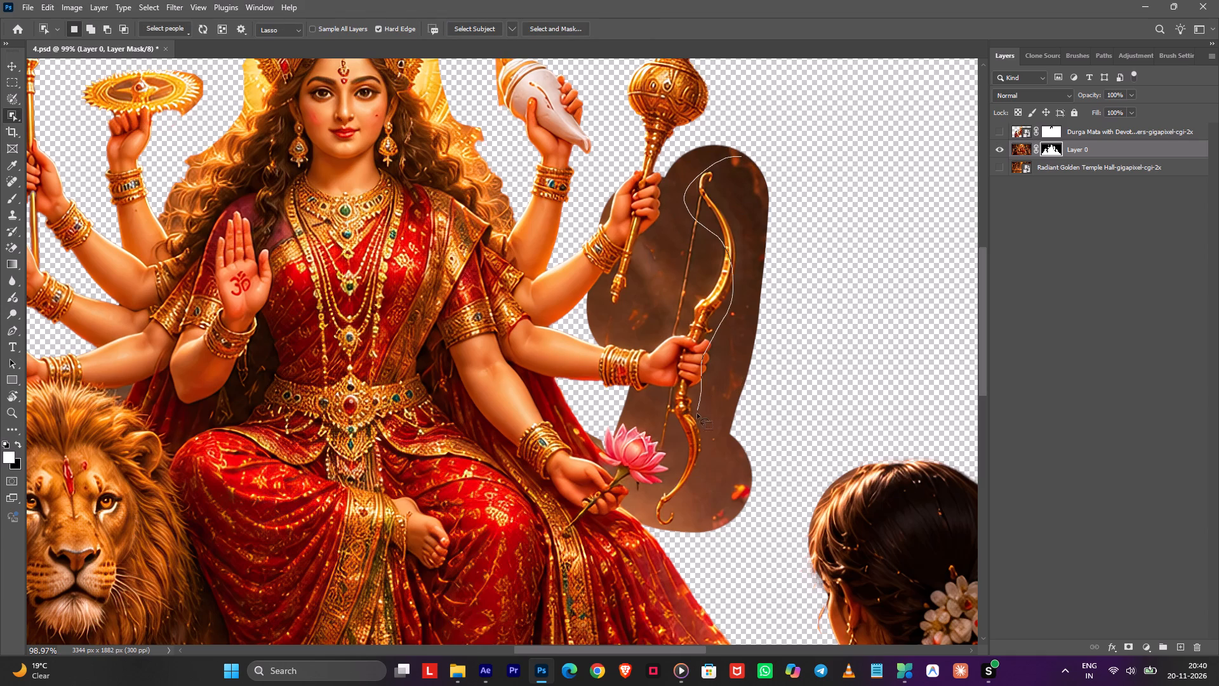
left_click_drag(697, 414, 864, 305, "shift")
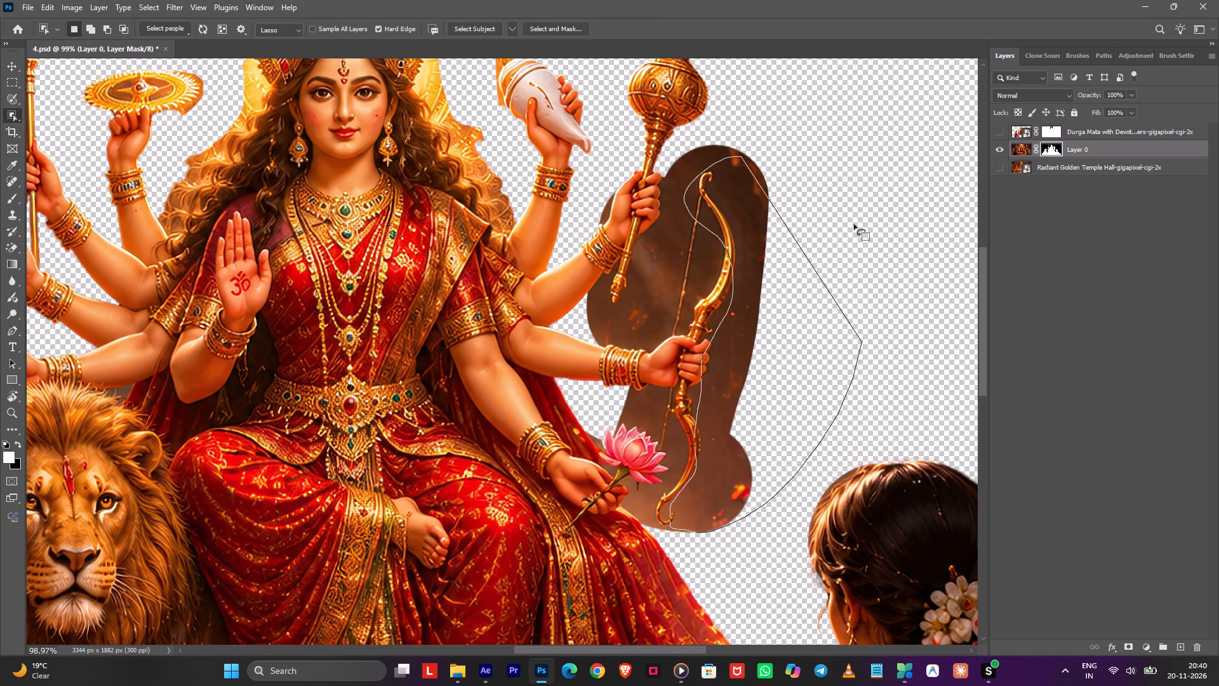
left_click_drag(728, 203, 724, 200, "shift")
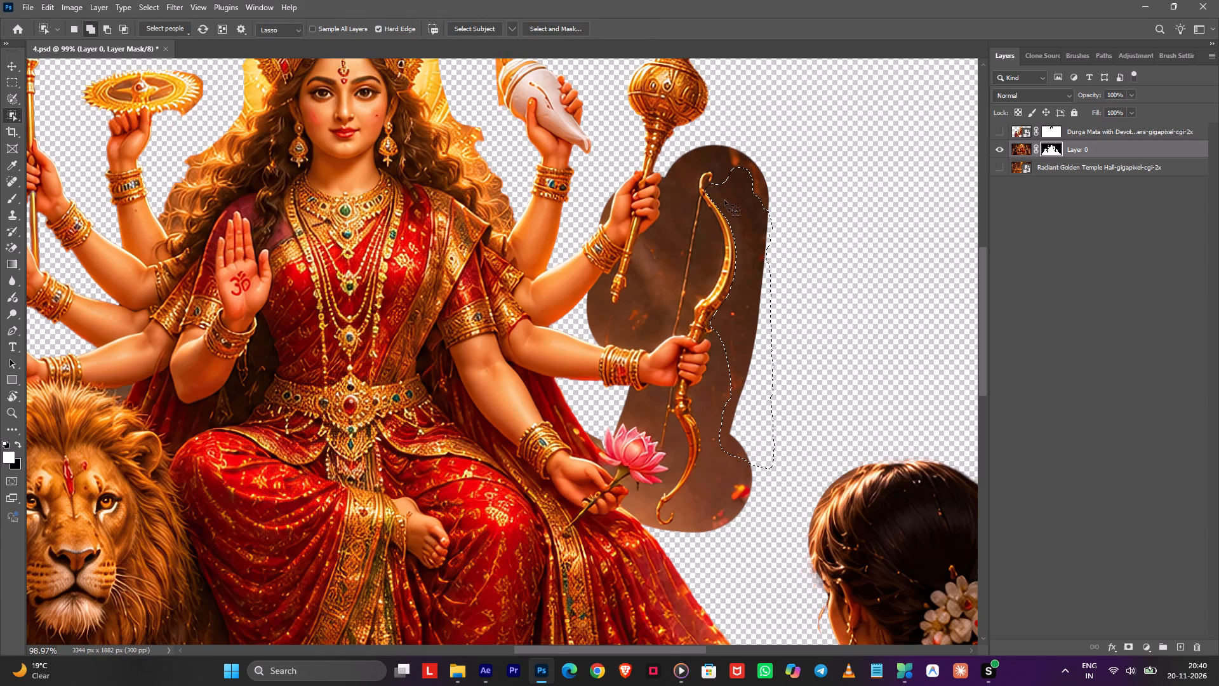
left_click_drag(724, 200, 771, 279, "shift")
left_click_drag(770, 168, 761, 154, "shift")
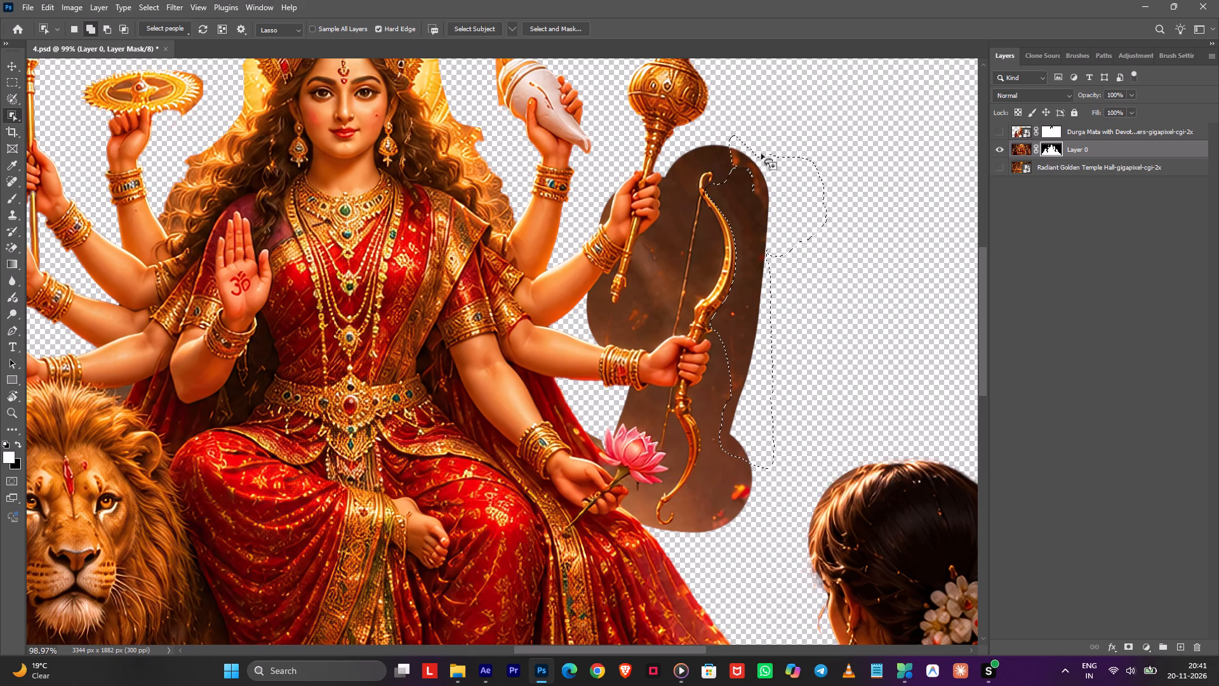
left_click_drag(761, 154, 782, 198, "shift")
Add the brown background between the mace and the bowstring to the selection, following the string's edge.
left_click_drag(676, 170, 623, 253, "shift")
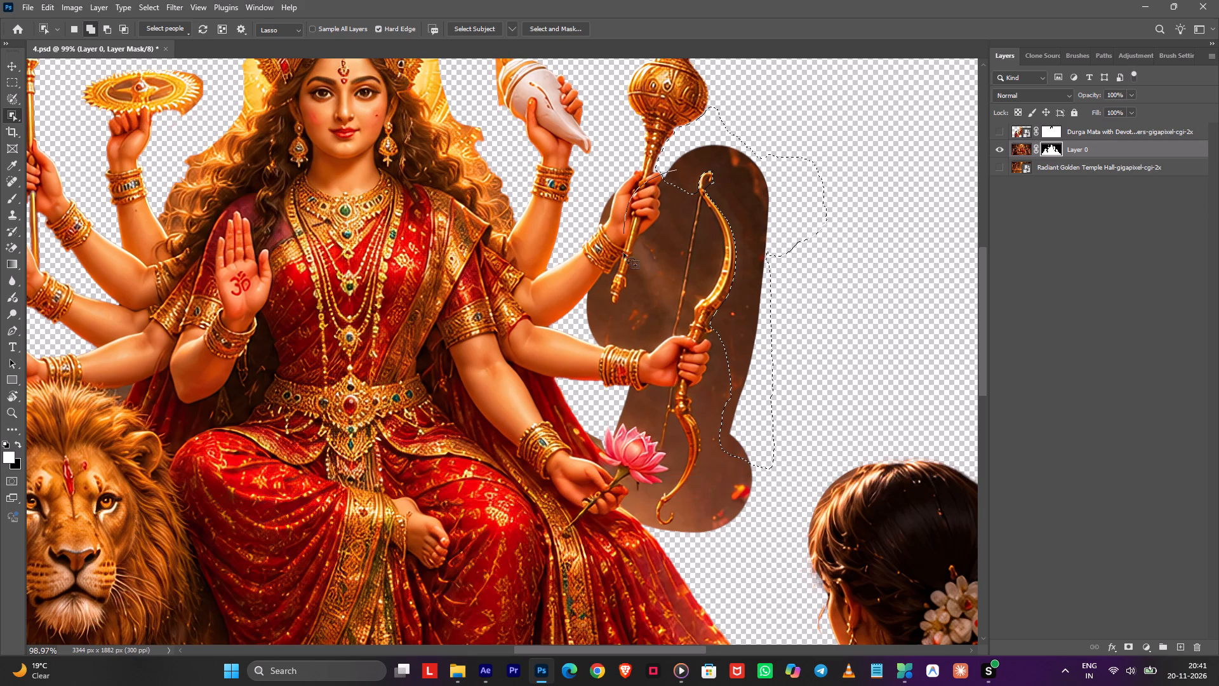
left_click_drag(623, 253, 707, 267, "shift")
left_click_drag(681, 199, 676, 257, "shift")
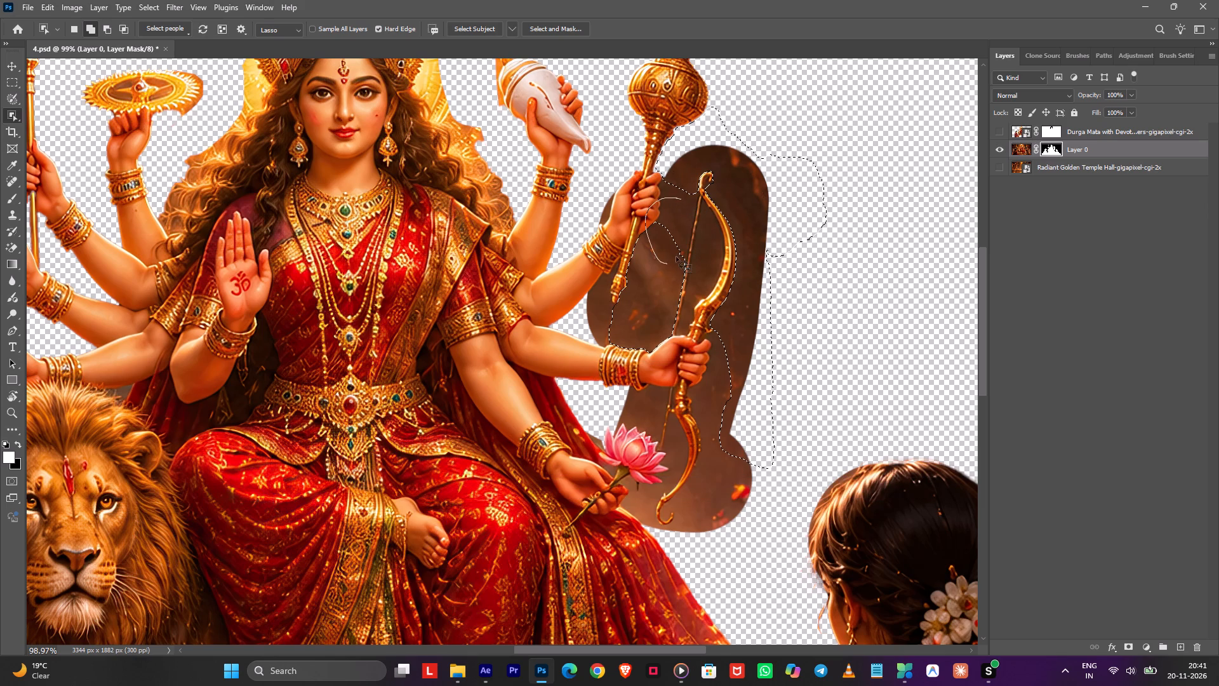
left_click_drag(676, 257, 714, 147, "shift")
left_click_drag(691, 137, 716, 108, "shift")
left_click_drag(696, 146, 679, 238, "shift")
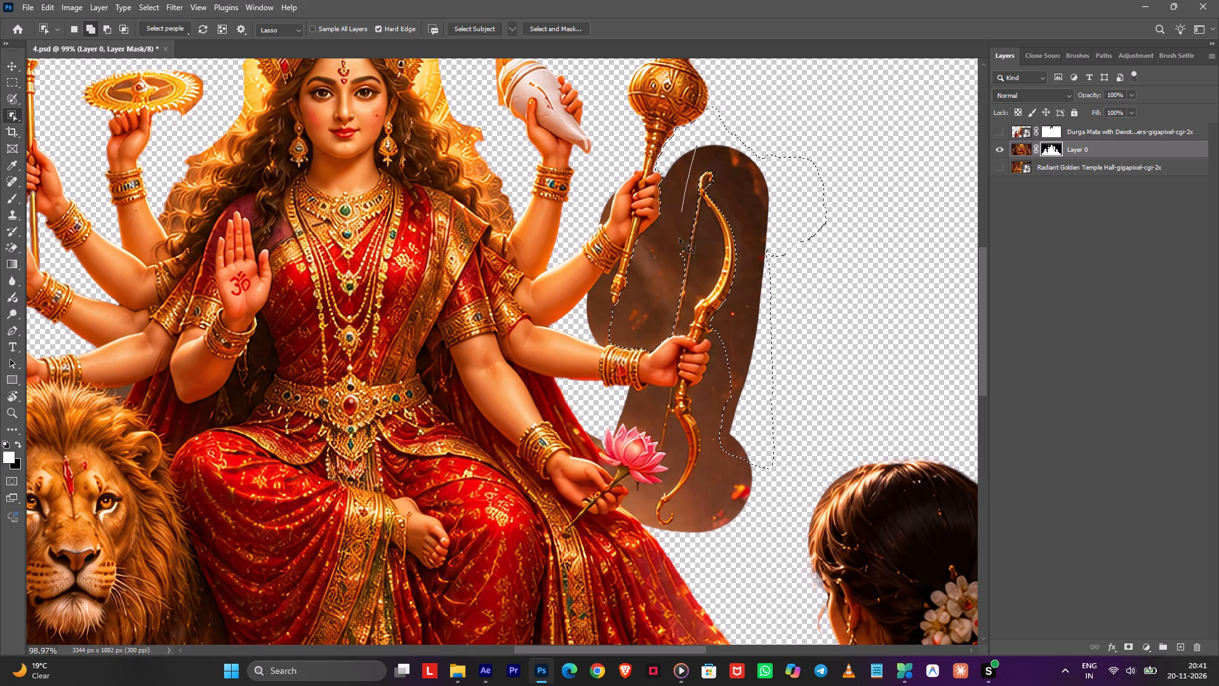
left_click_drag(679, 238, 699, 183, "shift")
left_click(615, 255, "shift")
left_click_drag(686, 193, 674, 268, "shift")
left_click_drag(674, 268, 699, 199, "shift")
key("shift+w")
left_click(672, 251)
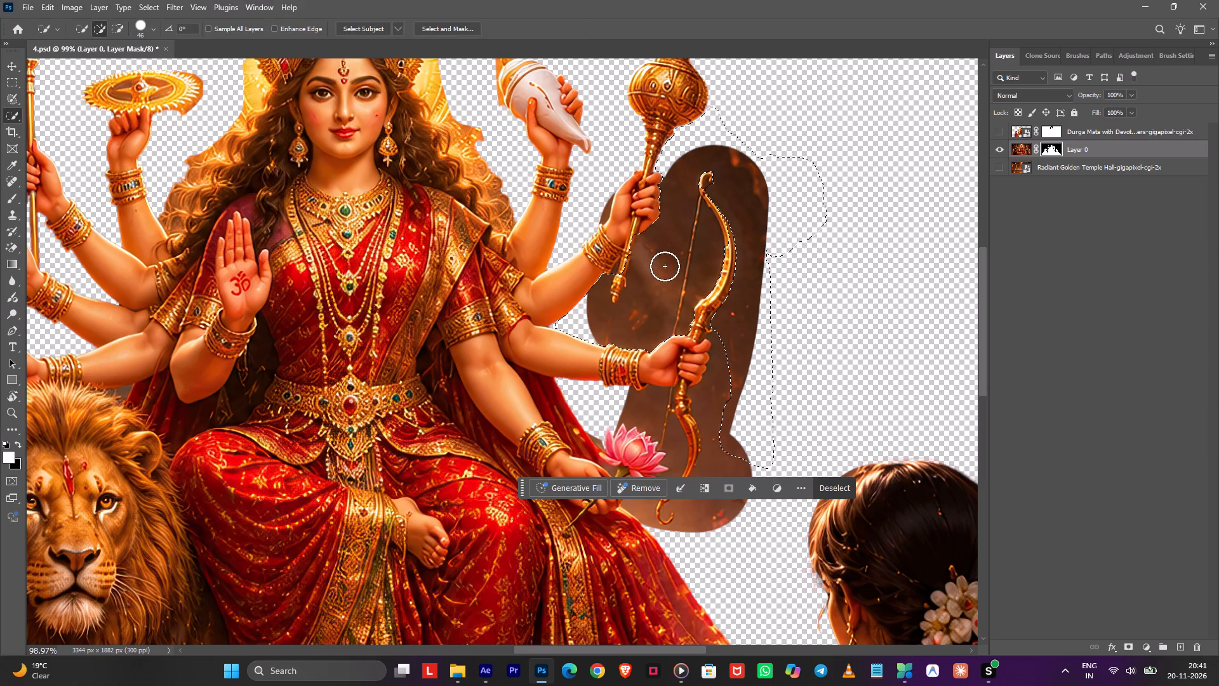
key("ctrl+z")
Paint black on Layer 0's mask to hide the selected background, deselect, and clear the remainder beside the lower bow.
key("b")
left_click_drag(656, 276, 646, 313)
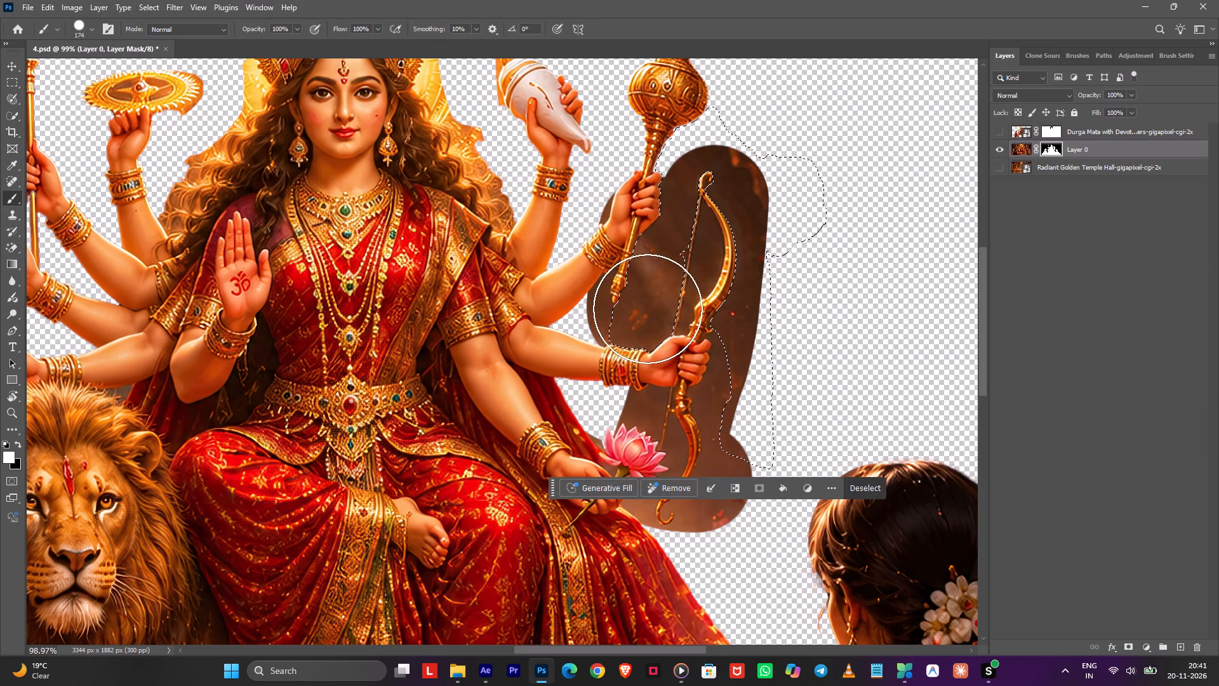
key("x")
left_click_drag(651, 302, 773, 446)
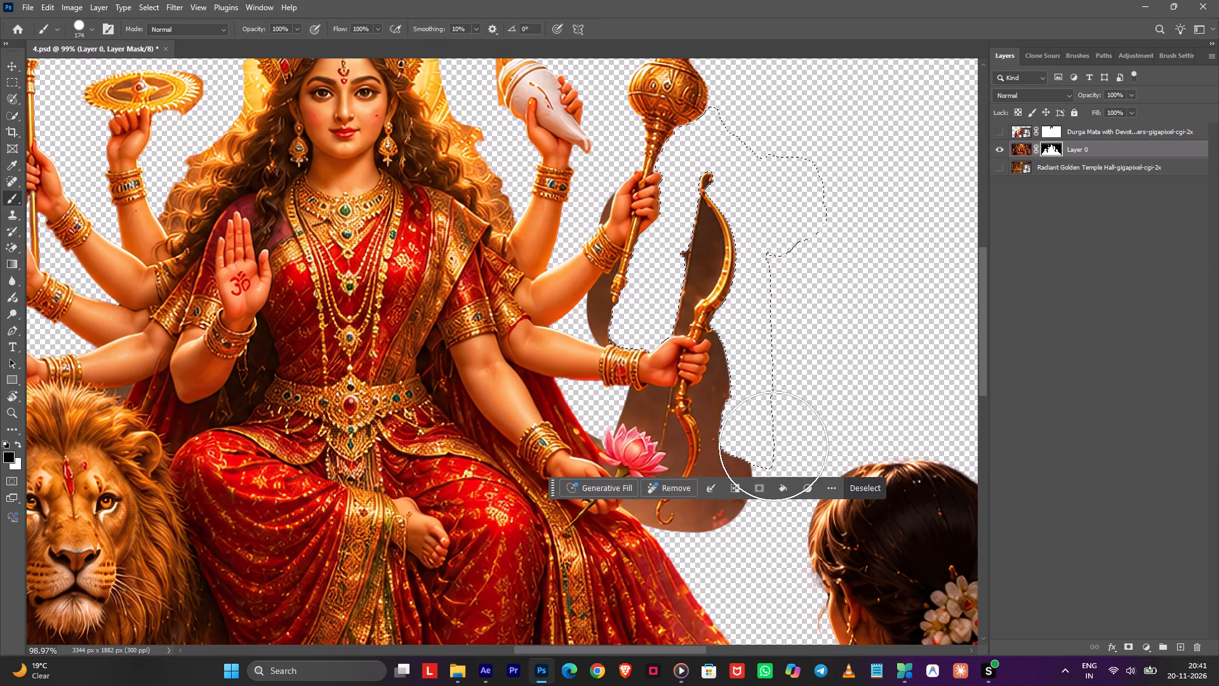
left_click_drag(773, 446, 787, 445)
left_click(851, 486)
left_click_drag(768, 451, 769, 379)
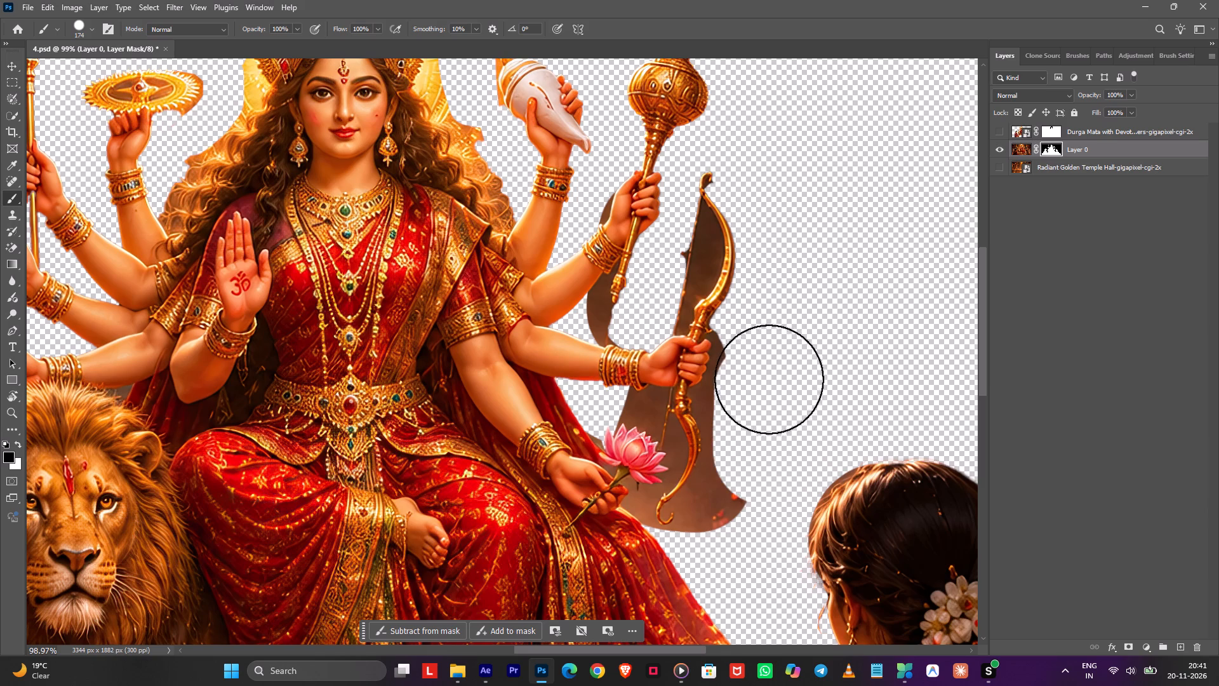
left_click_drag(769, 379, 773, 337)
With a 6 px brush, restore the upper bowstring as a straight line on the mask and erase the leftover background beside it.
right_click_drag(681, 217, 632, 227, "alt")
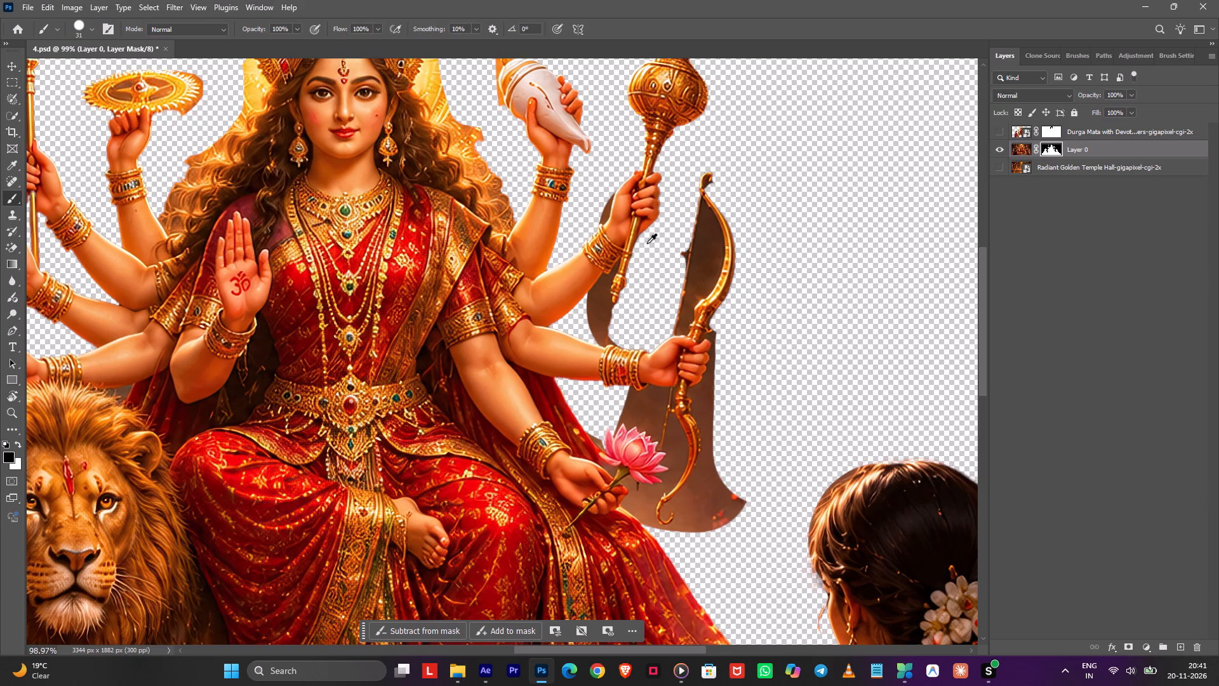
scroll(670, 272, "up", 1, "alt")
scroll(670, 272, "down", 1, "alt")
scroll(670, 272, "up", 2, "alt")
scroll(670, 272, "down", 1, "alt")
scroll(670, 272, "up", 2, "alt")
key("x")
right_click_drag(724, 183, 714, 184, "alt")
left_click(712, 173)
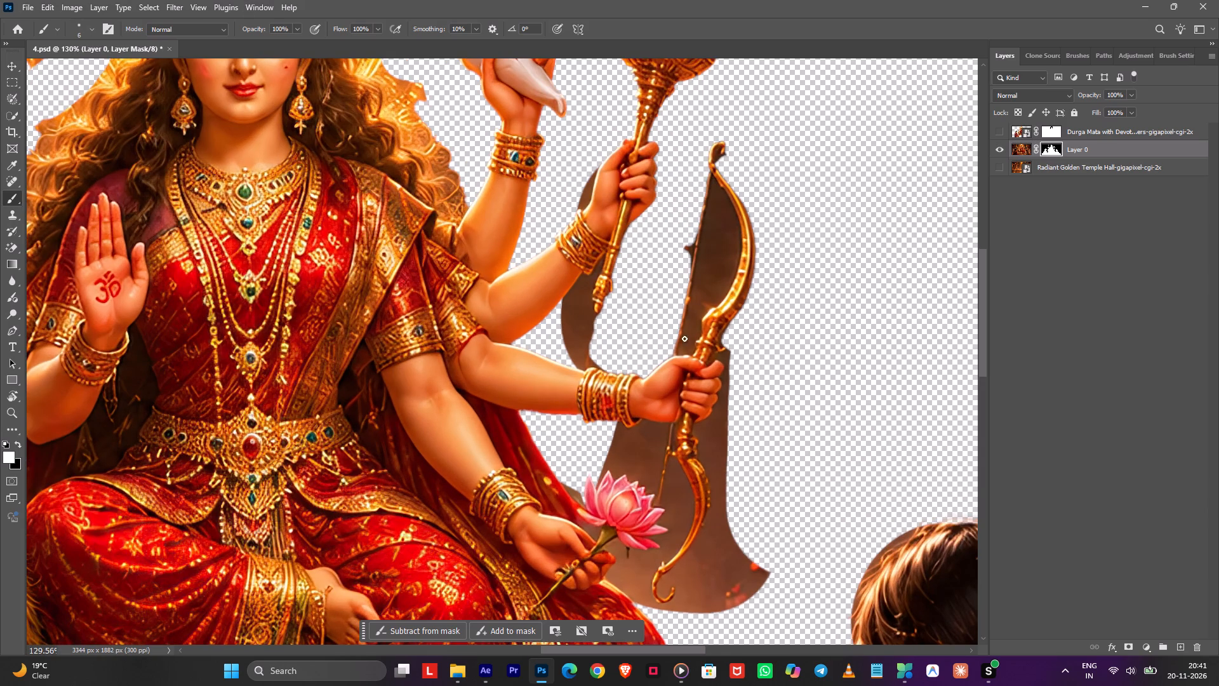
left_click(679, 352, "shift")
key("x")
left_click(705, 174)
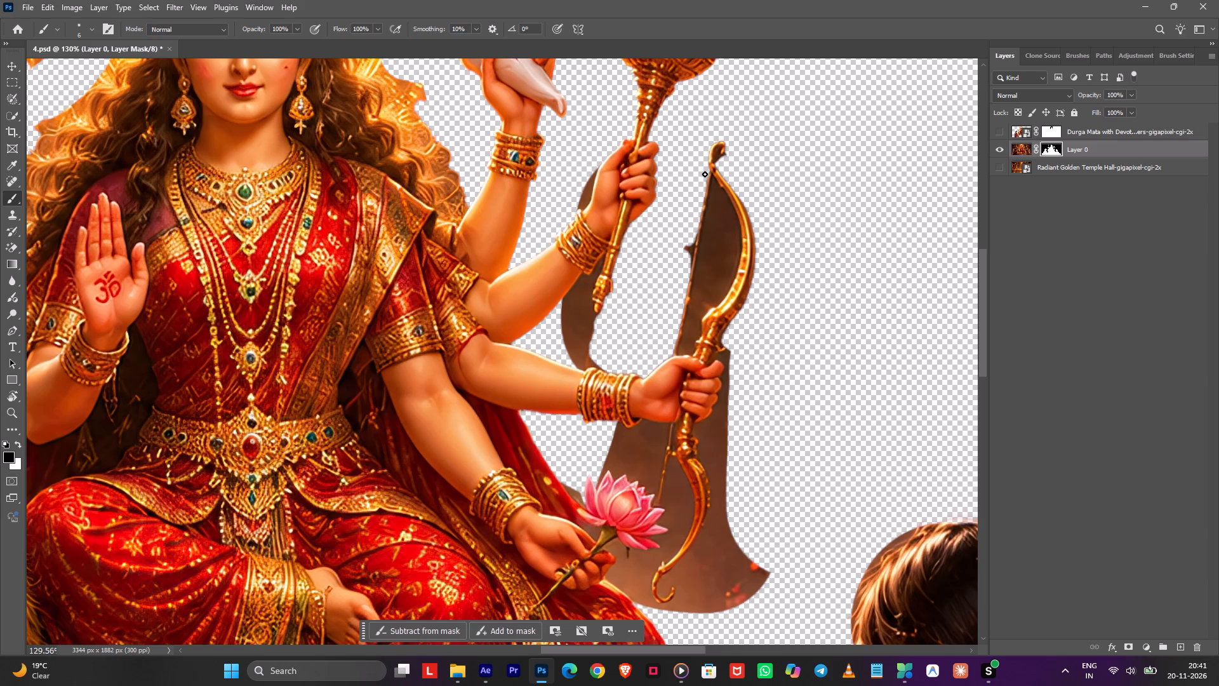
left_click(669, 354, "shift")
left_click_drag(684, 238, 680, 265)
Set the brush to 23 px and mask out the outer part of the brown background beside the lower bow.
scroll(682, 268, "down", 3, "alt")
key("space")
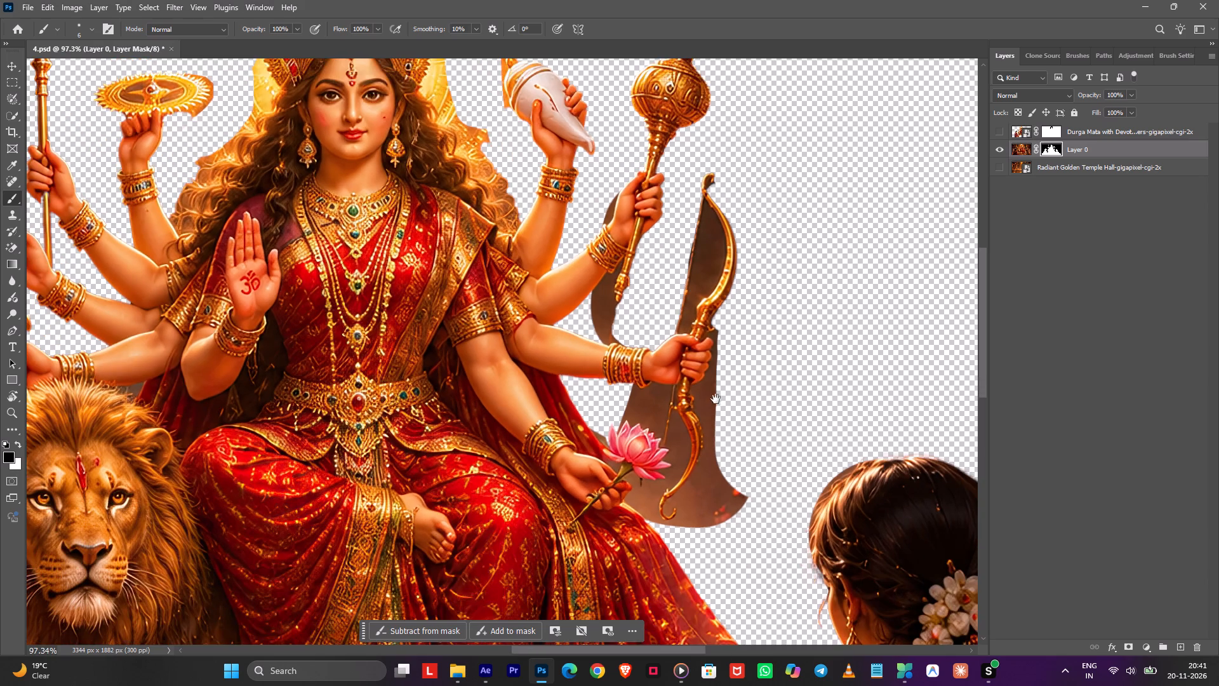
left_click_drag(717, 390, 714, 319)
scroll(721, 342, "up", 3, "alt")
right_click_drag(719, 350, 728, 352, "alt")
left_click_drag(733, 344, 753, 445)
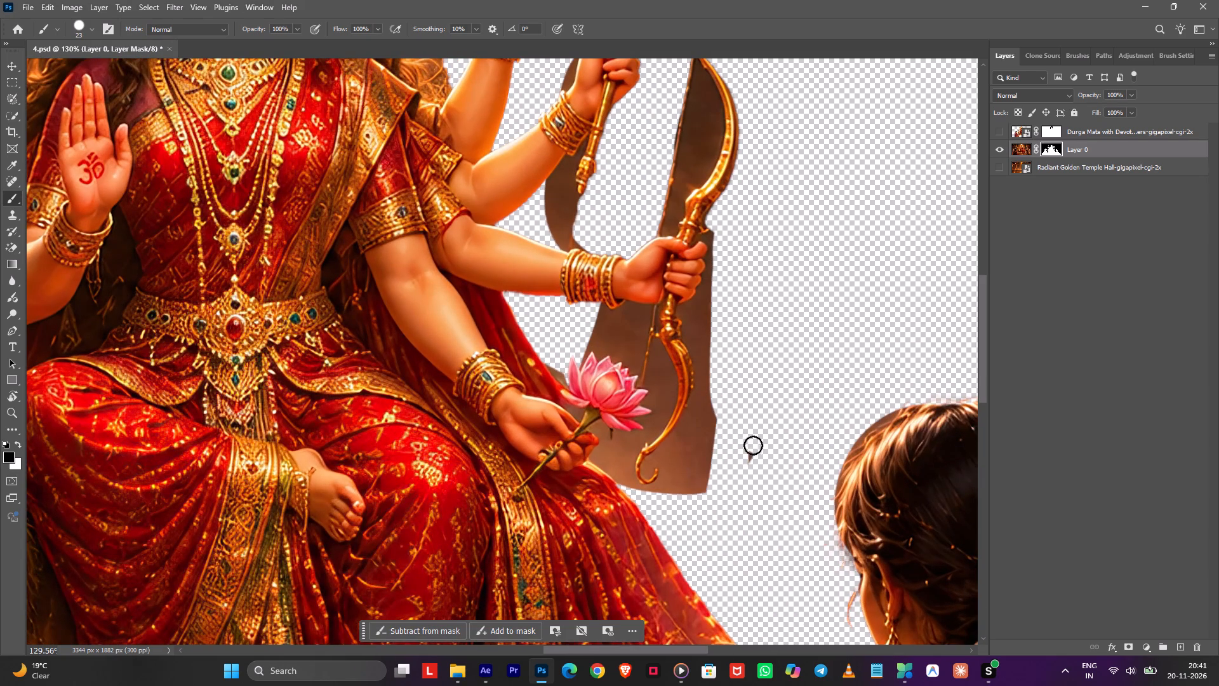
left_click_drag(753, 445, 757, 426)
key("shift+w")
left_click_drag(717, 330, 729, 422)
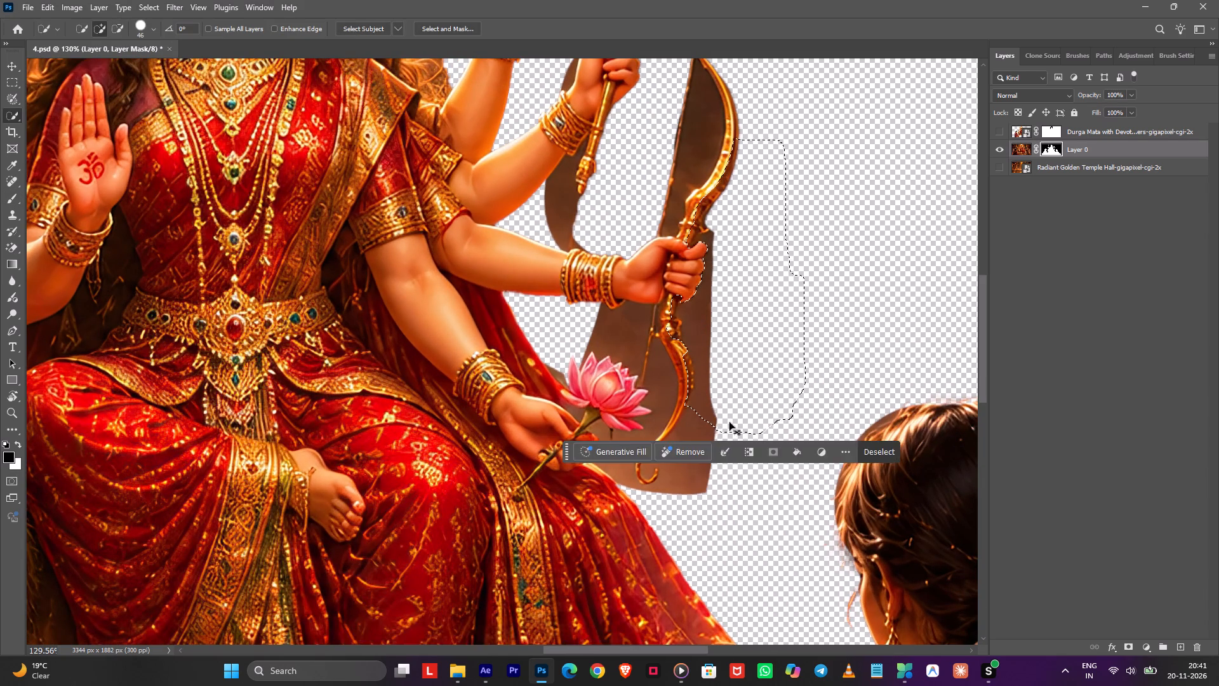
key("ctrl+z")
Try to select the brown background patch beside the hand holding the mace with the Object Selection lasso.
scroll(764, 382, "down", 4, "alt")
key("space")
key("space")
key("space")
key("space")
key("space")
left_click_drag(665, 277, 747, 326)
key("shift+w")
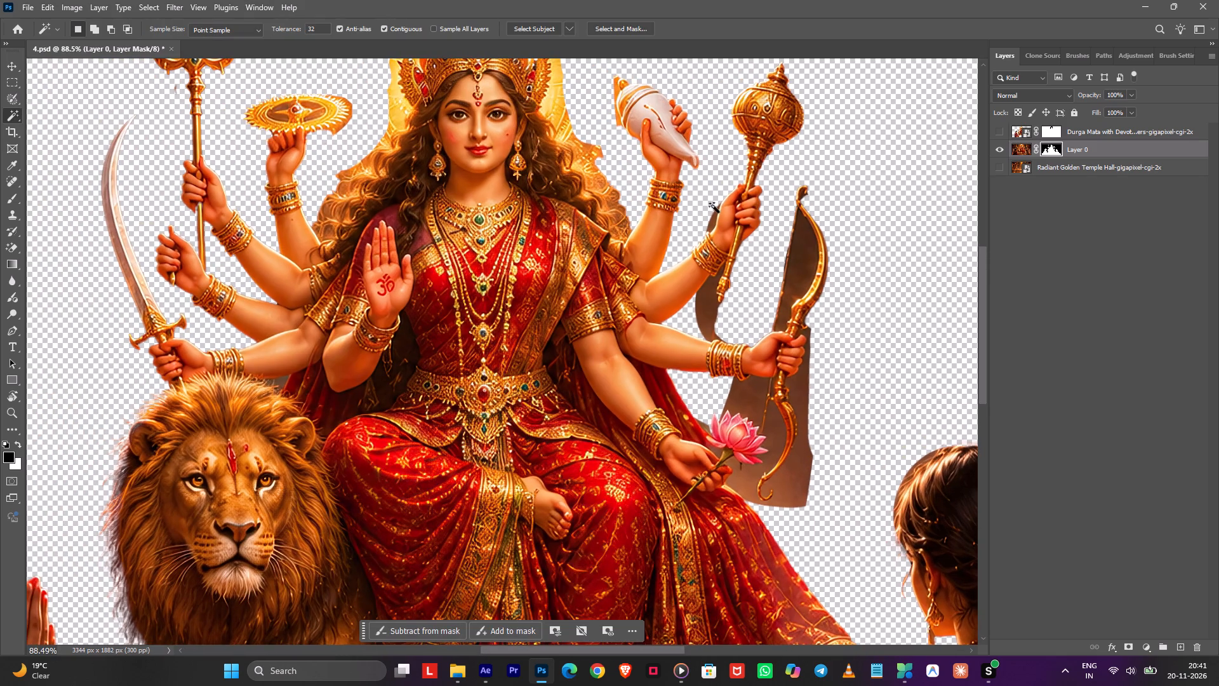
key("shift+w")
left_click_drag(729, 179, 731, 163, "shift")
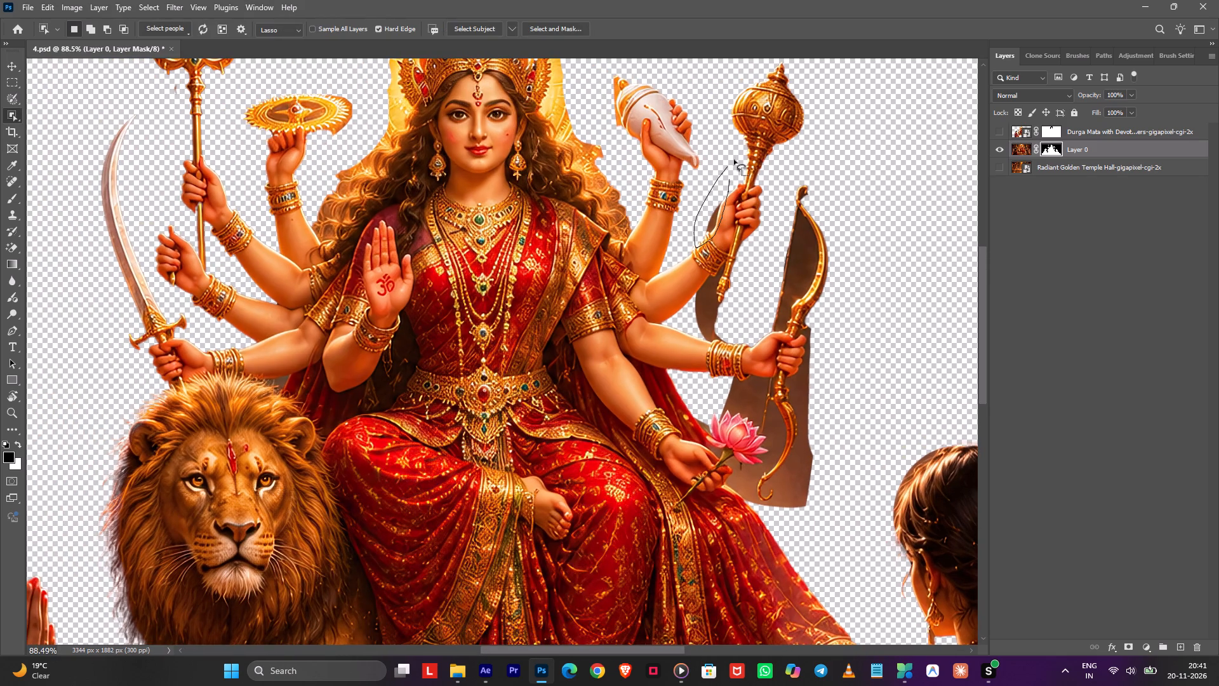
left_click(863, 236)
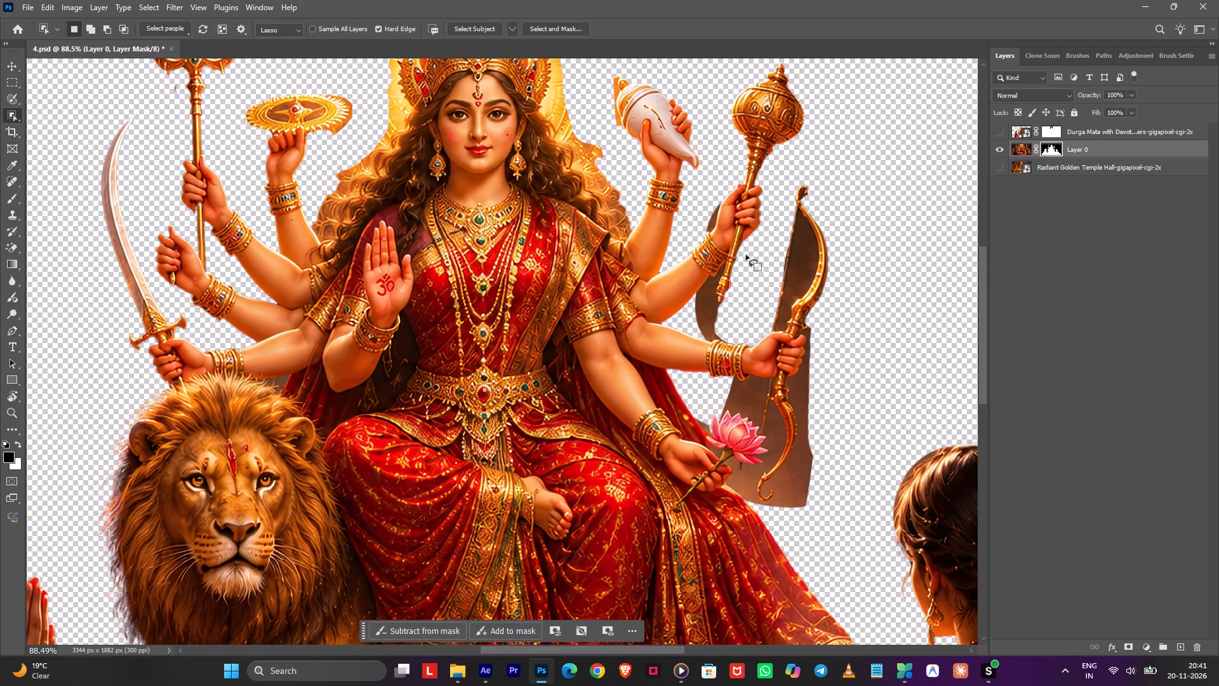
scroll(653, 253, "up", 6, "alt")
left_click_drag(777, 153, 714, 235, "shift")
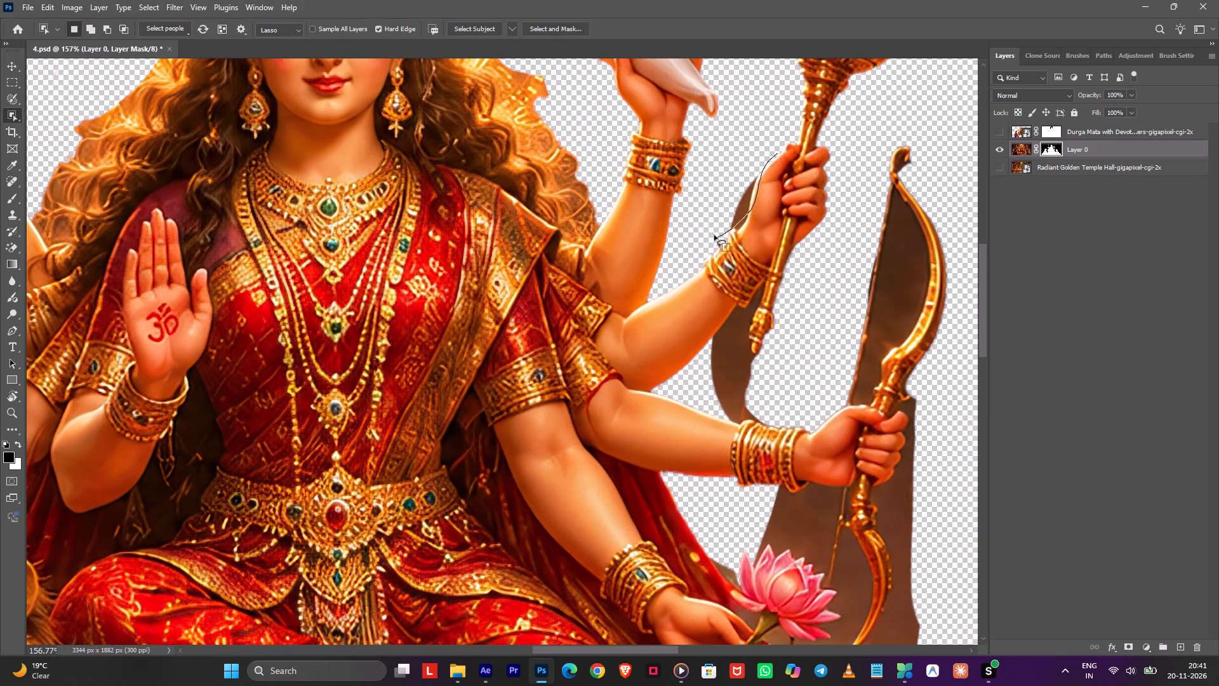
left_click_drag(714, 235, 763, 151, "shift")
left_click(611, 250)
Select the brown patch beside the mace-holding hand, paint it black on Layer 0's mask, deselect, and clean the edge.
left_click_drag(749, 159, 758, 180, "shift")
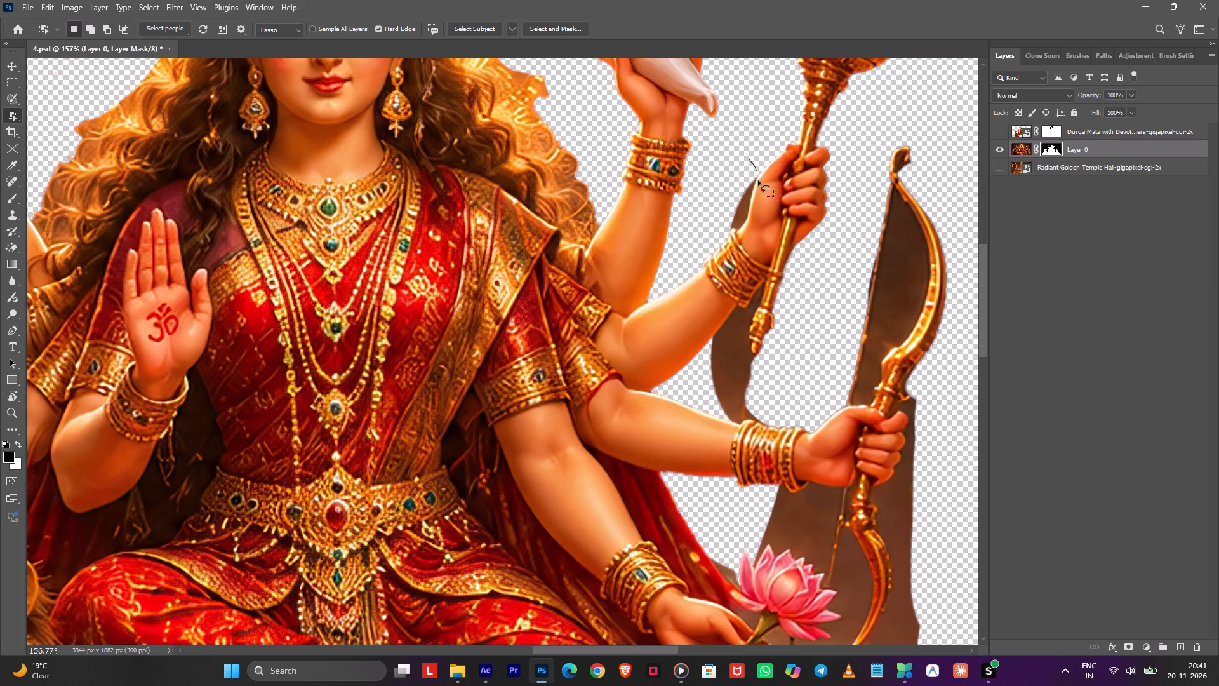
left_click_drag(758, 180, 703, 171, "shift")
left_click_drag(741, 178, 700, 191, "shift")
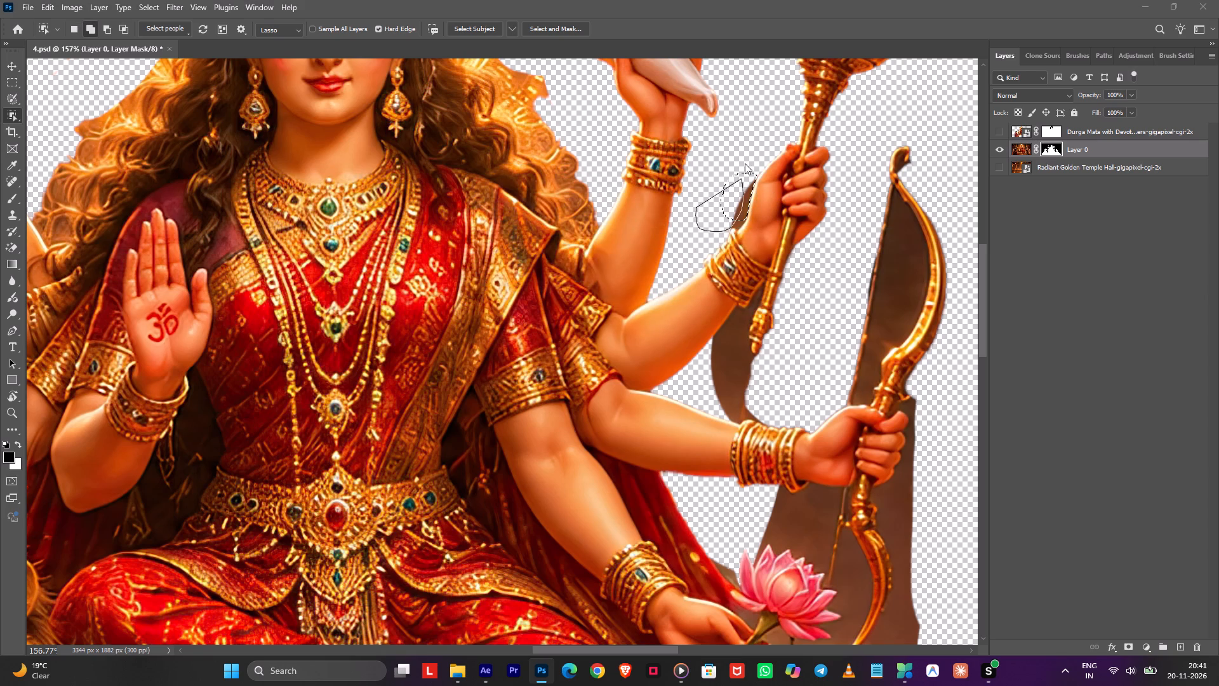
left_click(625, 257, "shift")
left_click_drag(726, 187, 716, 249, "shift")
left_click_drag(716, 249, 677, 222, "shift")
key("b")
left_click_drag(742, 192, 720, 238)
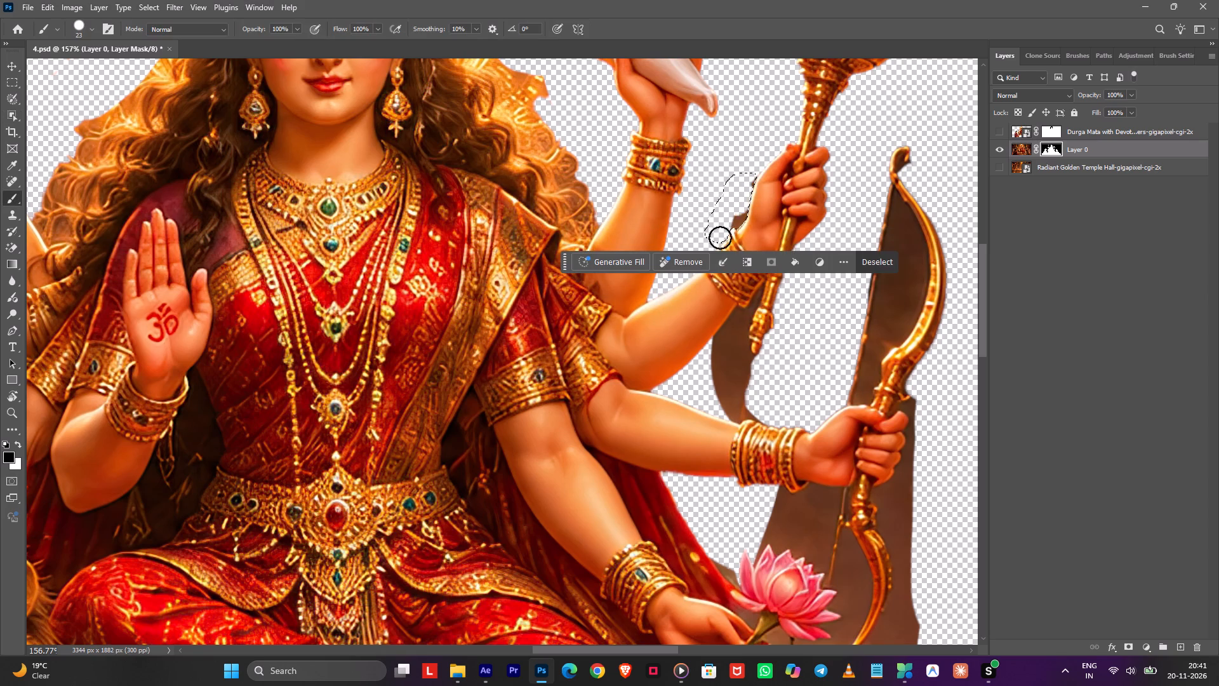
left_click_drag(720, 238, 780, 151)
left_click_drag(855, 247, 856, 255)
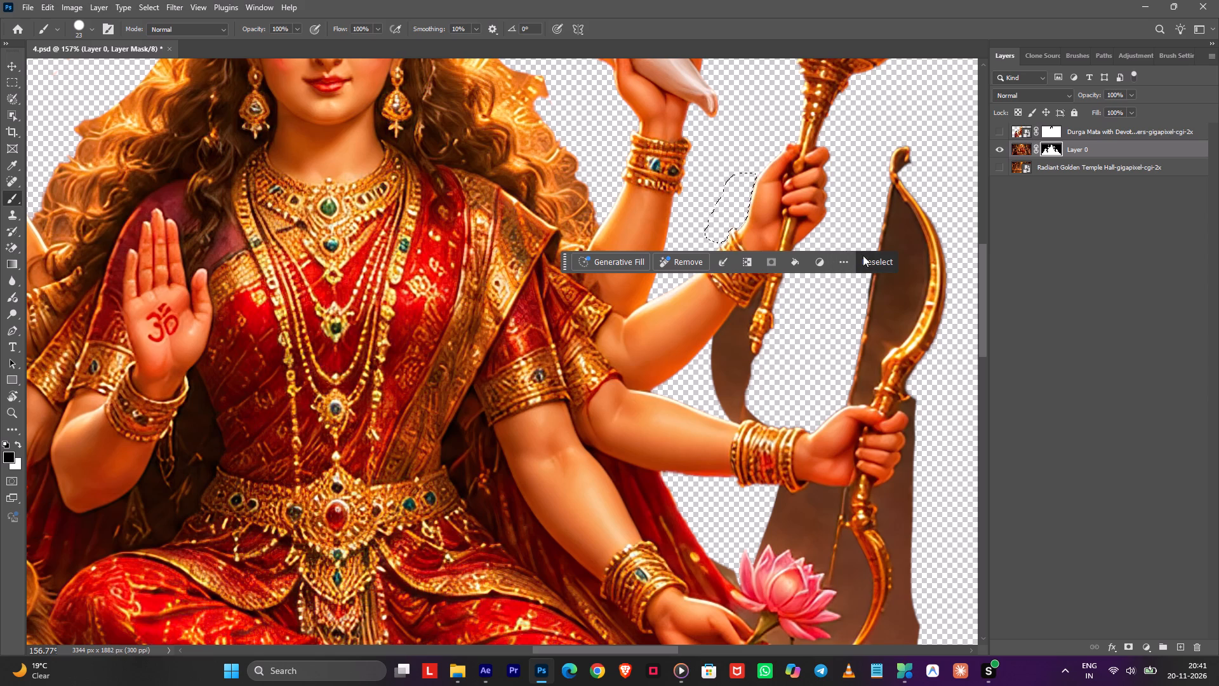
left_click(863, 256)
left_click_drag(746, 171, 742, 186)
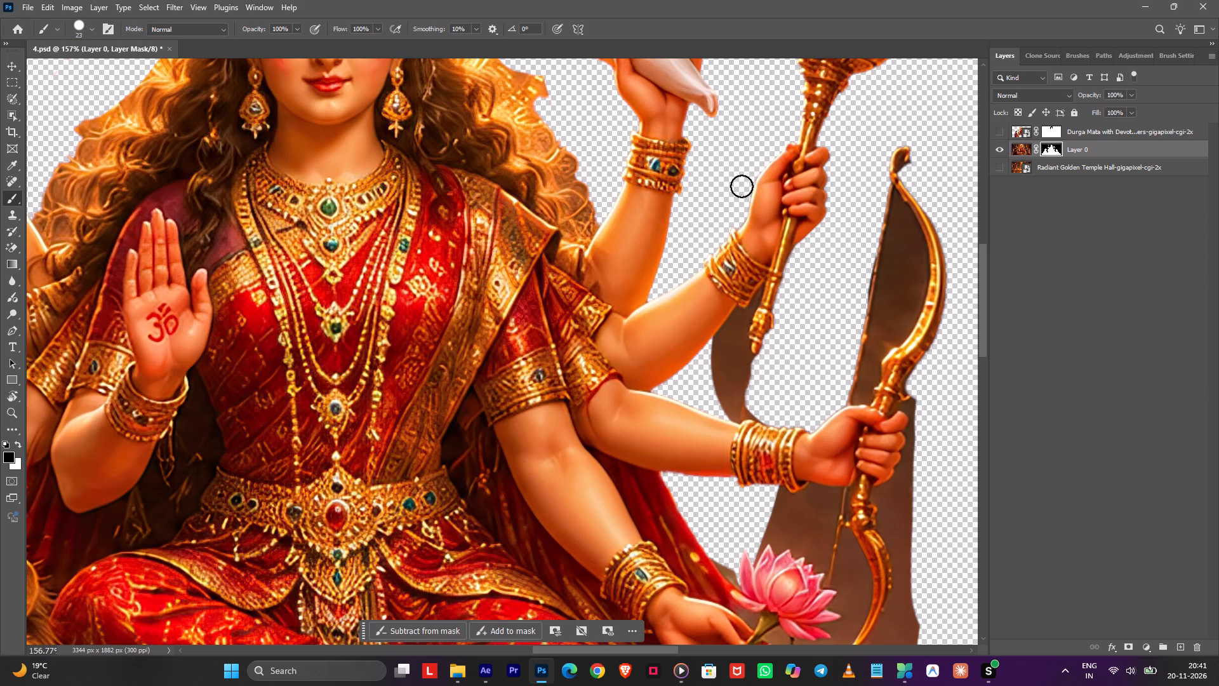
left_click_drag(742, 186, 723, 212)
Mask out a strip of the brown background patch between the mace's lower tip and the bow arm.
key("space")
key("space")
key("space")
key("space")
key("space")
key("space")
key("space")
key("space")
key("space")
key("space")
key("space")
left_click_drag(909, 252, 902, 186)
left_click_drag(884, 178, 883, 172)
left_click_drag(702, 211, 744, 181)
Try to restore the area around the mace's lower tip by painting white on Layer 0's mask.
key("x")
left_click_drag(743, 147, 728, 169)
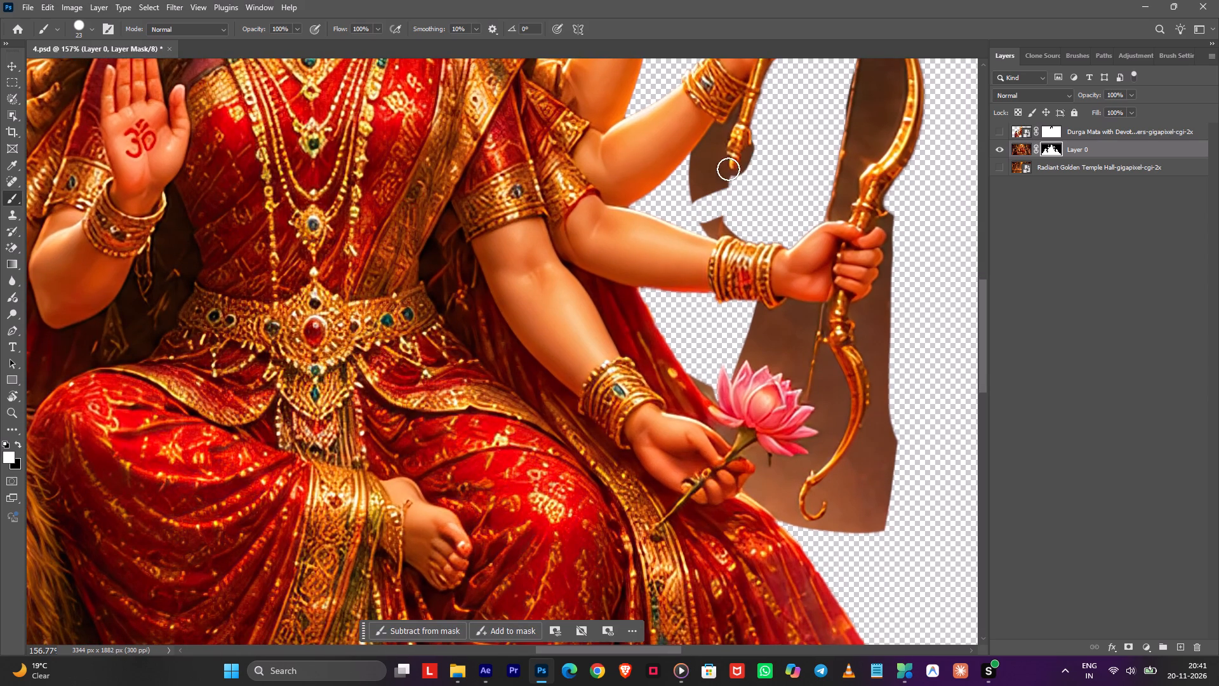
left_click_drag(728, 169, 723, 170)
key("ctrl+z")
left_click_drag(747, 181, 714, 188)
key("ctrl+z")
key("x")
Mask out more of the brown background between the mace's lower tip and the bow arm's bracelets.
key("z")
left_click_drag(760, 179, 743, 181)
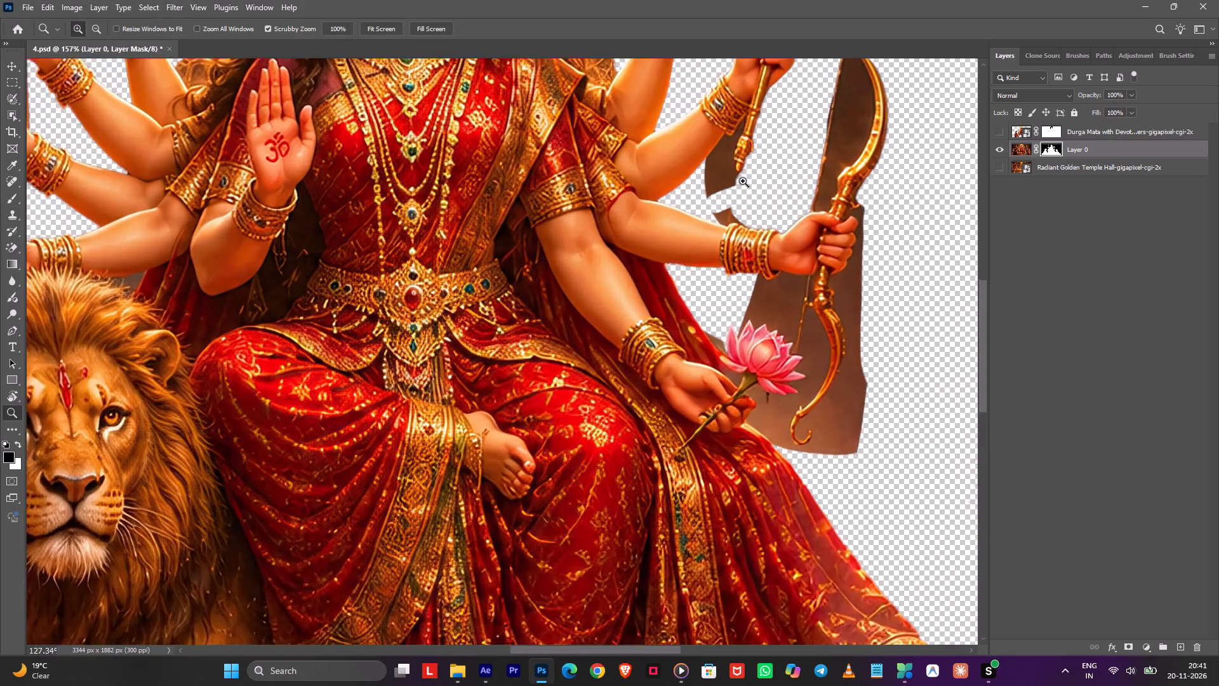
left_click_drag(743, 181, 747, 180)
key("b")
left_click_drag(764, 184, 695, 195)
left_click_drag(705, 205, 705, 205)
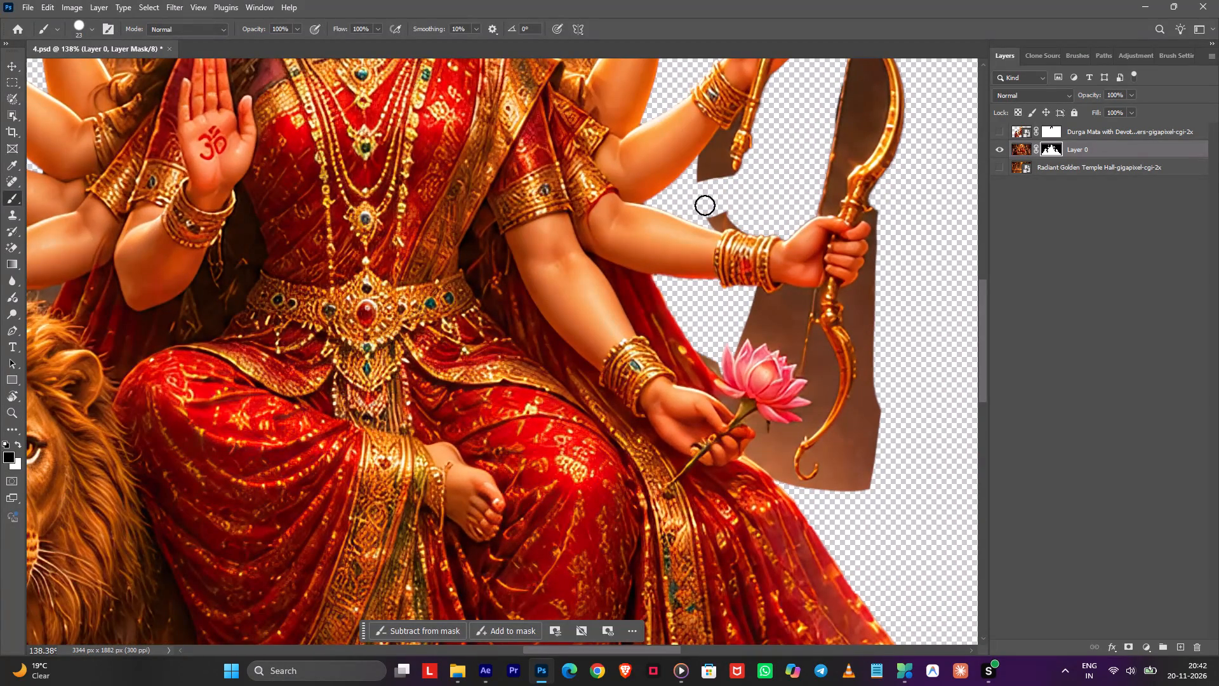
left_click_drag(705, 205, 752, 208)
Mask out the brown background along the outer side of the lower bow, from near its tip up to the grip.
key("space")
key("space")
key("space")
key("space")
left_click_drag(893, 245, 820, 97)
left_click_drag(800, 151, 799, 229)
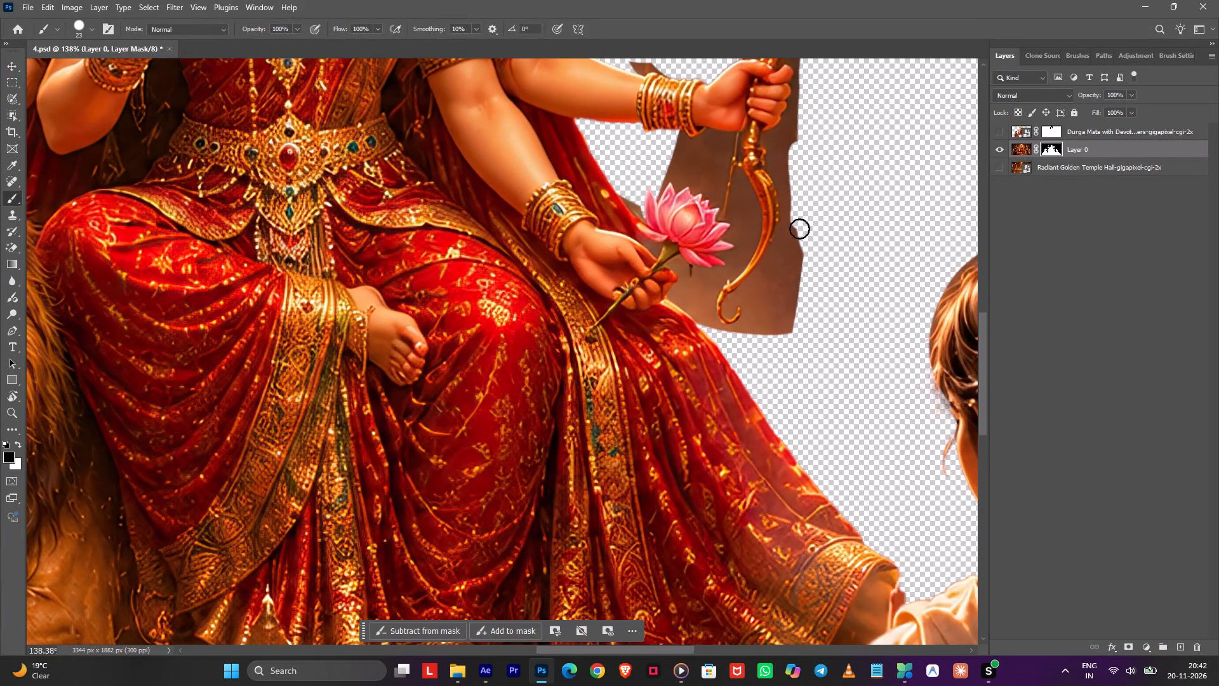
left_click_drag(799, 229, 780, 302)
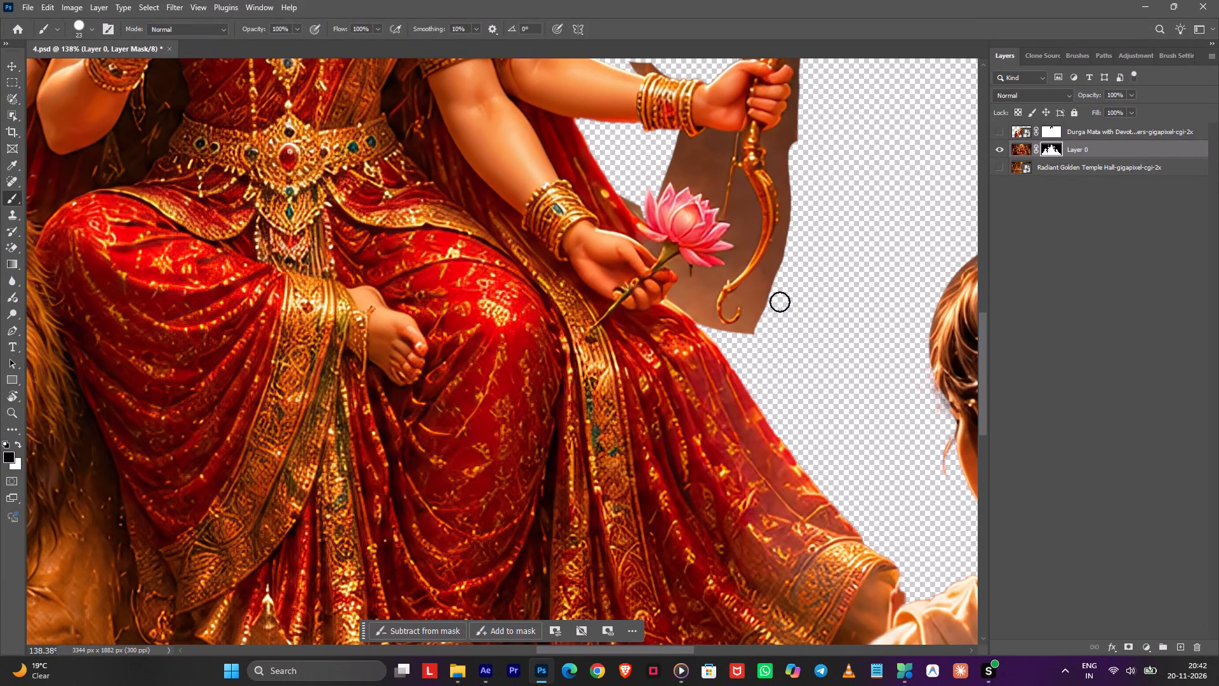
left_click_drag(780, 302, 776, 300)
left_click_drag(760, 299, 789, 148)
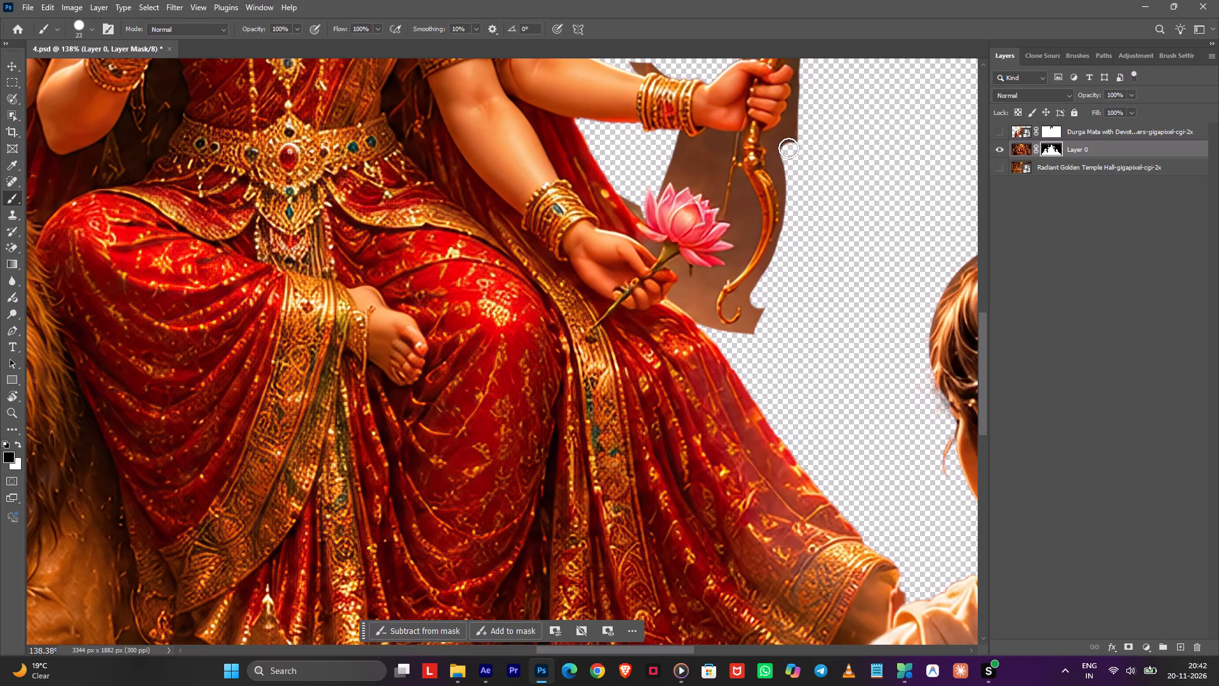
left_click_drag(789, 148, 813, 94)
key("space")
key("space")
key("space")
key("space")
key("space")
left_click_drag(813, 102, 797, 262)
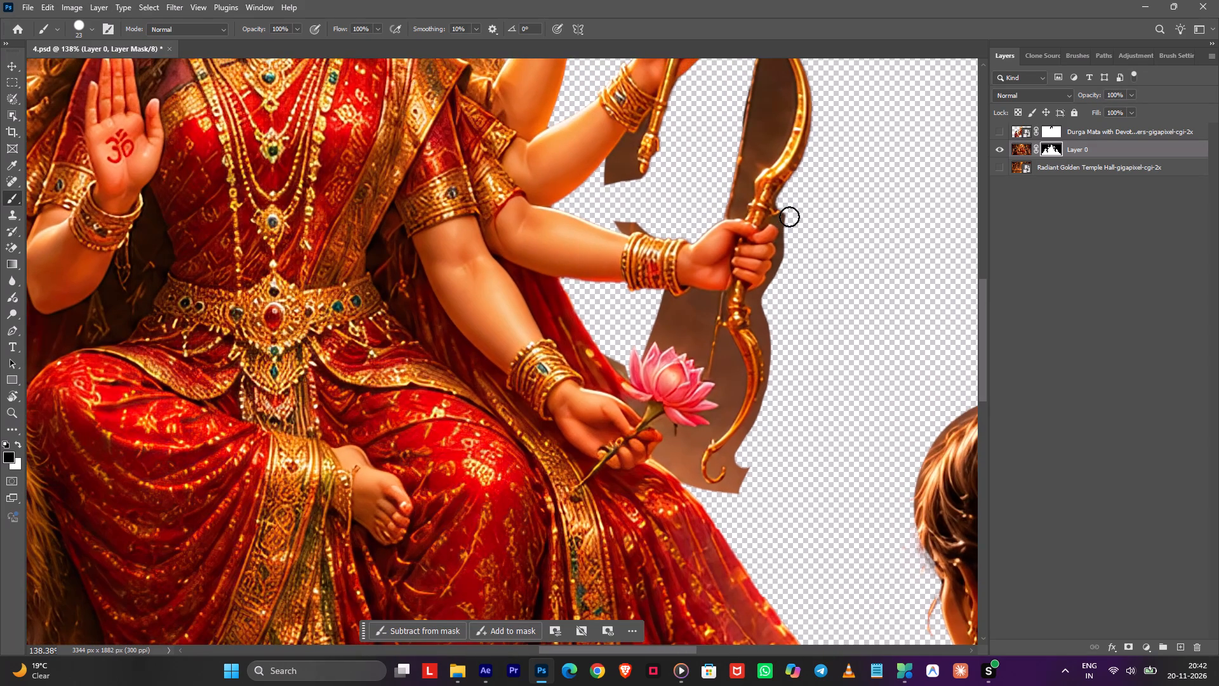
left_click_drag(789, 217, 788, 274)
Mask out a small patch of the brown background inside the upper bow's curve.
key("space")
key("space")
key("space")
left_click_drag(829, 184, 819, 336)
left_click_drag(773, 235, 769, 259)
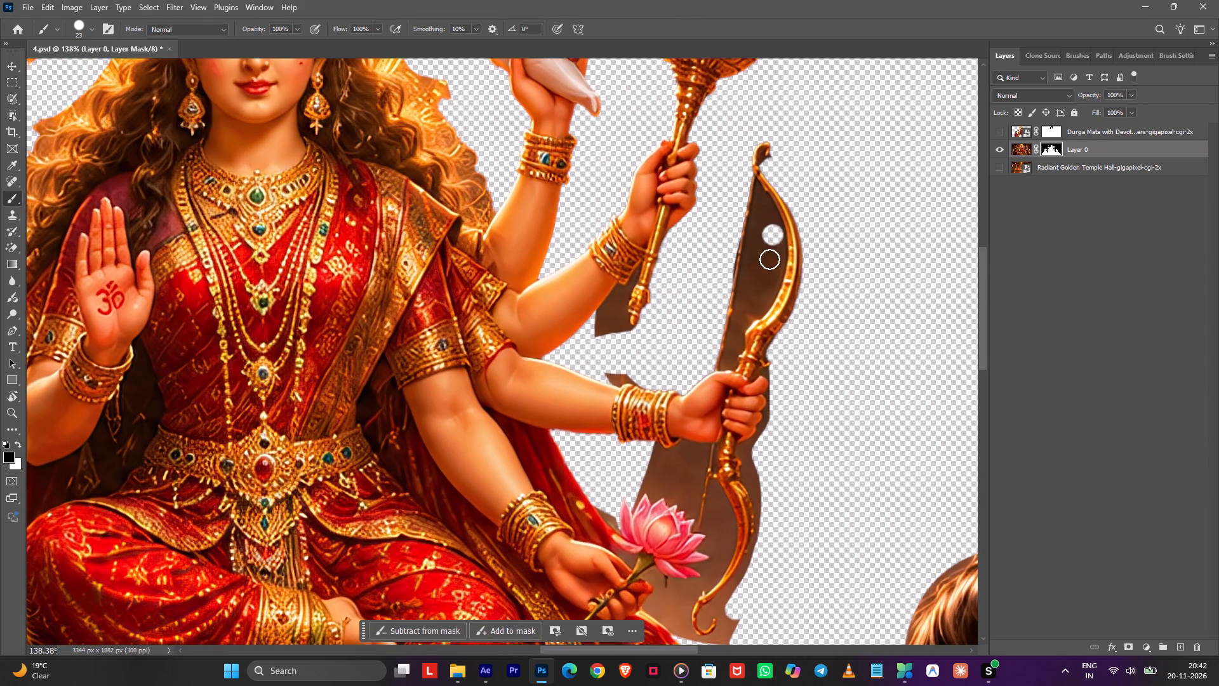
left_click_drag(769, 259, 768, 268)
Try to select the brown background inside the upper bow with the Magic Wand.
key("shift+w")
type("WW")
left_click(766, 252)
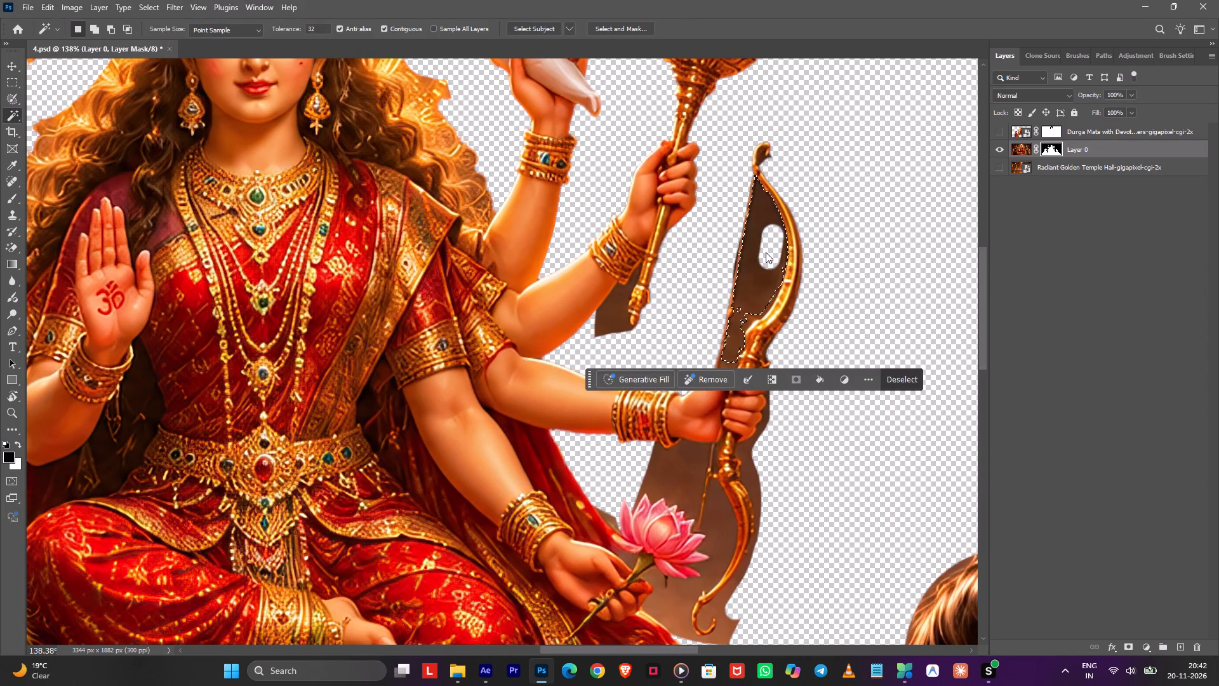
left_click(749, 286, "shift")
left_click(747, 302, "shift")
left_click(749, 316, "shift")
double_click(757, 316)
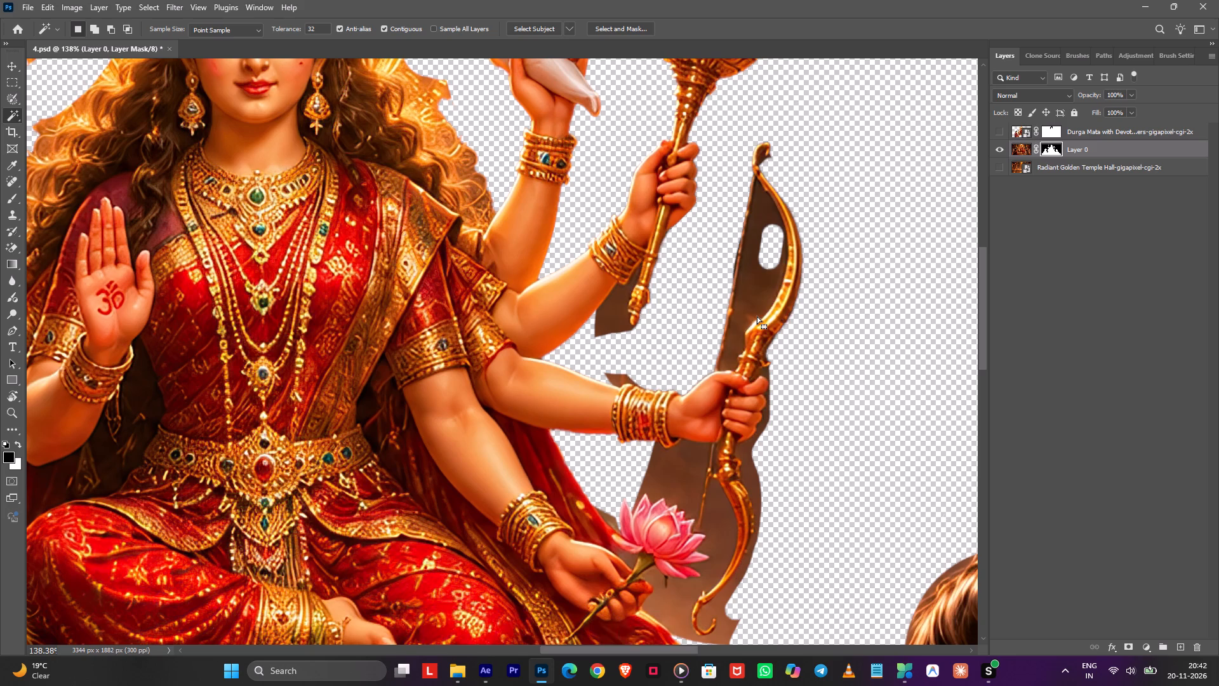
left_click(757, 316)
Mask out the stray reddish fleck above the discus with a black brush.
scroll(764, 288, "down", 2, "alt")
scroll(764, 288, "up", 2, "alt")
scroll(765, 288, "down", 2, "alt")
scroll(766, 288, "up", 1, "alt")
scroll(766, 288, "down", 6, "alt")
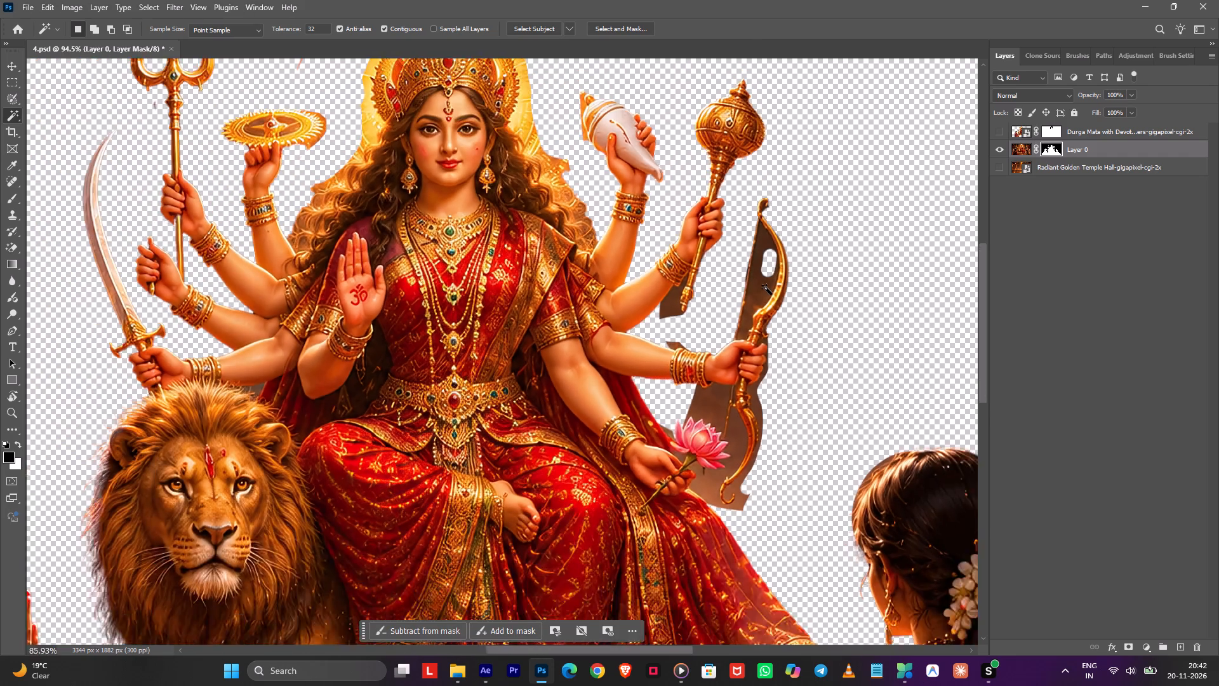
scroll(766, 288, "down", 1, "alt")
scroll(766, 288, "up", 1, "alt")
scroll(366, 164, "up", 4, "alt")
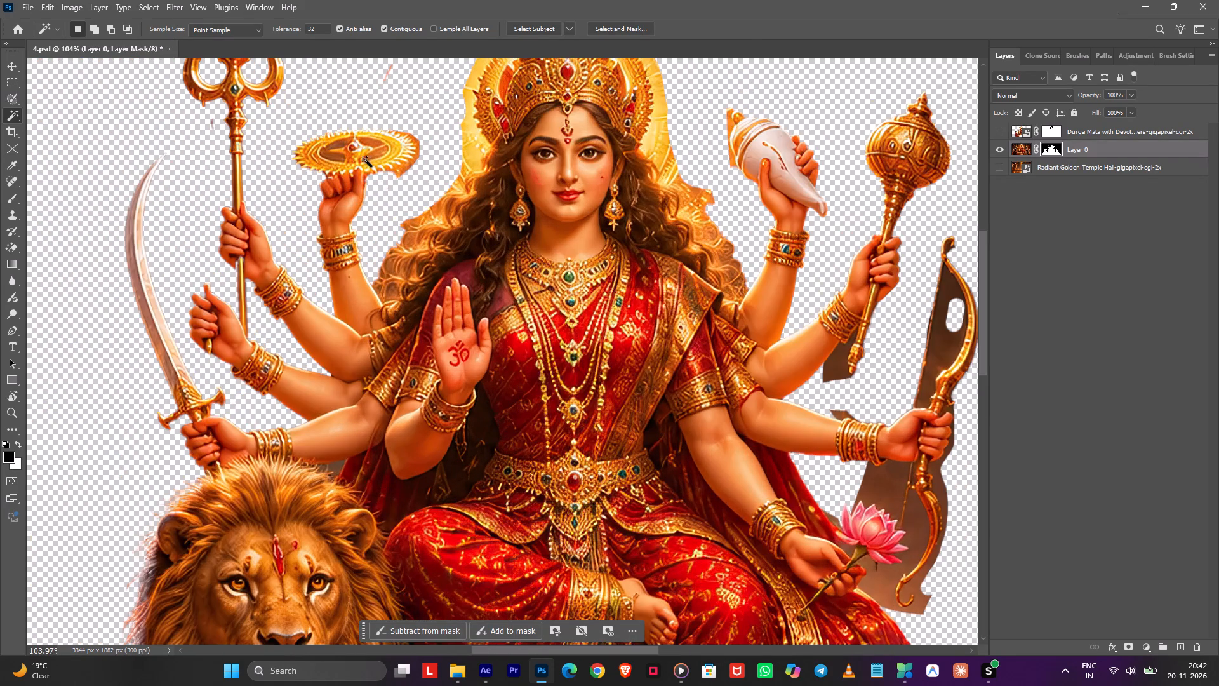
left_click(397, 166)
key("space")
key("space")
key("space")
key("space")
left_click_drag(429, 177, 609, 235)
left_click(597, 168)
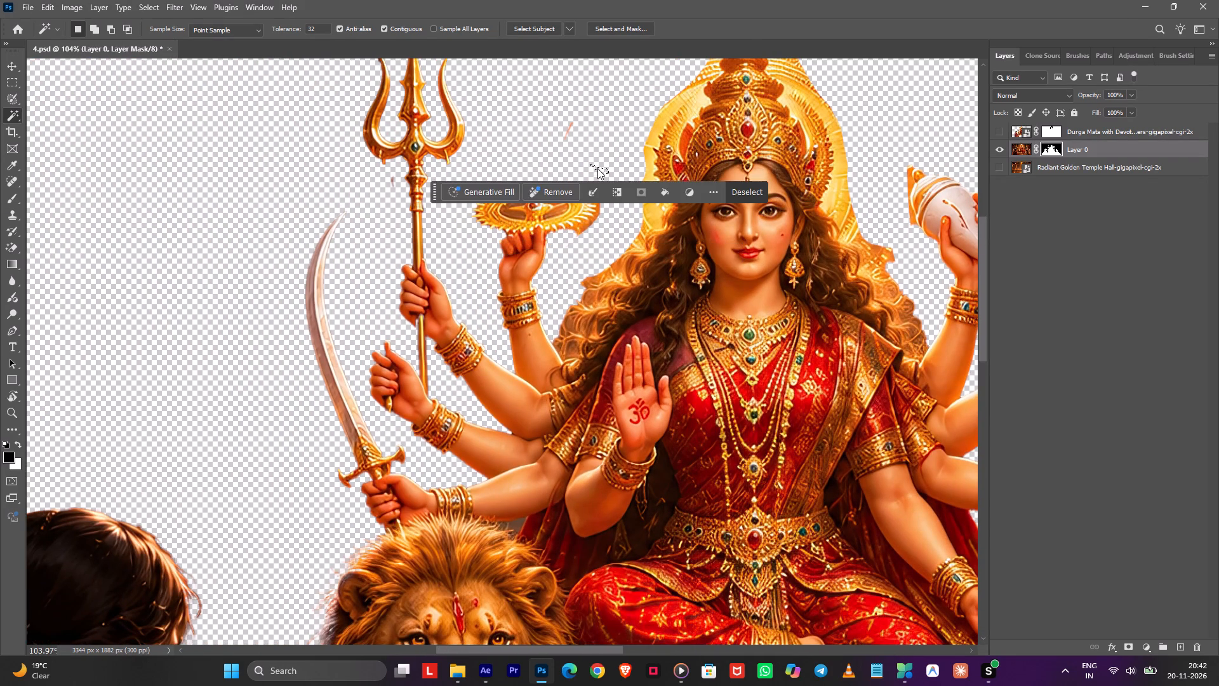
left_click(597, 168)
key("b")
left_click_drag(559, 145, 585, 109)
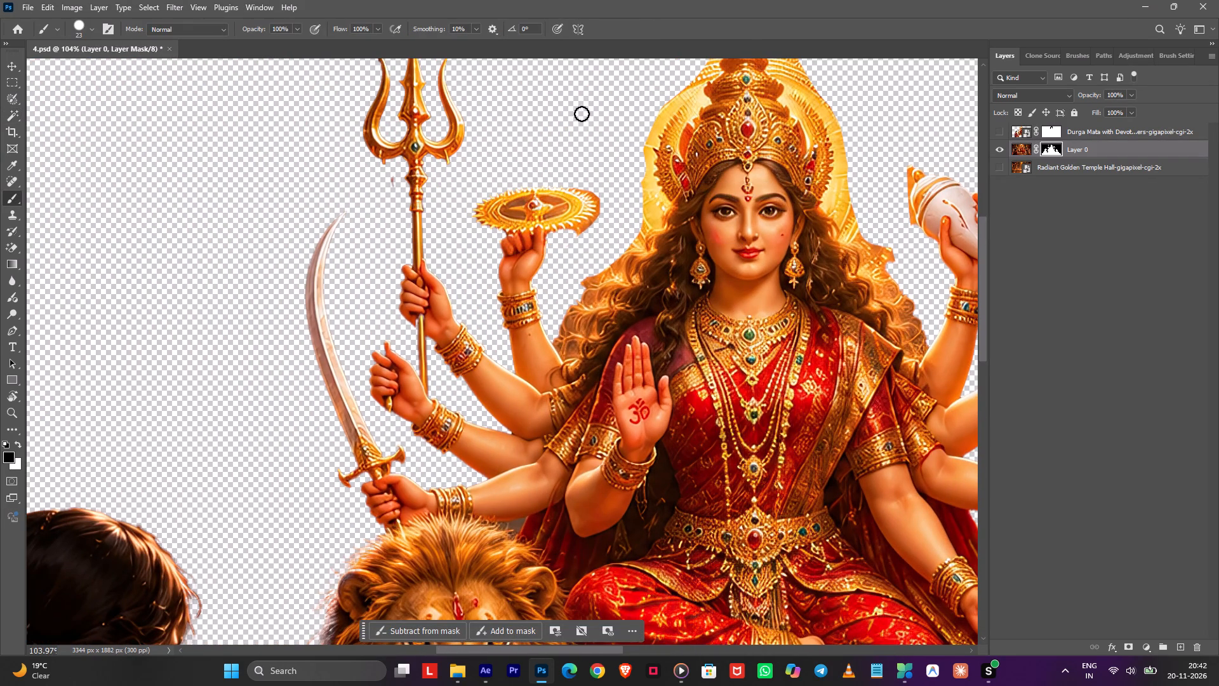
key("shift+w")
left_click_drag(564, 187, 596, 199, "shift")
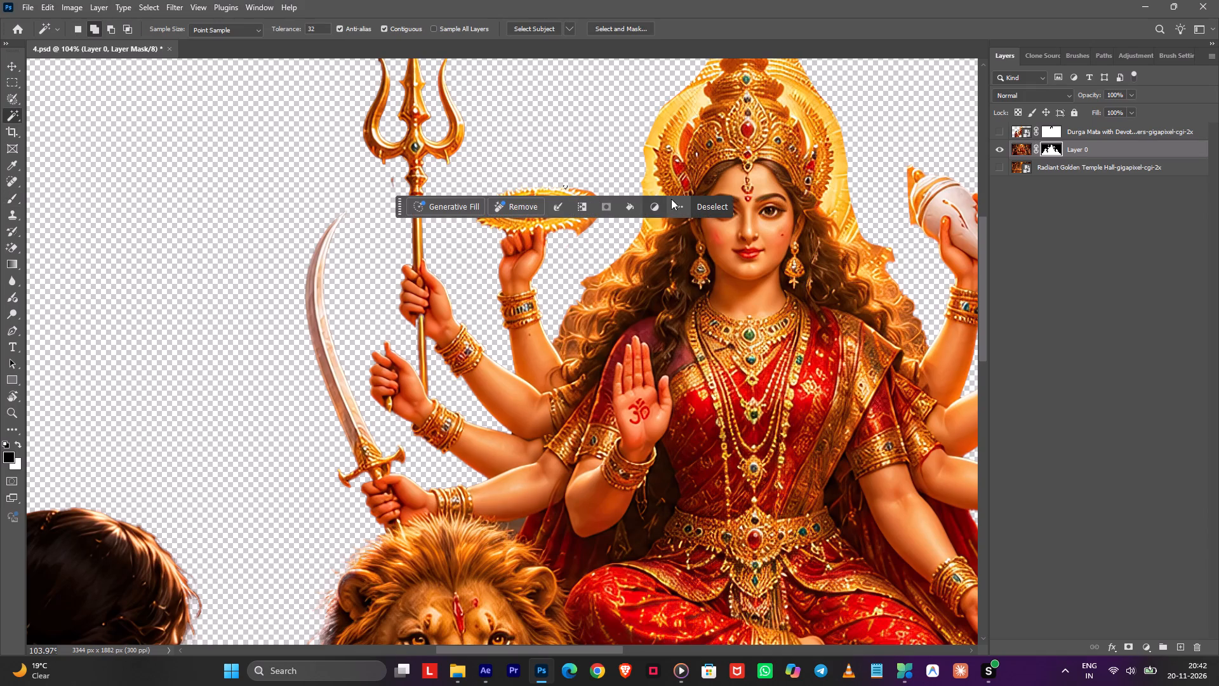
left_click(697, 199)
Select the orange fringe along the discus's rim on the crown side, paint it out on Layer 0's mask, and deselect.
key("shift+w")
left_click_drag(568, 187, 576, 241, "shift")
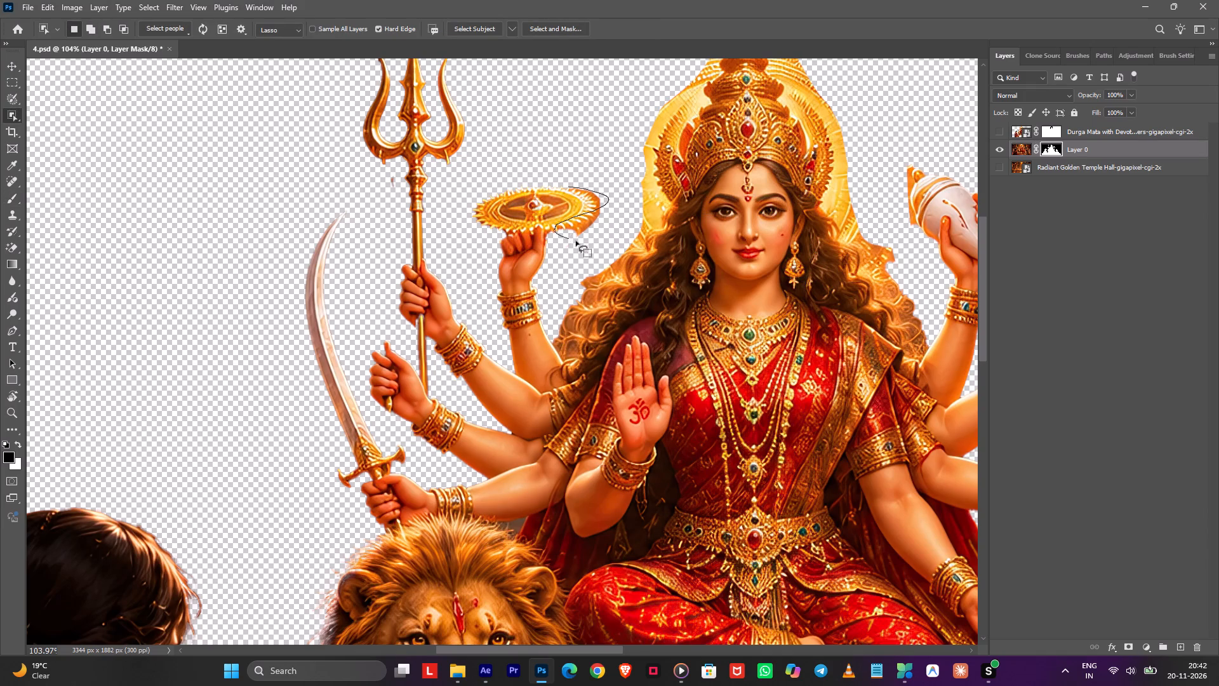
left_click_drag(576, 241, 622, 184, "shift")
left_click_drag(599, 183, 566, 178, "shift")
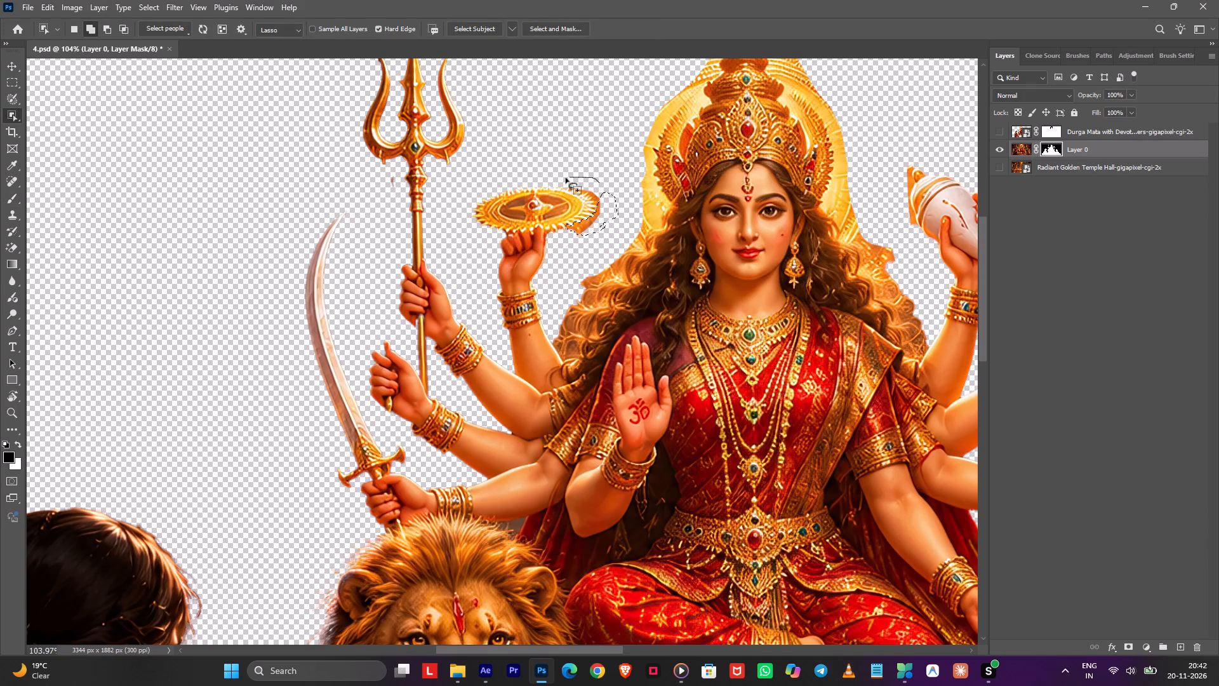
left_click_drag(566, 178, 609, 197, "shift")
left_click_drag(593, 176, 606, 213, "shift")
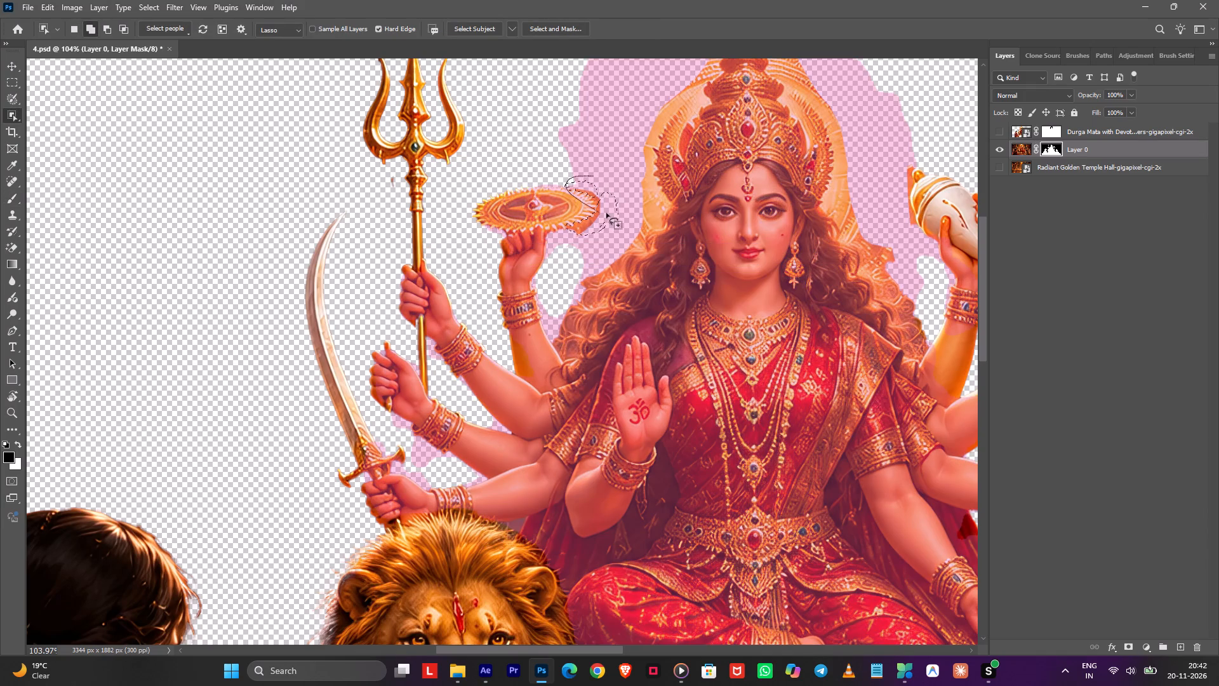
left_click_drag(606, 213, 597, 184, "shift")
key("b")
left_click_drag(589, 194, 630, 180)
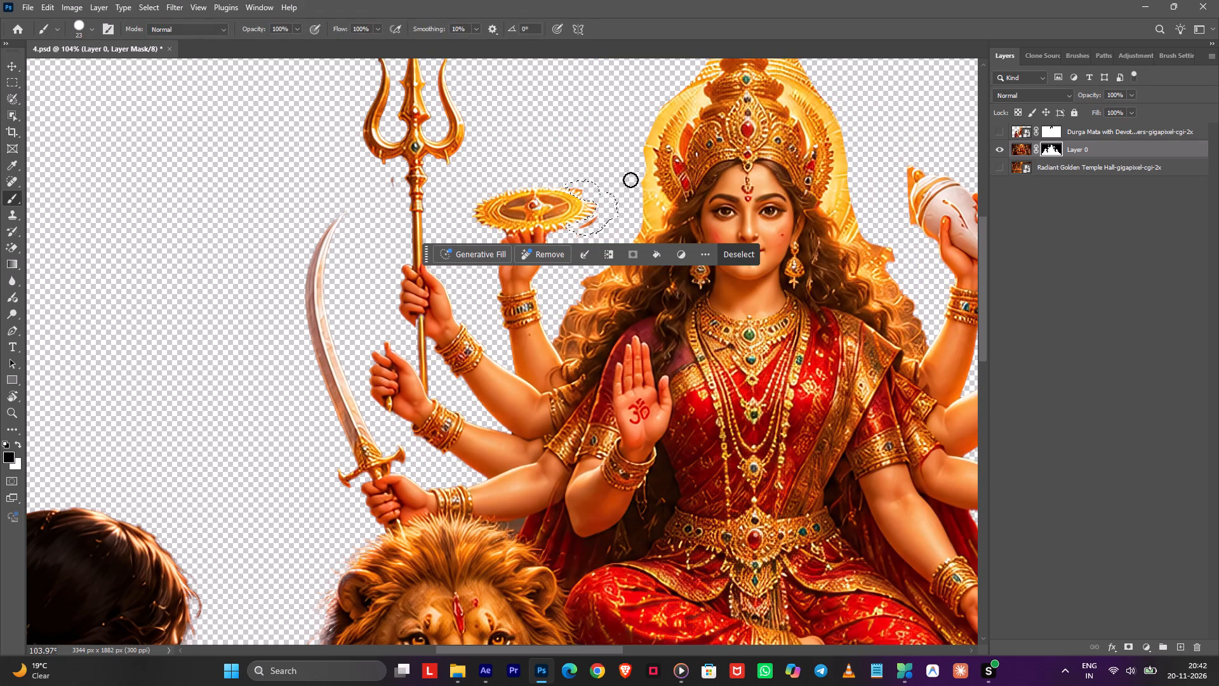
left_click_drag(630, 180, 551, 242)
left_click(723, 255)
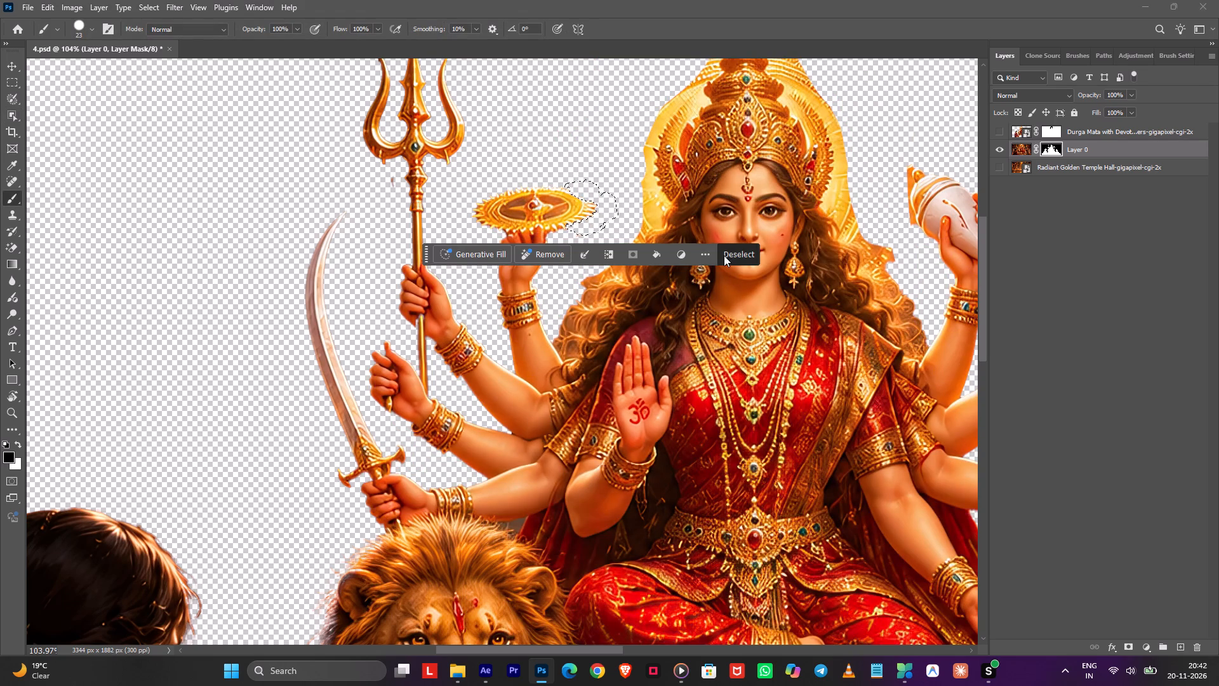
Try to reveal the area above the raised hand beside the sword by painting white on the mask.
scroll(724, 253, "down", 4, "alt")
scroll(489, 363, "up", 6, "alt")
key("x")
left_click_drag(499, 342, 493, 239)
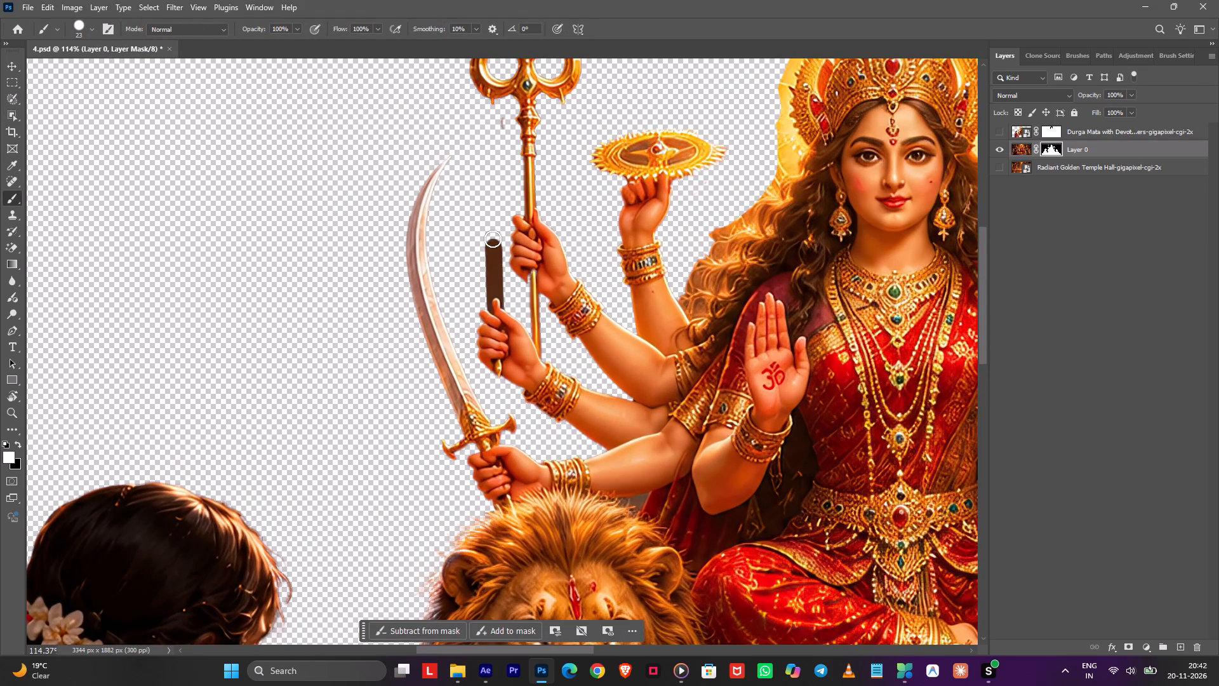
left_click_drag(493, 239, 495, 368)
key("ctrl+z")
Select the brown patch beside the mace's lower handle with Object Selection, paint it out on Layer 0's mask in black, and deselect.
scroll(522, 357, "down", 4, "alt")
scroll(528, 349, "up", 1, "alt")
scroll(528, 349, "down", 9, "alt")
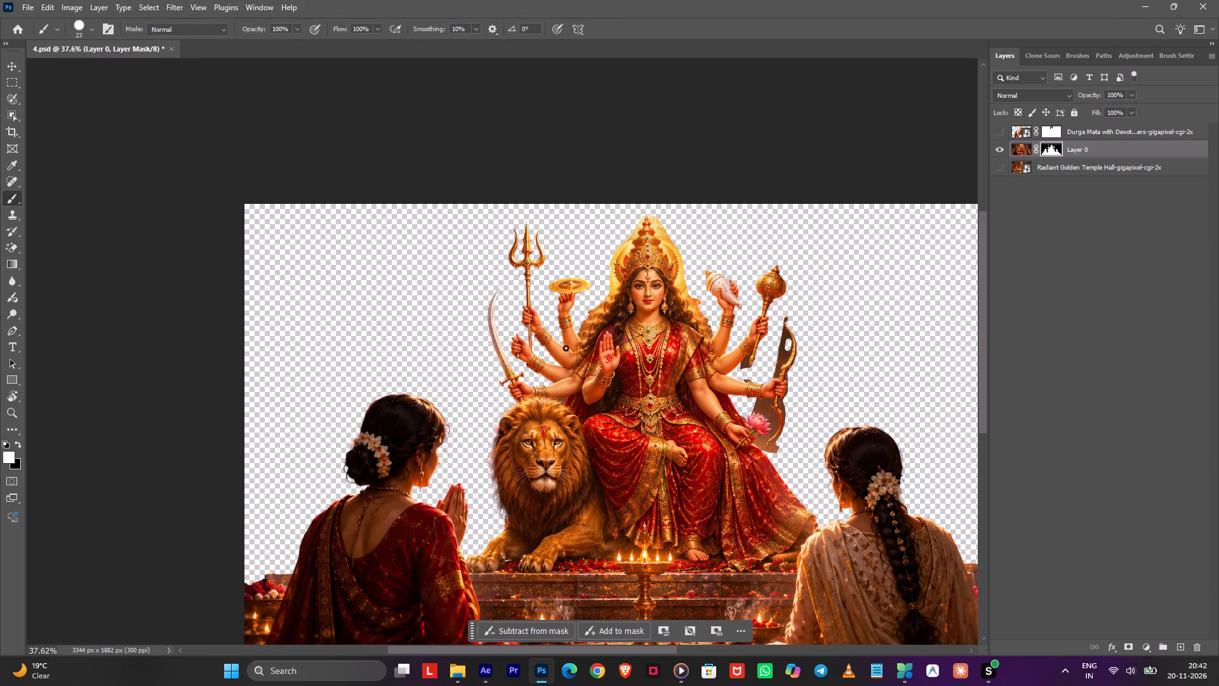
key("space")
key("space")
key("space")
key("space")
left_click_drag(620, 353, 550, 274)
scroll(606, 326, "up", 11, "alt")
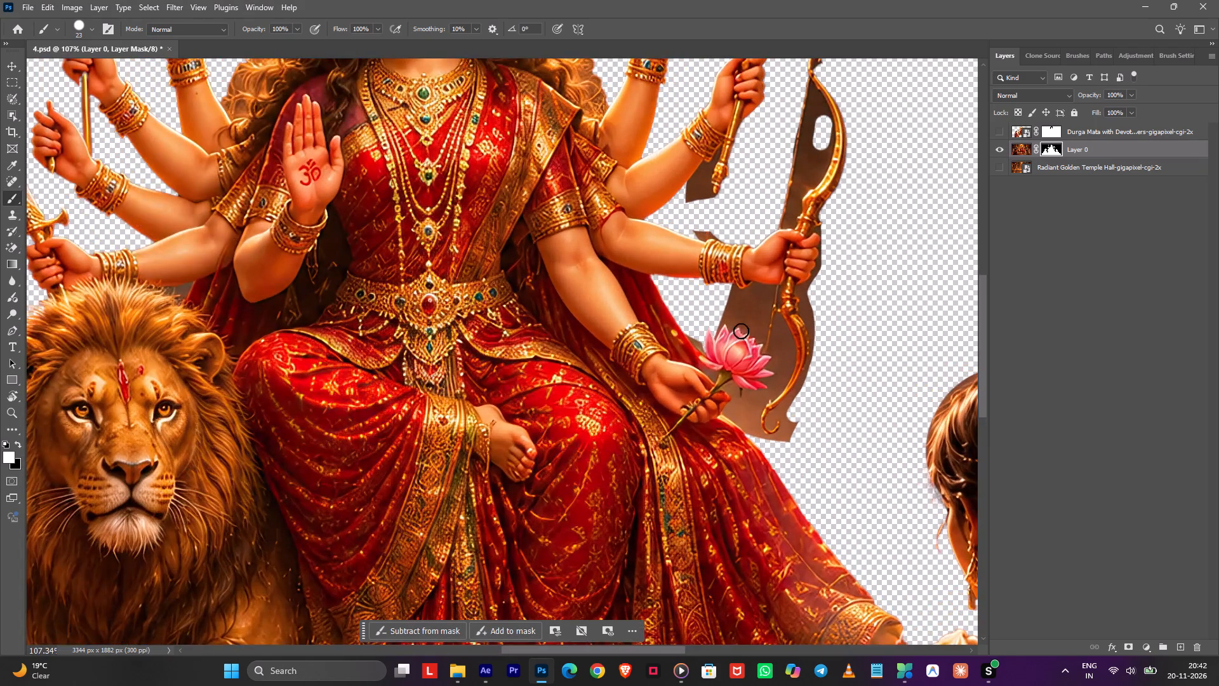
key("shift+w")
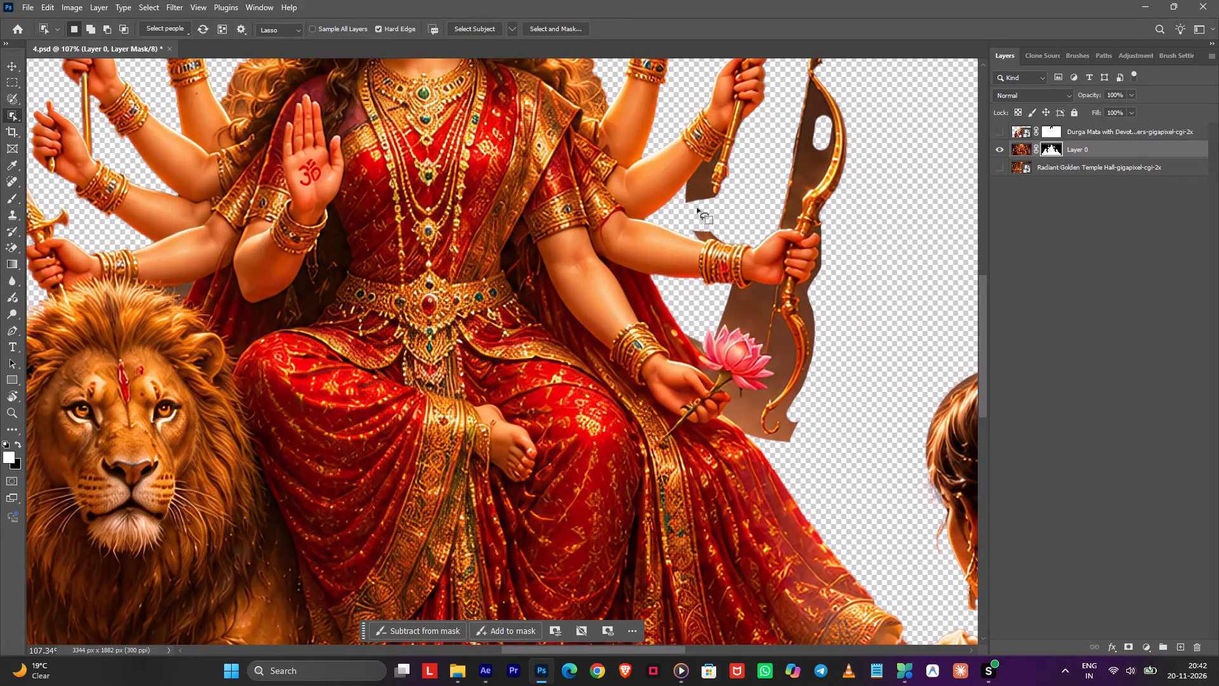
left_click_drag(719, 145, 701, 220, "shift")
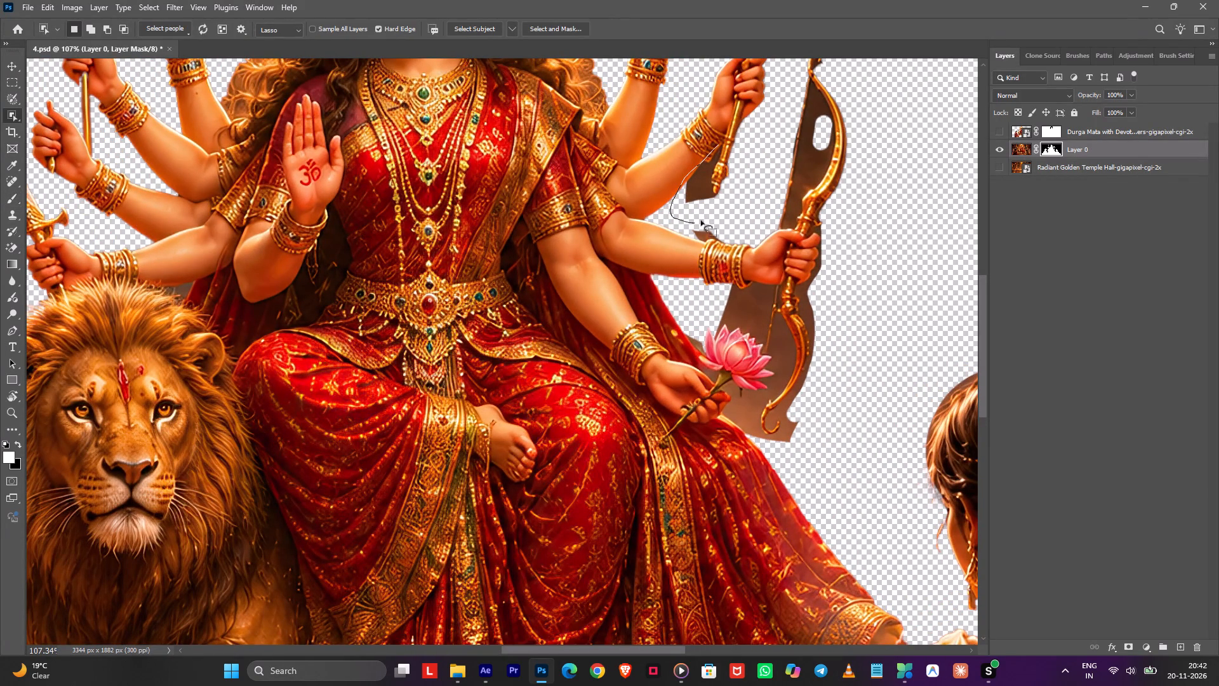
left_click_drag(701, 220, 713, 165, "shift")
scroll(709, 170, "up", 4, "alt")
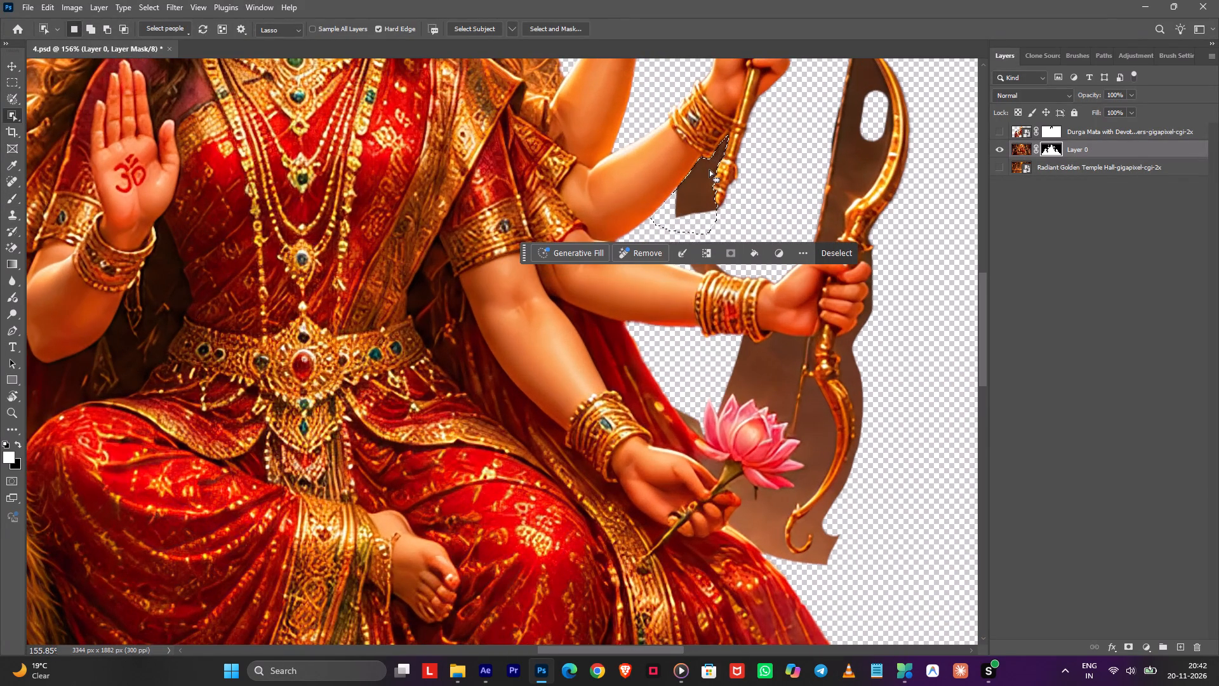
key("b")
left_click_drag(717, 160, 720, 132)
right_click_drag(693, 216, 740, 205, "alt")
key("alt+x")
left_click_drag(731, 147, 742, 133)
key("x")
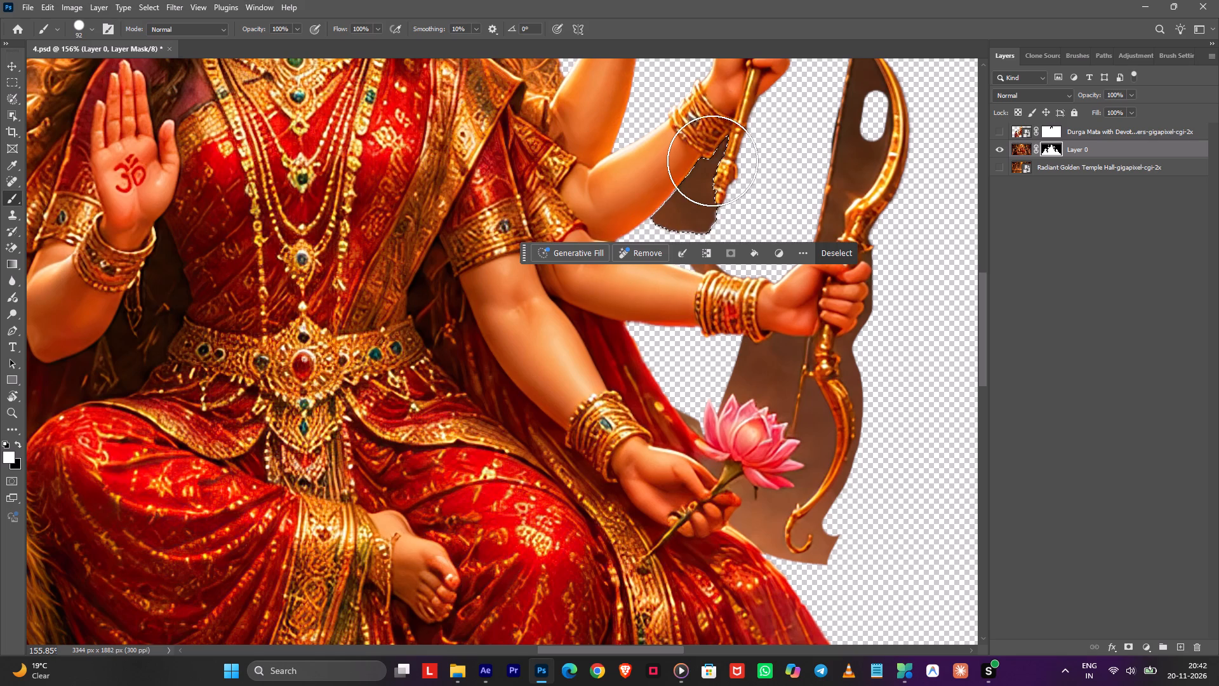
type("xx")
left_click_drag(711, 162, 679, 278)
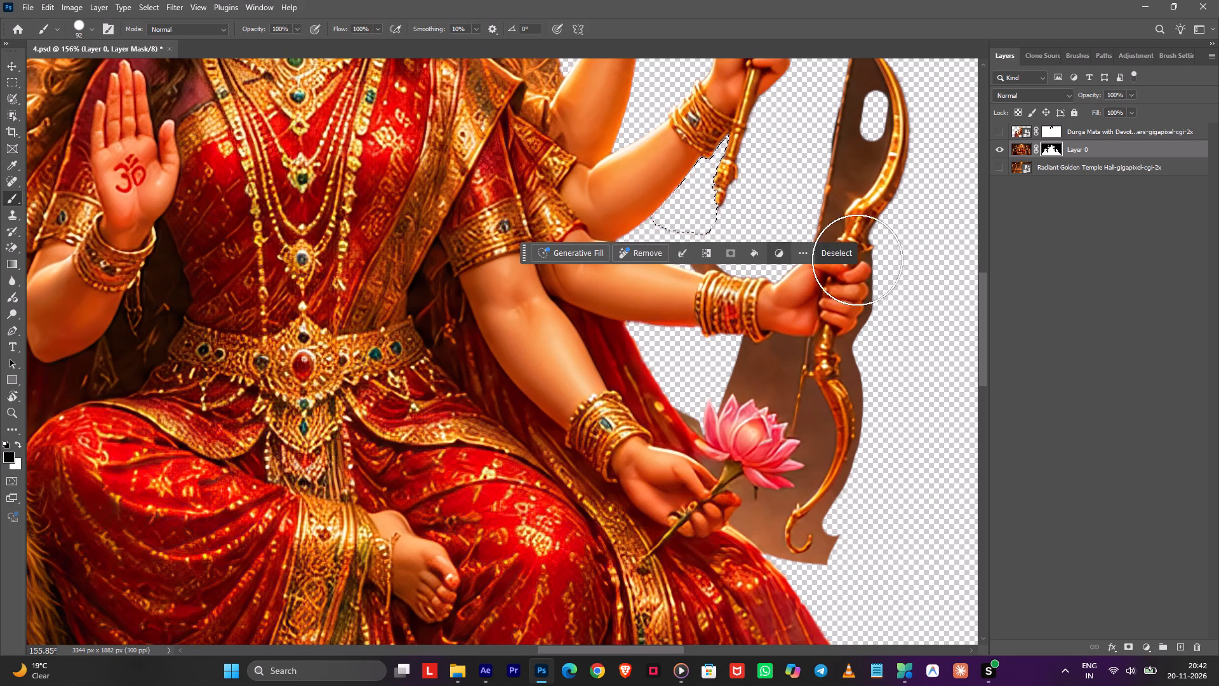
left_click(839, 253)
Paint out the faint leftover outline below the mace-holding arm on the mask with a 26 px black brush.
right_click_drag(771, 239, 738, 239, "alt")
left_click_drag(721, 221, 695, 233)
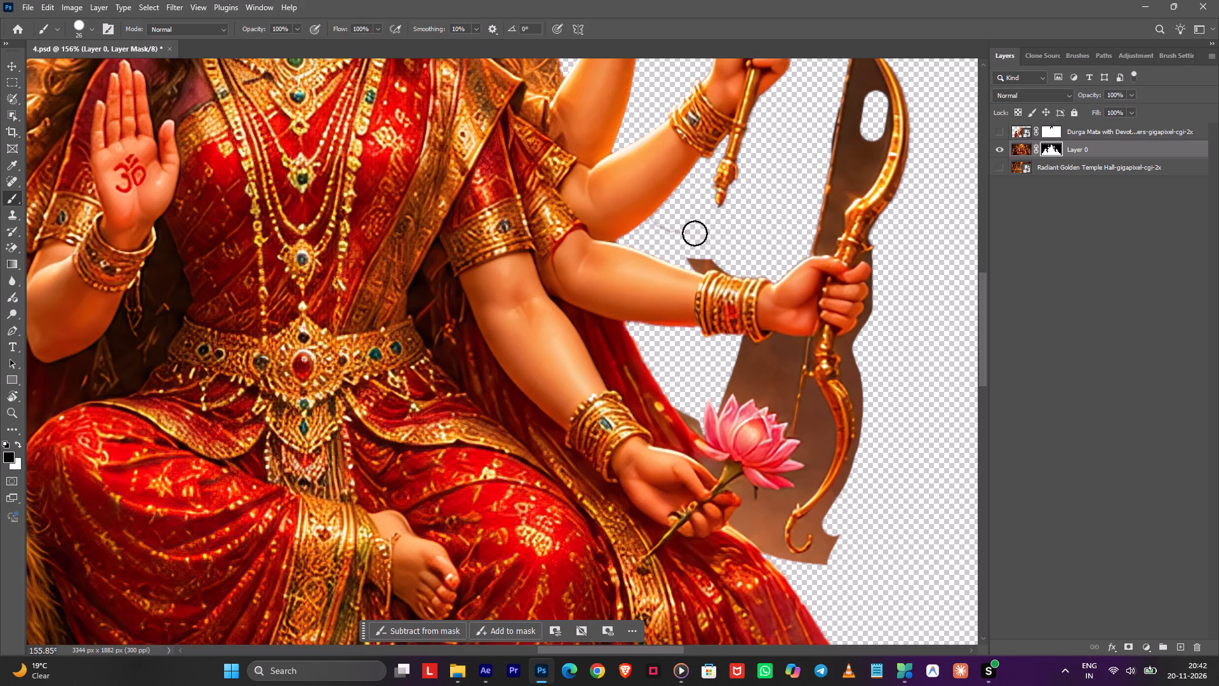
left_click_drag(695, 233, 659, 234)
left_click(656, 226)
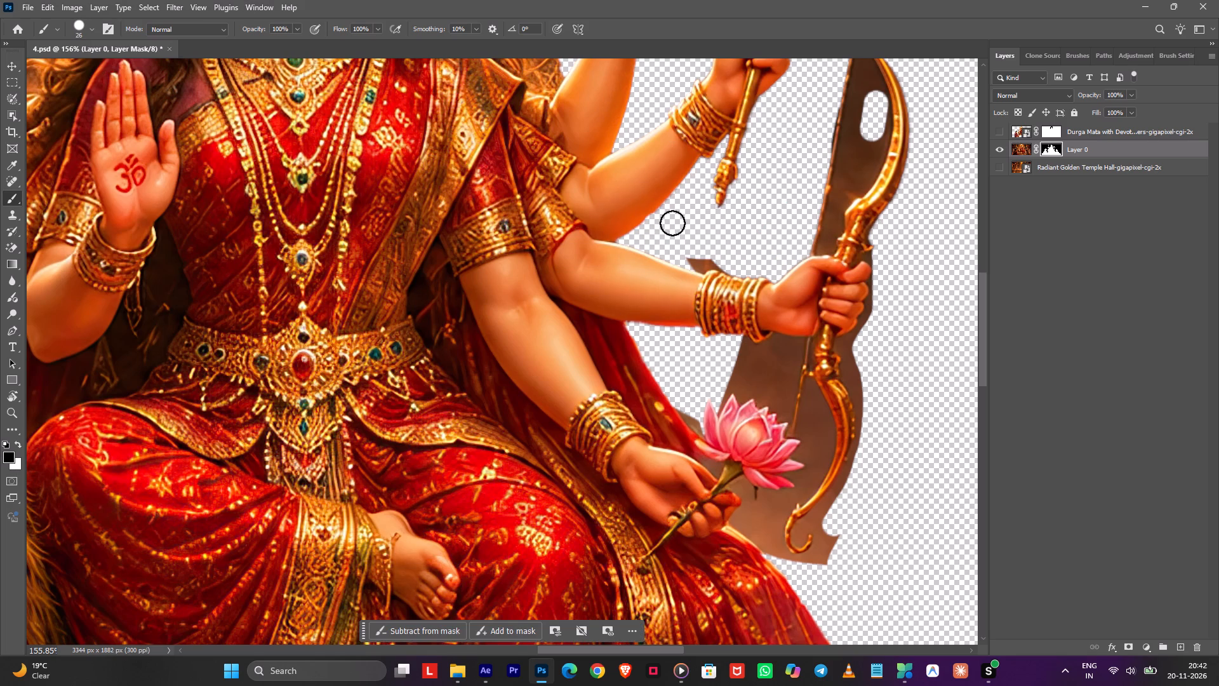
key("ctrl+z")
left_click(657, 226)
key("ctrl+z")
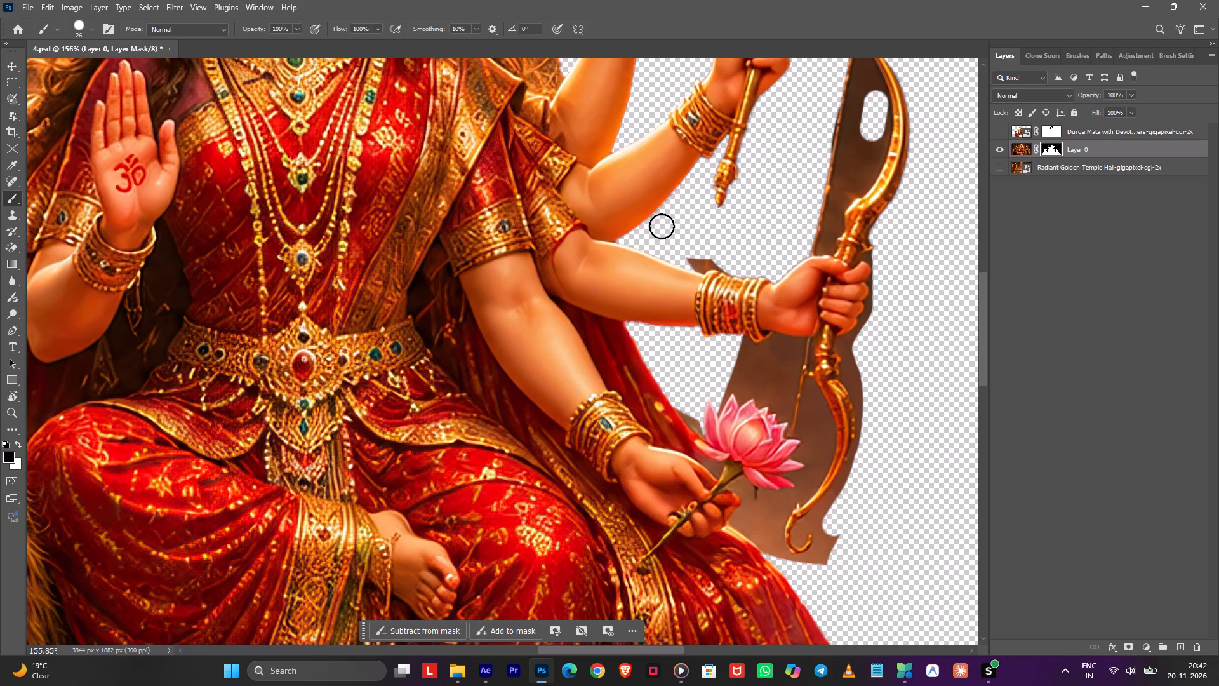
left_click(660, 227)
left_click(684, 206, "shift")
Mask out the brown fleck above the bangles of the bow-holding arm with the black brush.
key("space")
key("space")
key("space")
key("space")
left_click_drag(891, 220, 760, 245)
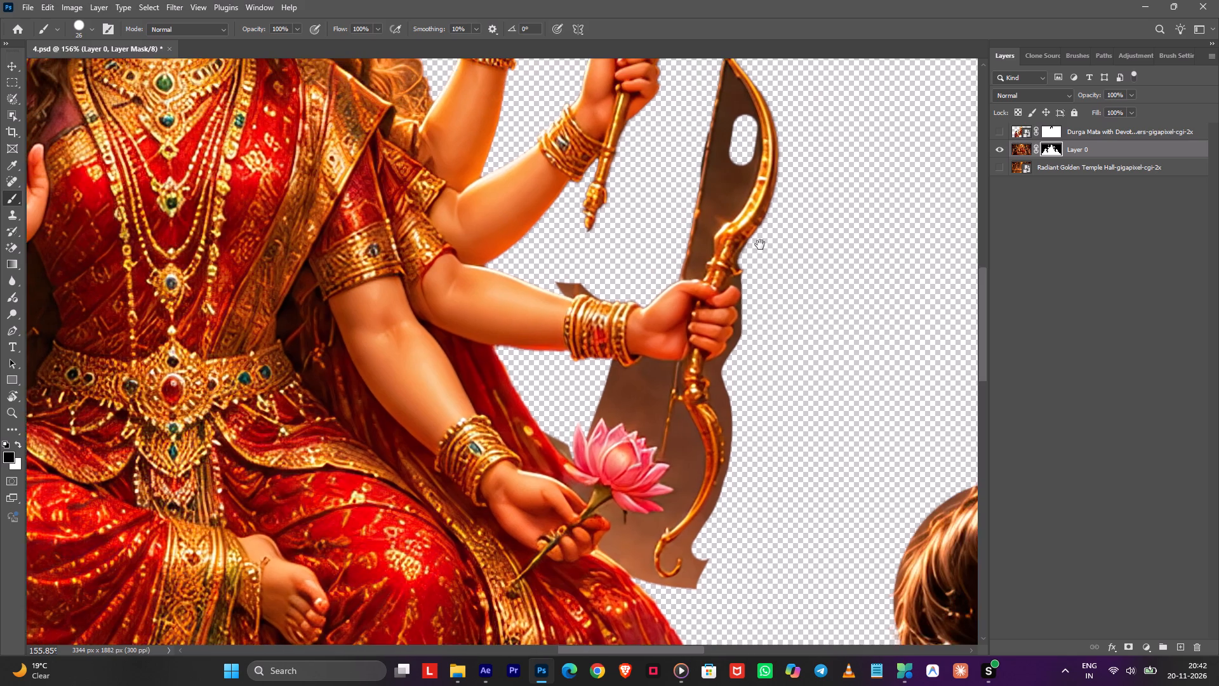
left_click_drag(543, 286, 585, 287)
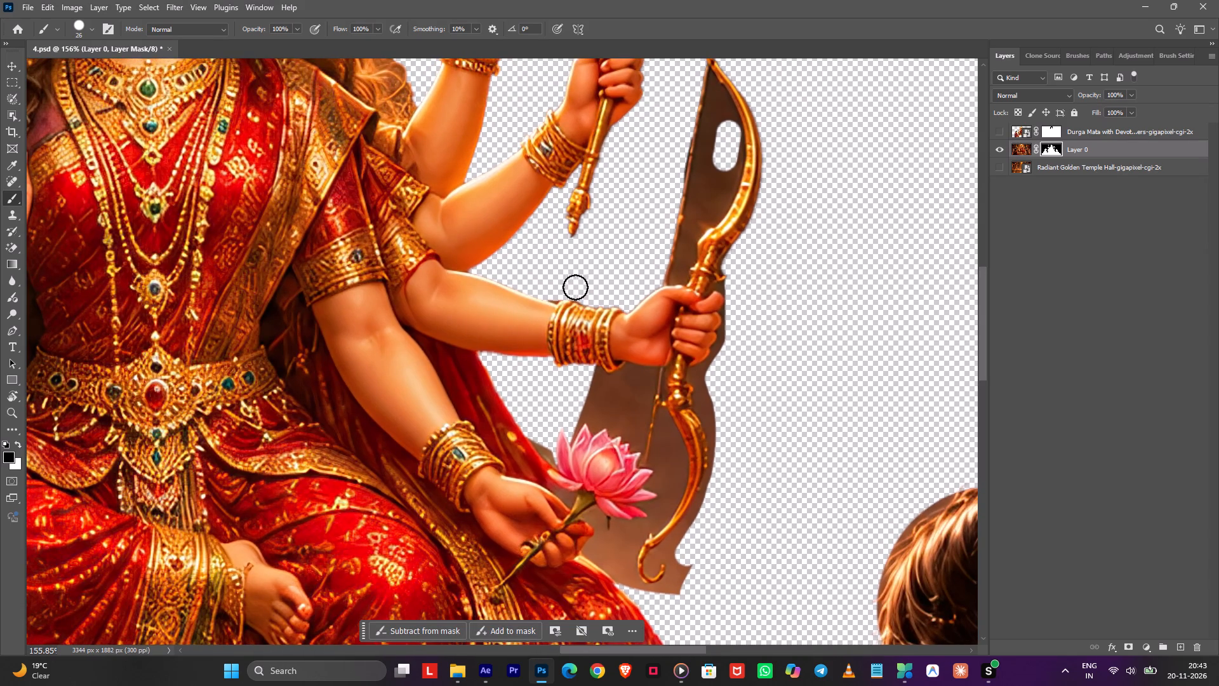
Quick-select the gap between the mace arm and bow arm, paint black along the bow arm's edge on the mask, and deselect.
key("shift+w")
key("shift+w")
key("shift+w")
type("WW")
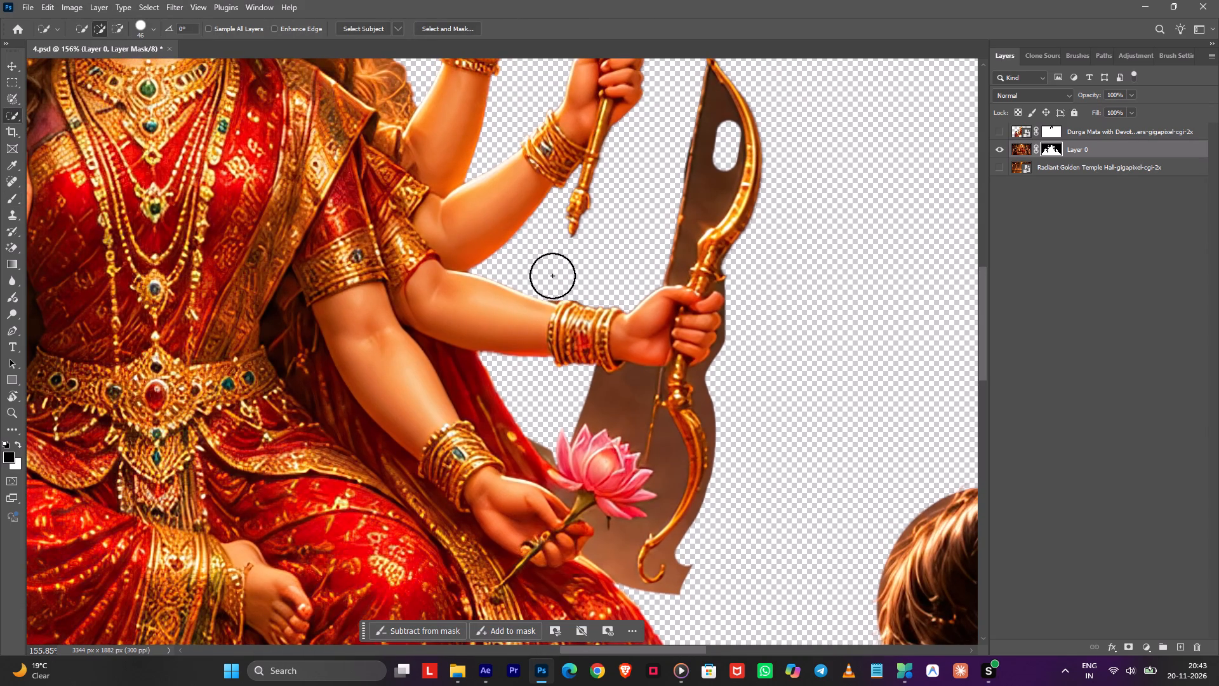
left_click(552, 276)
key("b")
left_click_drag(568, 285, 551, 299)
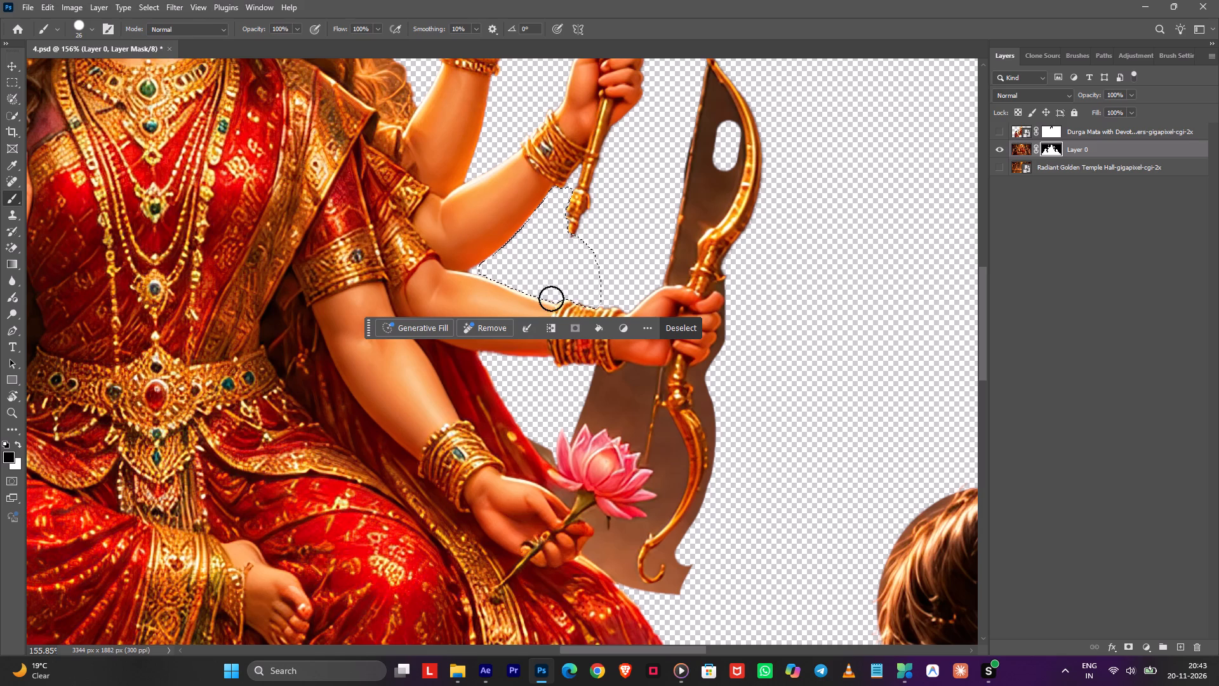
left_click_drag(551, 299, 638, 314)
left_click(675, 324)
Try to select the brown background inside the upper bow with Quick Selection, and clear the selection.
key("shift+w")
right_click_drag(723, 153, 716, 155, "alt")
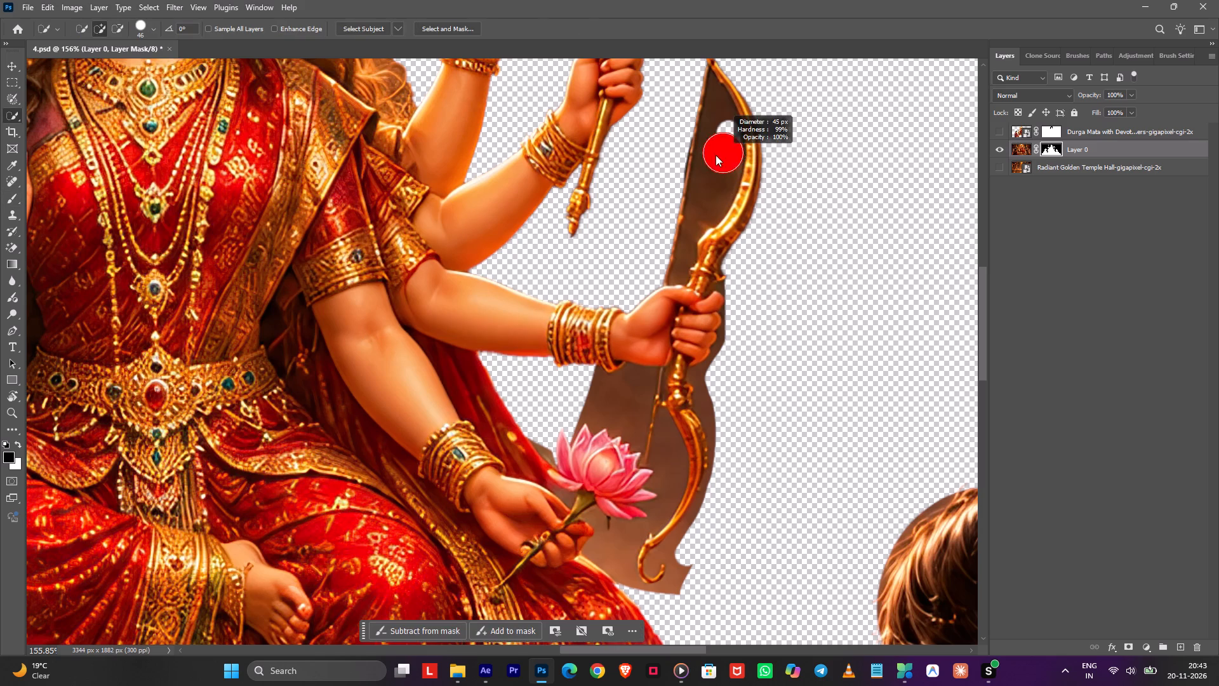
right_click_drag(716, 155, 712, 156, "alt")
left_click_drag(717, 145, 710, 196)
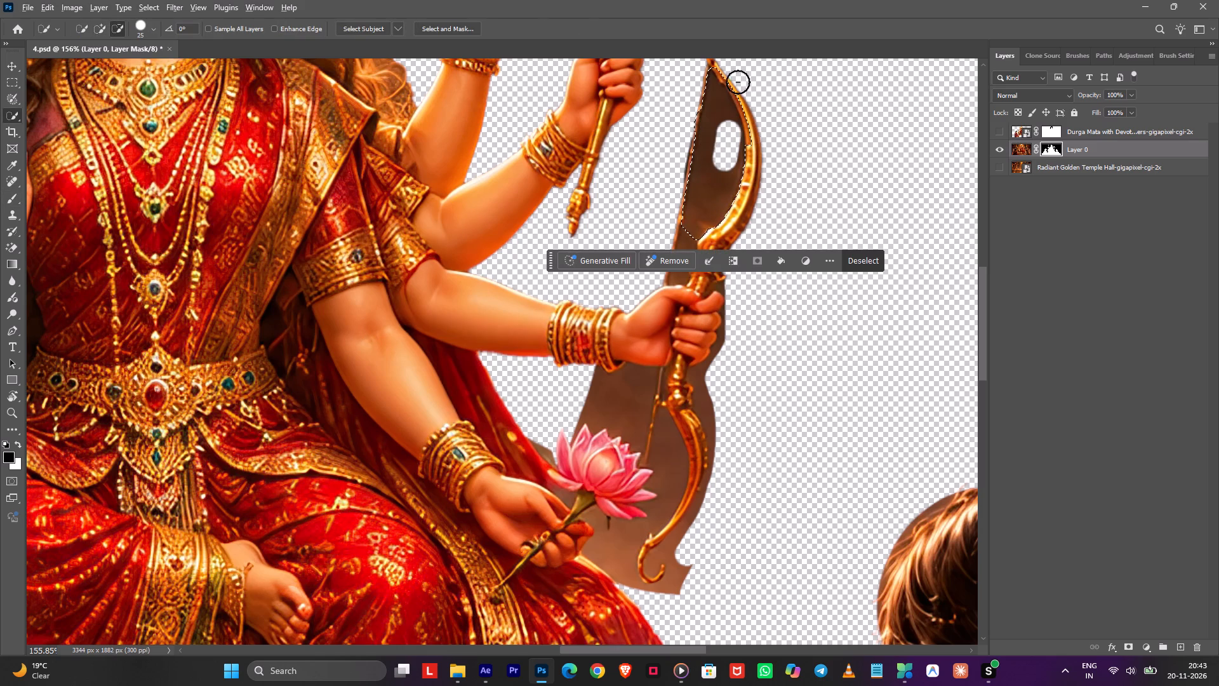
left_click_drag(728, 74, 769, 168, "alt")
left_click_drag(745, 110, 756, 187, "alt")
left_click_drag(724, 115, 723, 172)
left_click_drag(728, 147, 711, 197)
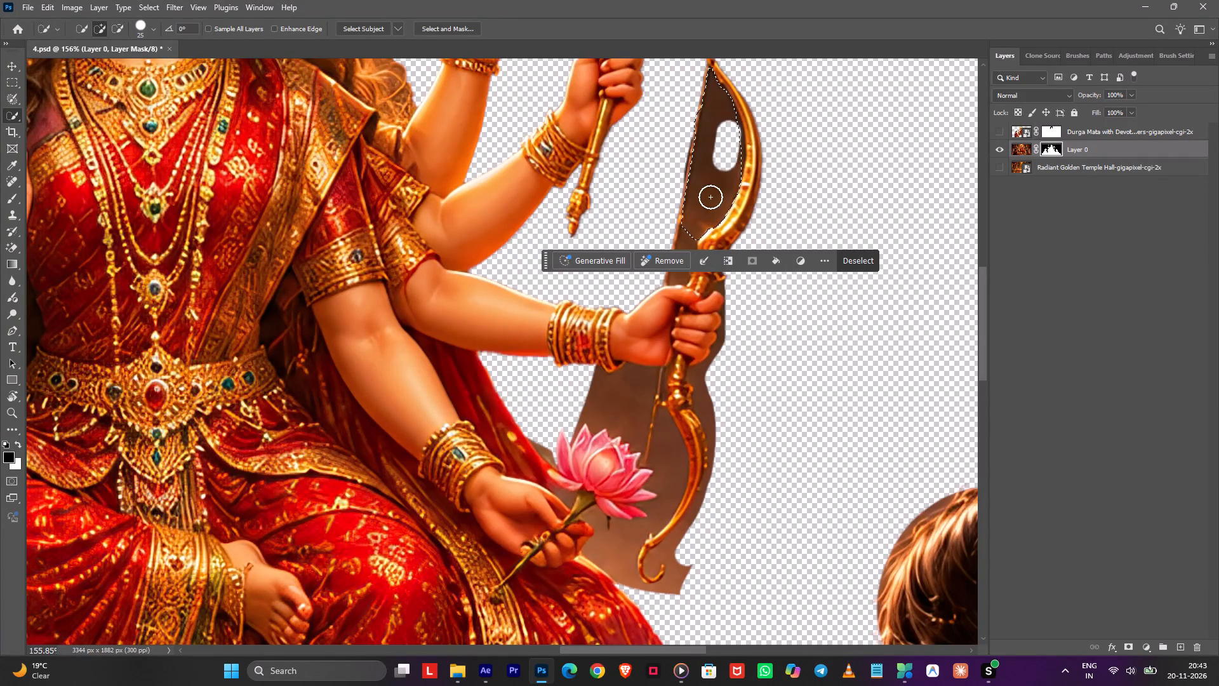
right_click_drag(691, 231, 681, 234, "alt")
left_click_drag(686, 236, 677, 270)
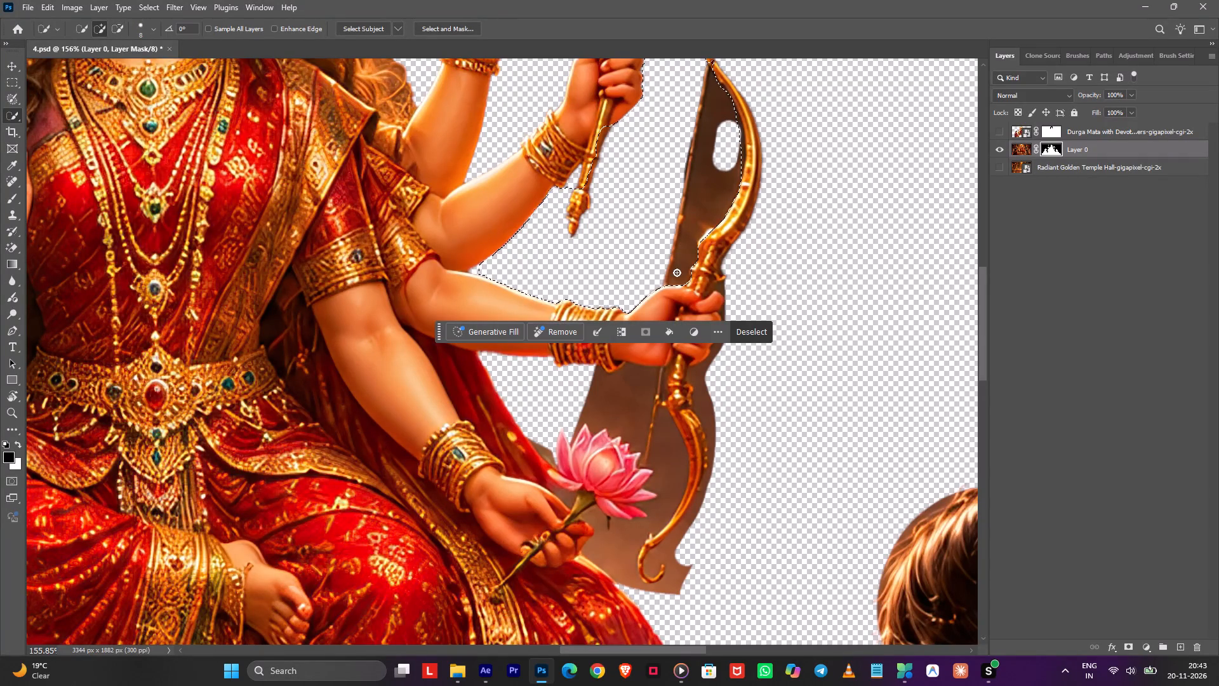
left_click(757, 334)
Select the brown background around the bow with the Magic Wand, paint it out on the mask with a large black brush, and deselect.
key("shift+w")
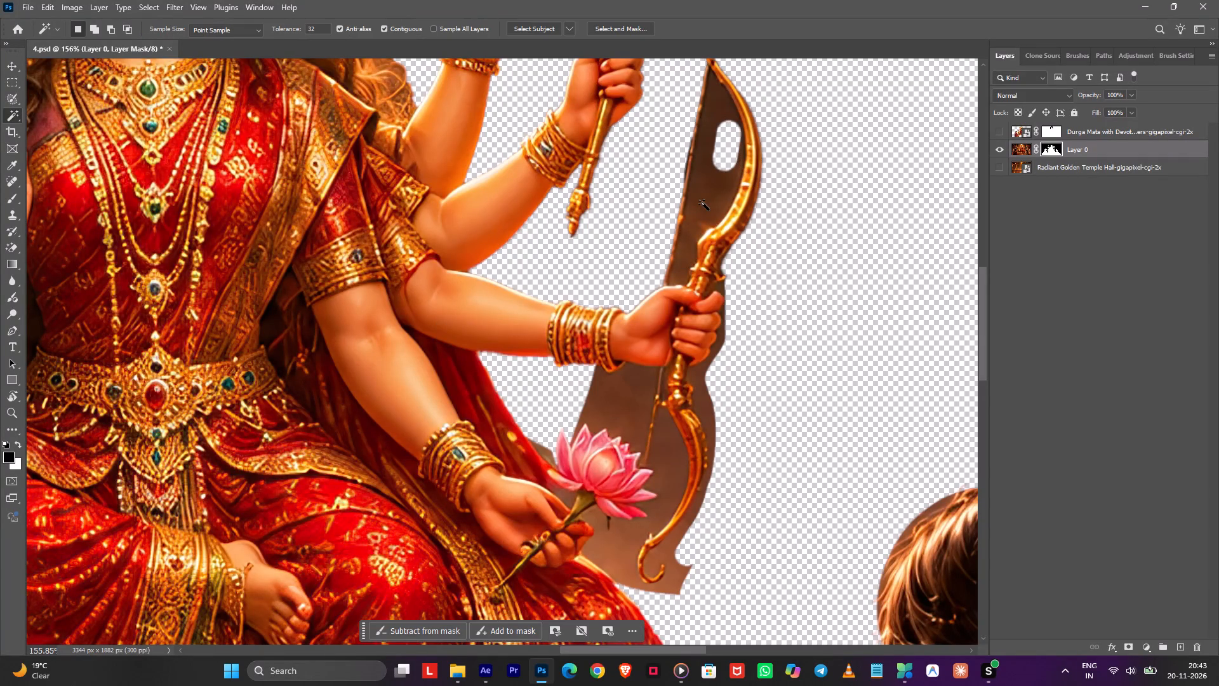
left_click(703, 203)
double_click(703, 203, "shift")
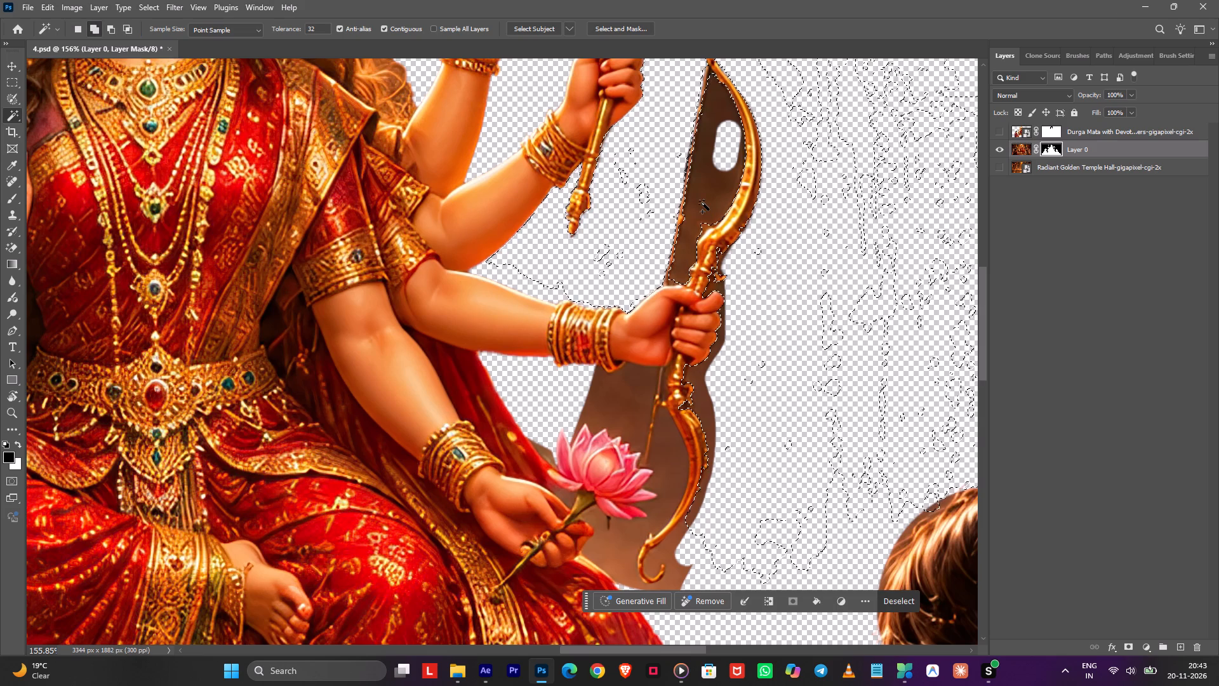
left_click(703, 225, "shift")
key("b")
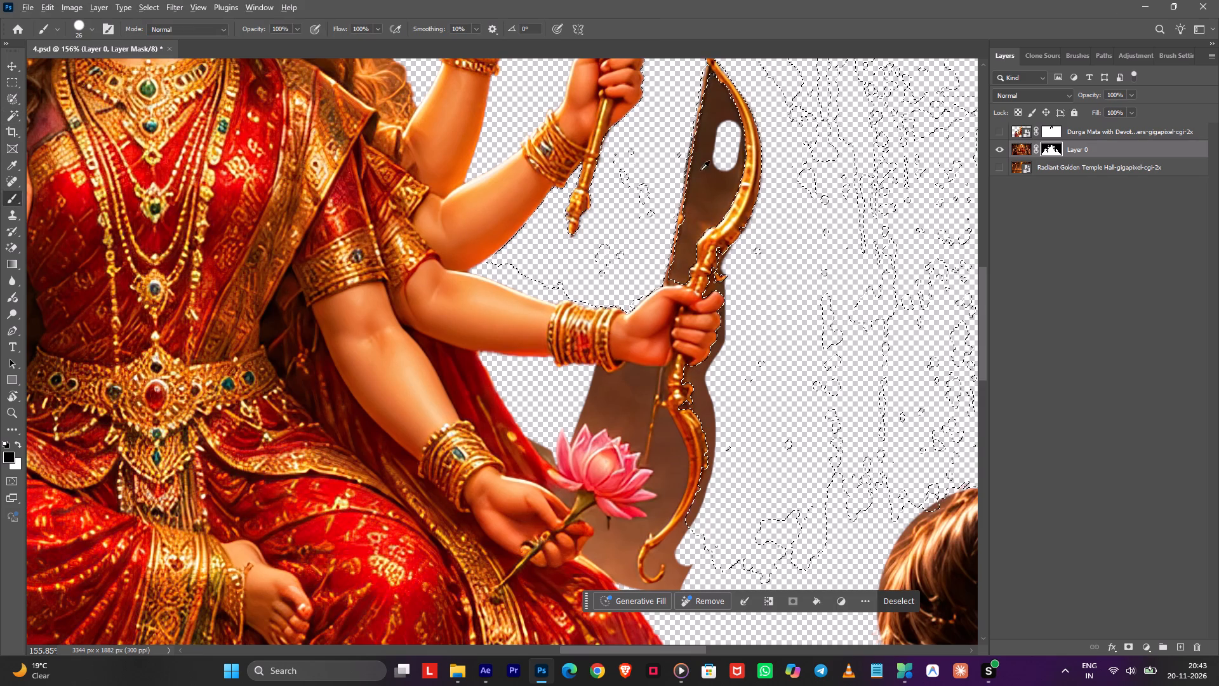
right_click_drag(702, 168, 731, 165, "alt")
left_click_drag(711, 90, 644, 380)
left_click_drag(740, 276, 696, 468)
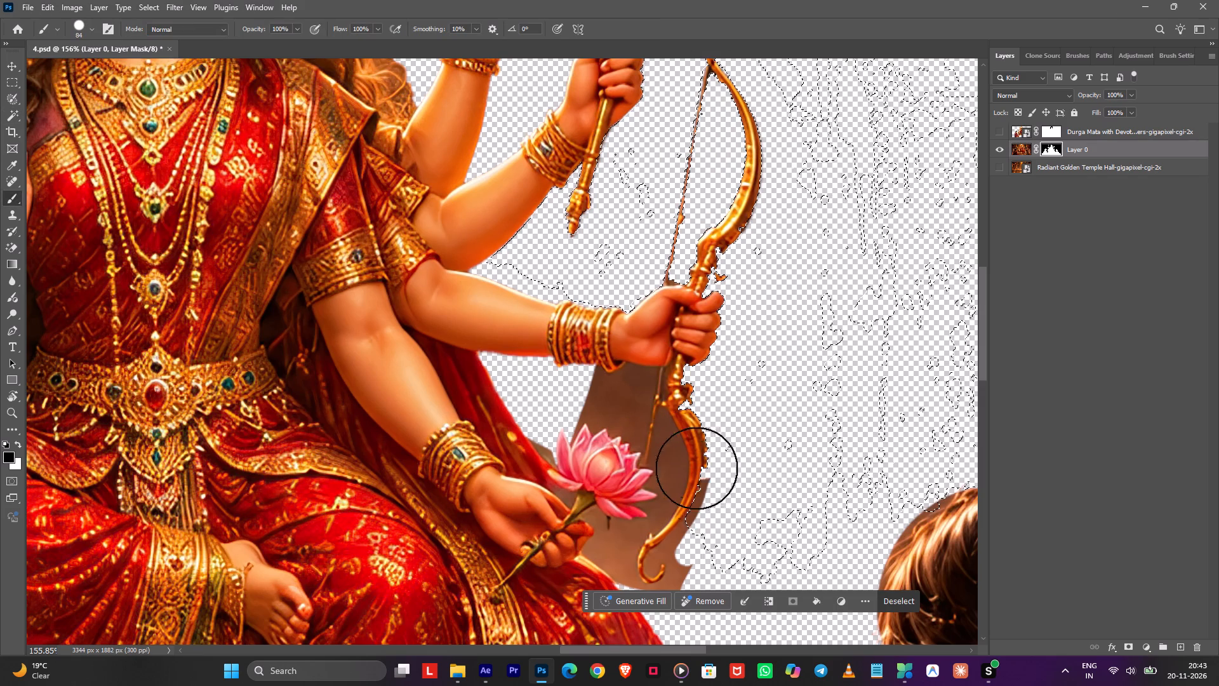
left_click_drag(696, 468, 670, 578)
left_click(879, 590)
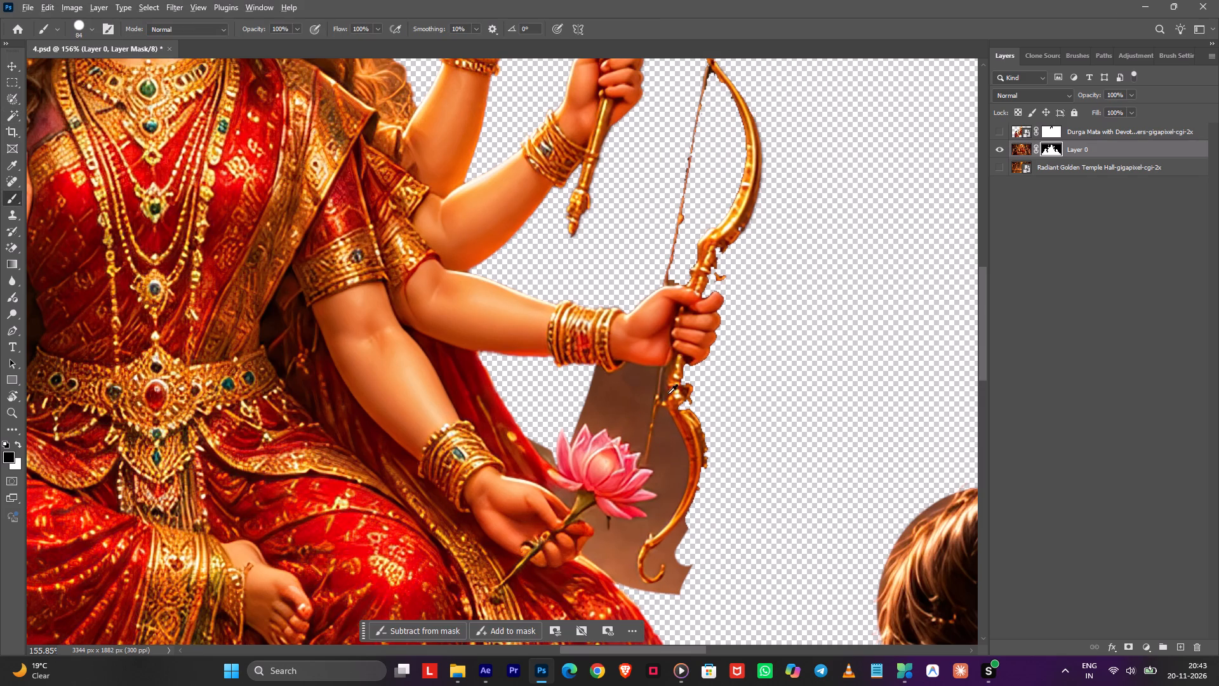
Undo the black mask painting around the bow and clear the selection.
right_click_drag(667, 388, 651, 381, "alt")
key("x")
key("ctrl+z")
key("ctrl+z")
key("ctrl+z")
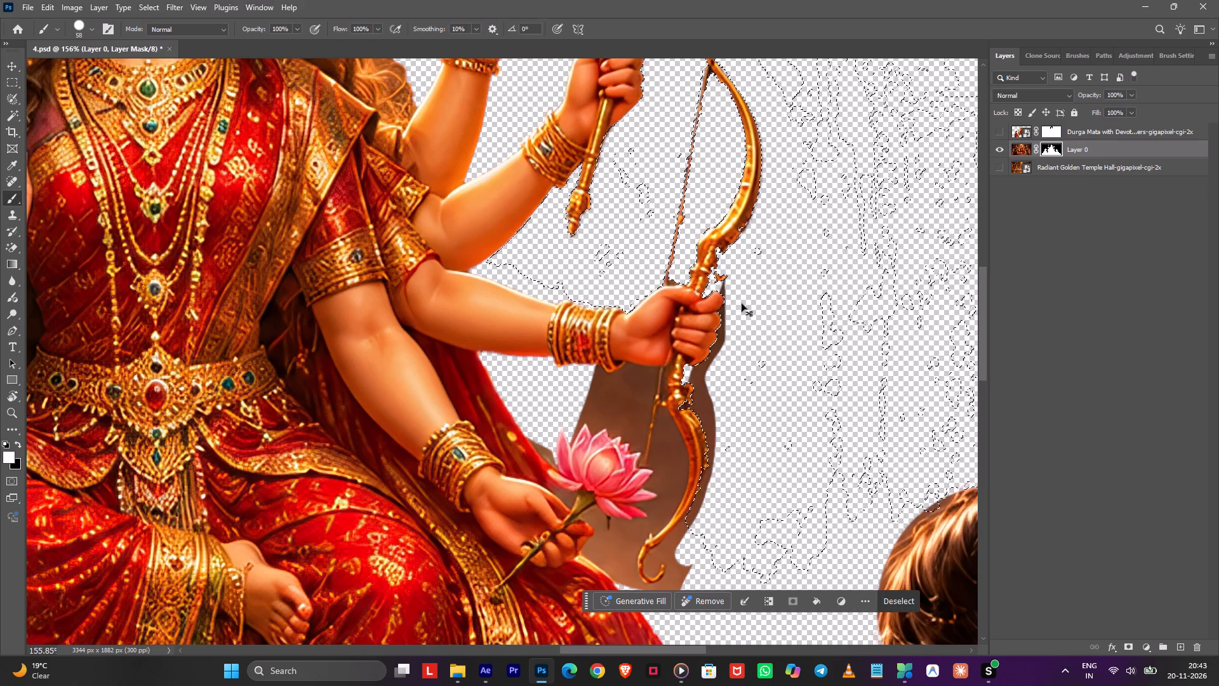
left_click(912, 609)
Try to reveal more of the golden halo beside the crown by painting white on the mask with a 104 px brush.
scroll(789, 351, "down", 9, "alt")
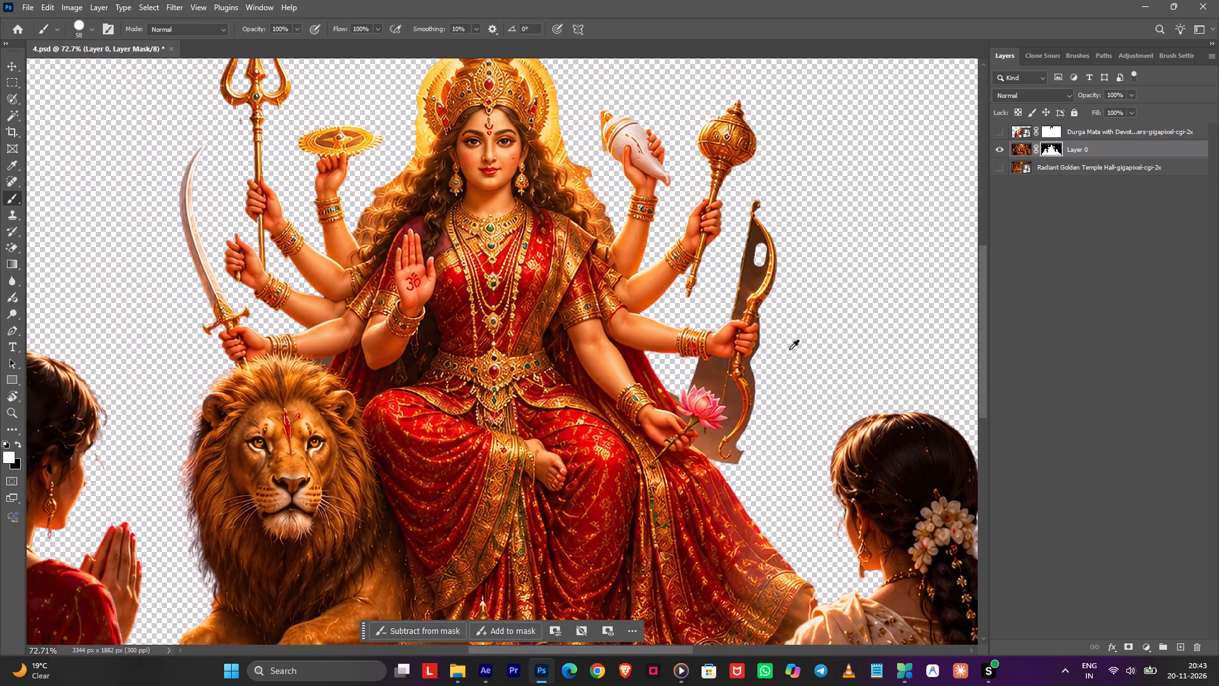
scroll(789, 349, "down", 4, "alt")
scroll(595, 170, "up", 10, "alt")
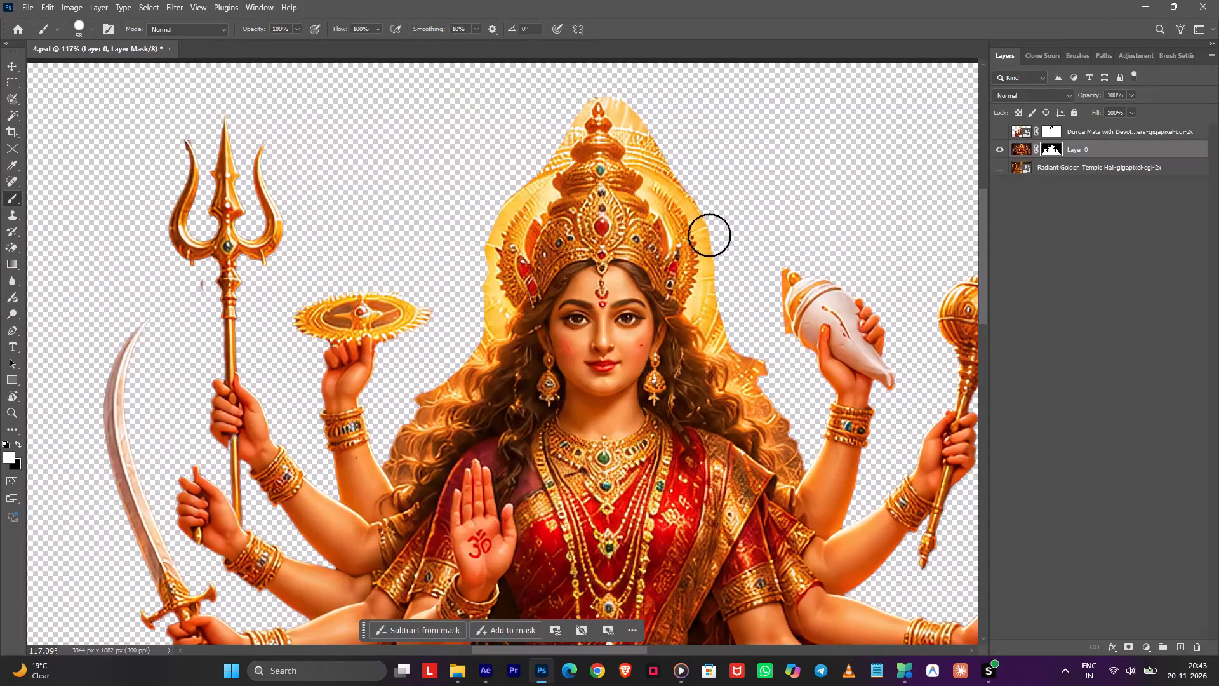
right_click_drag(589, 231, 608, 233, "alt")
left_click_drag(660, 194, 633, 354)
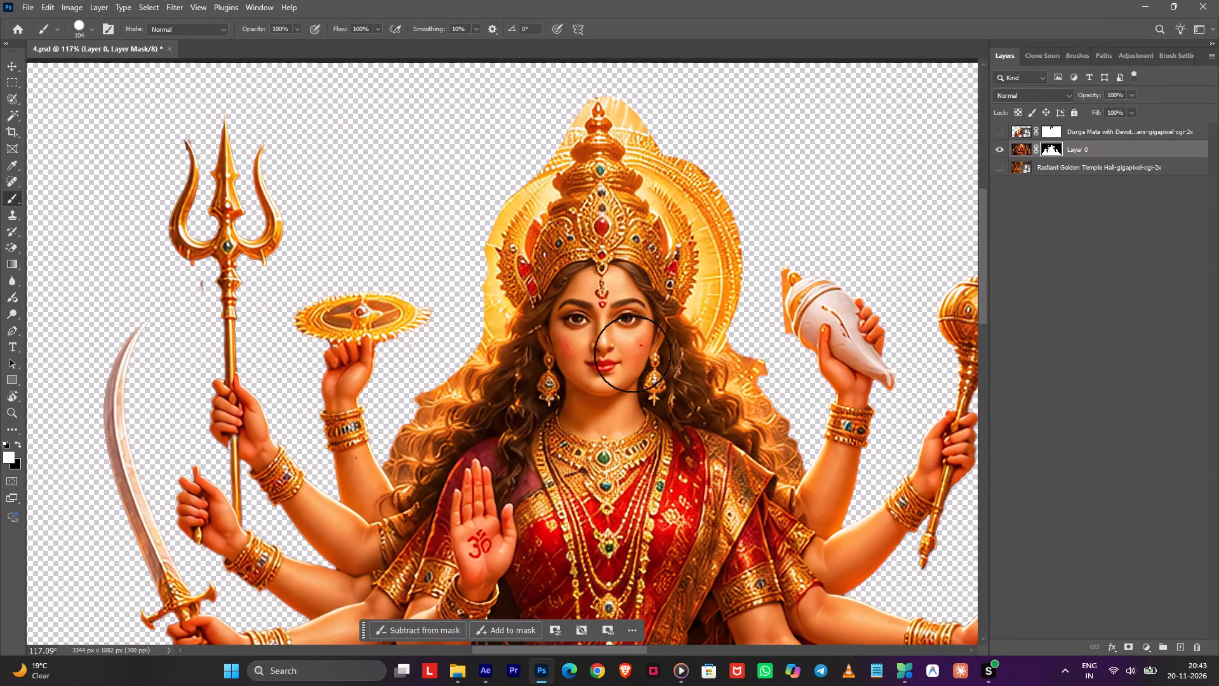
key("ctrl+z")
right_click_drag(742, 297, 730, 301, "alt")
Select Durga's crown by outlining it with the Object Selection lasso.
key("shift+w")
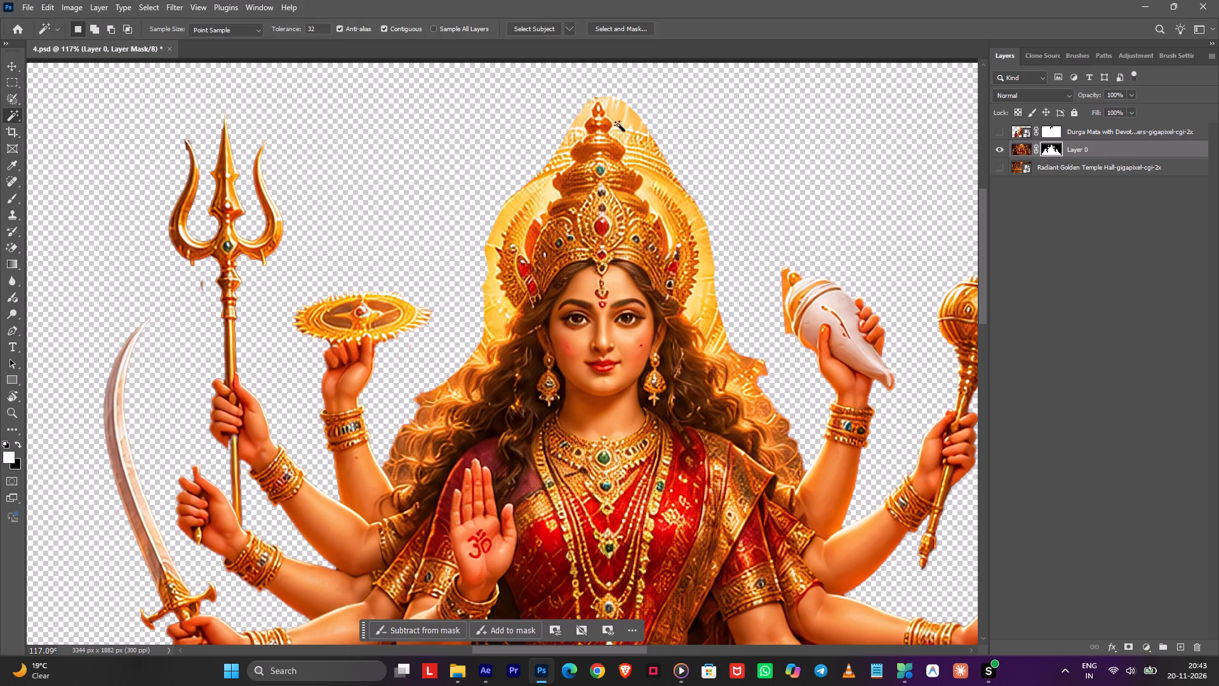
key("shift+w")
left_click_drag(603, 98, 502, 220, "shift")
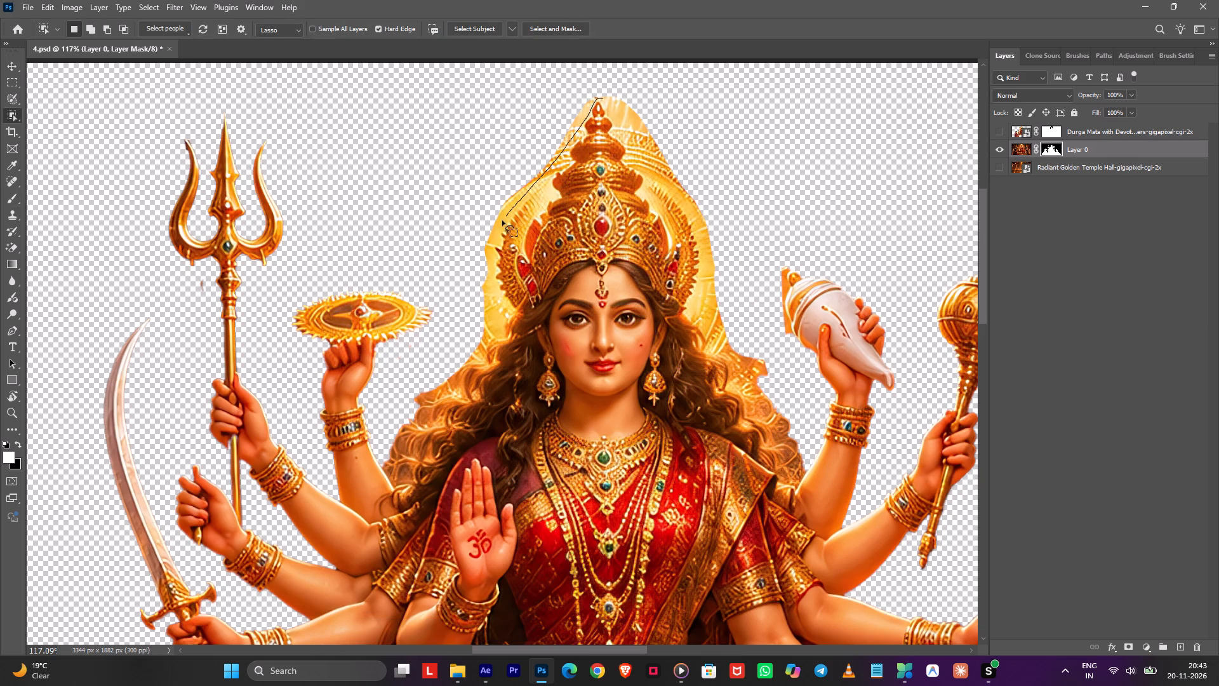
left_click_drag(502, 220, 665, 169, "shift")
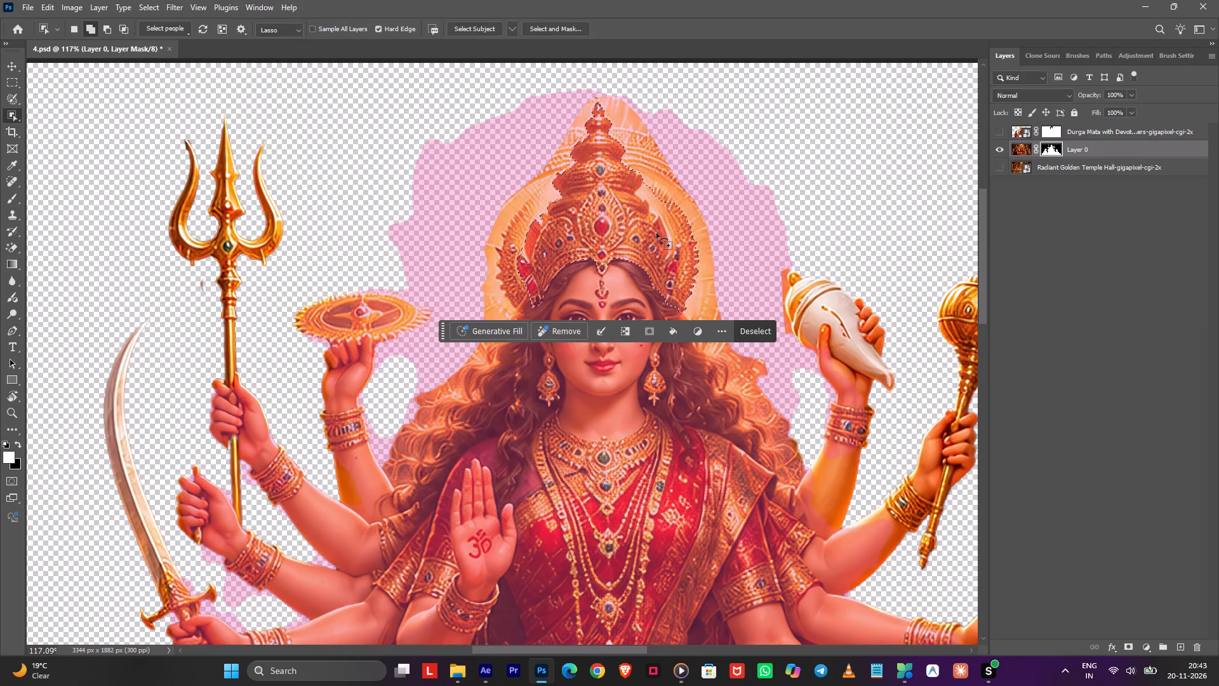
Add the crown's side sections beside its central dome to the selection with Object Selection lasso outlines.
left_click_drag(642, 173, 627, 221, "shift")
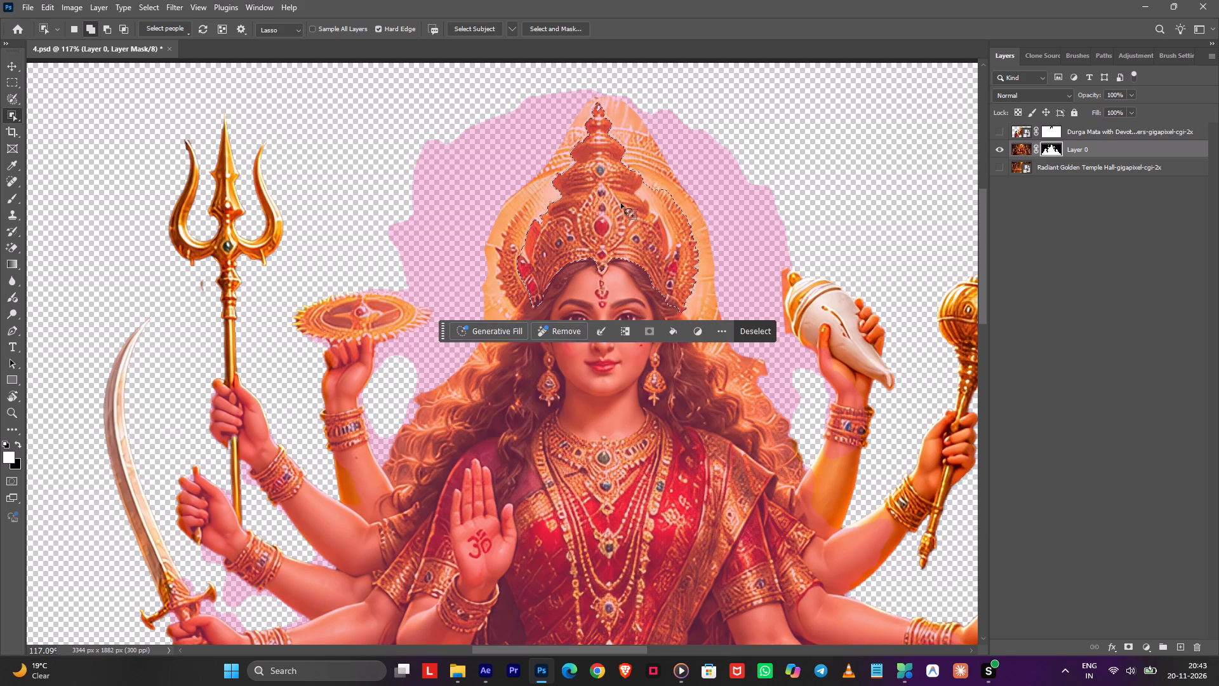
left_click_drag(634, 164, 599, 179, "shift")
left_click(608, 252, "shift")
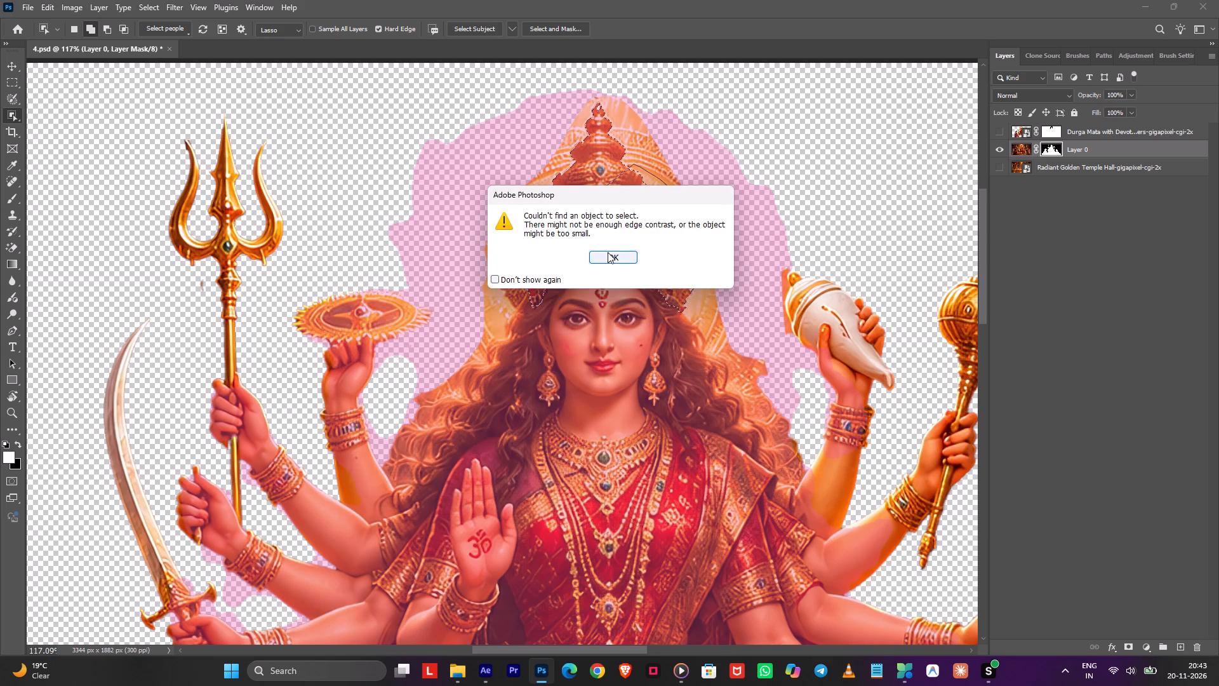
left_click_drag(638, 168, 609, 183, "shift")
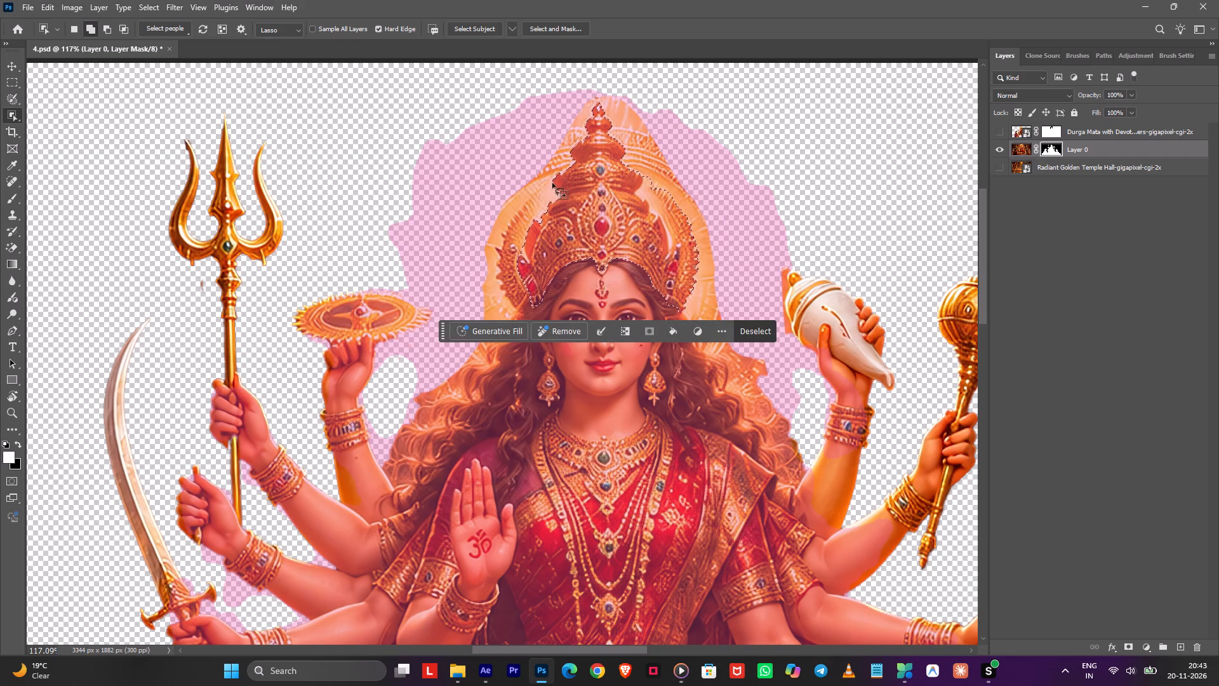
left_click_drag(559, 178, 565, 260, "shift")
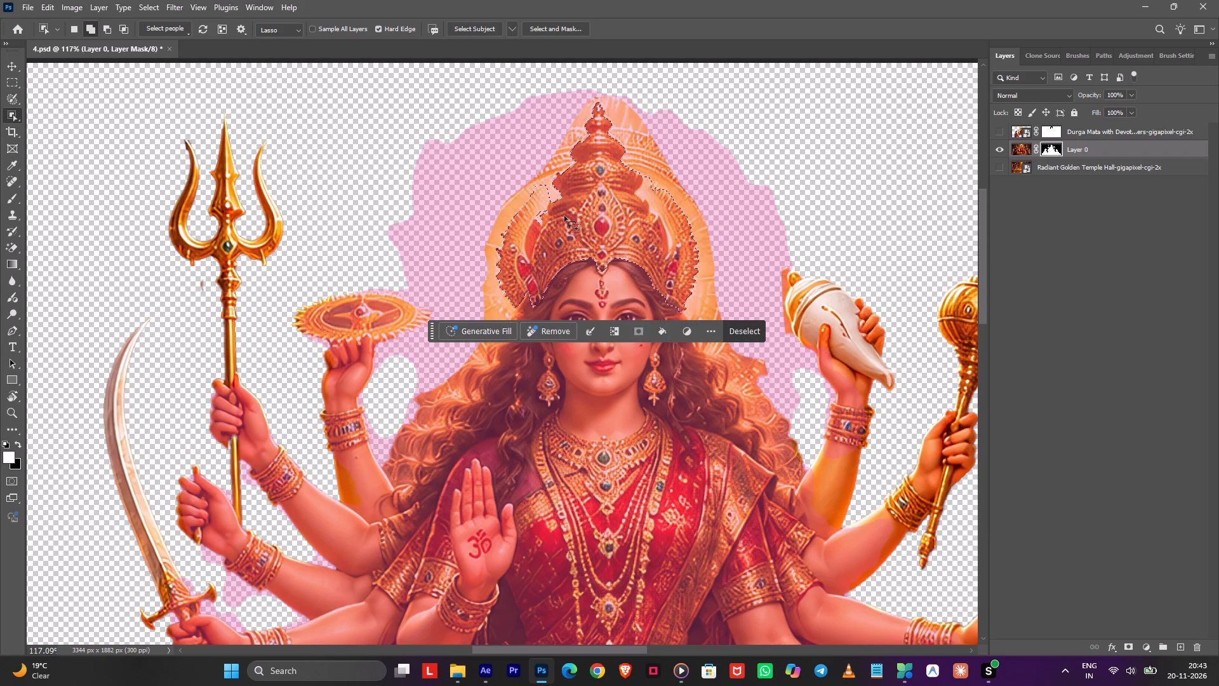
left_click_drag(565, 176, 566, 215, "shift")
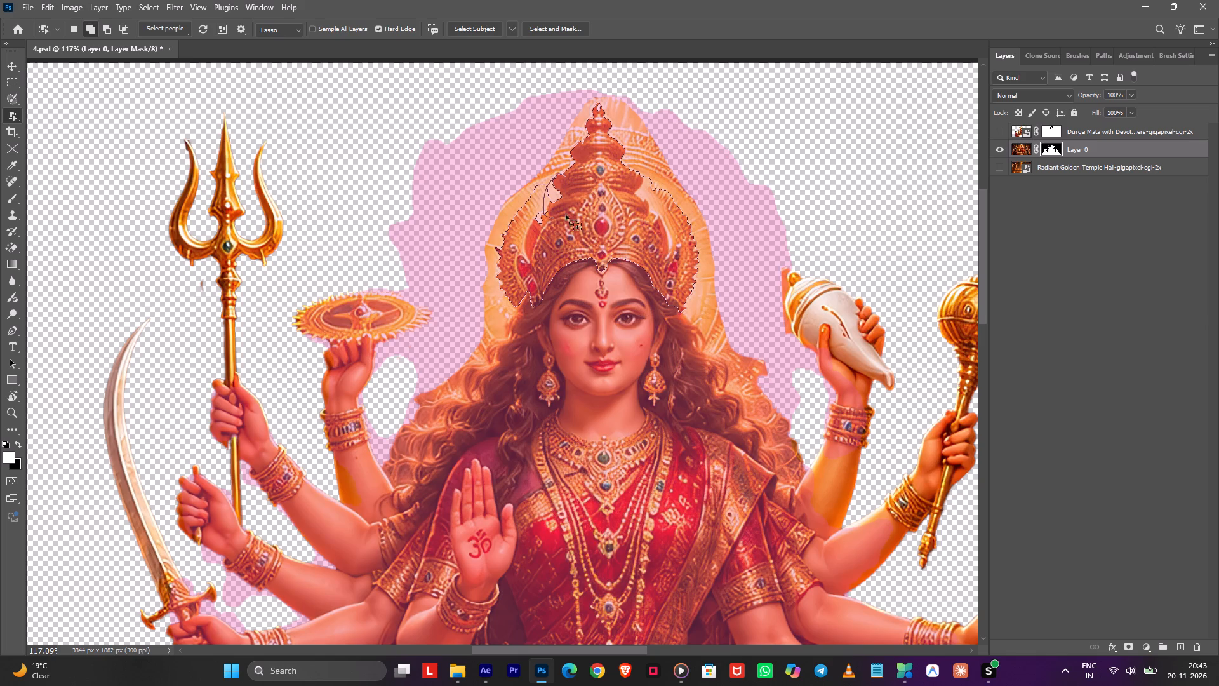
left_click_drag(566, 215, 573, 200, "shift")
Extend the crown selection along its lower edge, the hairline and the forehead with Quick Selection, undoing strokes that spill into the halo.
key("shift+w")
left_click_drag(570, 181, 547, 209, "shift")
left_click_drag(559, 178, 524, 221, "shift")
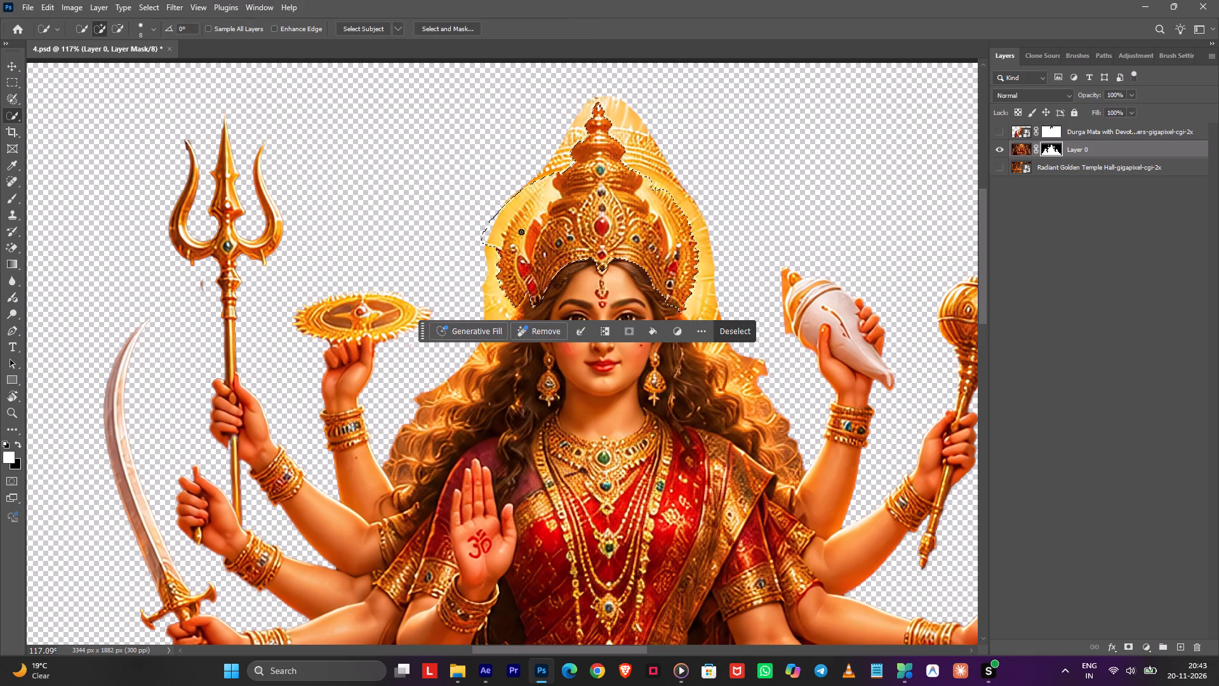
key("ctrl+z")
left_click_drag(551, 194, 539, 215, "shift")
key("ctrl+z")
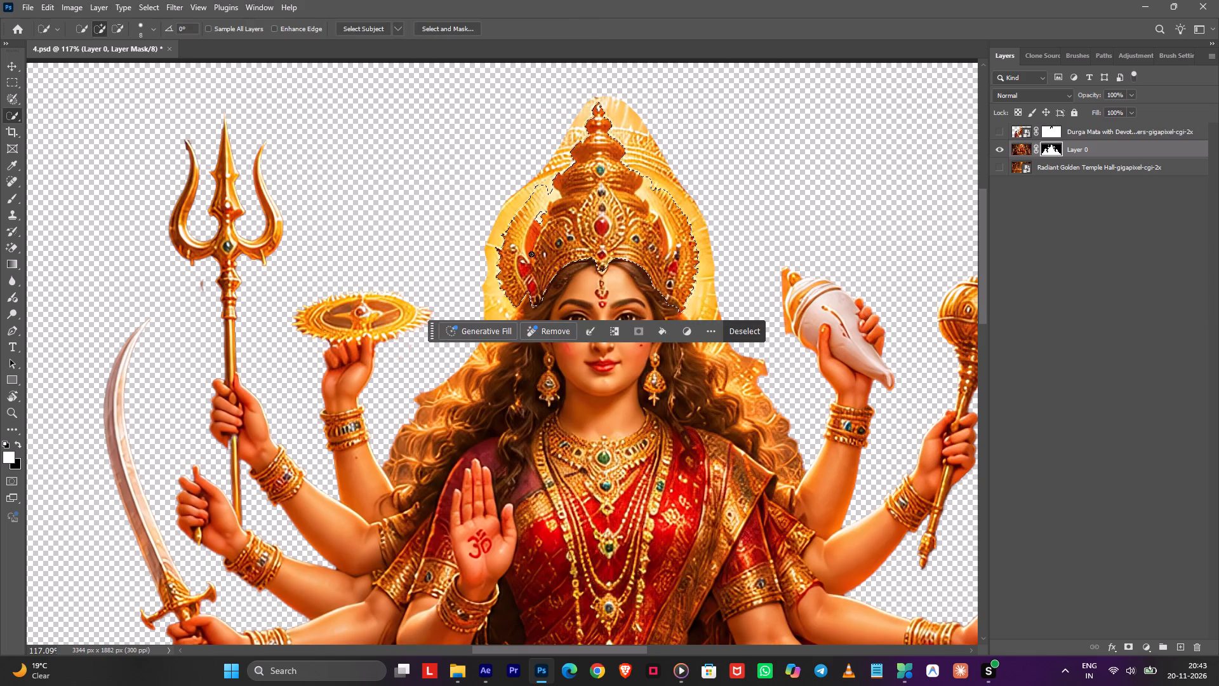
left_click_drag(530, 269, 529, 314, "shift")
left_click_drag(530, 314, 616, 269, "shift")
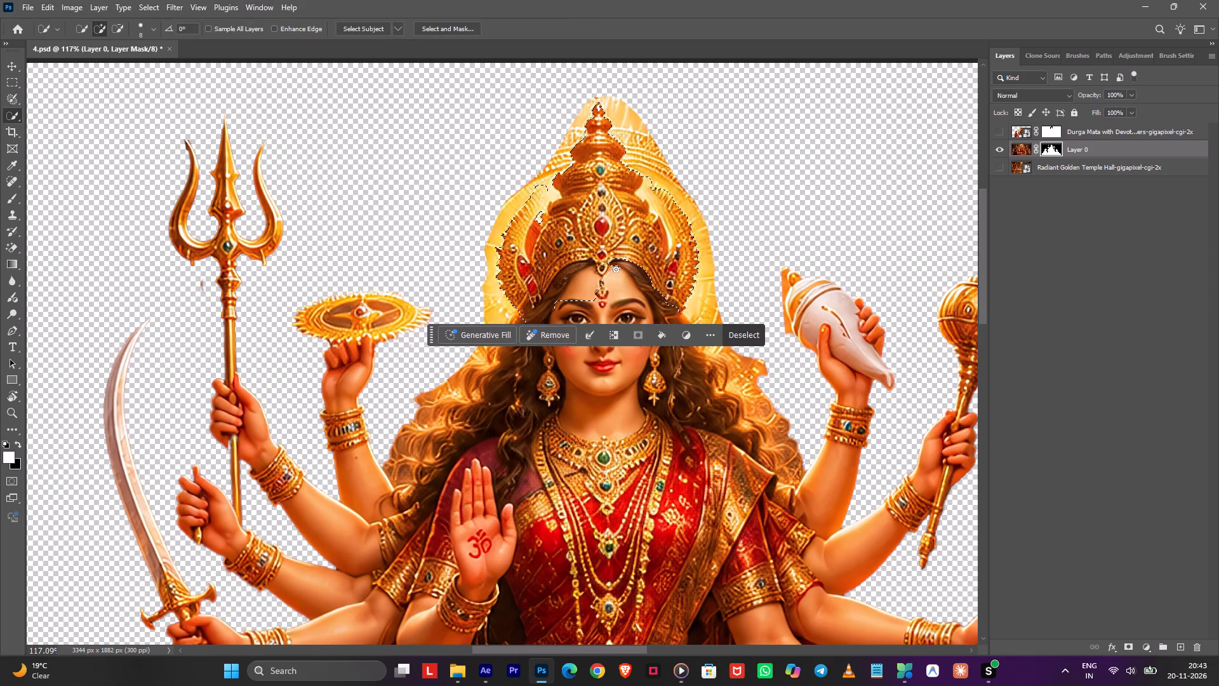
left_click_drag(616, 269, 627, 270, "shift")
Invert the crown selection and paint out the golden halo around the crown on the layer mask with a large black brush.
key("ctrl+shift+i")
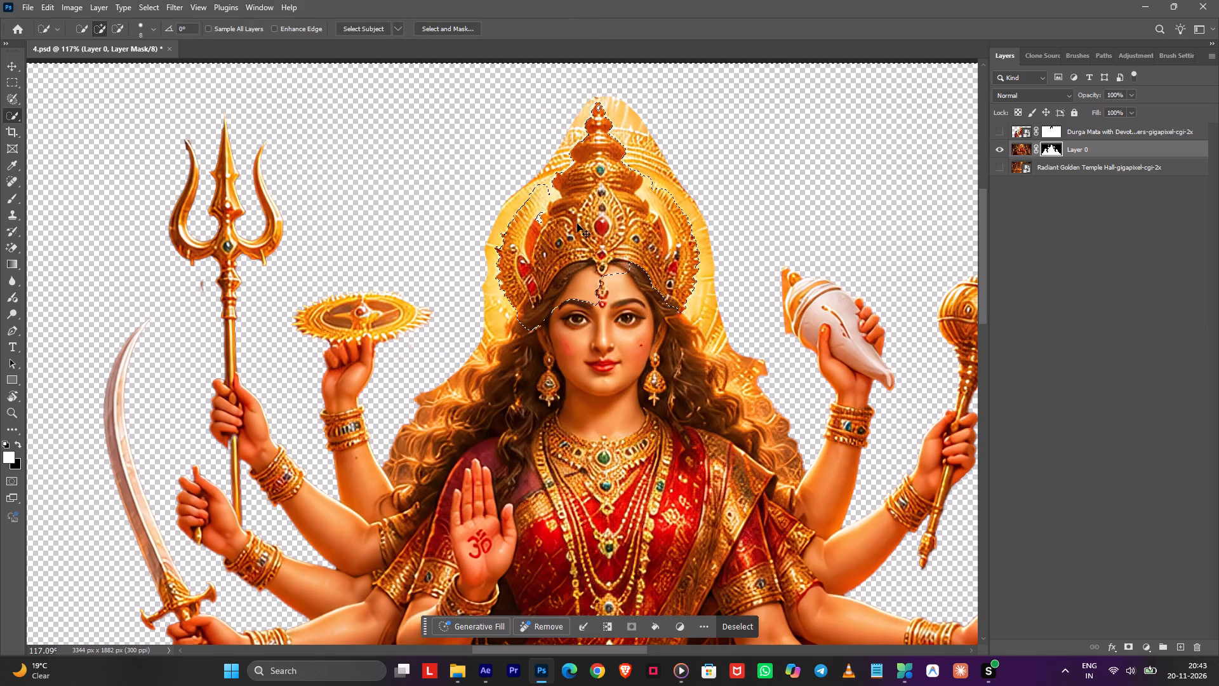
key("b")
right_click_drag(450, 286, 468, 278, "alt")
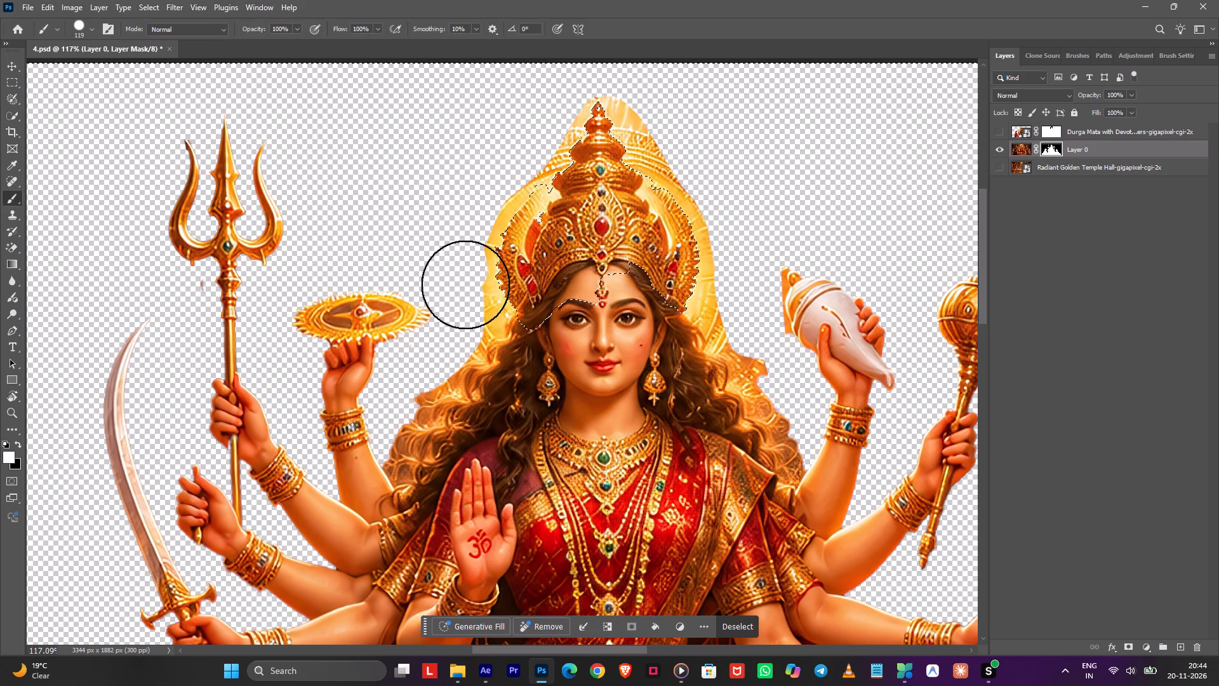
key("x")
left_click_drag(472, 286, 658, 156)
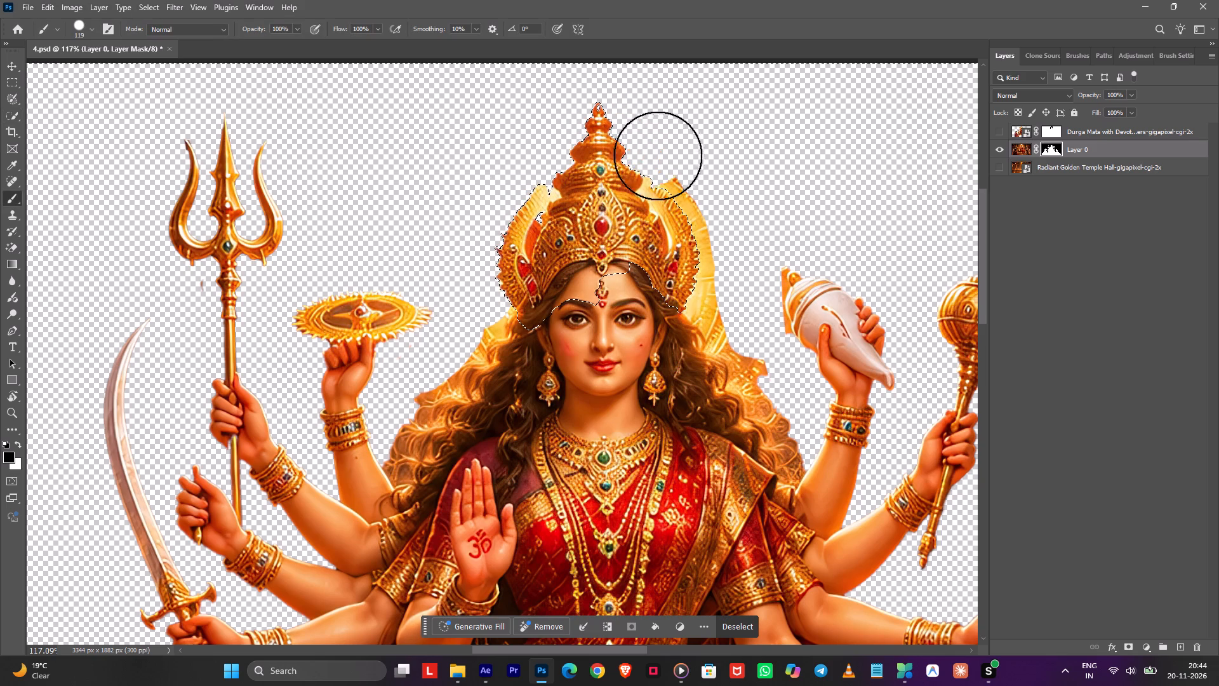
left_click_drag(658, 156, 698, 277)
Paint out the remaining halo above the hair on both sides of the crown with a softened 80 px black brush.
right_click_drag(700, 286, 679, 137, "alt")
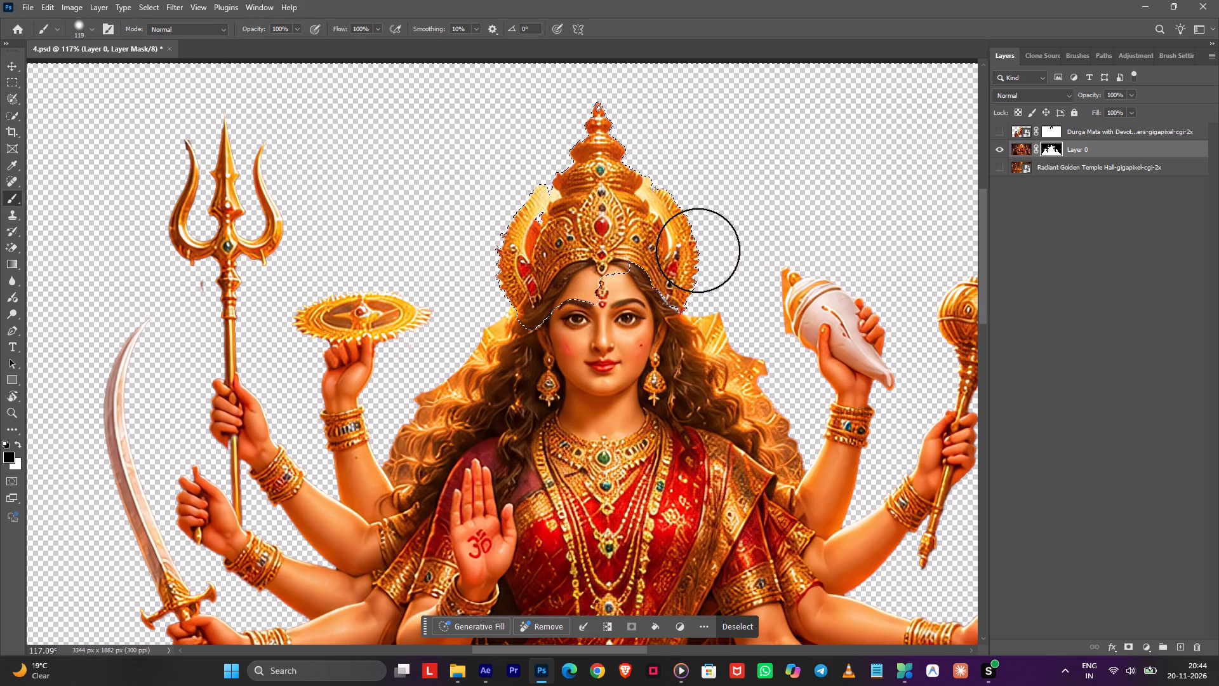
right_click_drag(749, 320, 728, 311, "alt")
left_click_drag(760, 355, 738, 334)
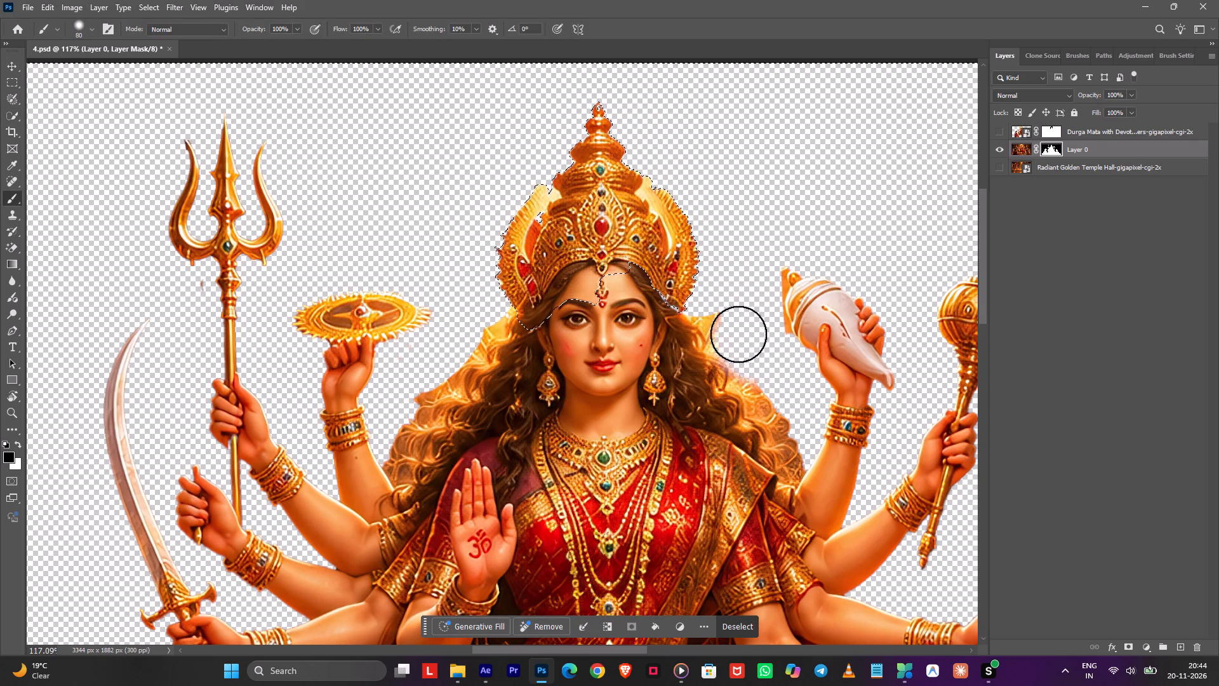
left_click_drag(738, 334, 717, 295)
left_click_drag(484, 298, 459, 310)
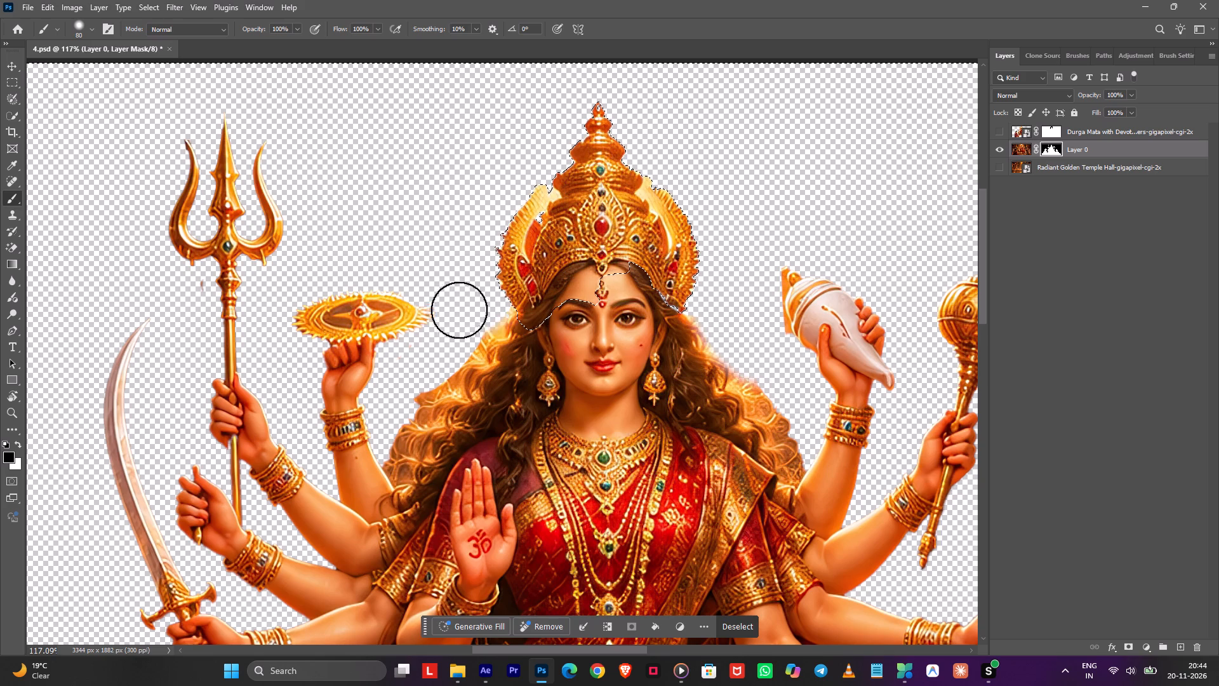
left_click_drag(459, 310, 583, 130)
Trim the golden fringe along the hair on the chakra side with a soft 34 px black brush, then deselect.
right_click_drag(474, 380, 465, 381, "alt")
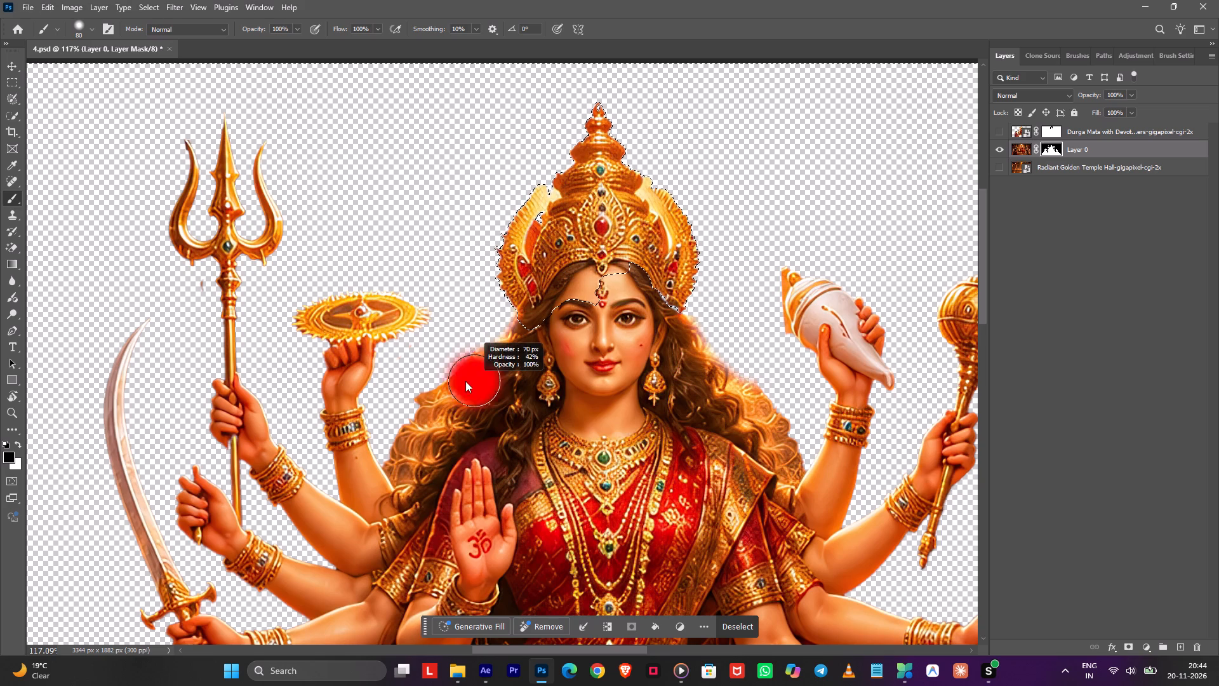
right_click_drag(465, 381, 455, 379, "alt")
left_click_drag(407, 400, 494, 314)
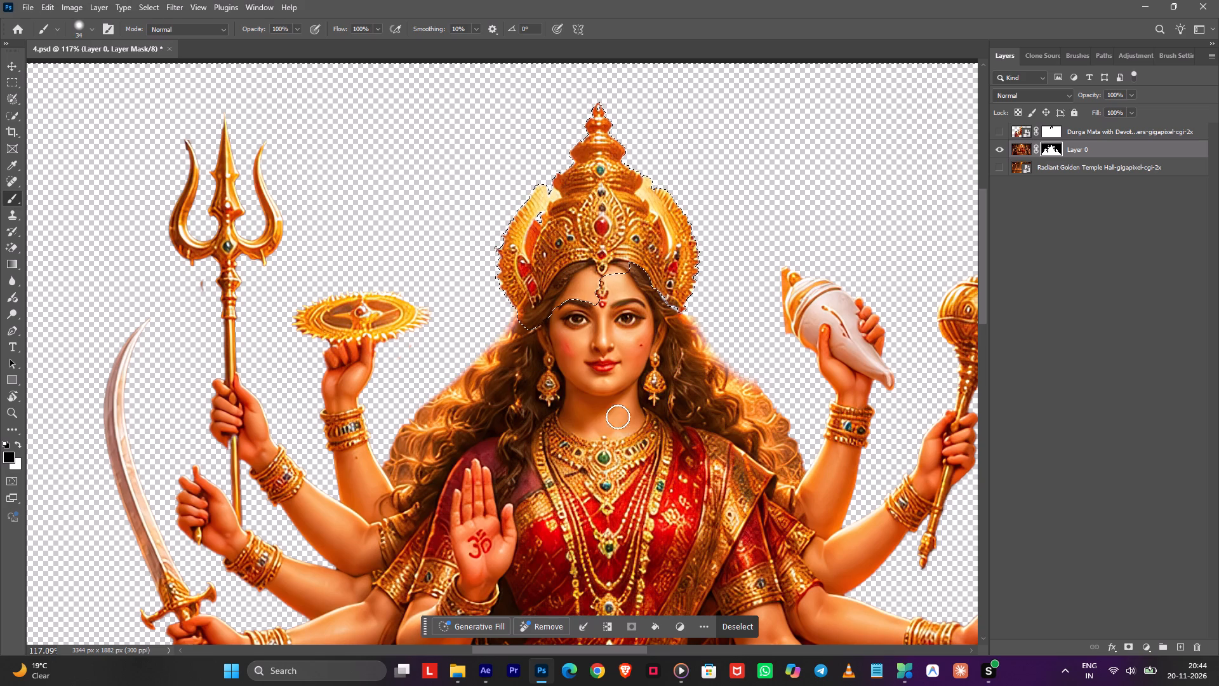
left_click(747, 626)
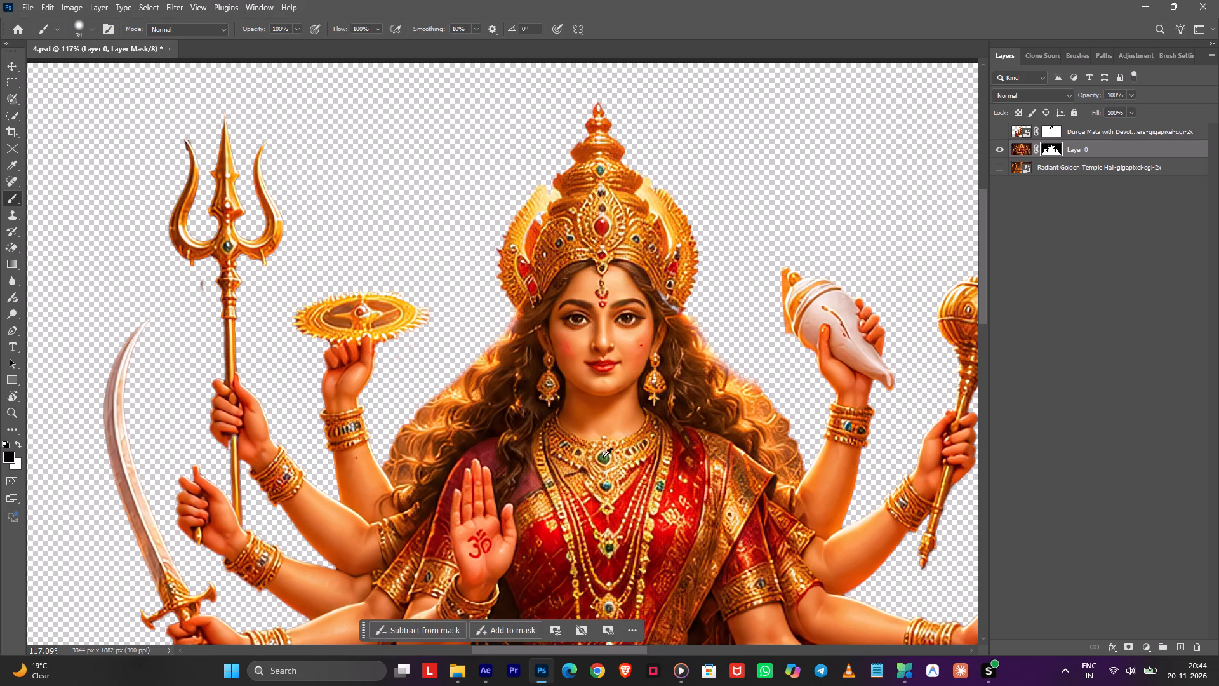
Restore the hair below the crown on the conch side and the crown's inner edges by painting white on the mask at 34 px.
scroll(608, 425, "down", 2, "alt")
scroll(608, 425, "up", 1, "alt")
scroll(608, 425, "down", 5, "alt")
scroll(608, 425, "up", 1, "alt")
scroll(608, 425, "down", 5, "alt")
scroll(681, 422, "up", 11, "alt")
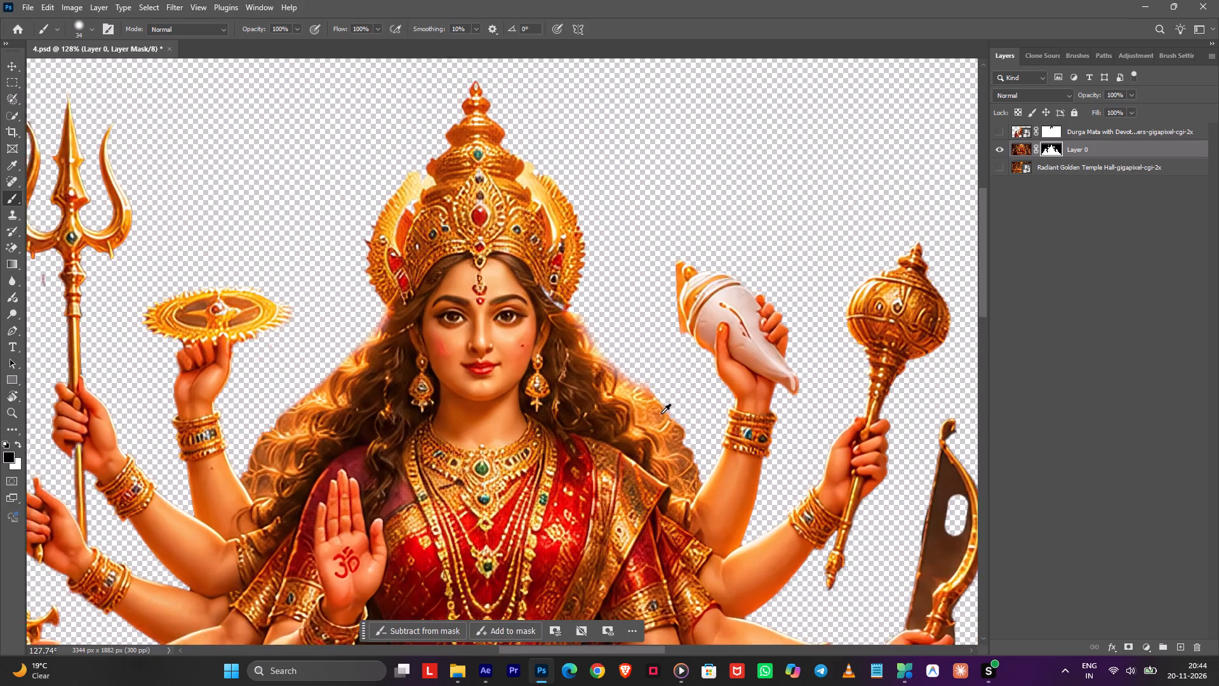
scroll(661, 414, "up", 1, "alt")
key("x")
left_click_drag(636, 405, 500, 319)
key("ctrl+z")
left_click_drag(585, 377, 581, 359)
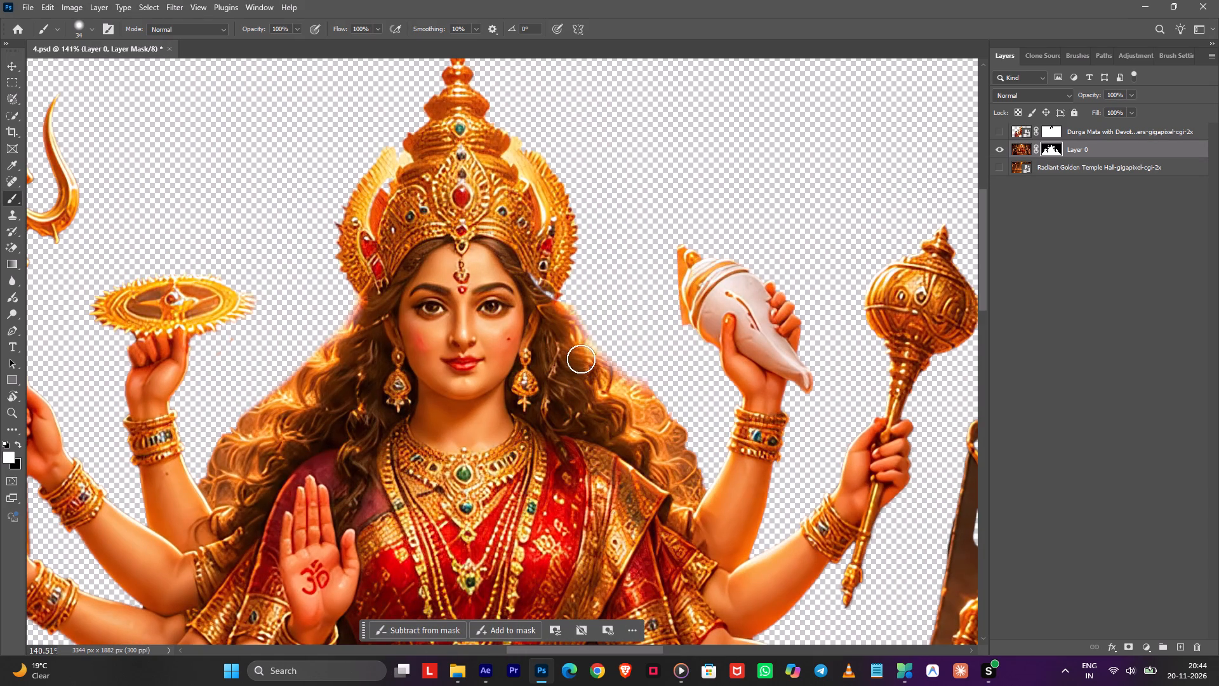
left_click_drag(581, 359, 522, 246)
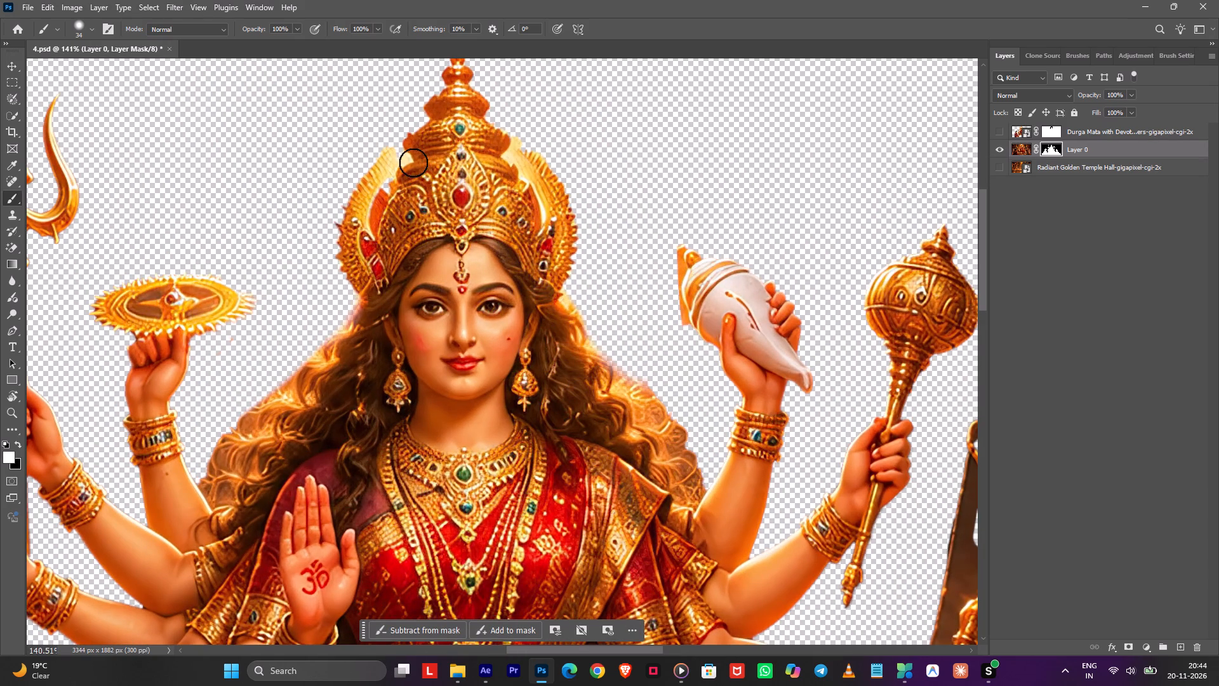
left_click_drag(408, 160, 457, 149)
left_click_drag(479, 138, 521, 186)
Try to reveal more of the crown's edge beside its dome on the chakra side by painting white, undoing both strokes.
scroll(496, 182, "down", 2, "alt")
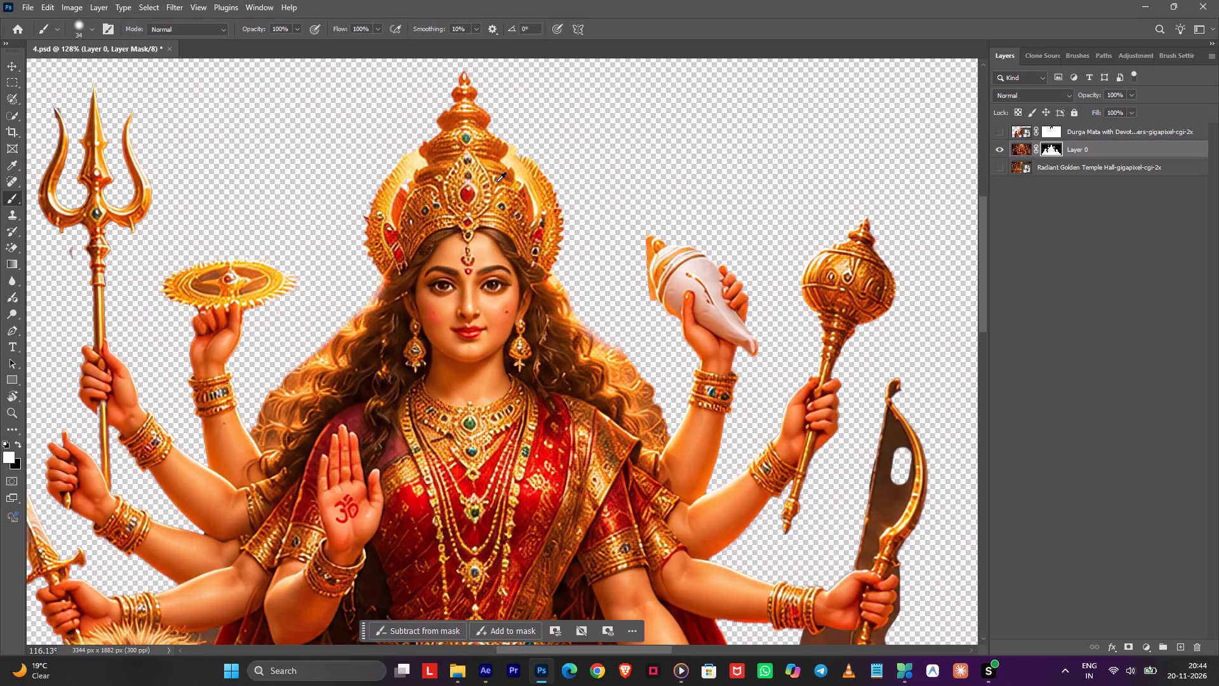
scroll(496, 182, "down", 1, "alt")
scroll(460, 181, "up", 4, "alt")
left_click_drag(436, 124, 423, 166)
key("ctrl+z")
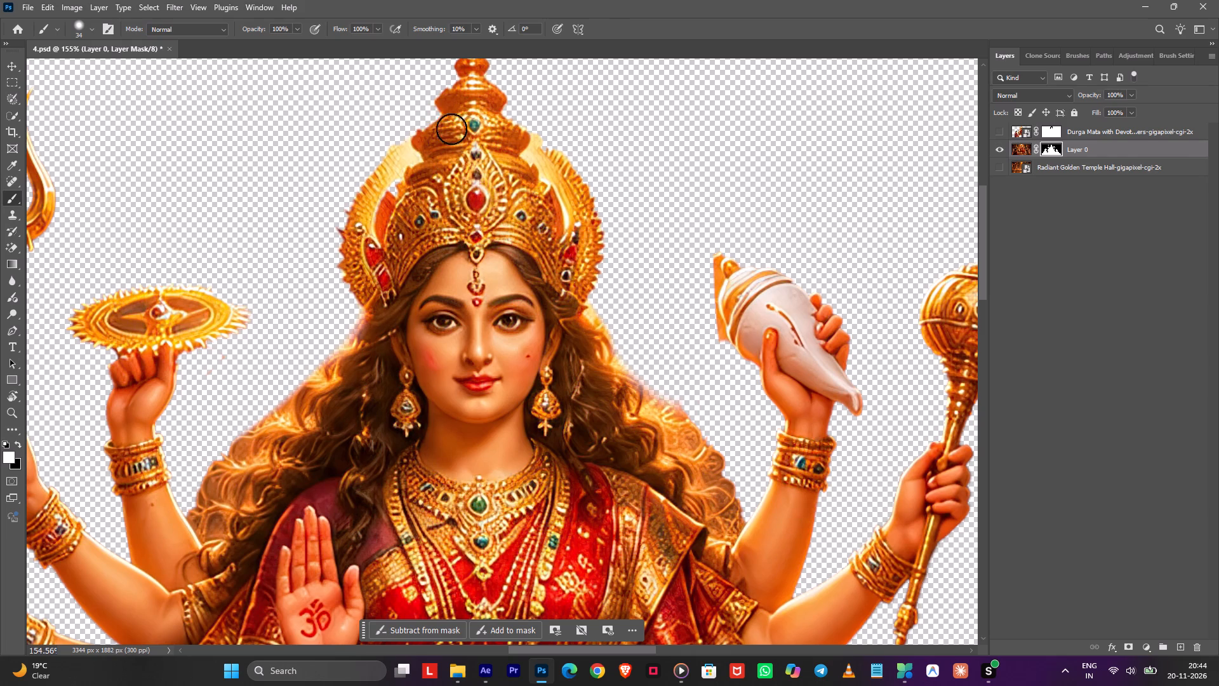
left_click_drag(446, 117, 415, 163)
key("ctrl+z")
Paint out the orange leftover beside the conch's tip on the mask with a hardened 34 px black brush.
key("space")
key("space")
key("space")
key("space")
key("space")
key("space")
key("space")
key("space")
key("space")
key("space")
key("space")
key("space")
key("space")
key("space")
key("space")
key("space")
key("space")
key("space")
key("space")
key("space")
left_click_drag(857, 414, 761, 326)
left_click_drag(759, 324, 807, 450)
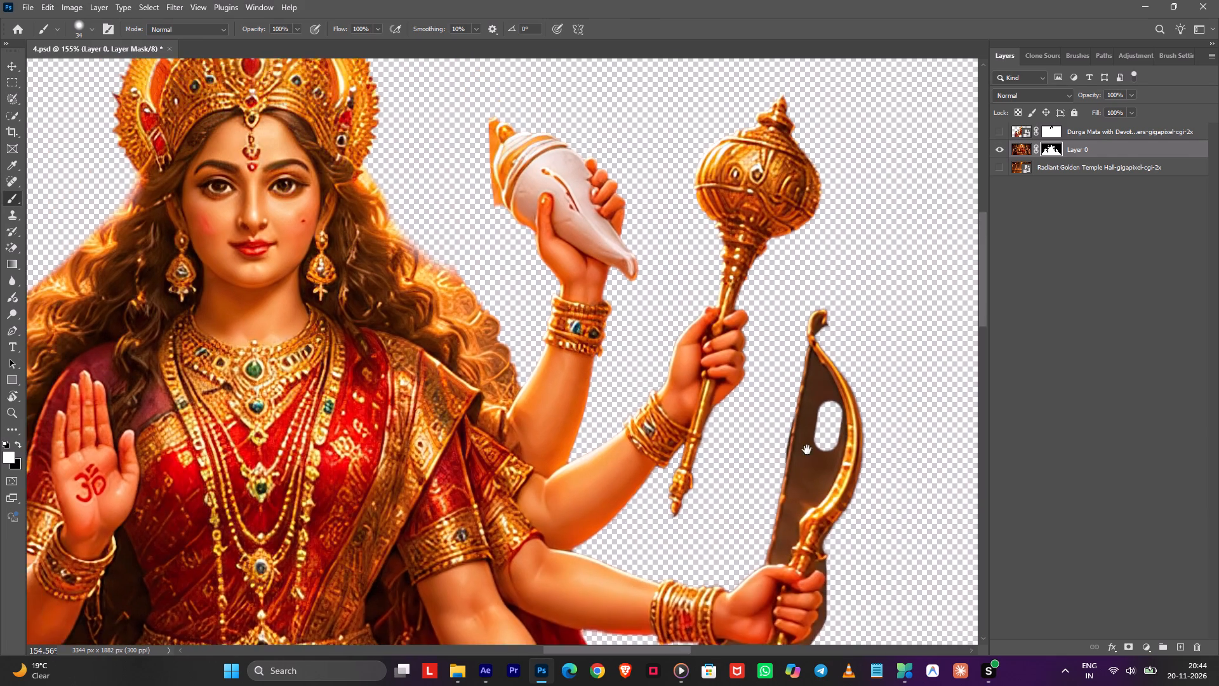
left_click_drag(807, 450, 809, 457)
scroll(504, 225, "up", 2, "alt")
key("x")
right_click_drag(481, 131, 489, 288, "alt")
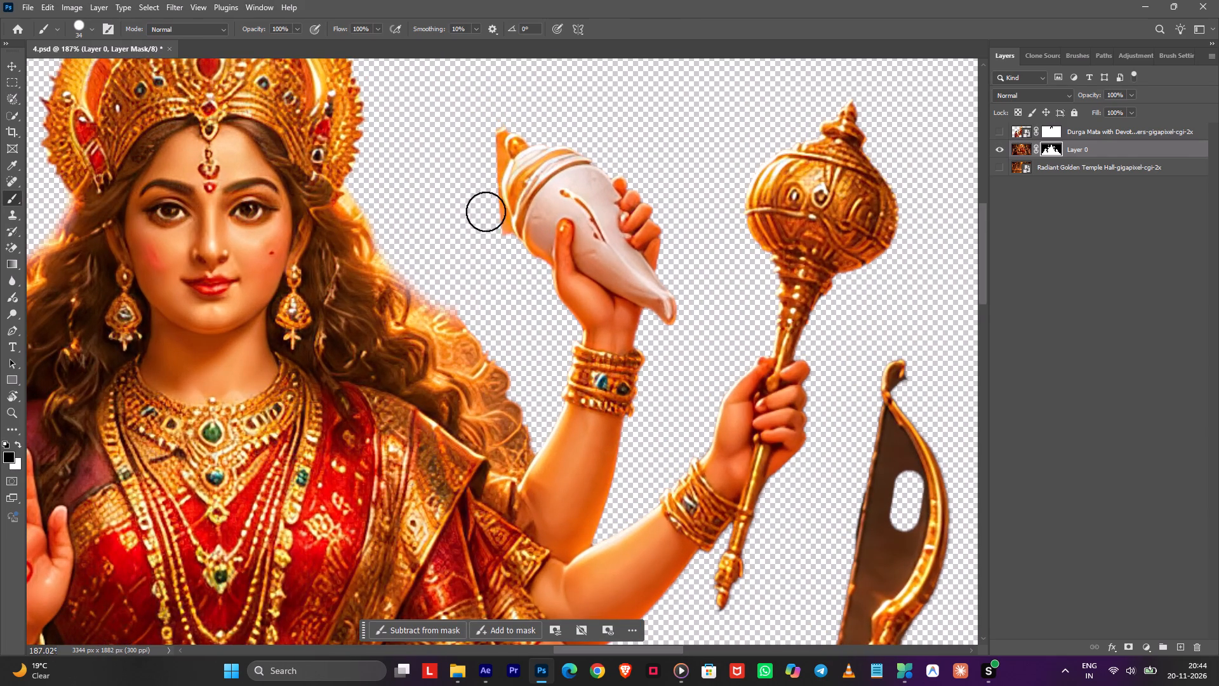
left_click_drag(490, 122, 480, 157)
Select the orange background beside the conch with the Magic Wand, paint it out on the mask in black, deselect, and clean its surroundings.
key("shift+w")
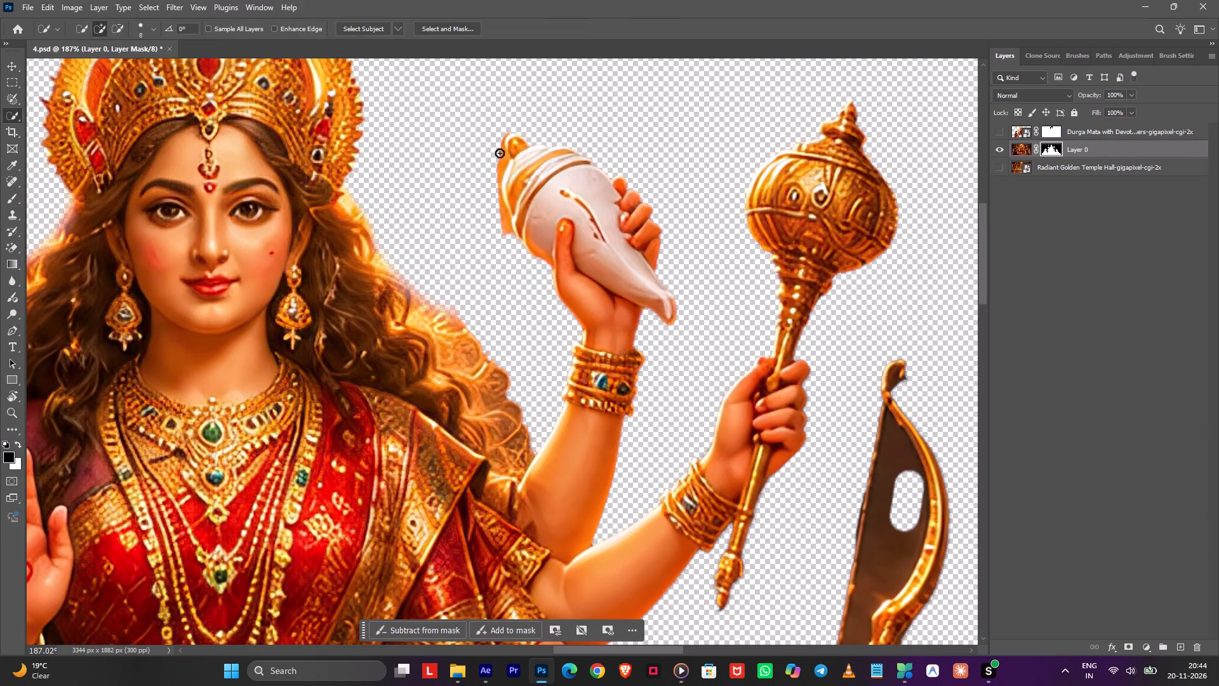
key("shift+w")
left_click(500, 153)
left_click(498, 158, "shift")
left_click(497, 169, "shift")
left_click_drag(496, 181, 497, 199, "shift")
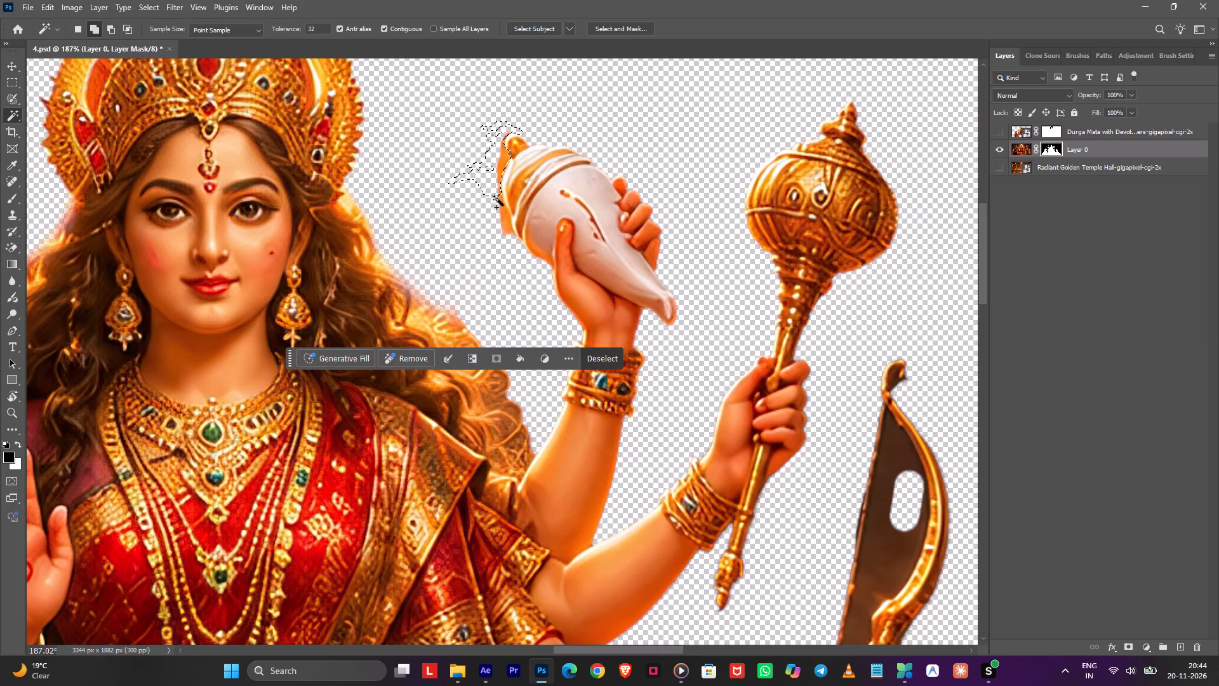
left_click_drag(497, 199, 497, 198, "shift")
left_click_drag(498, 205, 501, 217, "shift")
key("b")
left_click_drag(505, 180, 517, 265)
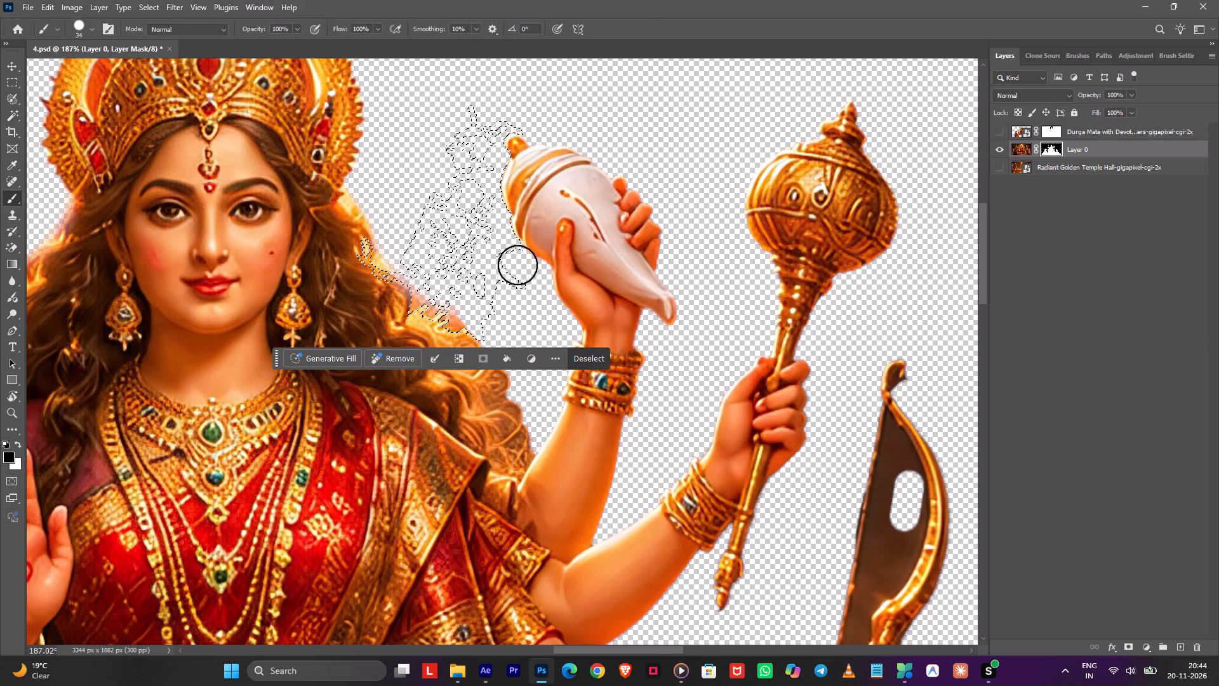
left_click_drag(517, 265, 517, 281)
left_click(585, 347)
left_click_drag(481, 247, 479, 192)
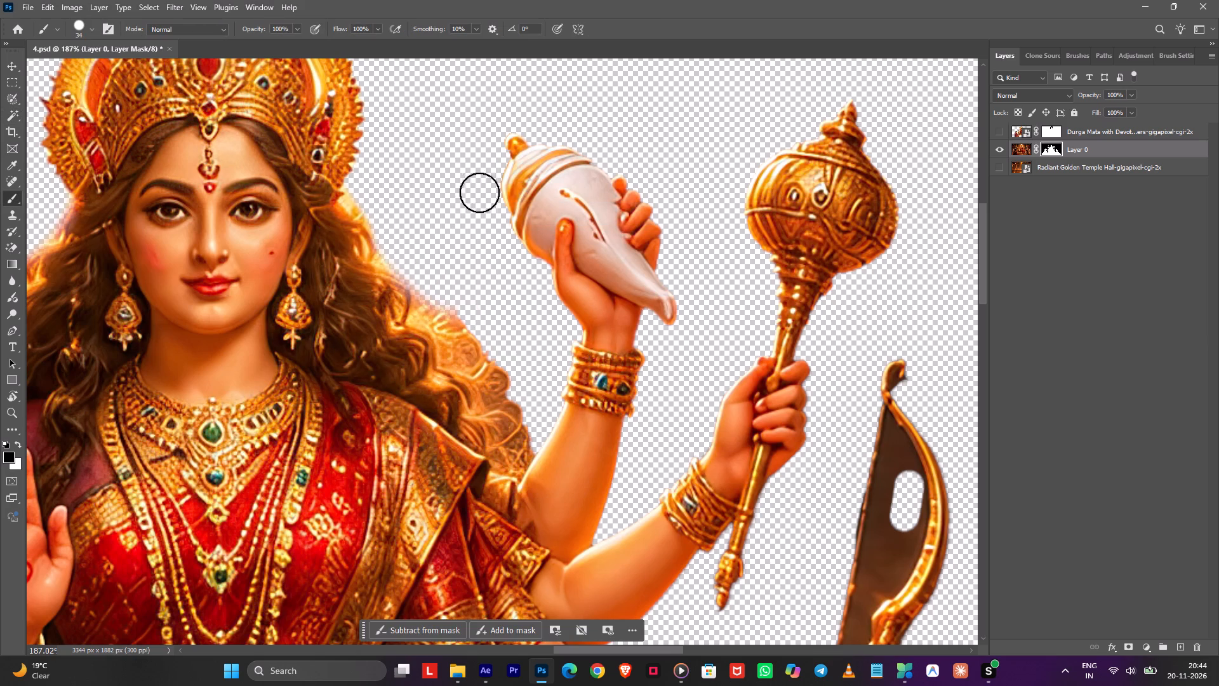
left_click_drag(479, 192, 481, 154)
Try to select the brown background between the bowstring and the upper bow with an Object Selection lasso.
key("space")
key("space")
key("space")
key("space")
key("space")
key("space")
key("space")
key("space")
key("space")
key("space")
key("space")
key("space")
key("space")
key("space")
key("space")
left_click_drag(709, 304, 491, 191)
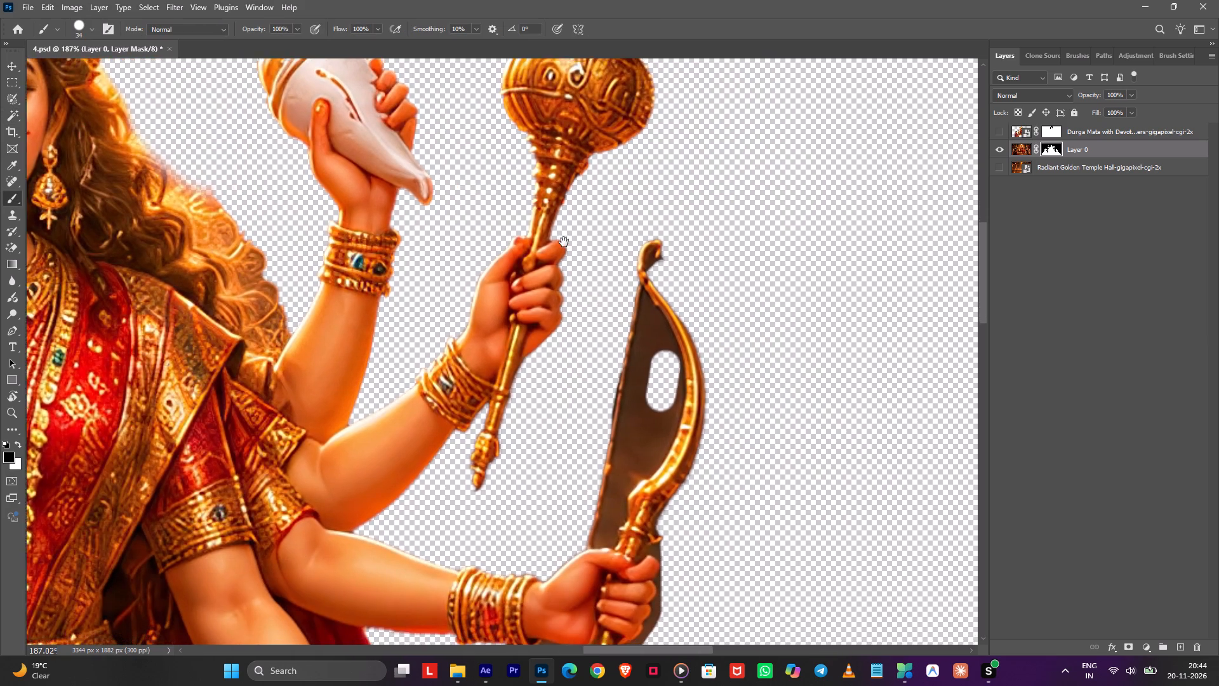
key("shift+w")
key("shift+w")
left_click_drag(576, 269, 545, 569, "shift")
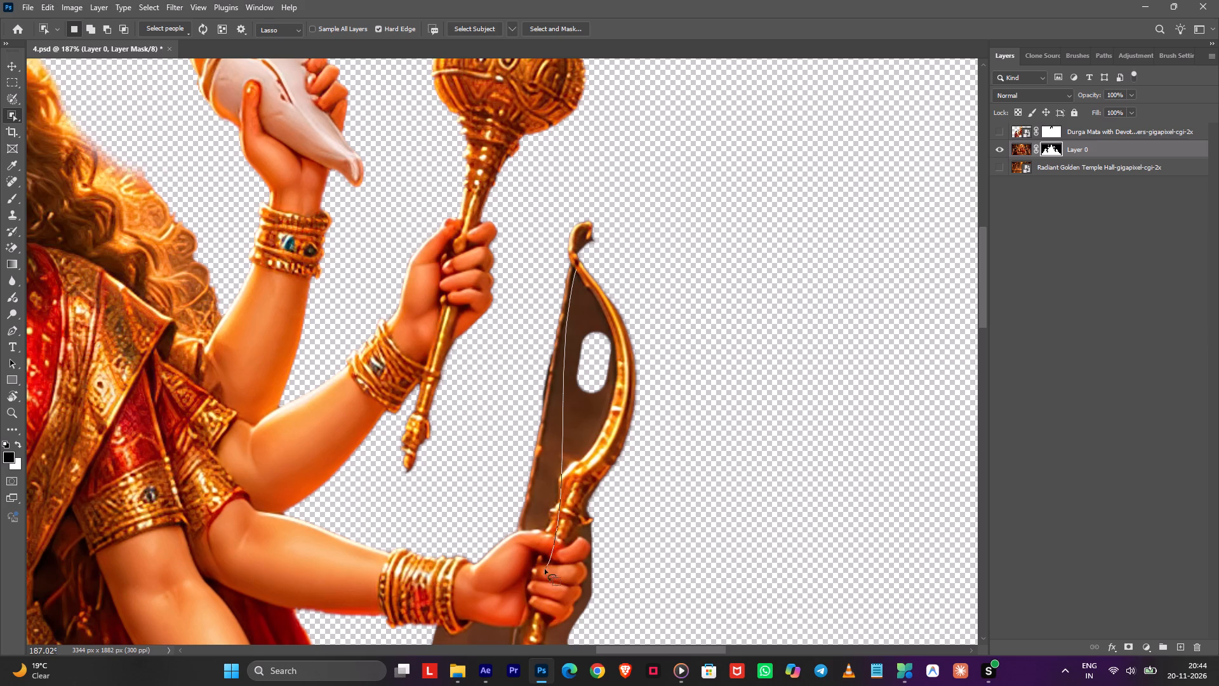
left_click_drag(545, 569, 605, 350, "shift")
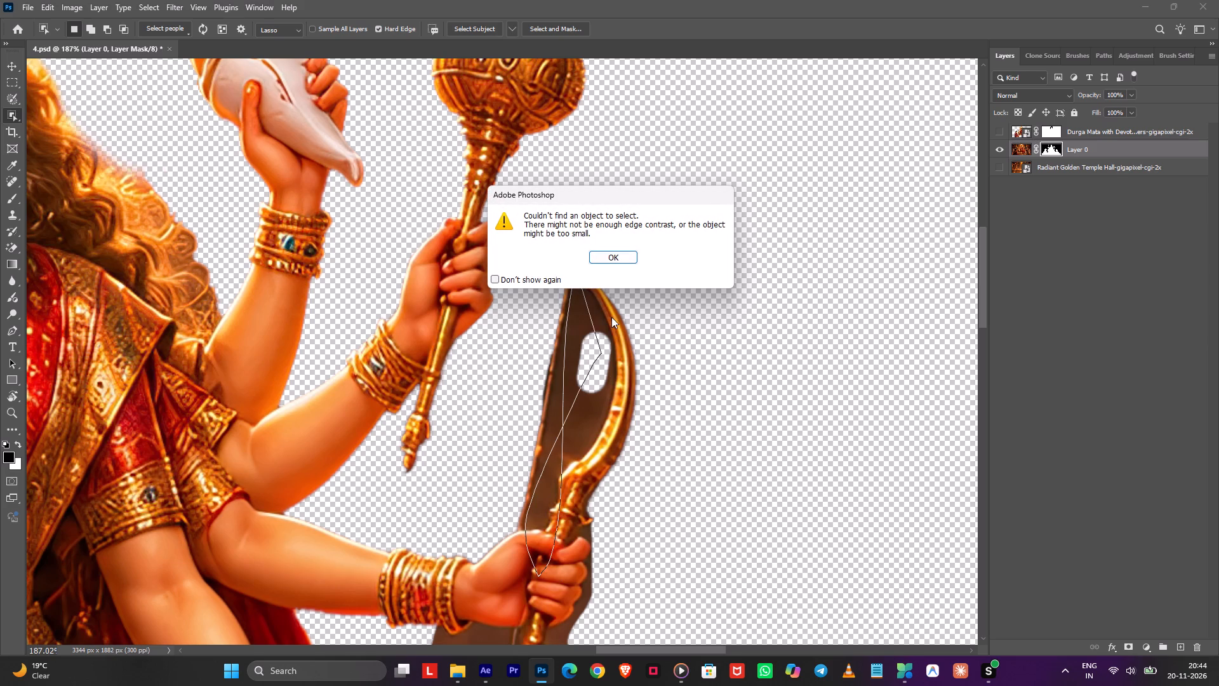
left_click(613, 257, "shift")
Select the brown area between the upper bow and its string with Object Selection and paint it out on the mask in black.
left_click_drag(580, 264, 531, 499, "shift")
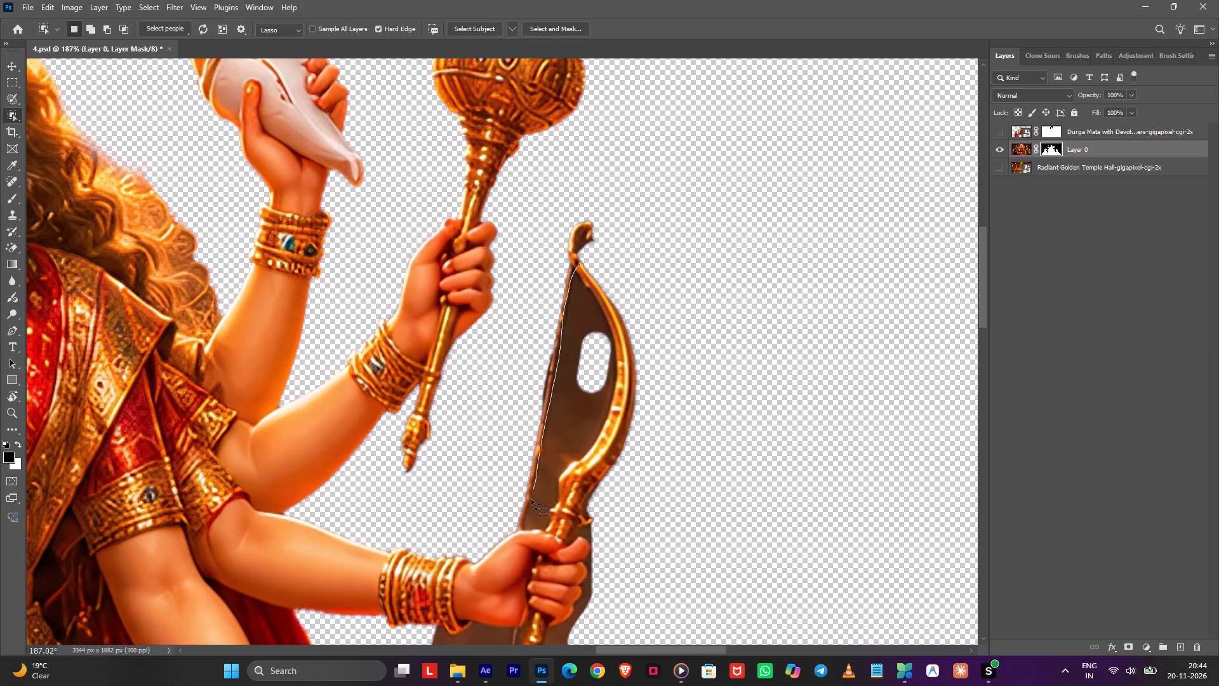
left_click_drag(531, 499, 611, 292, "shift")
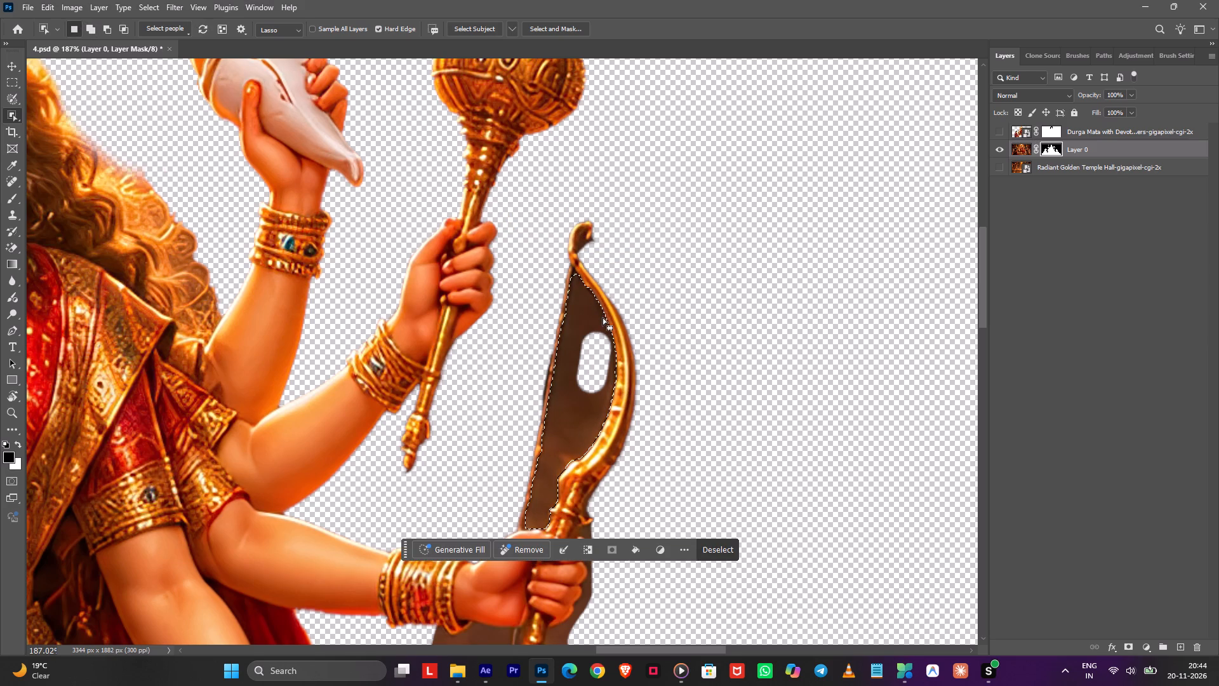
key("b")
left_click_drag(602, 302, 566, 513)
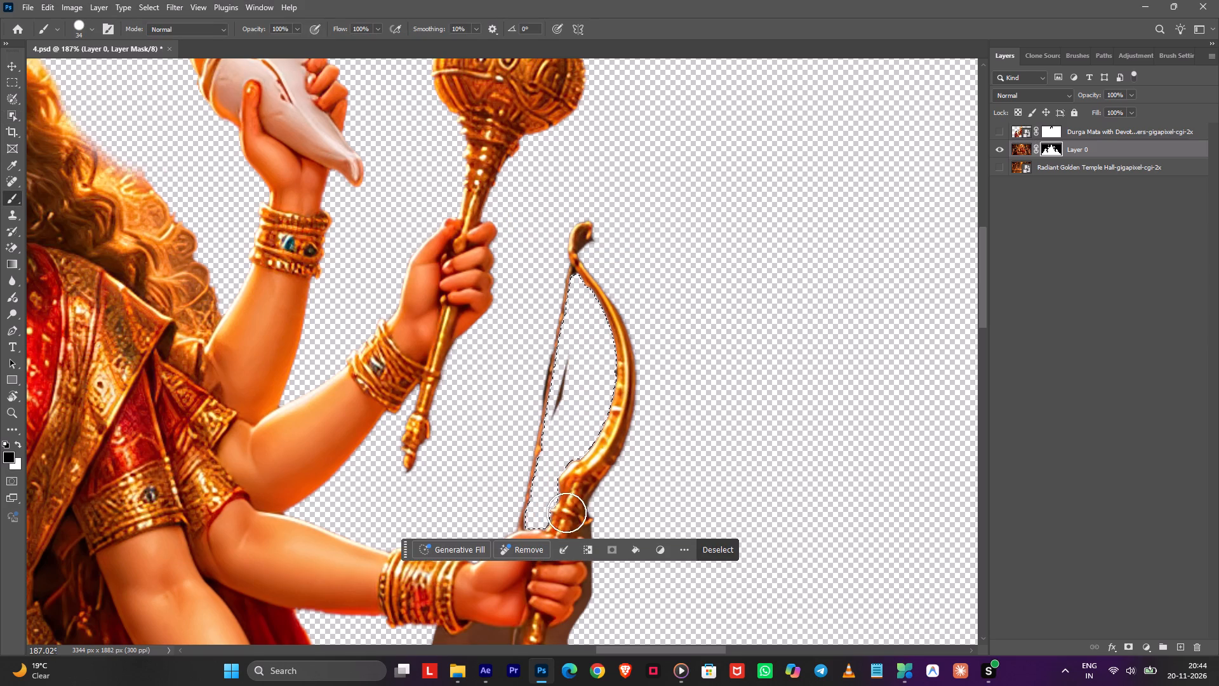
left_click_drag(566, 513, 540, 560)
left_click(726, 561)
Clear the selection between the upper bow and its string.
key("space")
key("space")
key("space")
key("space")
key("space")
left_click_drag(587, 457, 625, 323)
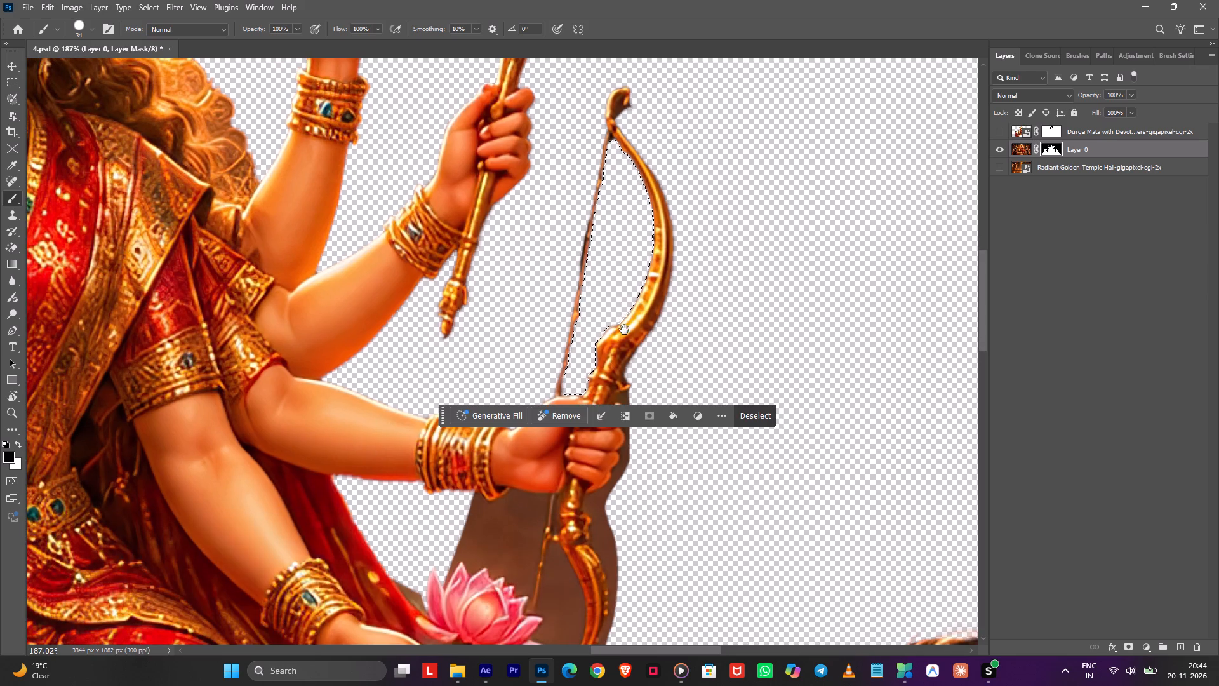
left_click(733, 417)
double_click(749, 416)
Select the brown background along the gripping hand and outer lower bow with Object Selection, paint it out on the mask in black, and deselect.
key("shift+w")
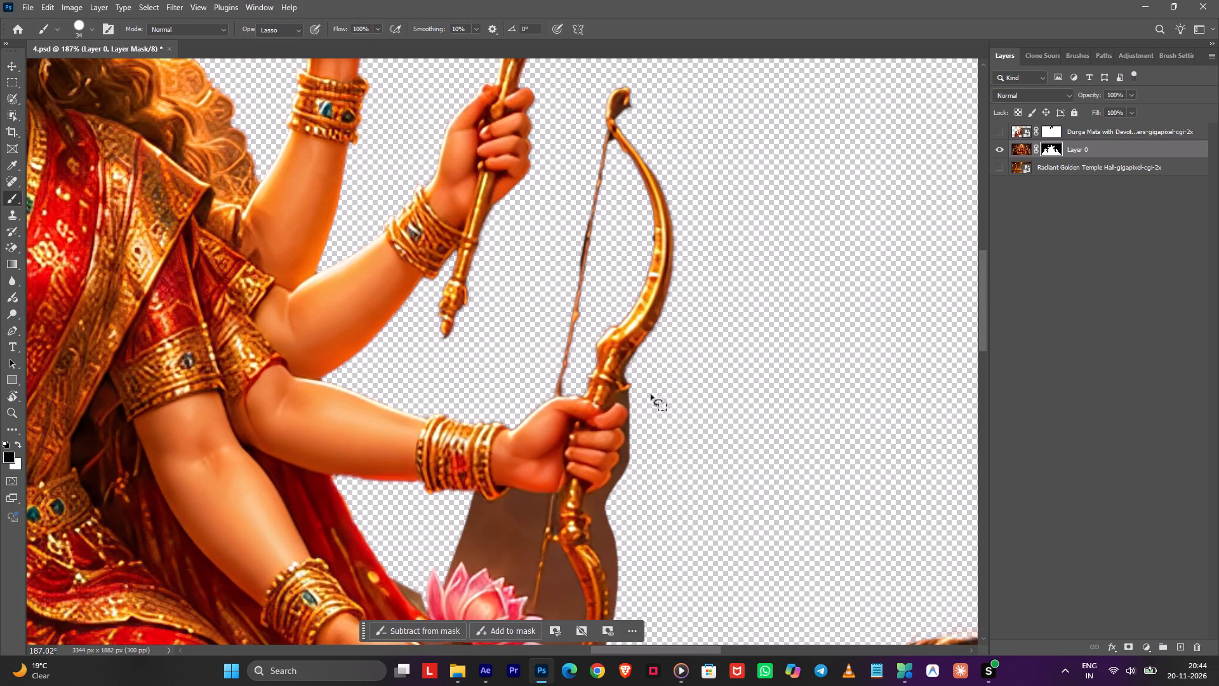
left_click_drag(629, 389, 670, 427, "shift")
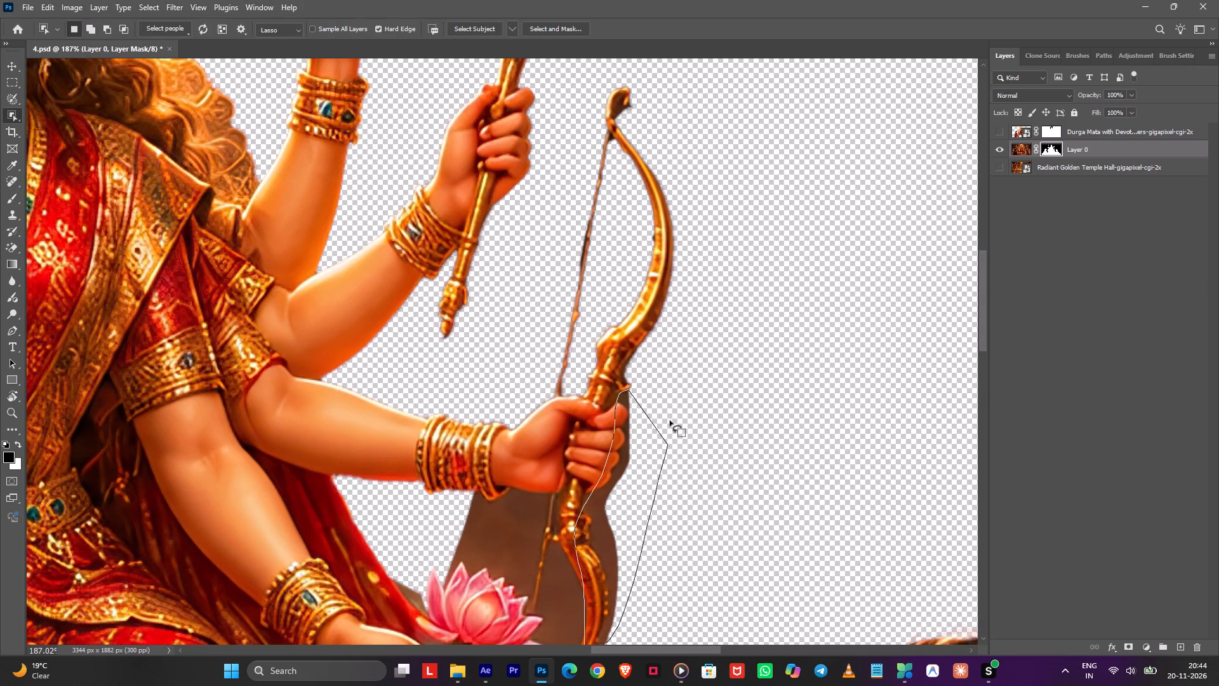
key("space")
key("space")
key("space")
left_click_drag(651, 488, 618, 388)
left_click_drag(590, 490, 553, 560, "shift")
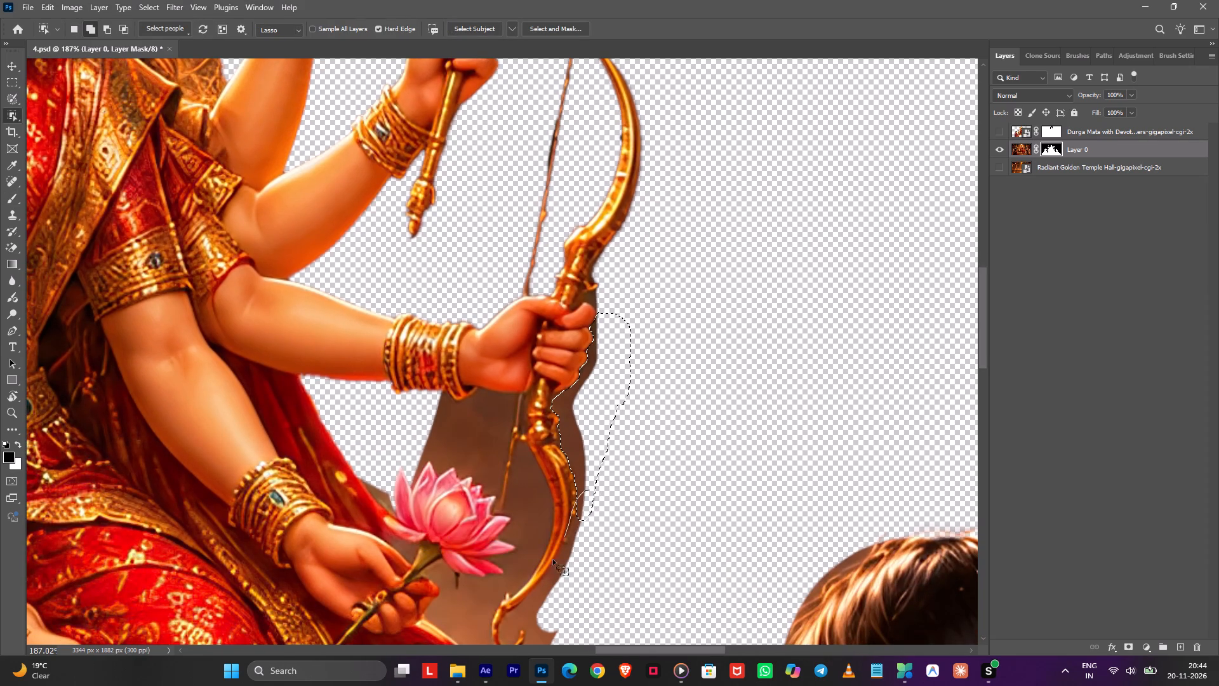
left_click_drag(553, 560, 589, 574, "shift")
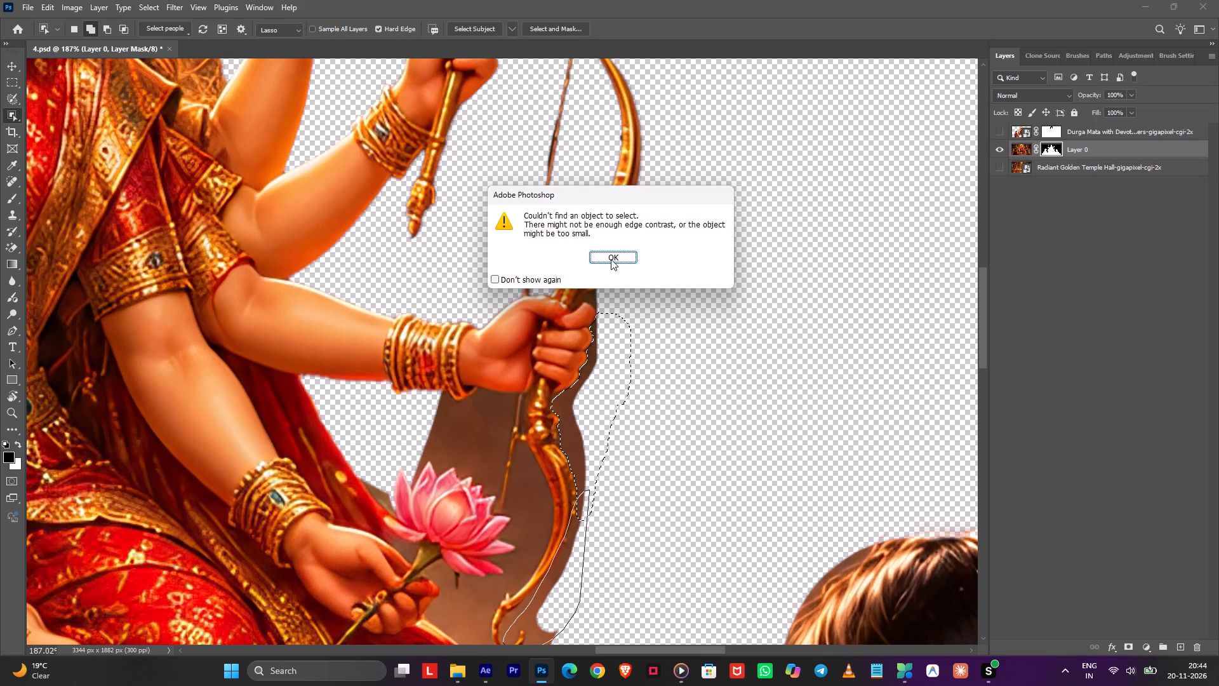
left_click(611, 259, "shift")
left_click_drag(609, 271, 604, 305, "shift")
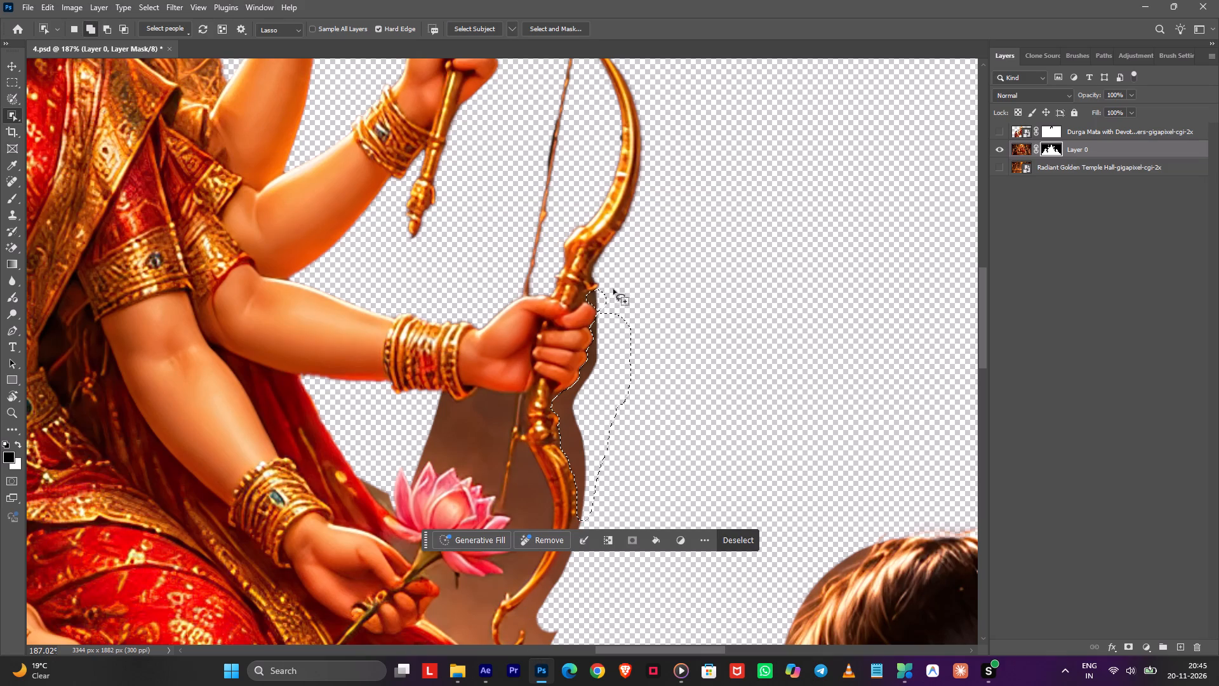
key("b")
left_click_drag(611, 297, 554, 597)
key("space")
key("space")
key("space")
key("space")
left_click_drag(597, 527, 635, 388)
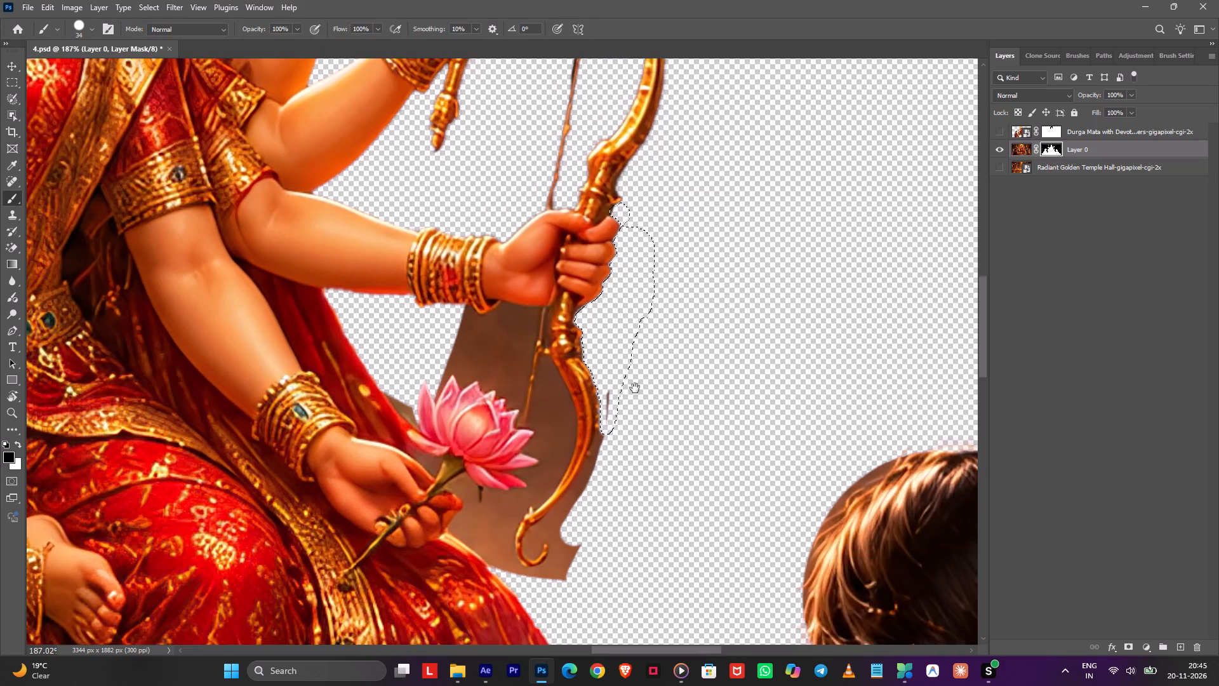
left_click_drag(635, 388, 651, 335)
left_click_drag(653, 290, 637, 321)
left_click(799, 348)
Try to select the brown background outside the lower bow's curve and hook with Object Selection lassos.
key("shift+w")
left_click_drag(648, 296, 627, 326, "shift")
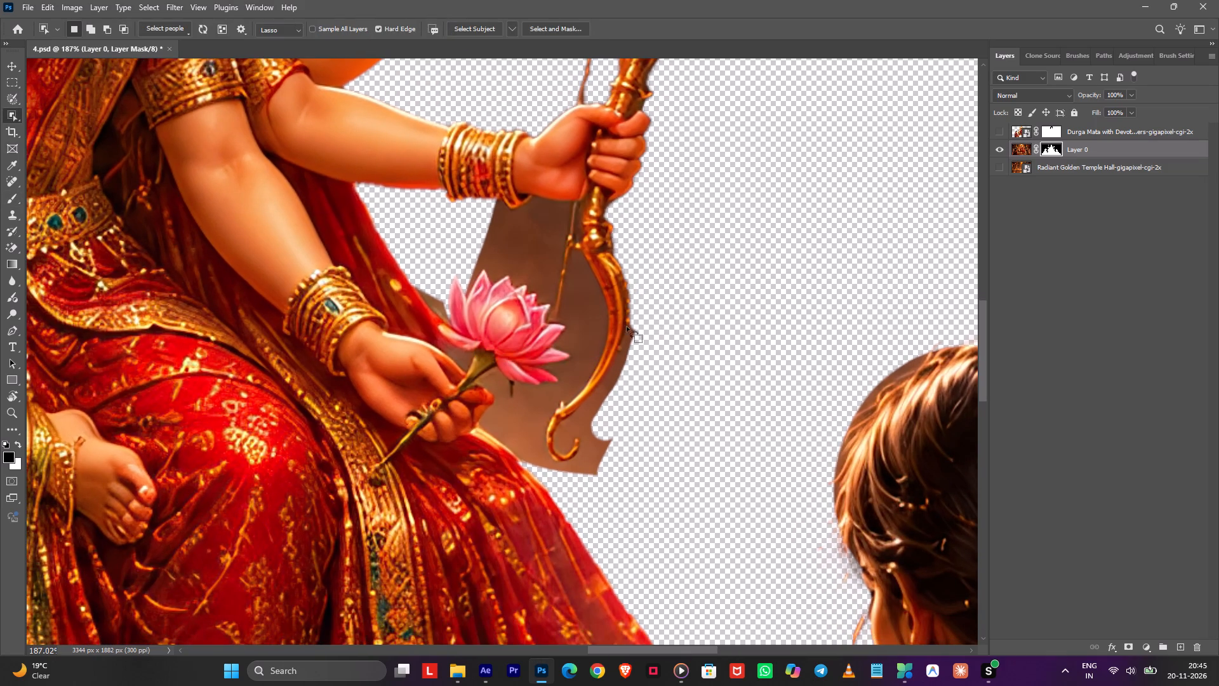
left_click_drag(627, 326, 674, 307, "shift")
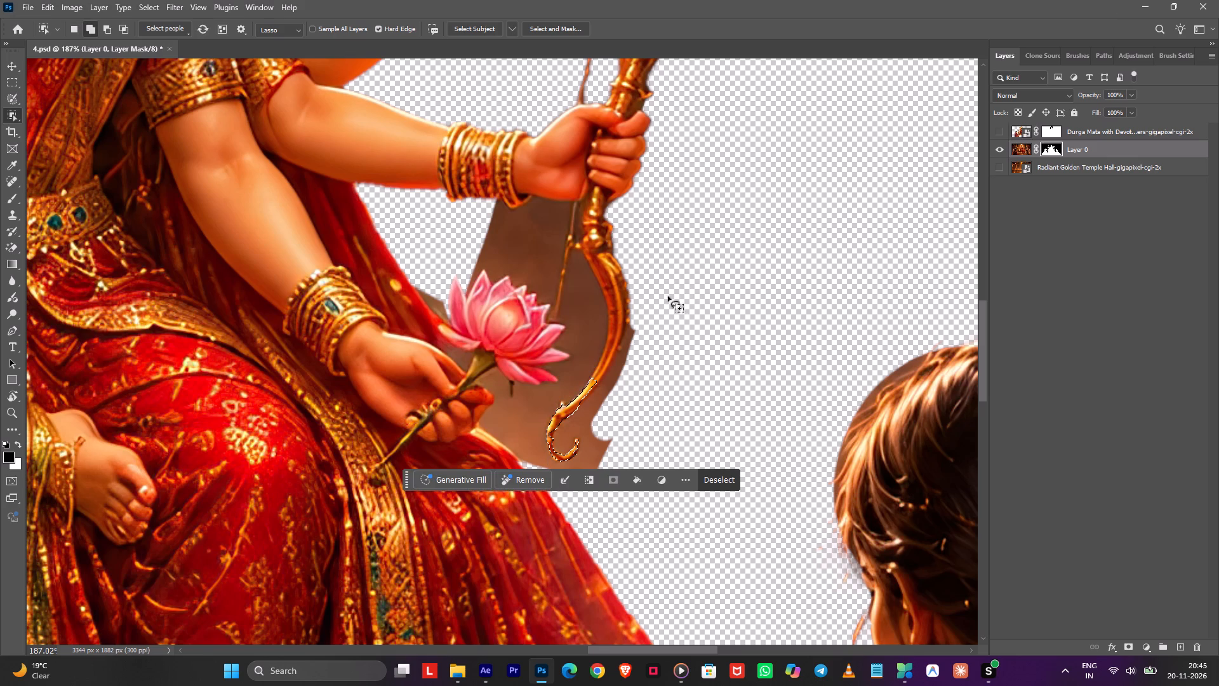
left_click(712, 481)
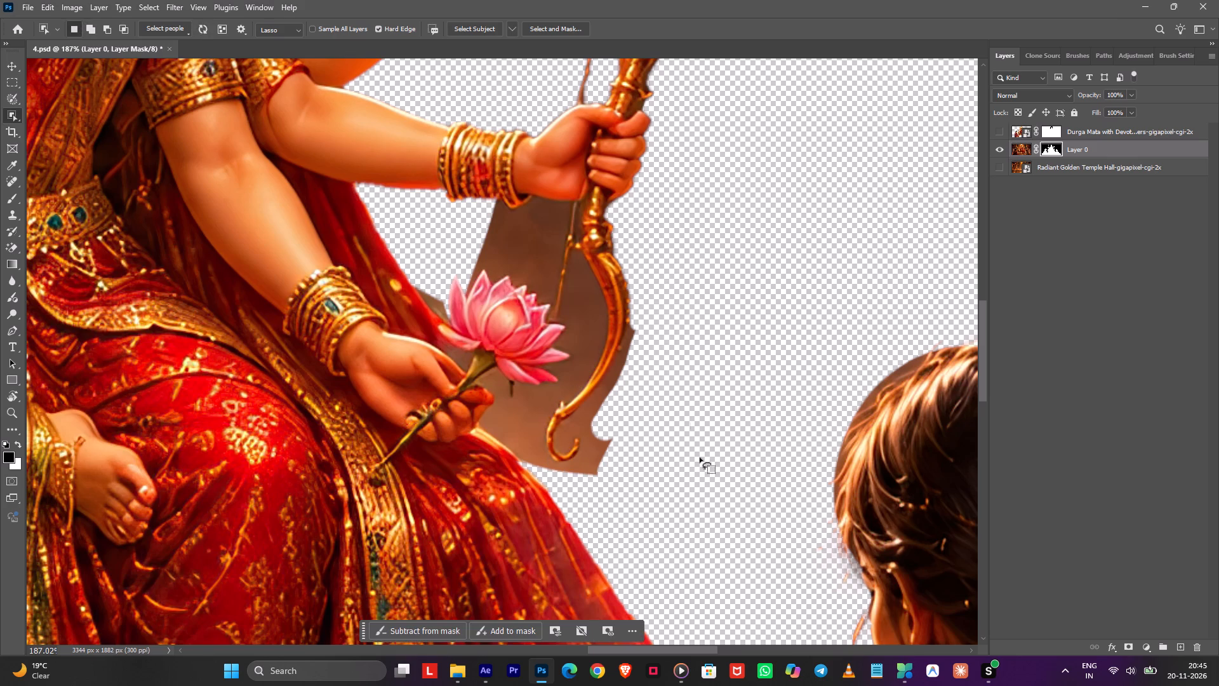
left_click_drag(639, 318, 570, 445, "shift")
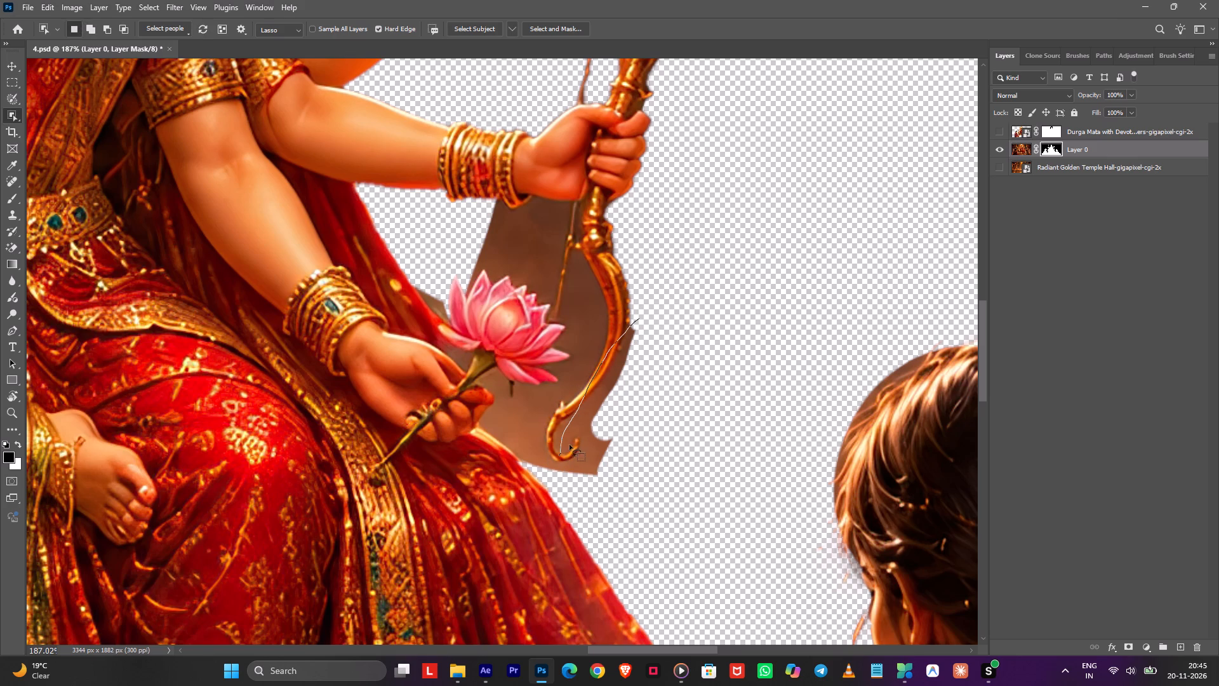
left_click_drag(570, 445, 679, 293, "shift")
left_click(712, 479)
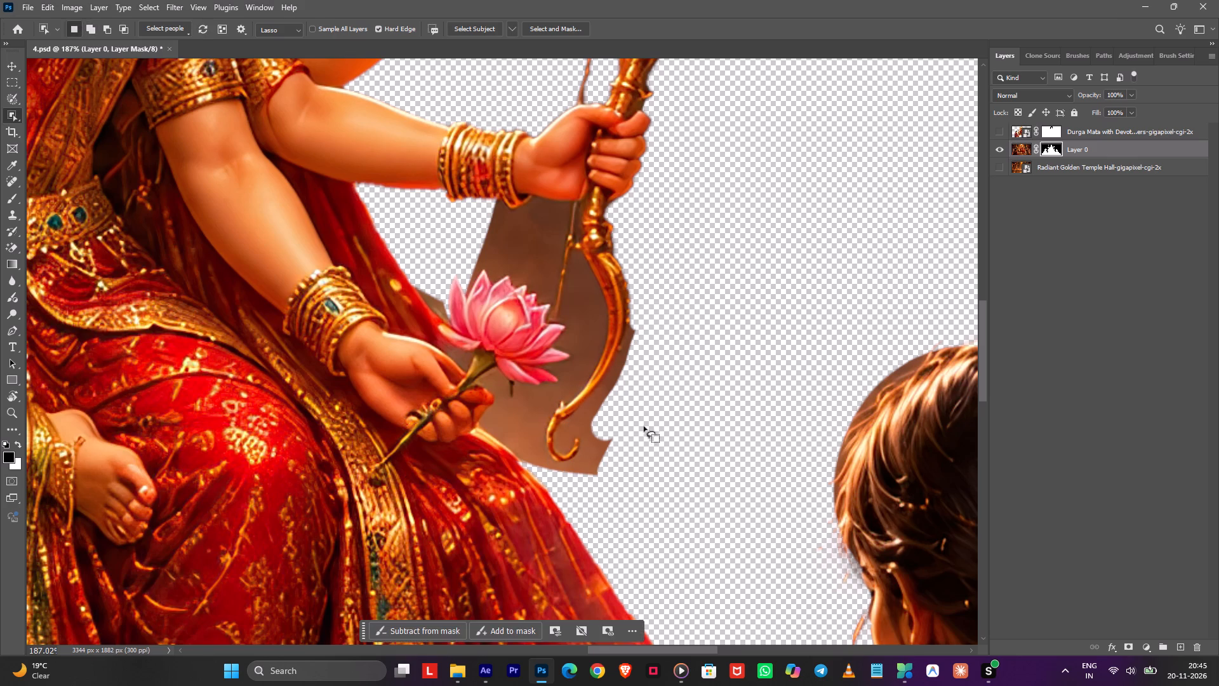
Select the brown background outside the lower bow's hook with the Magic Wand and paint it out on the mask in black.
key("shift+w")
key("shift+w")
left_click(599, 408)
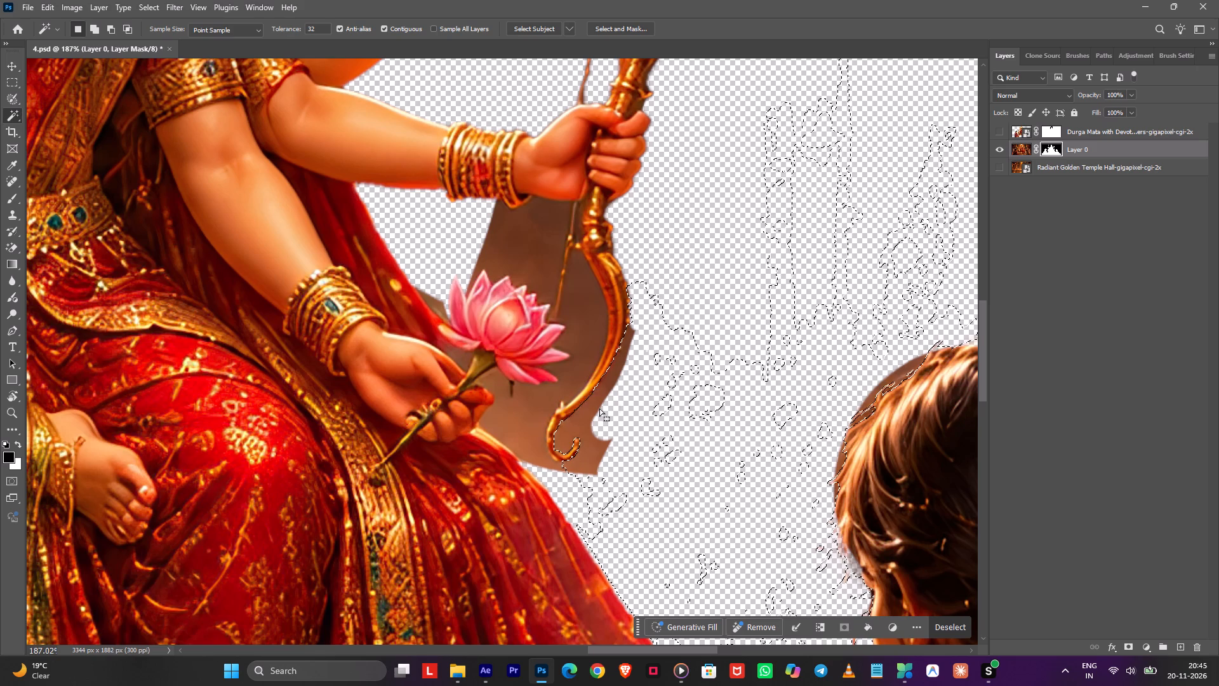
key("b")
left_click_drag(599, 408, 580, 478)
Select the brown background between the lotus, the red skirt and the bow's hook with the Magic Wand and paint it out in black.
key("shift+w")
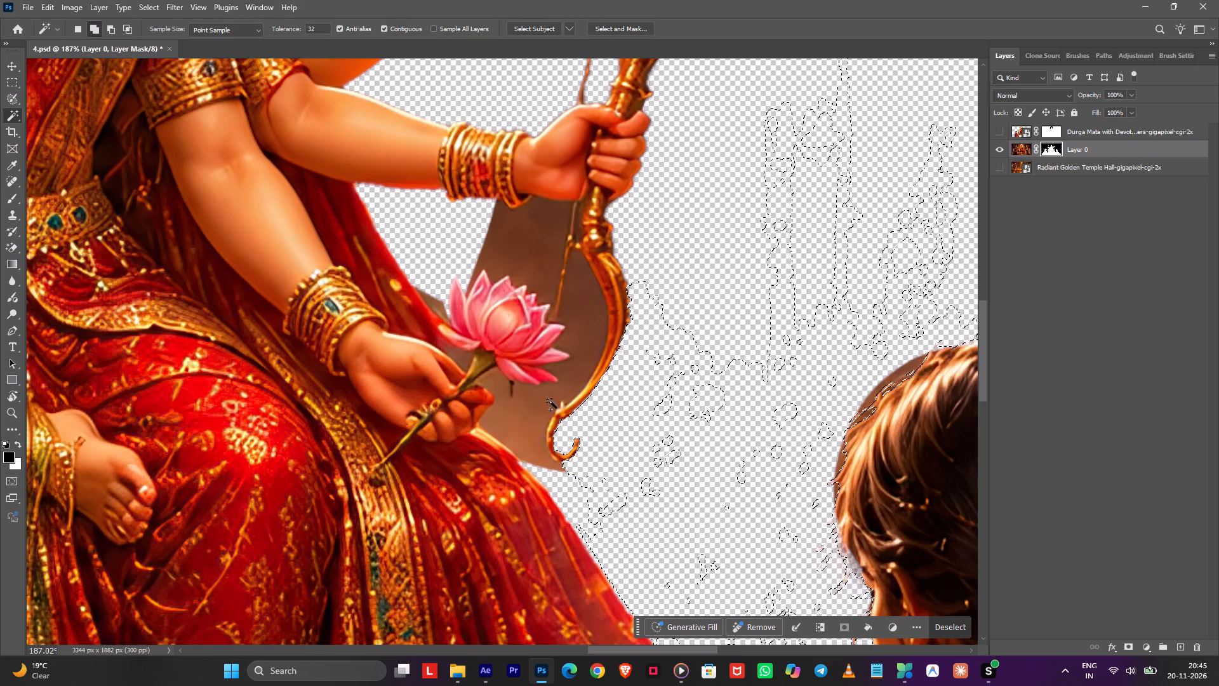
left_click(550, 396)
key("b")
left_click_drag(531, 403, 528, 401)
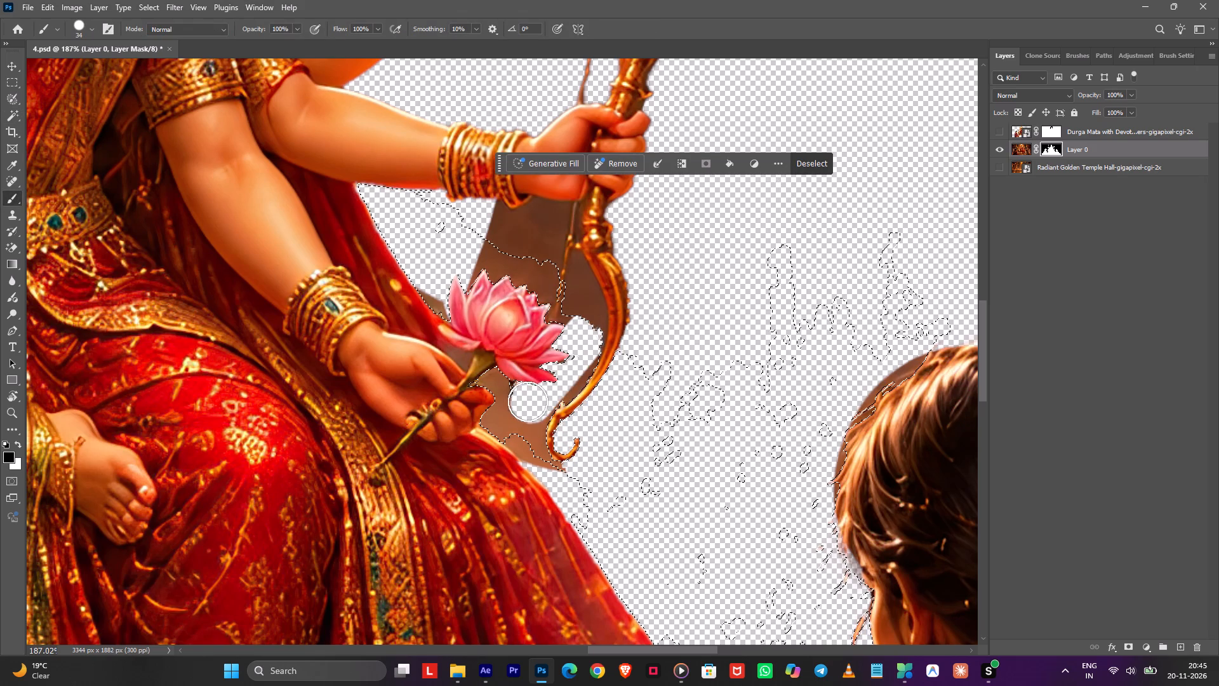
left_click_drag(528, 401, 535, 437)
key("w")
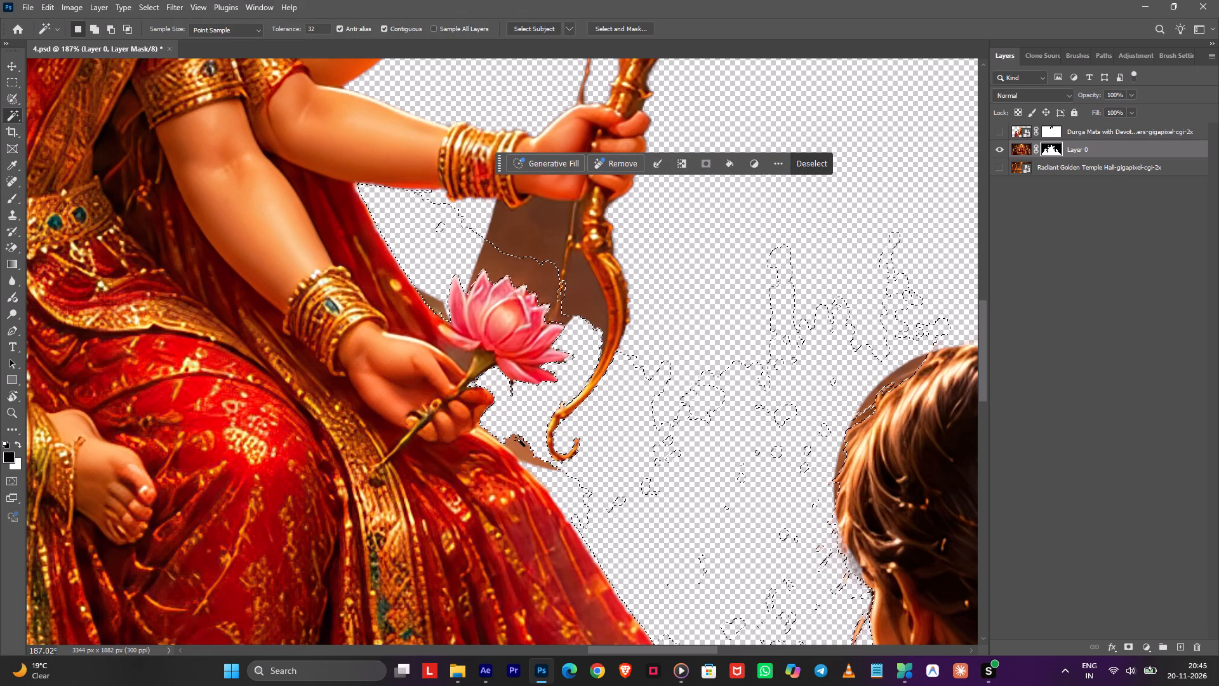
left_click(519, 440)
key("b")
left_click_drag(505, 436, 598, 408)
Select the brown background between the bow hand, lower bow and lotus with the Magic Wand and paint it out on the mask in black.
key("w")
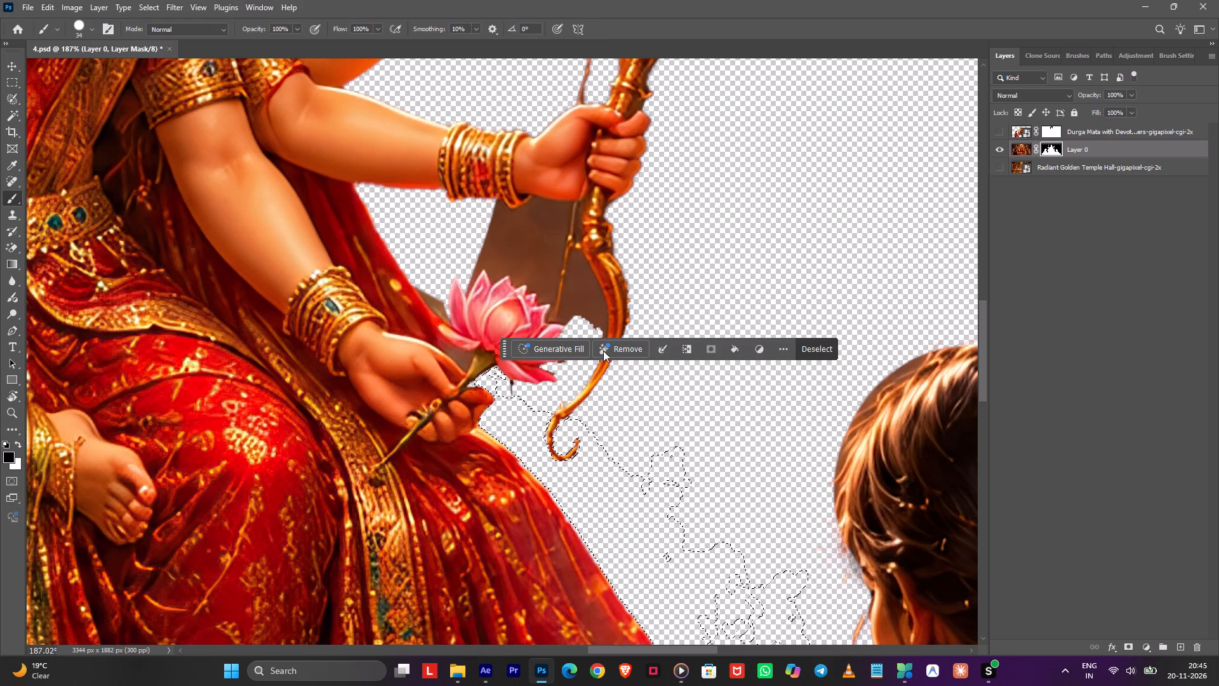
left_click(586, 282)
key("b")
left_click_drag(593, 230, 576, 331)
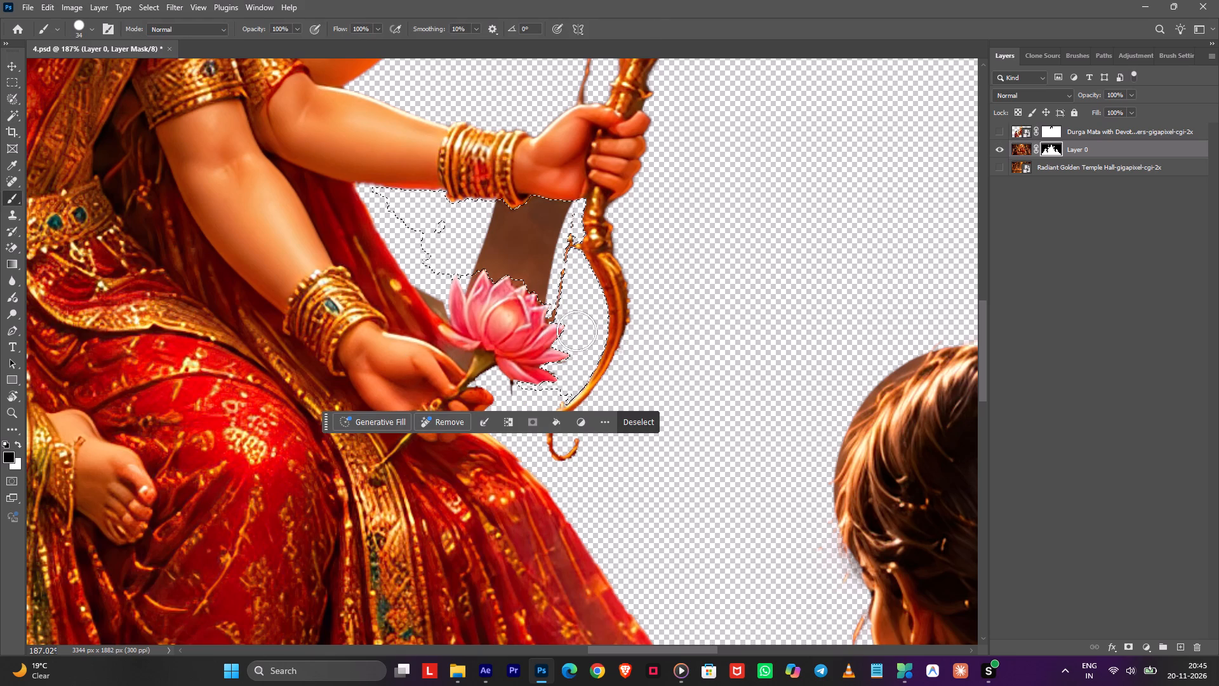
left_click_drag(576, 331, 397, 305)
Select the brown patches beside the red drape and between the lotus and palm with the Magic Wand and paint them out in black.
key("w")
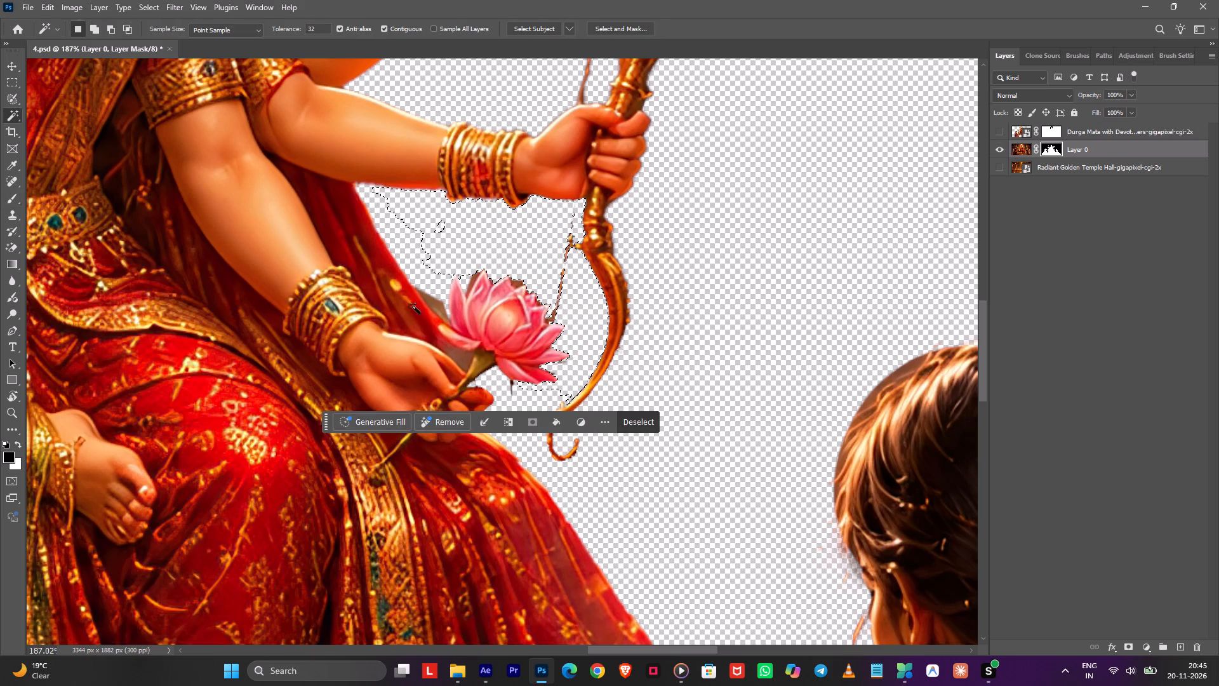
left_click(432, 298)
key("b")
left_click_drag(430, 293, 374, 239)
key("w")
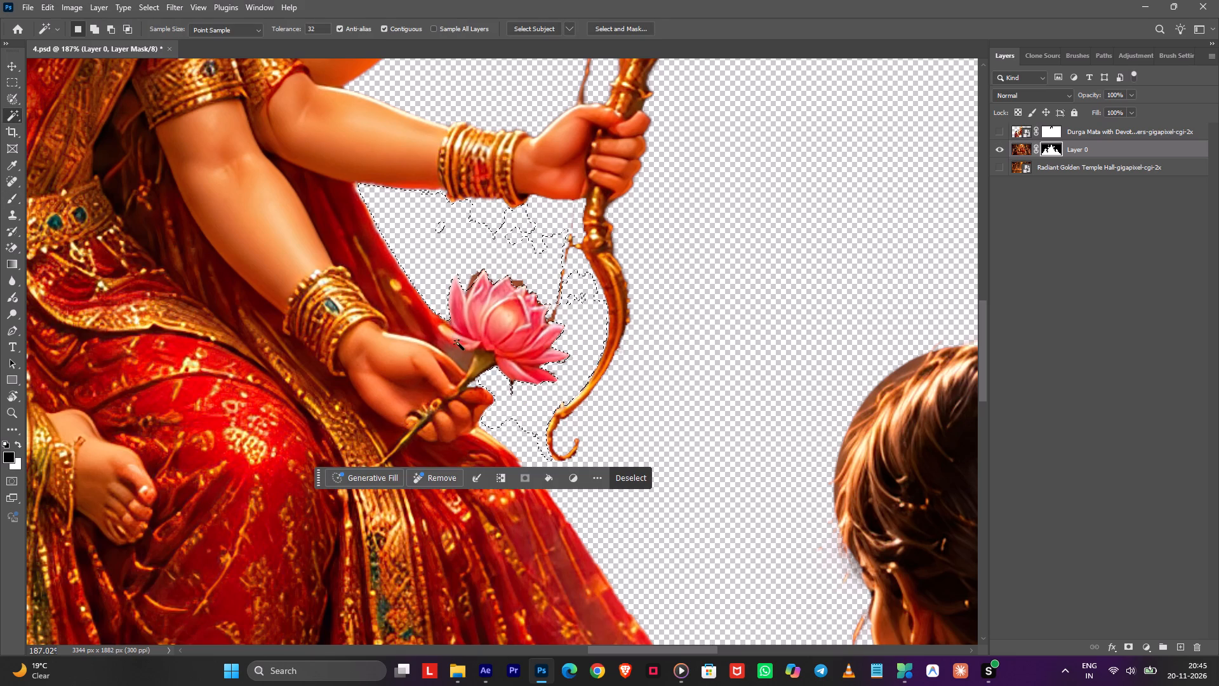
left_click(458, 353)
key("b")
left_click_drag(441, 340, 483, 363)
Select the brown fringe around the lotus petals with the Magic Wand and paint it out on the mask in black.
key("w")
left_click(472, 271)
key("b")
left_click_drag(472, 272, 488, 281)
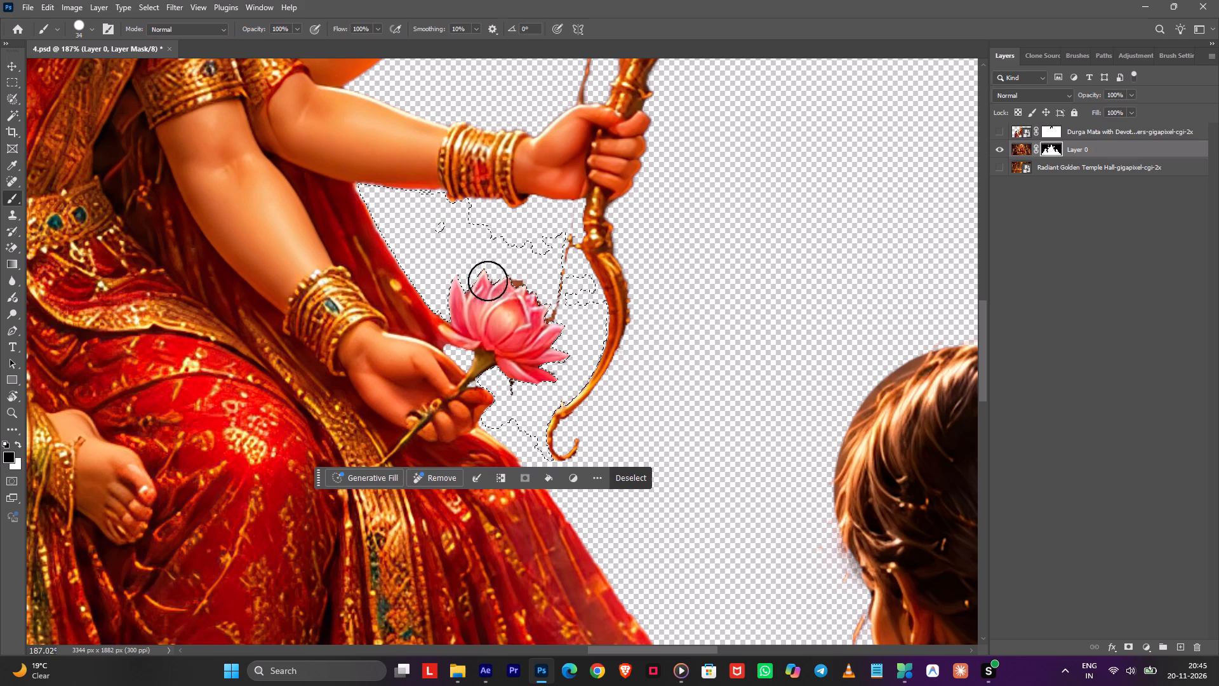
left_click_drag(488, 281, 552, 349)
Select the dark remnant below the lotus with the Magic Wand, paint it out on the mask in black, and deselect.
key("w")
left_click(498, 393)
left_click(521, 377)
left_click(512, 385)
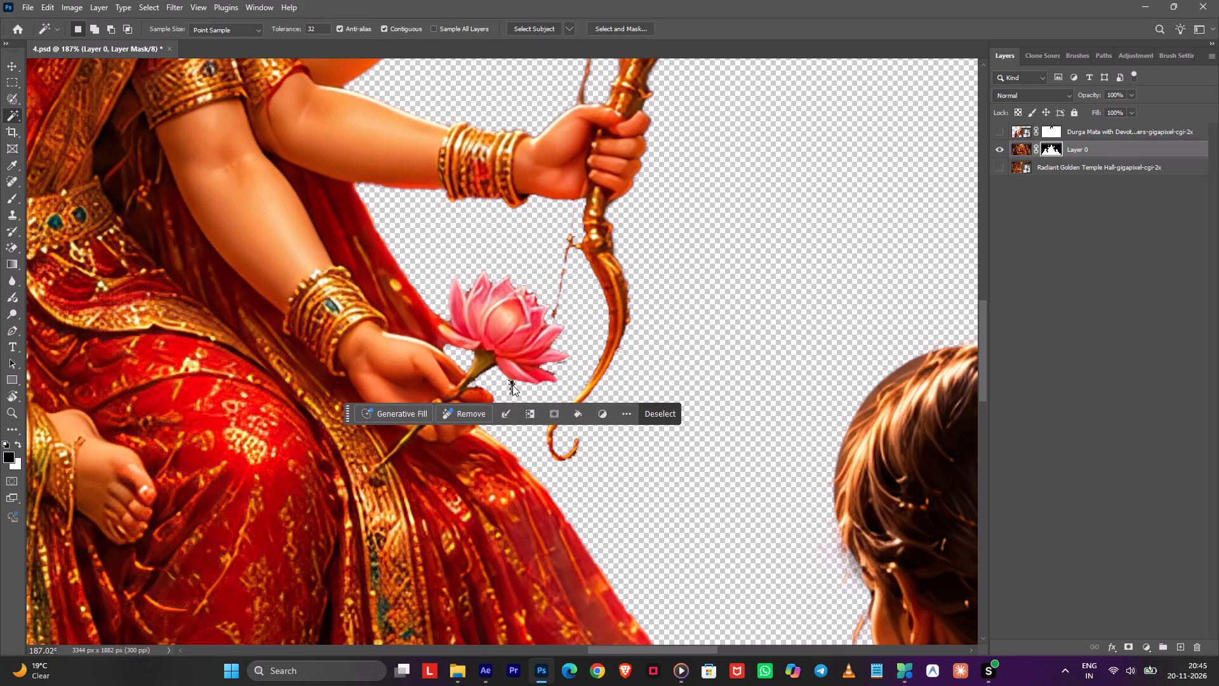
key("b")
left_click_drag(512, 386, 512, 397)
key("w")
triple_click(512, 395)
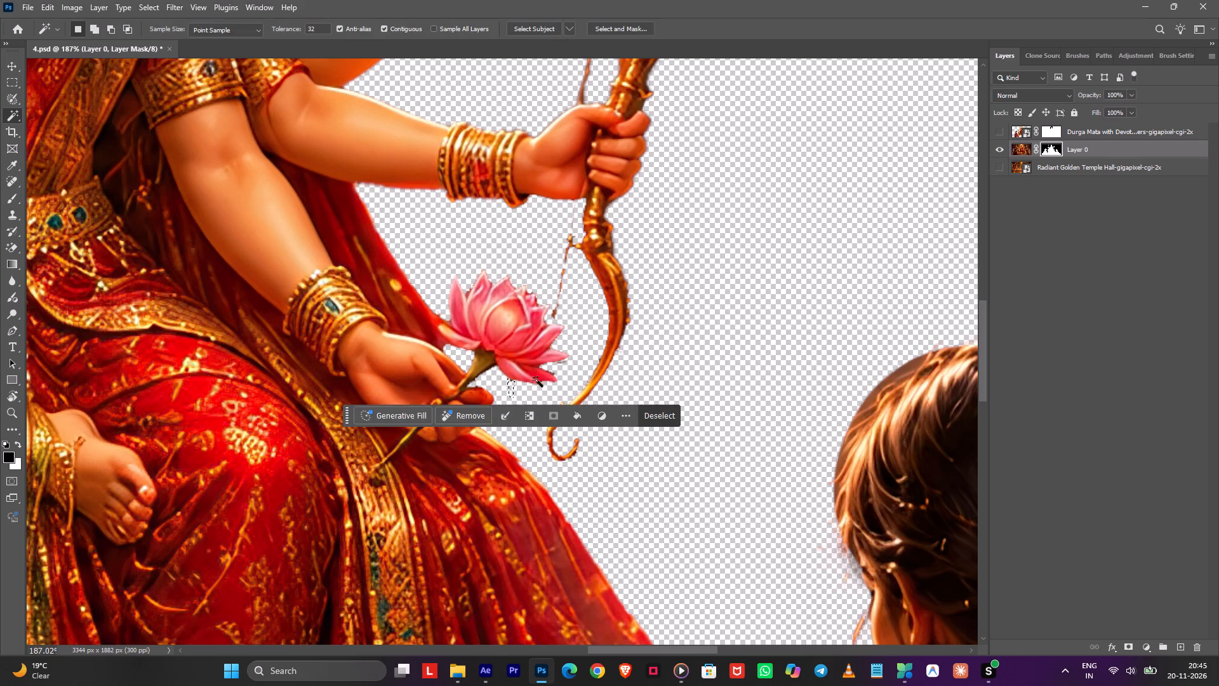
left_click(609, 337)
left_click(609, 337)
Restore the lower bowstring from the gripping hand to the lotus on the mask with a hard 4 px white brush.
key("b")
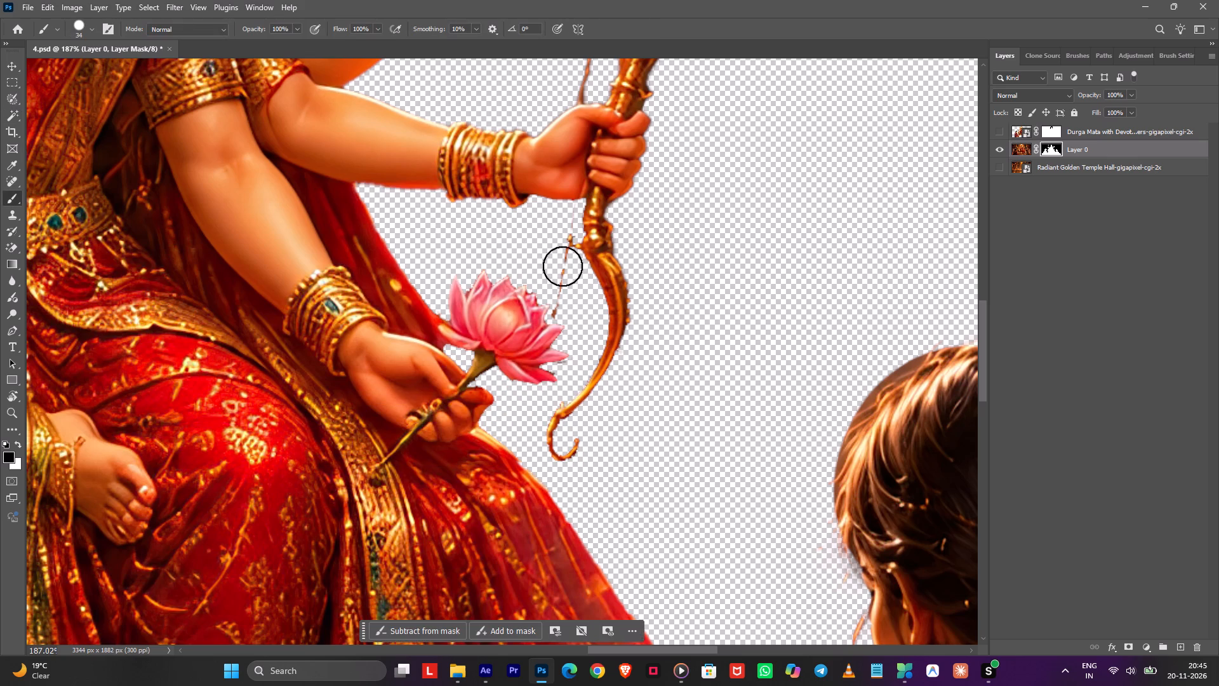
right_click_drag(573, 213, 550, 204, "alt")
scroll(564, 214, "up", 7)
scroll(570, 283, "up", 3, "alt")
key("x")
right_click(576, 265, "alt")
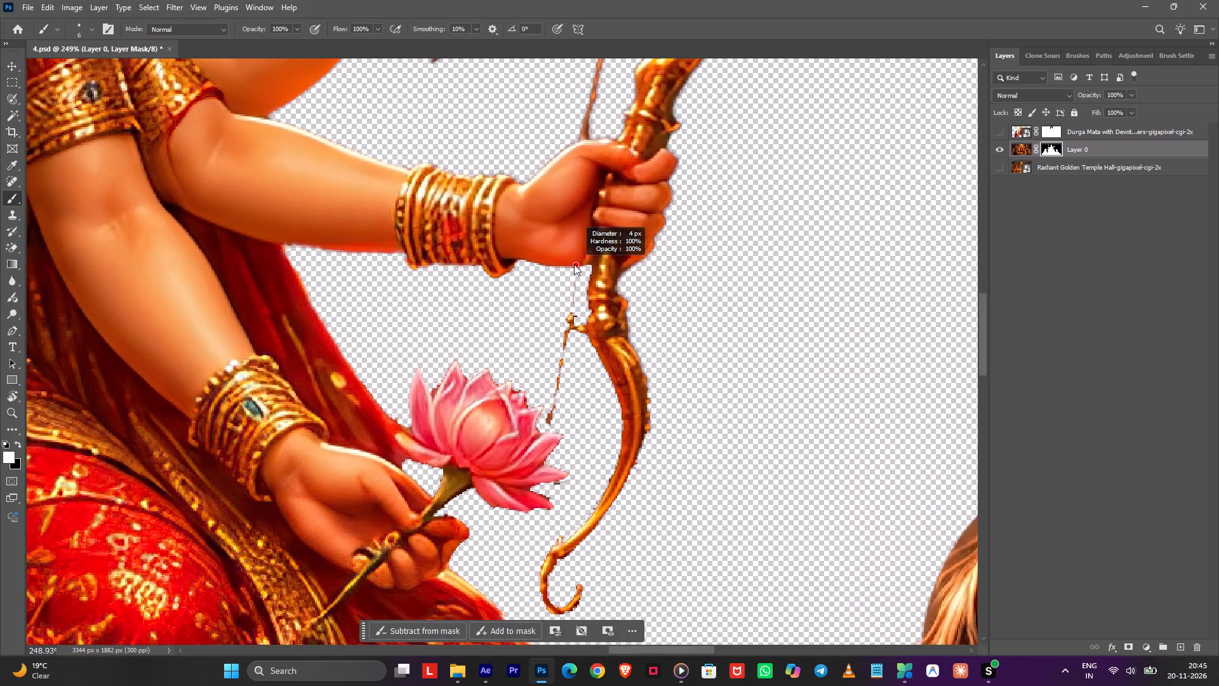
left_click(578, 263)
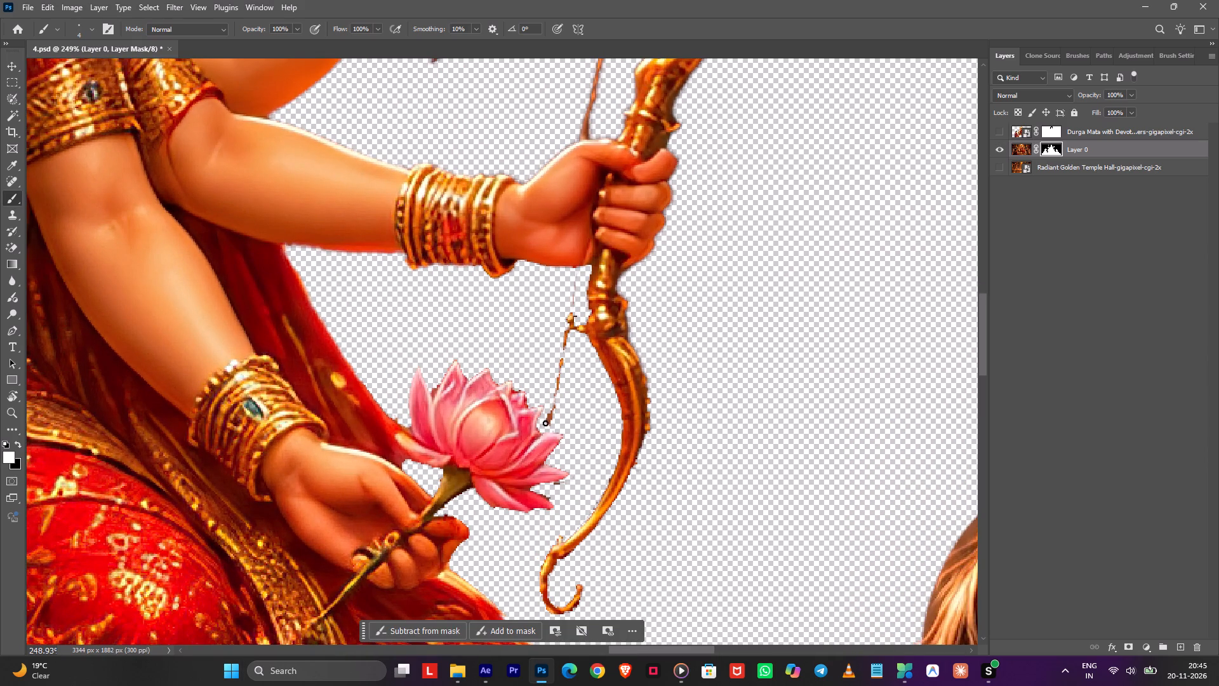
left_click(547, 429, "shift")
left_click(546, 437, "shift")
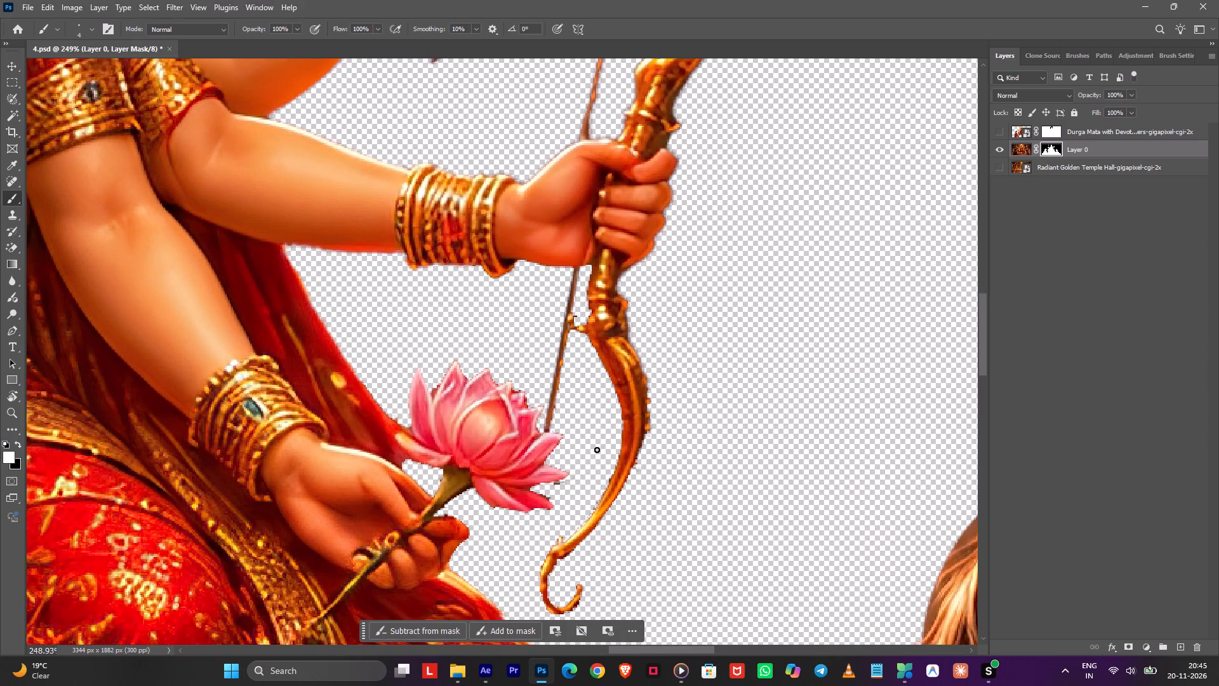
Clean the inner edge of the lower bow on the mask with a 13 px black brush.
key("x")
right_click_drag(596, 424, 604, 422, "alt")
left_click_drag(606, 412, 603, 478)
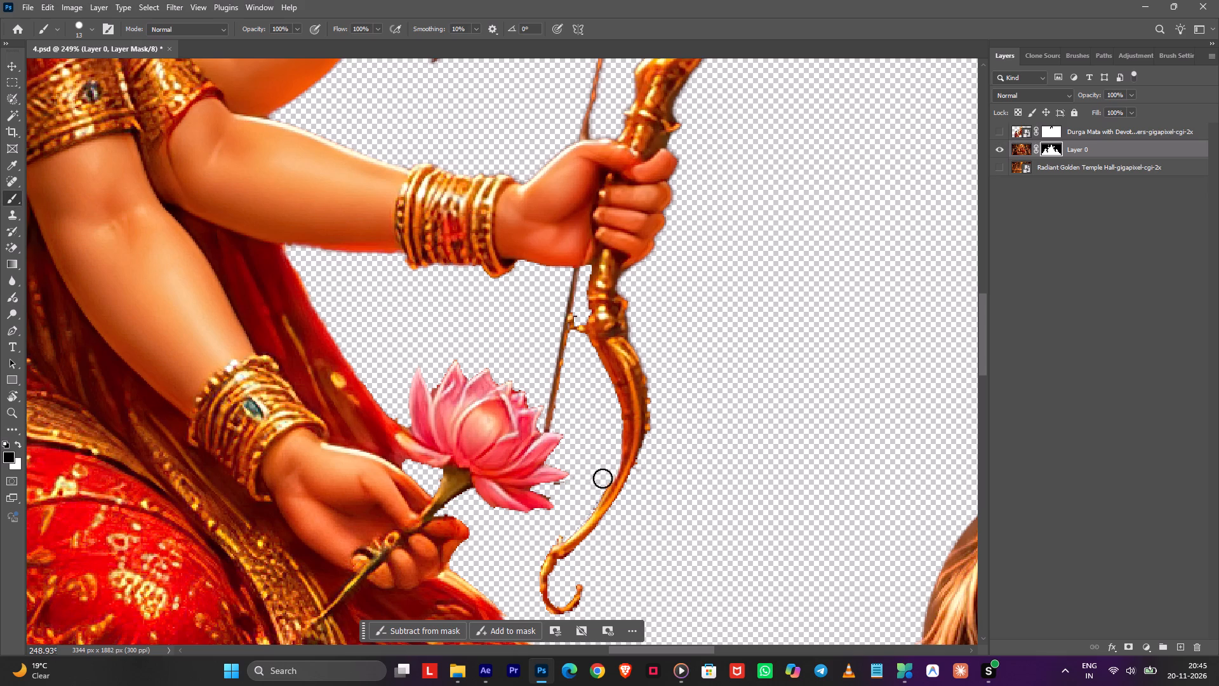
left_click_drag(603, 478, 533, 542)
Restore the bowstring from the lotus down to the lower bow's hook on the mask with a 4 px white brush.
key("x")
right_click_drag(542, 429, 536, 427, "alt")
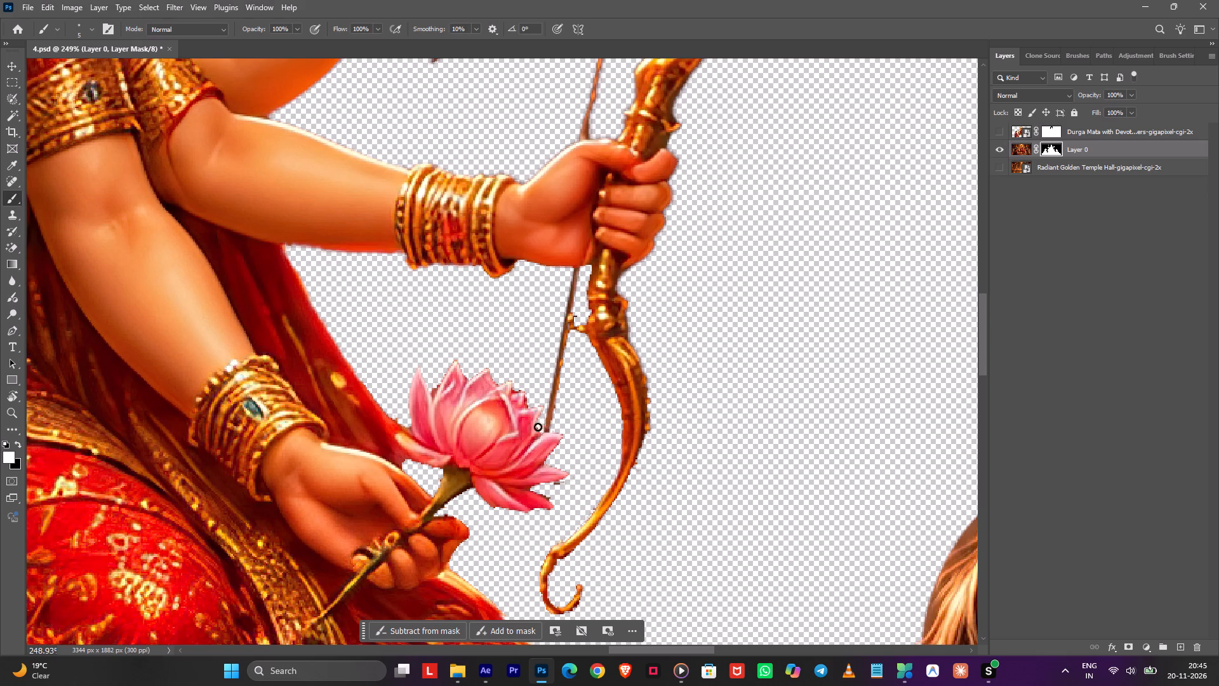
right_click(548, 429, "alt")
right_click(545, 429, "alt")
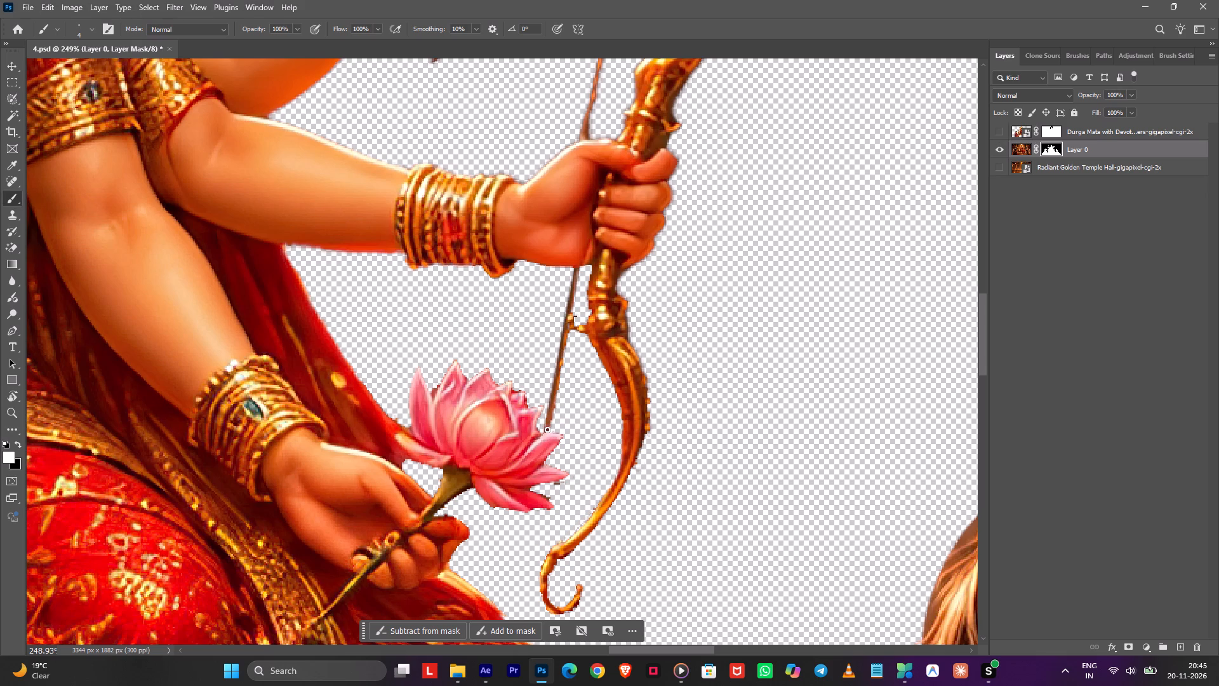
left_click(548, 429)
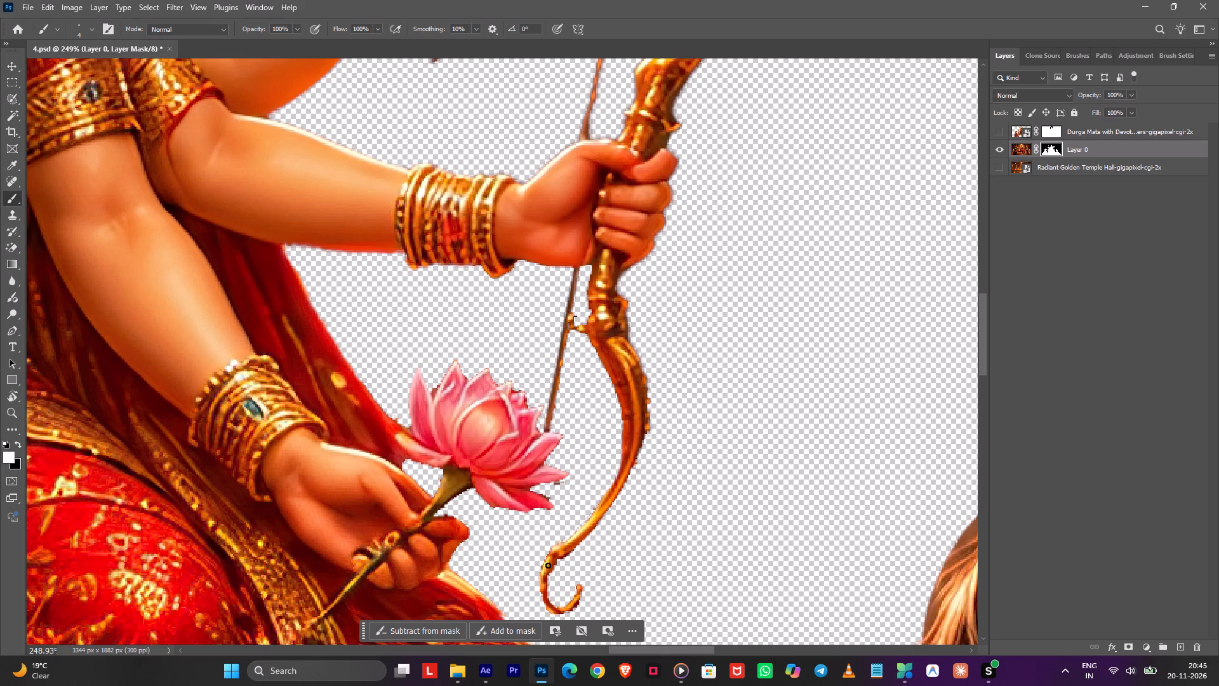
left_click(548, 565, "shift")
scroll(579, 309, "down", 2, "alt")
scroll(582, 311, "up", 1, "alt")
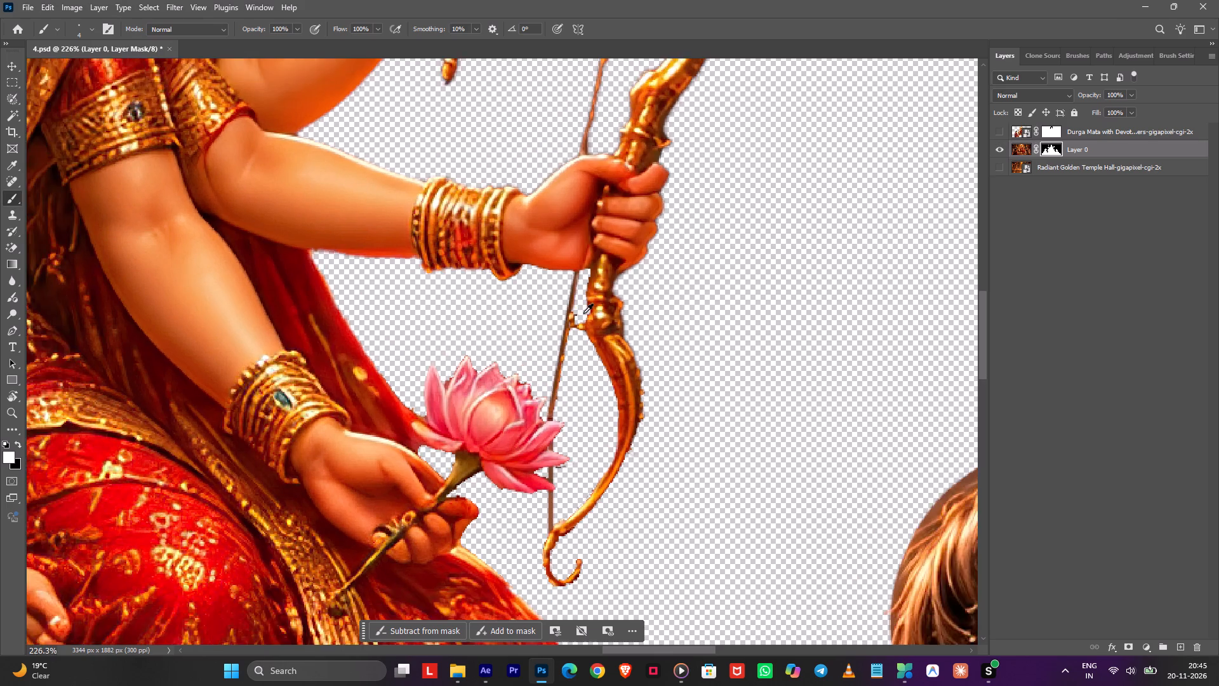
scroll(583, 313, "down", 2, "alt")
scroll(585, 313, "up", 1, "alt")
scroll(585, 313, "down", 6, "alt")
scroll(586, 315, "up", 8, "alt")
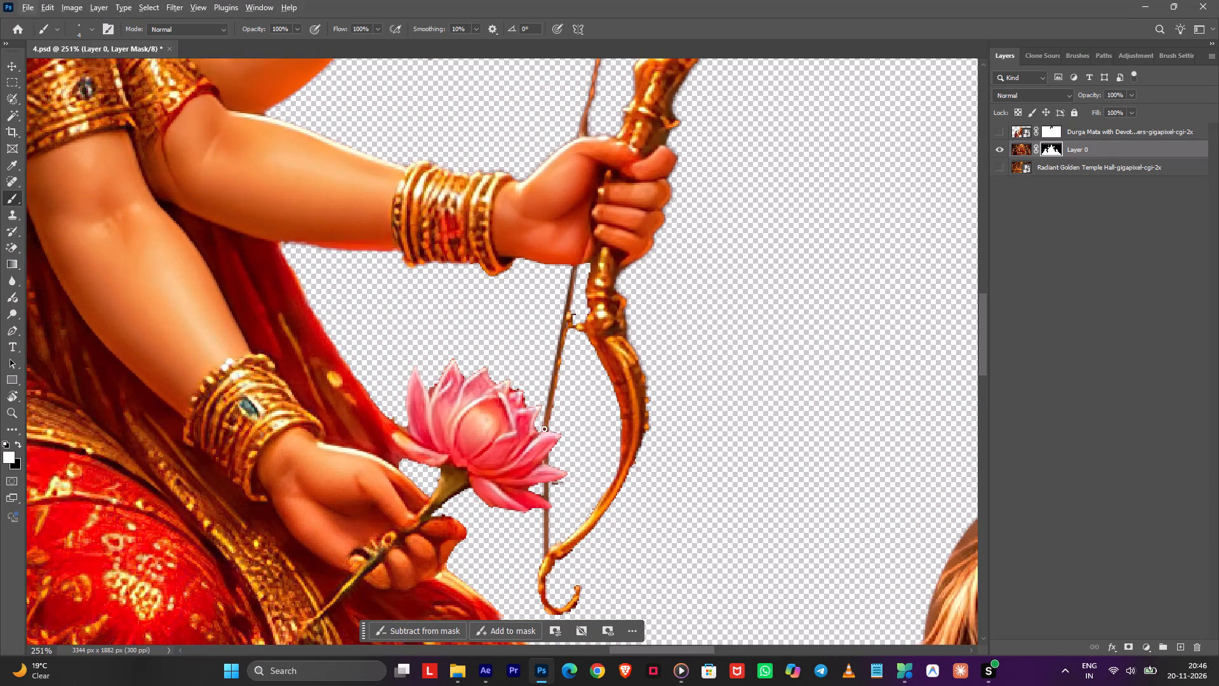
Erase the lower bowstring between the gripping hand and the lotus on the mask with a 14 px black brush.
key("x")
left_click_drag(542, 429, 554, 429)
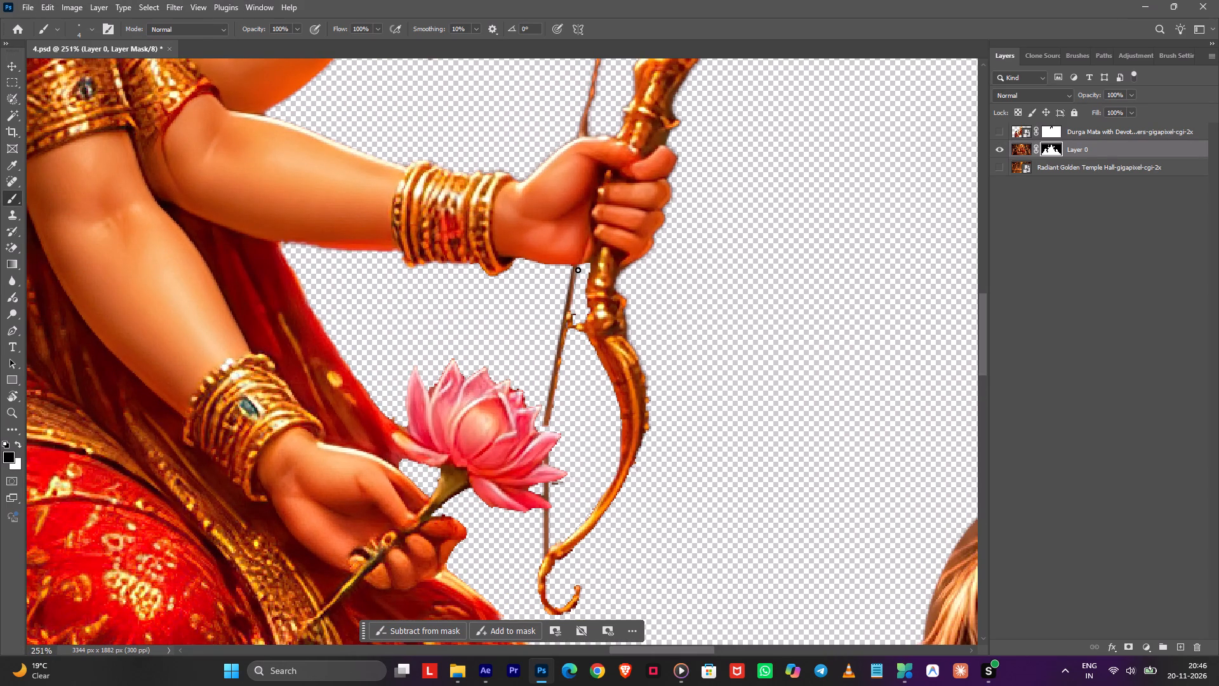
left_click(575, 269, "shift")
right_click_drag(561, 290, 570, 289, "alt")
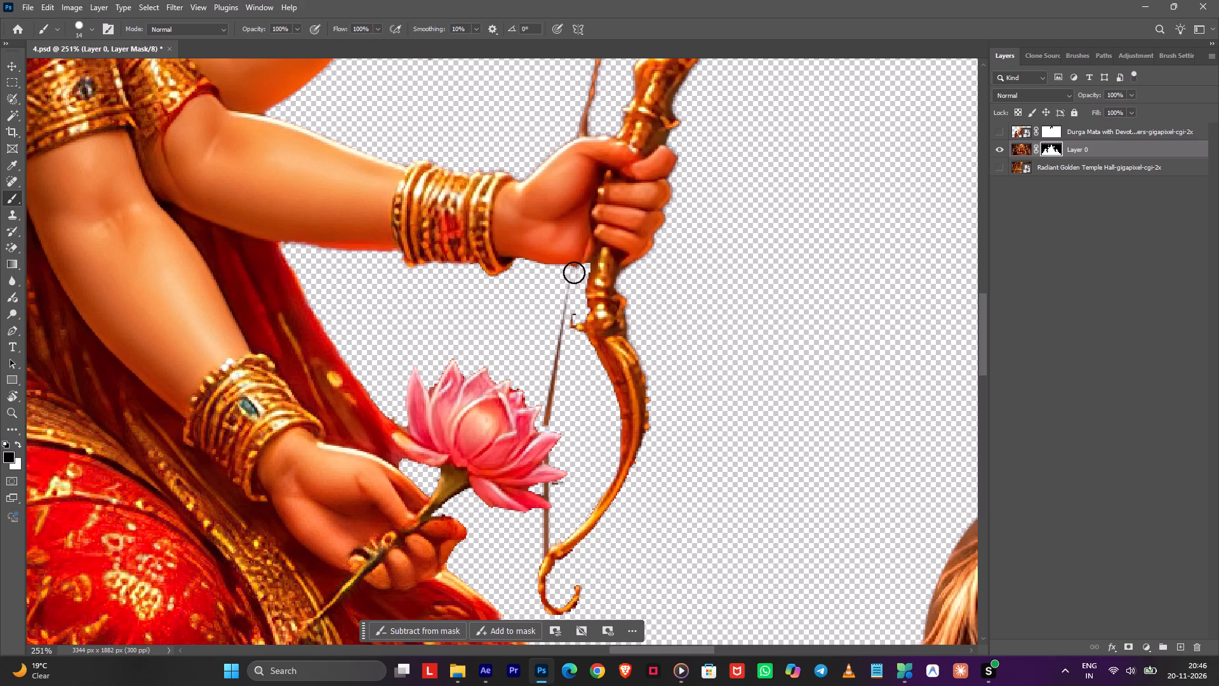
left_click_drag(573, 276, 557, 392)
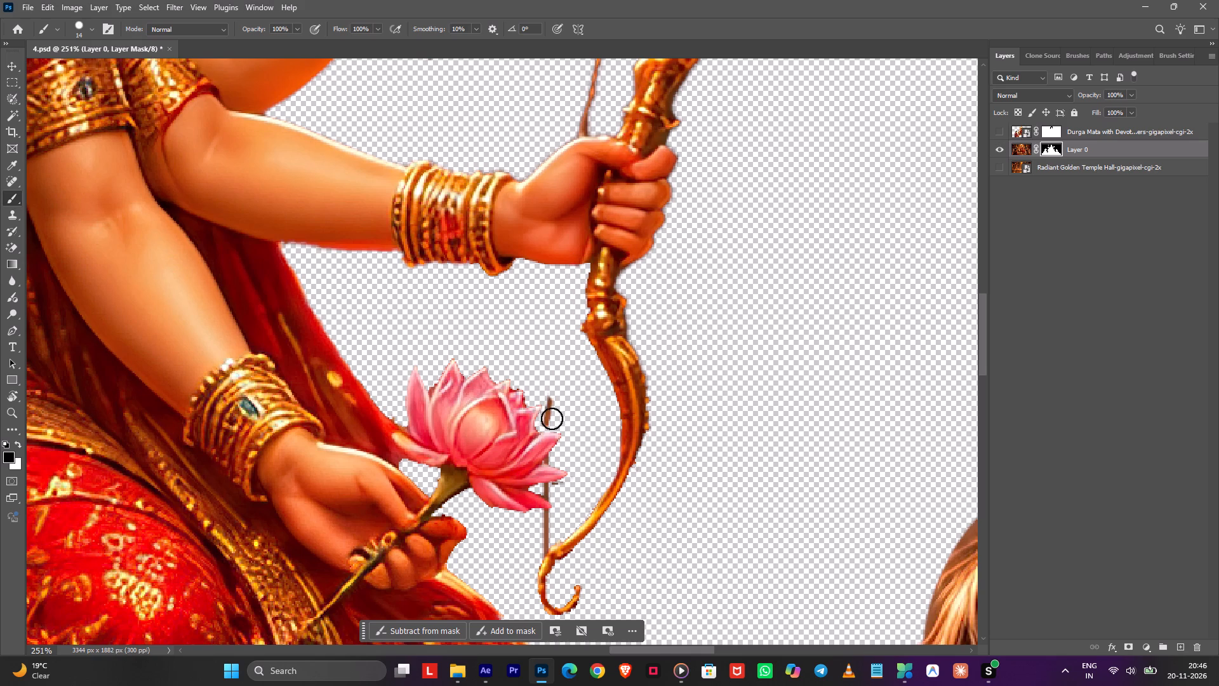
left_click_drag(551, 419, 559, 347)
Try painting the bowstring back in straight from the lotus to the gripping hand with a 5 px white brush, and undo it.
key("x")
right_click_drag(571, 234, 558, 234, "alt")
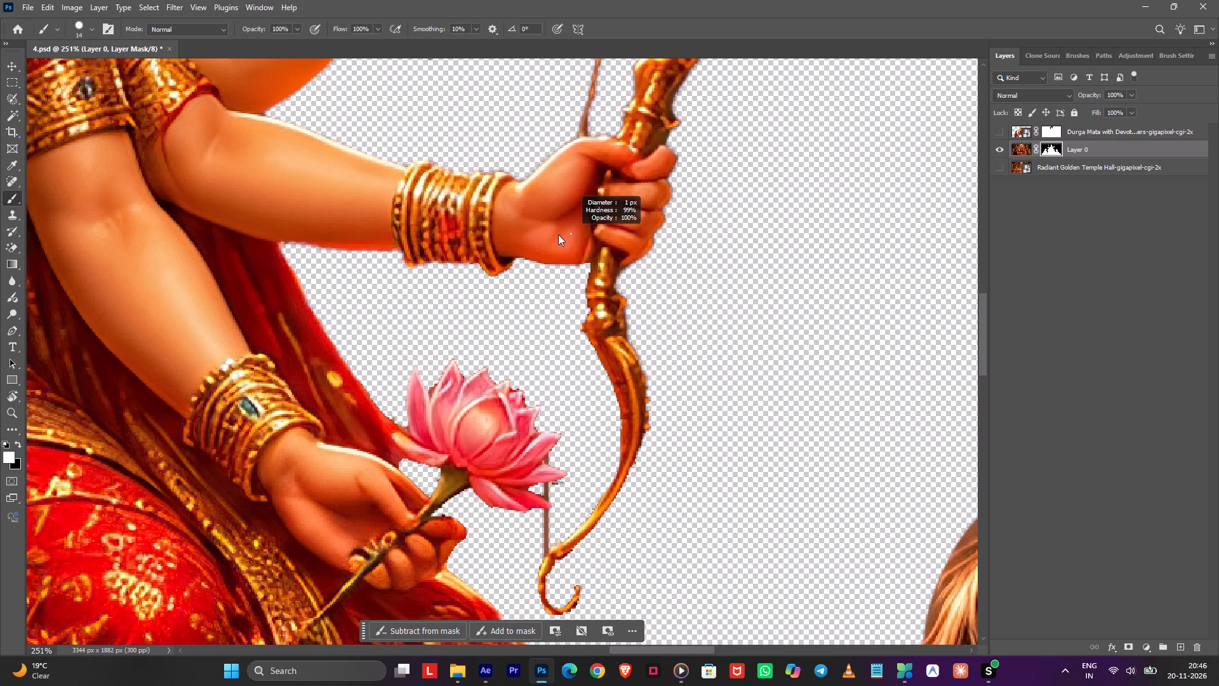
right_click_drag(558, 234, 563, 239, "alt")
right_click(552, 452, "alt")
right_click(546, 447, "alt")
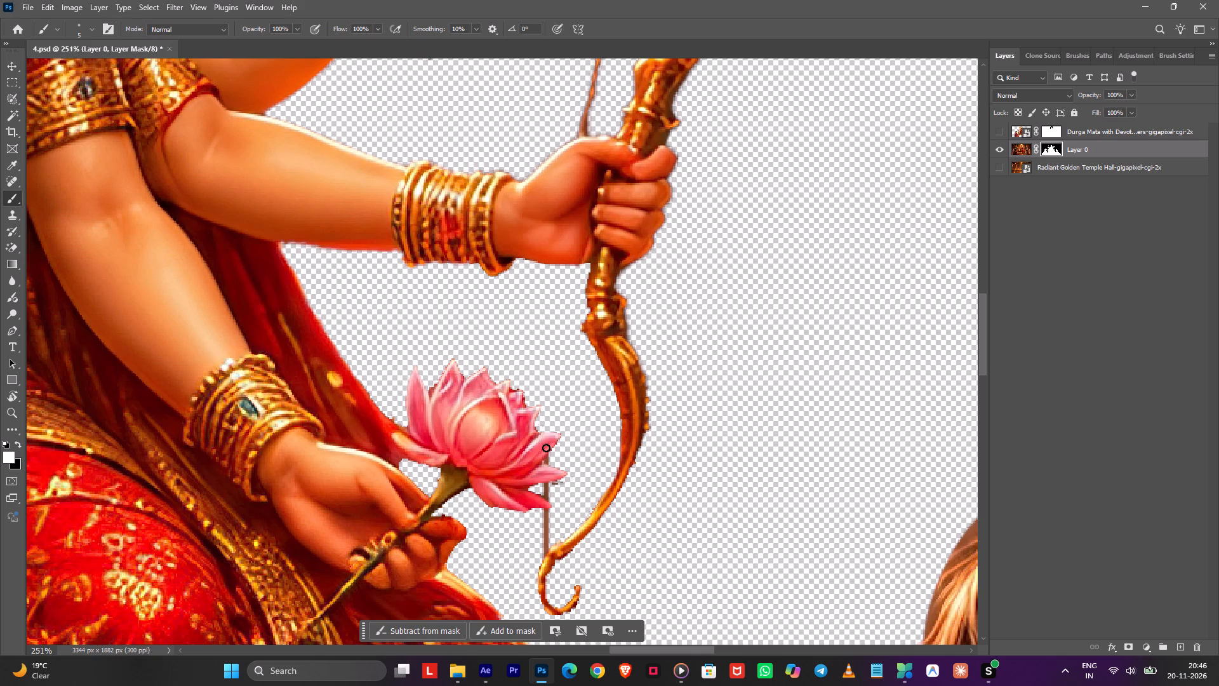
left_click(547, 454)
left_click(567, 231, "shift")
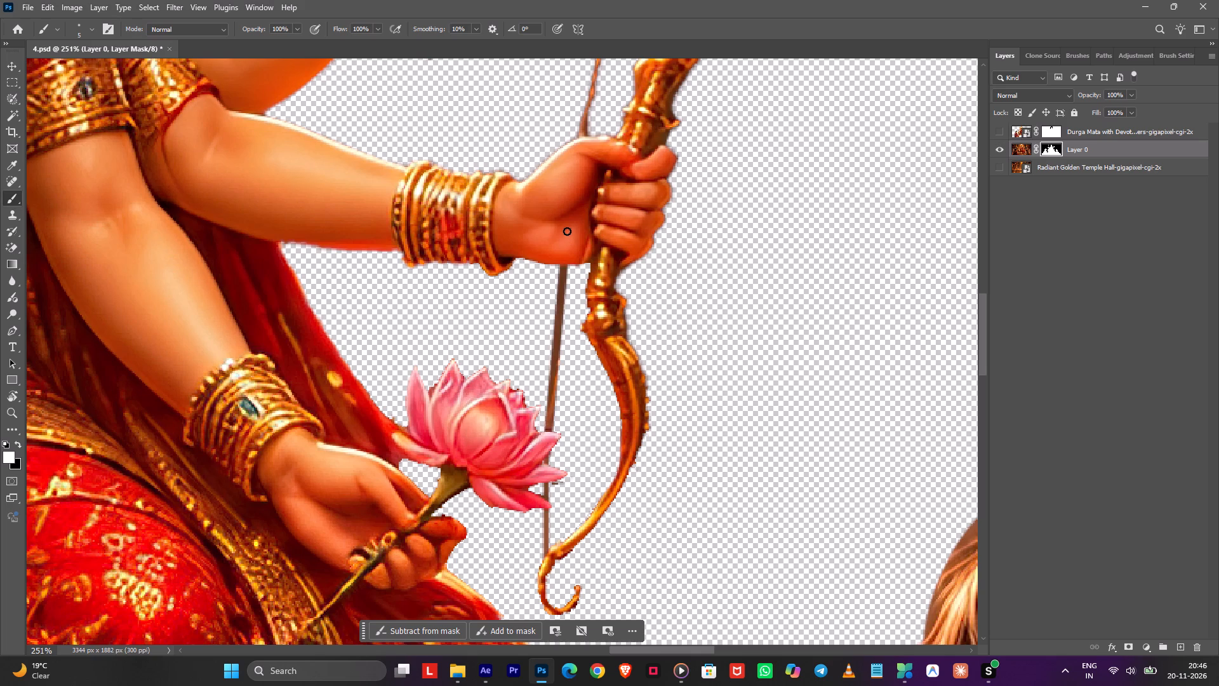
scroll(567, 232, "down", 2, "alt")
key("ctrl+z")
Restore a thin straight bowstring from the lotus up to the gripping hand on the mask with a 3 px white brush.
right_click(544, 432, "alt")
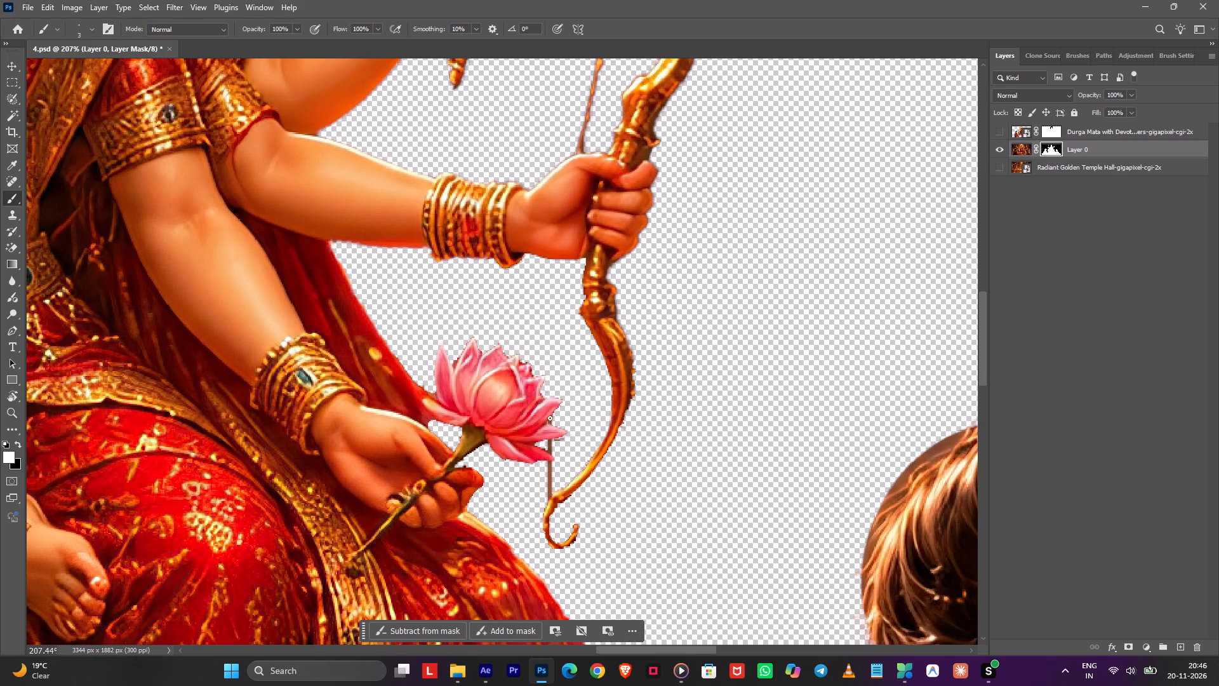
left_click(550, 418)
left_click(568, 252, "shift")
scroll(569, 253, "down", 3, "alt")
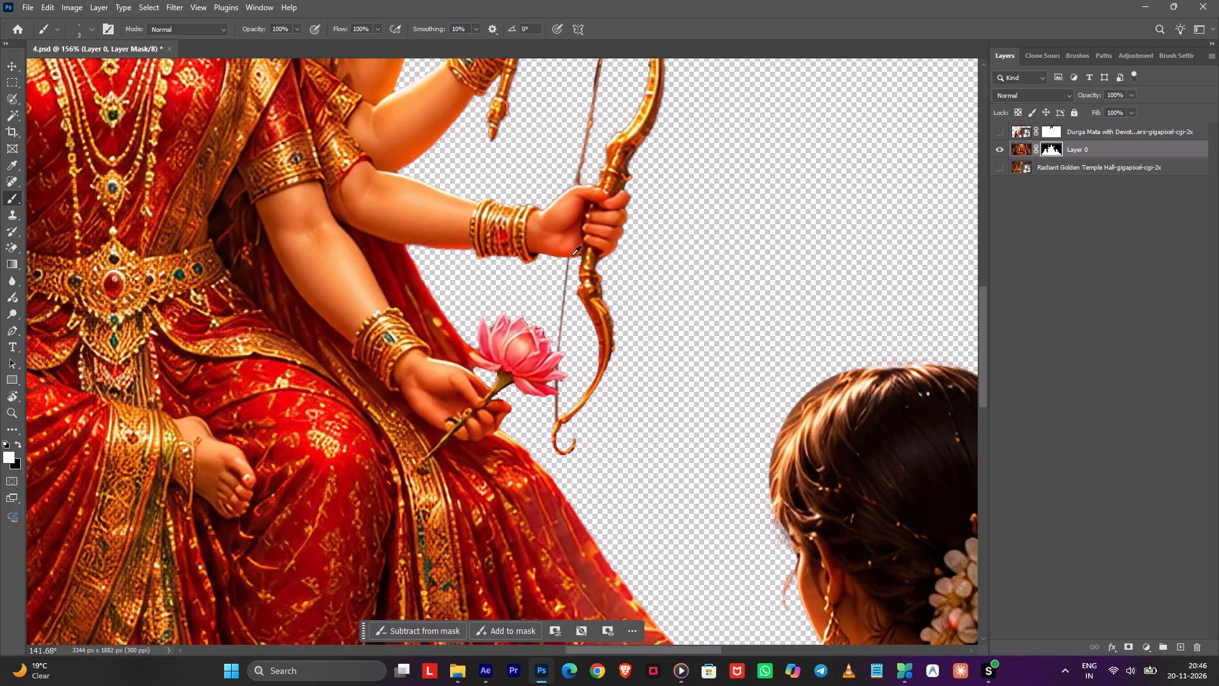
scroll(571, 255, "down", 13, "alt")
Save 4.psd and switch to the FG composition in After Effects.
key("ctrl+s")
key("alt+Tab")
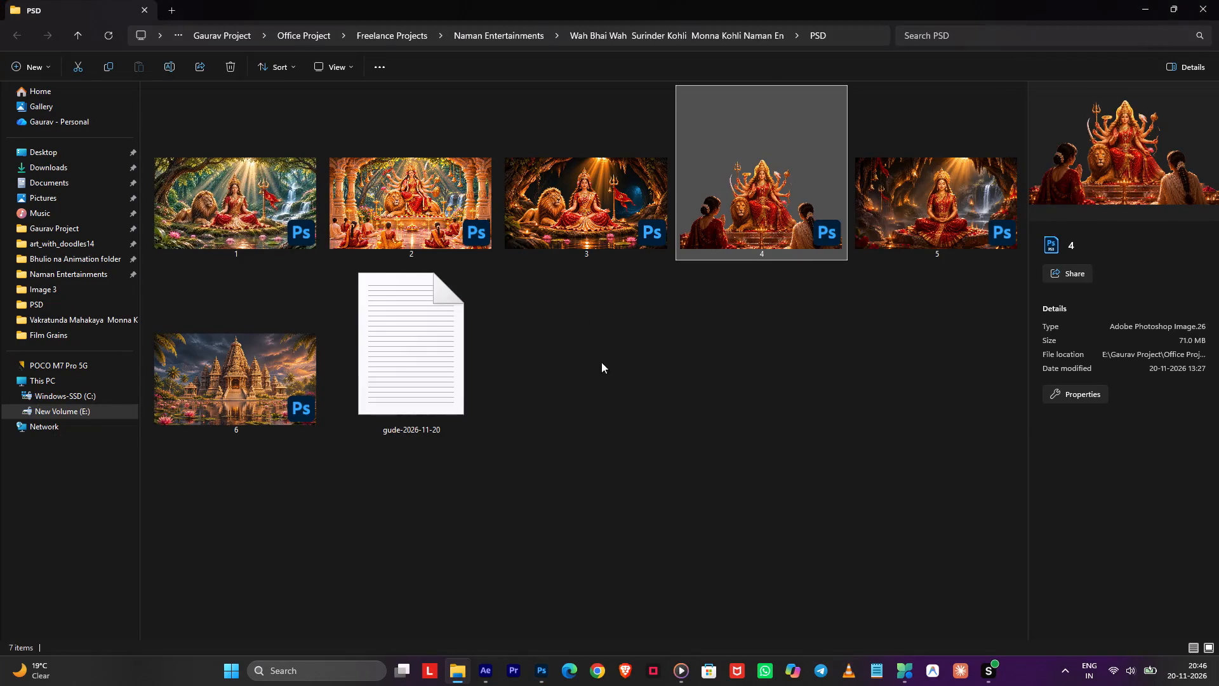
key("alt+Tab")
key("alt+Tab")
key("alt+Tab")
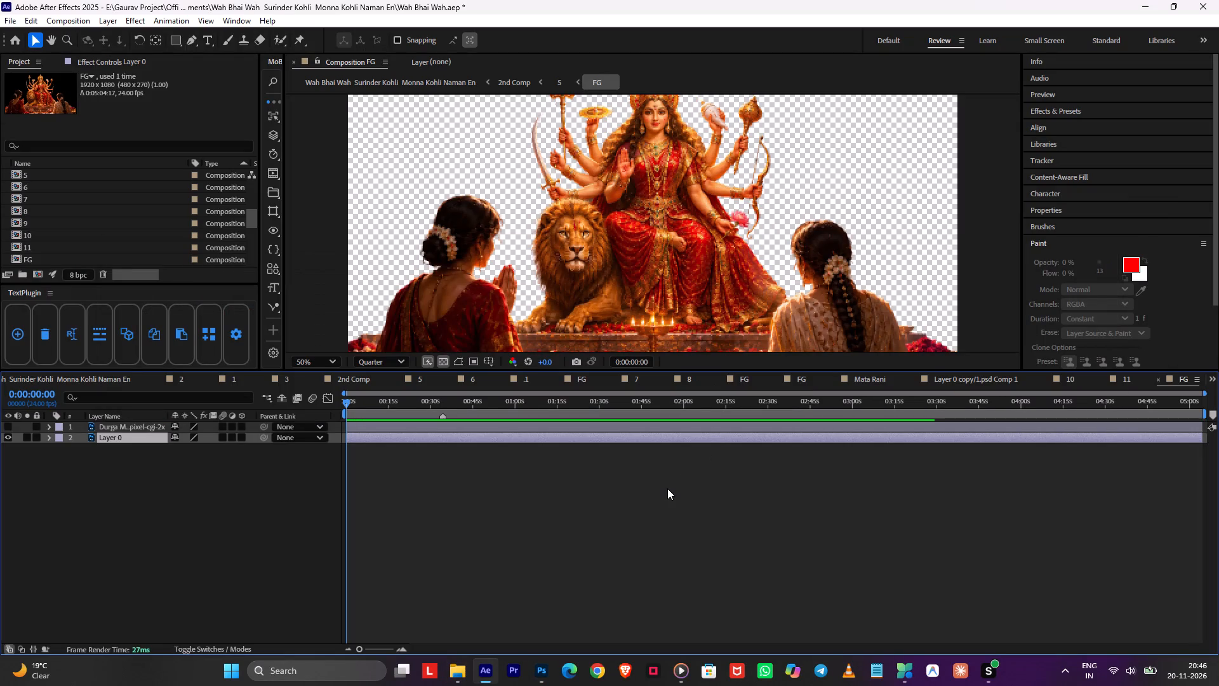
Solo Layer 0 in the FG composition, turn off the transparency grid, and set the preview resolution to Full.
left_click(451, 429)
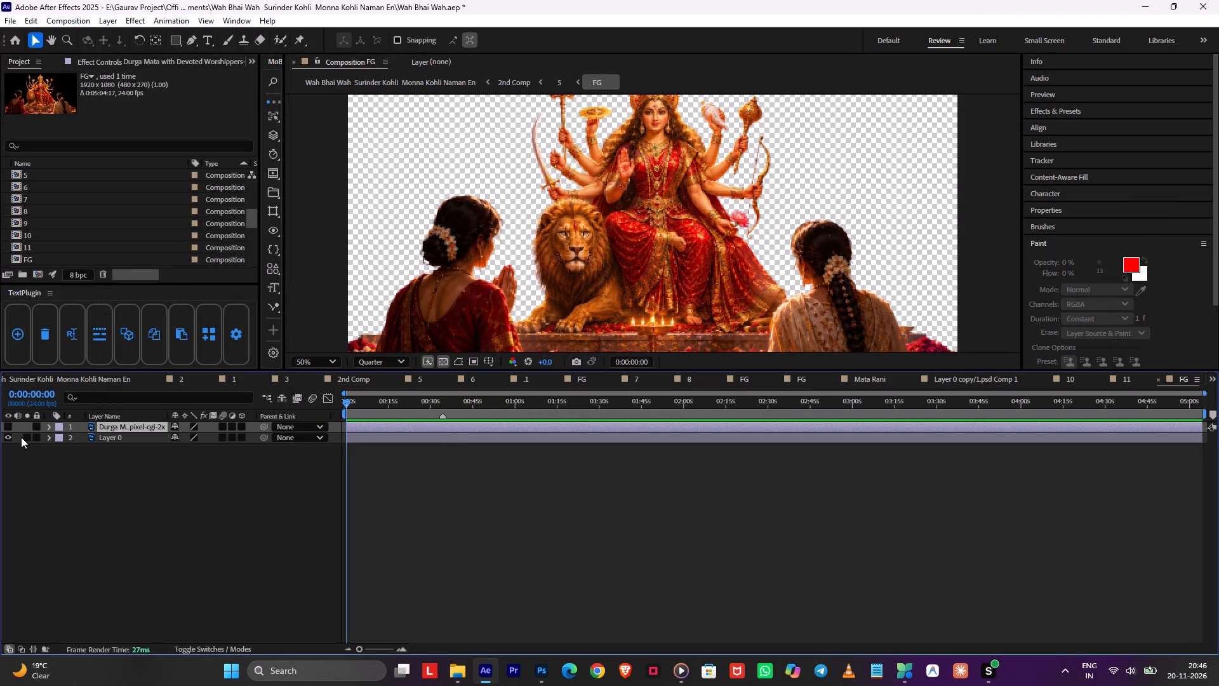
left_click(27, 437)
left_click(443, 365)
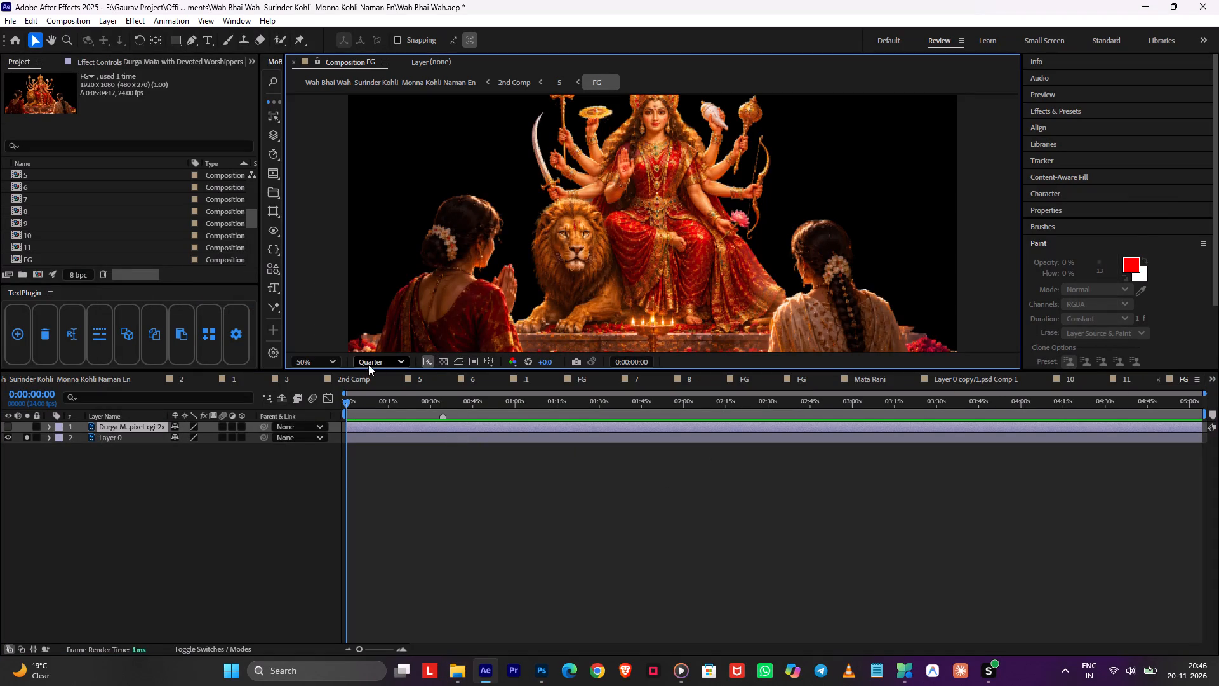
left_click(364, 363)
left_click(372, 405)
middle_click_drag(675, 184, 620, 224)
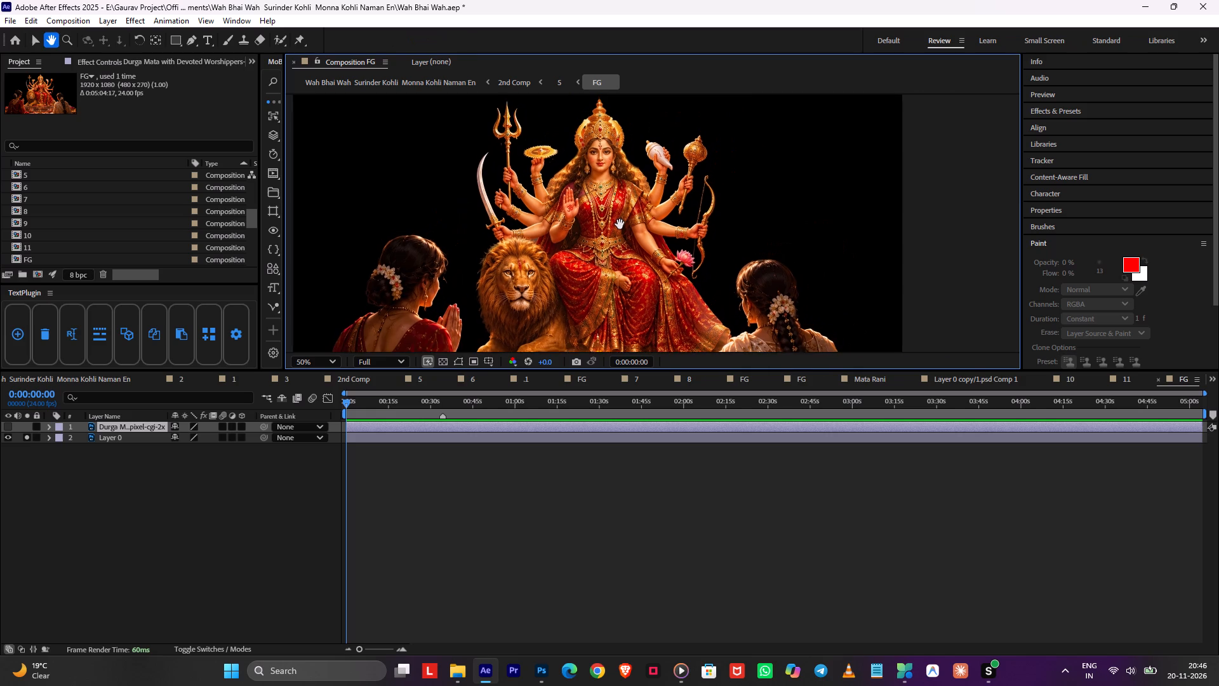
middle_click_drag(620, 224, 618, 227)
Draw a closed Pen mask loosely around Durga and the lion on the hidden Durga Mata layer.
left_click(190, 46)
scroll(410, 136, "down", 1)
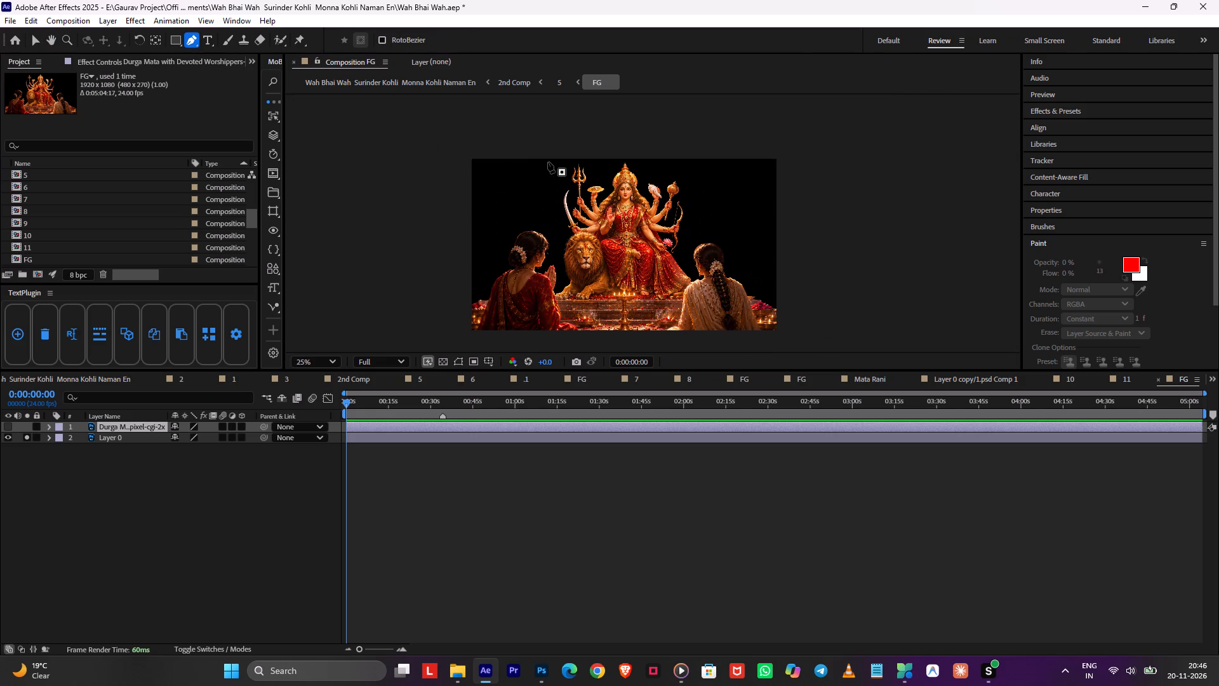
left_click(549, 159)
left_click_drag(559, 268, 561, 278)
left_click(652, 279)
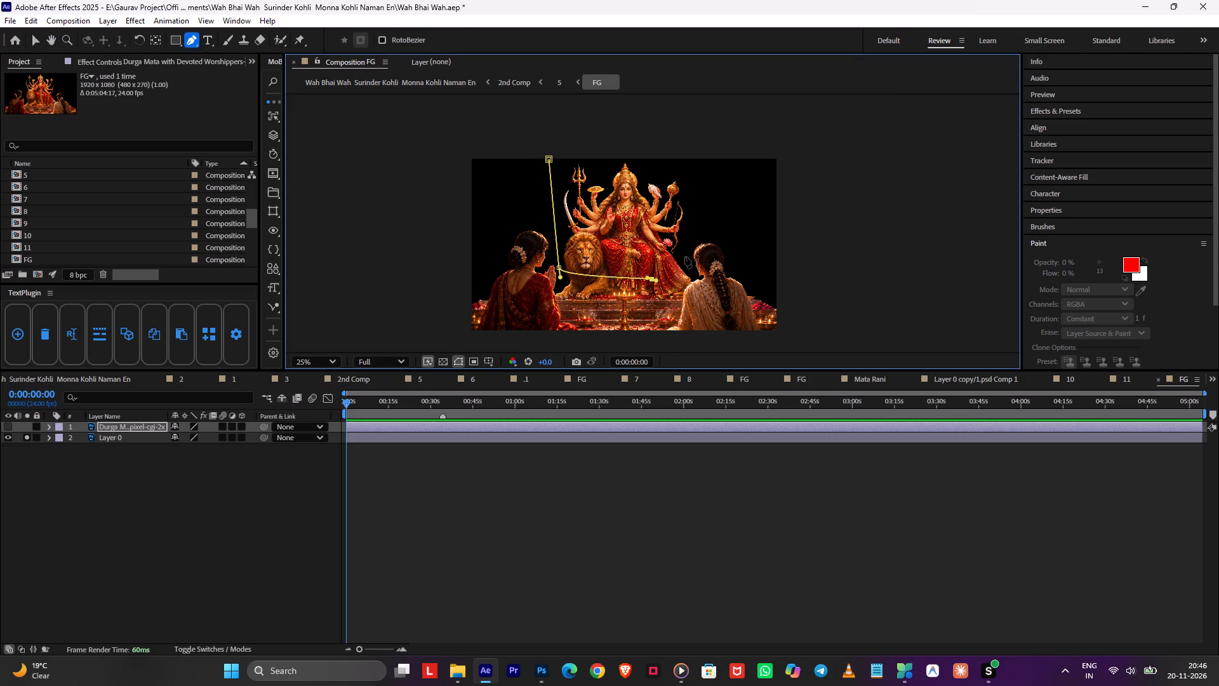
left_click(685, 257)
left_click(733, 216)
left_click_drag(720, 155, 715, 149)
left_click_drag(618, 126, 585, 123)
left_click(549, 163)
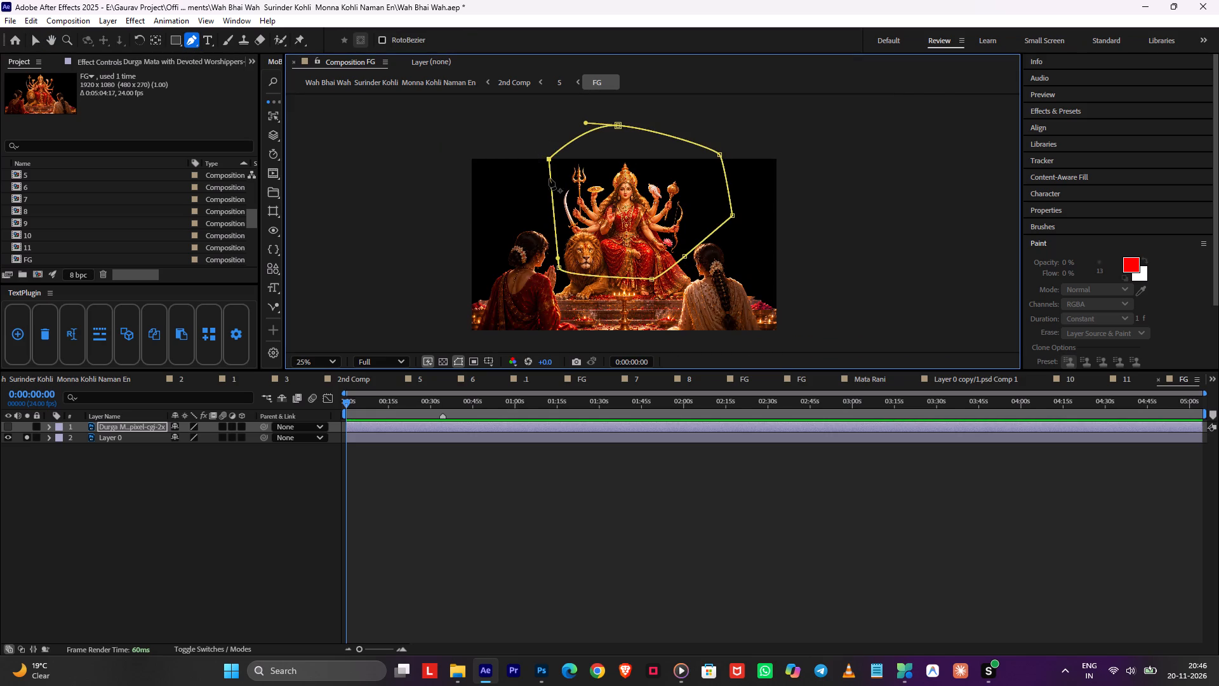
Cut the new mask from the Durga Mata layer and paste it onto Layer 0.
key("ctrl+space")
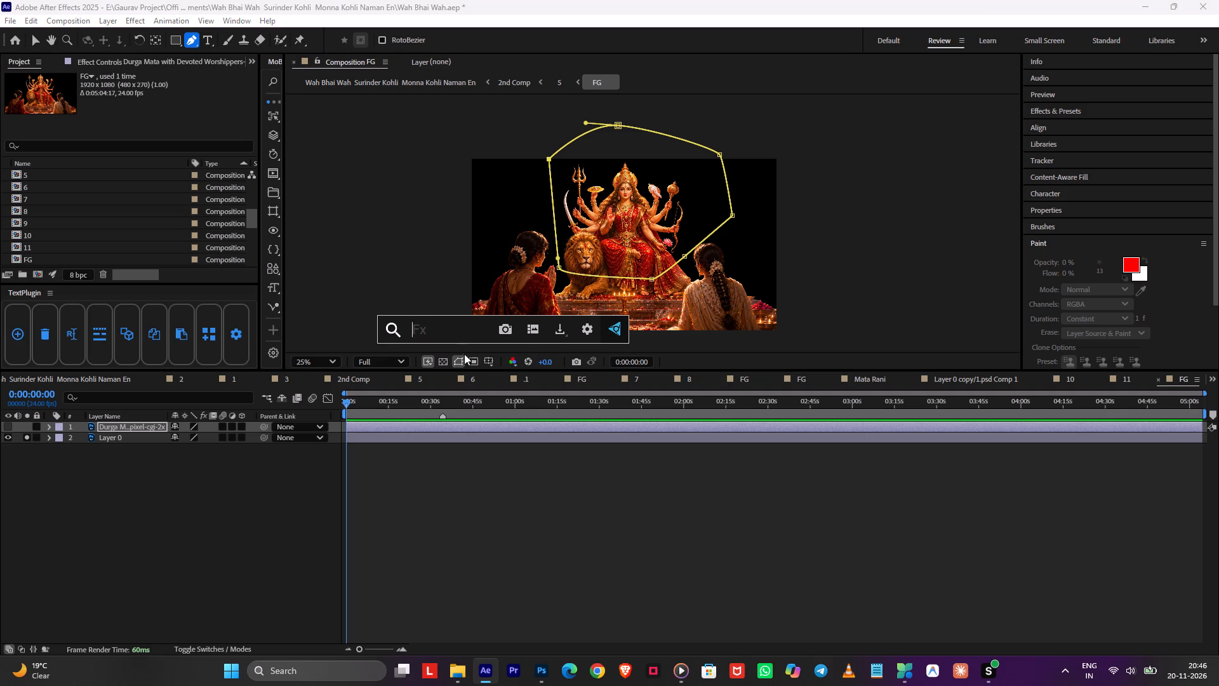
left_click(375, 427)
key("n")
key("m")
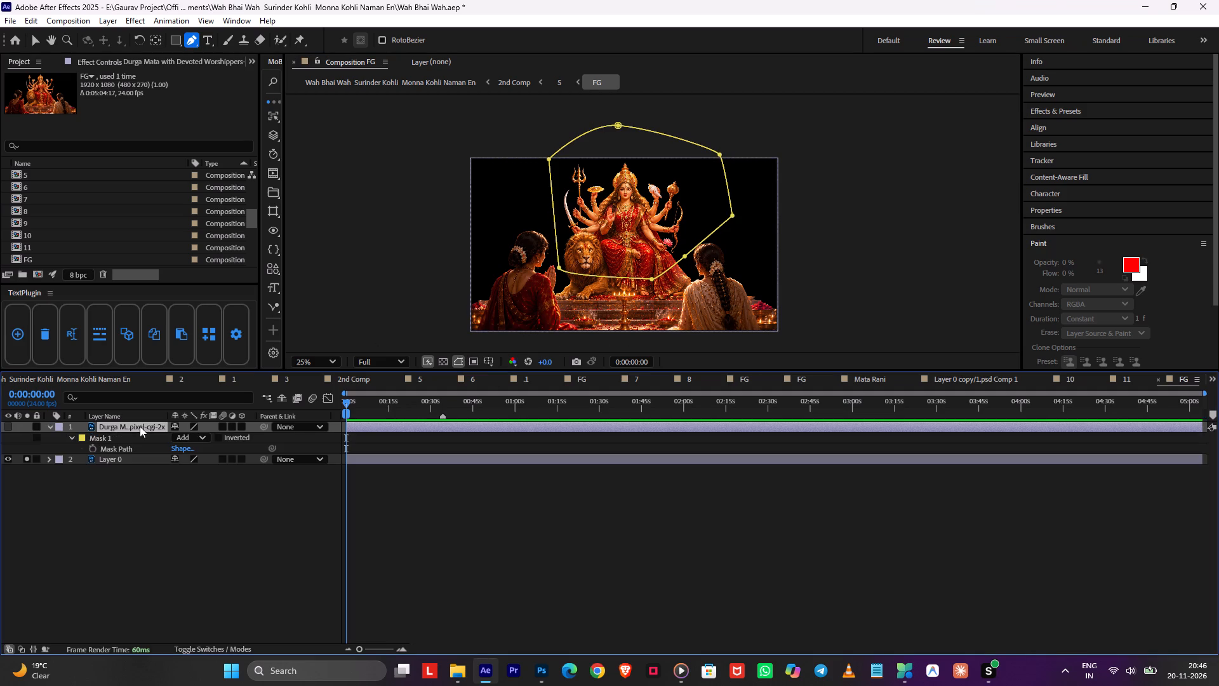
left_click(131, 436)
key("ctrl+x")
left_click(117, 435)
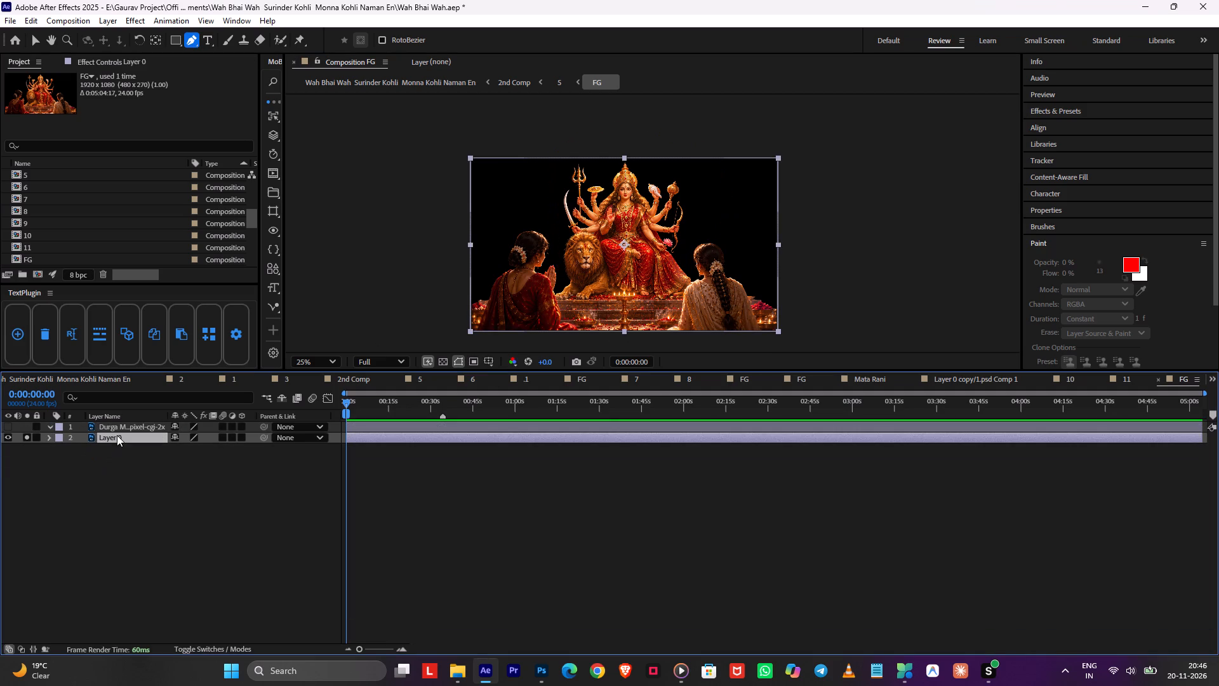
key("ctrl+v")
Set the work area end to the end of the FG composition and return the playhead to 0:00:00:00.
left_click_drag(406, 403, 441, 401)
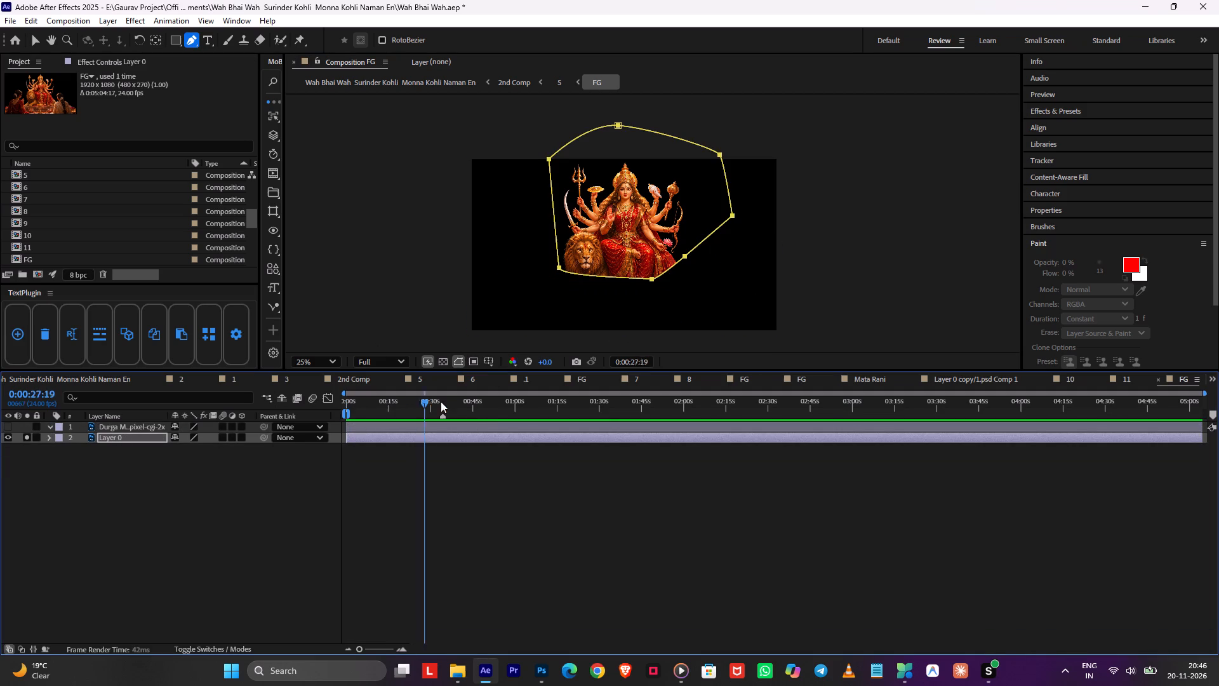
left_click_drag(441, 401, 1218, 406)
key("n")
left_click_drag(1114, 407, 185, 419)
left_click(432, 432)
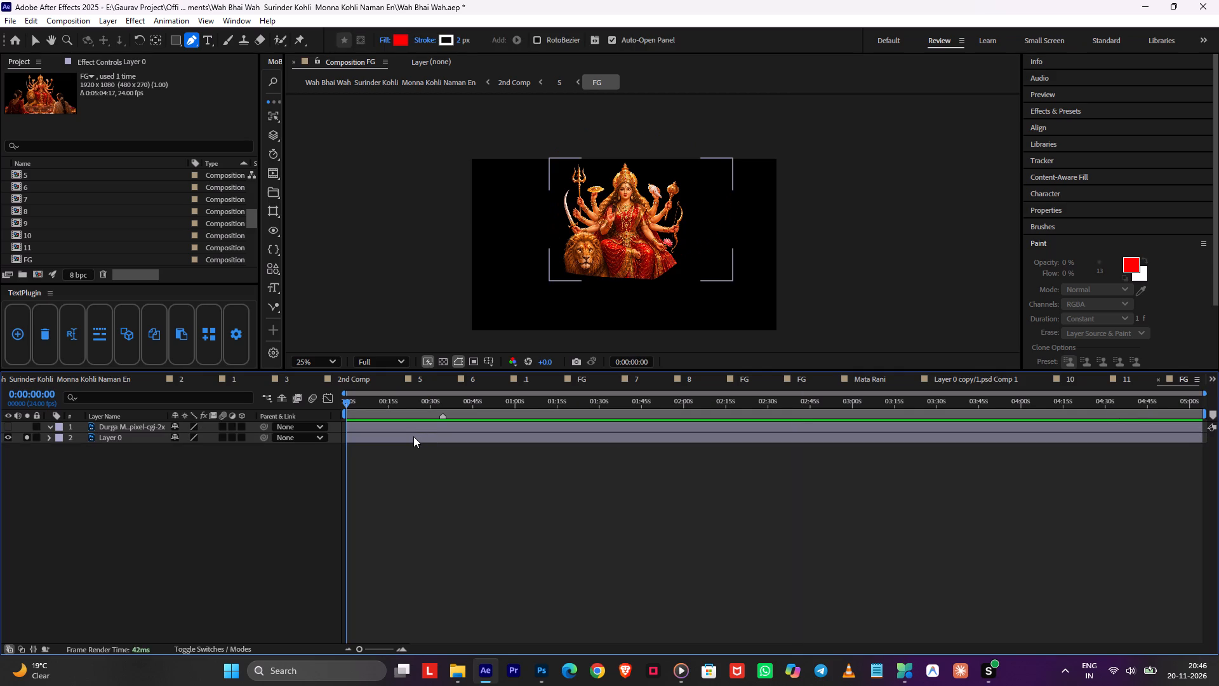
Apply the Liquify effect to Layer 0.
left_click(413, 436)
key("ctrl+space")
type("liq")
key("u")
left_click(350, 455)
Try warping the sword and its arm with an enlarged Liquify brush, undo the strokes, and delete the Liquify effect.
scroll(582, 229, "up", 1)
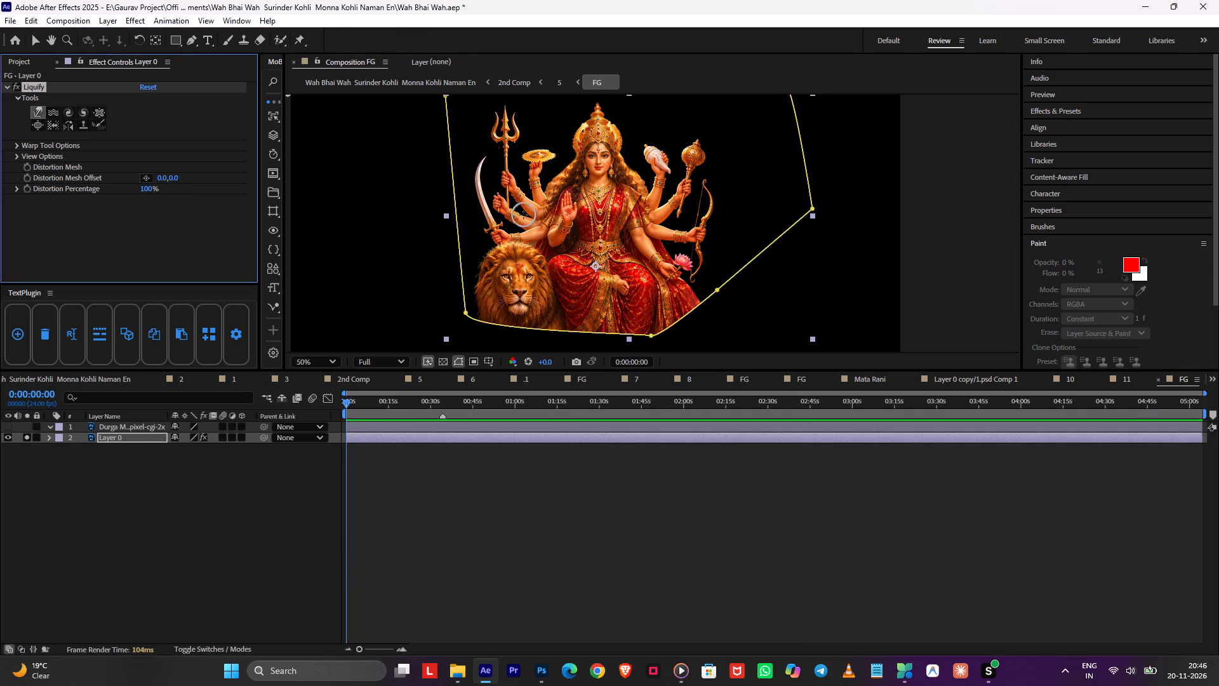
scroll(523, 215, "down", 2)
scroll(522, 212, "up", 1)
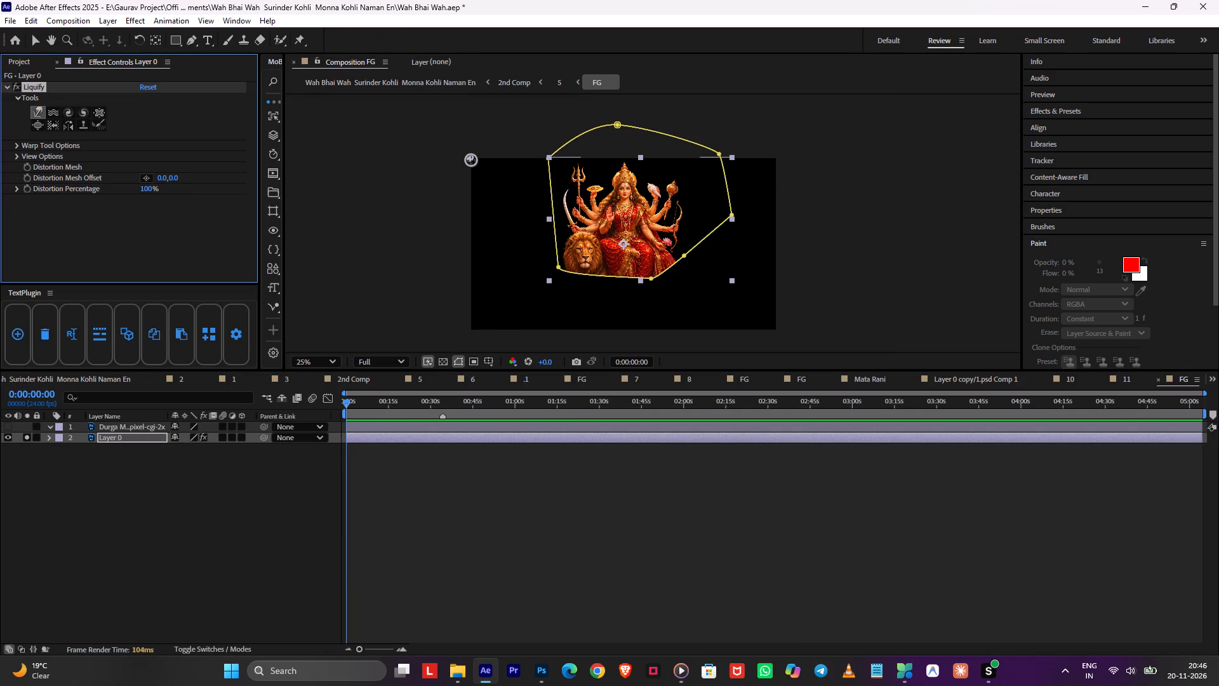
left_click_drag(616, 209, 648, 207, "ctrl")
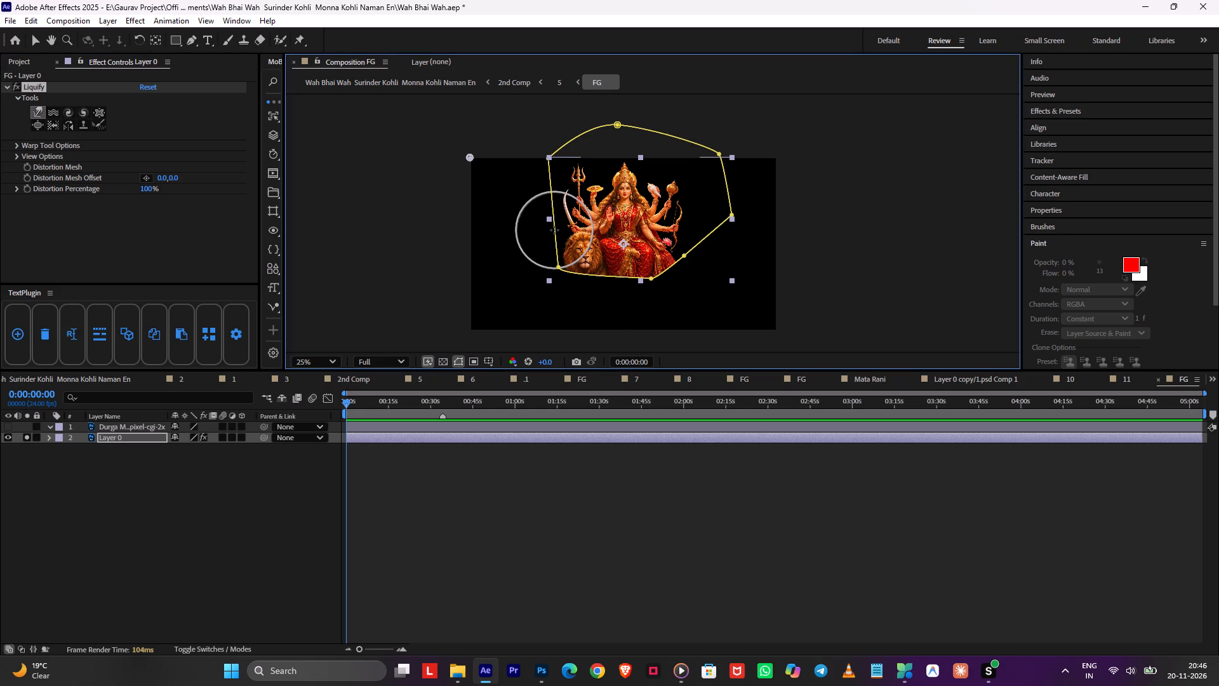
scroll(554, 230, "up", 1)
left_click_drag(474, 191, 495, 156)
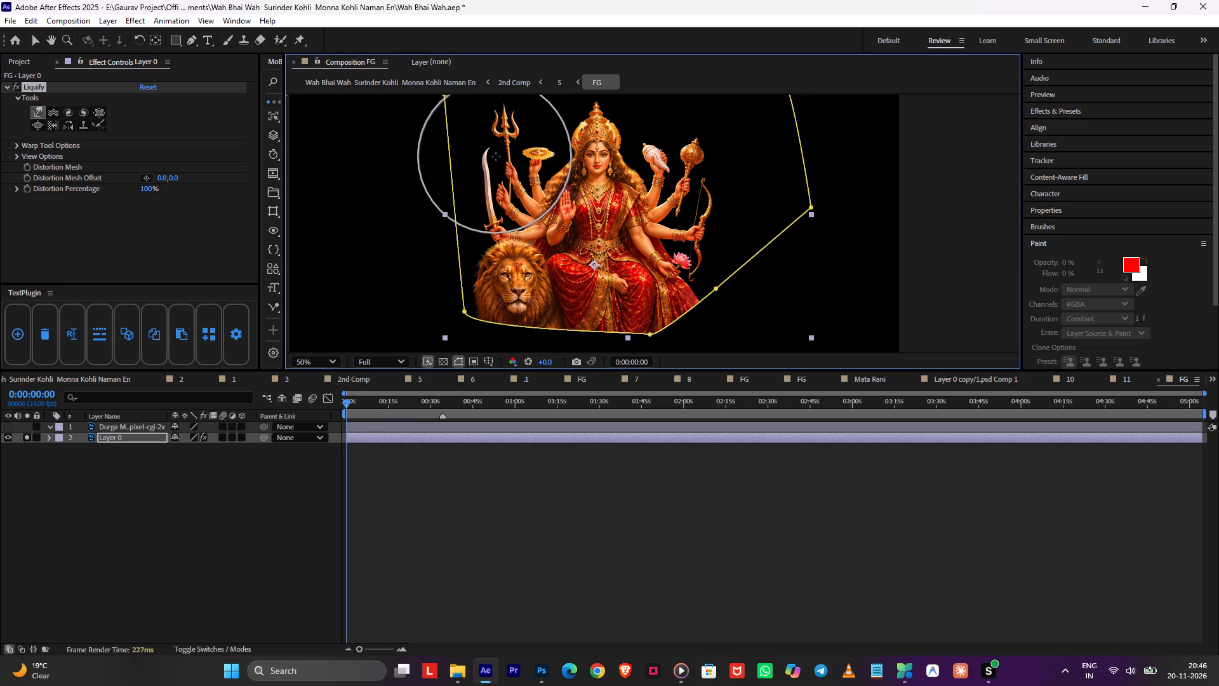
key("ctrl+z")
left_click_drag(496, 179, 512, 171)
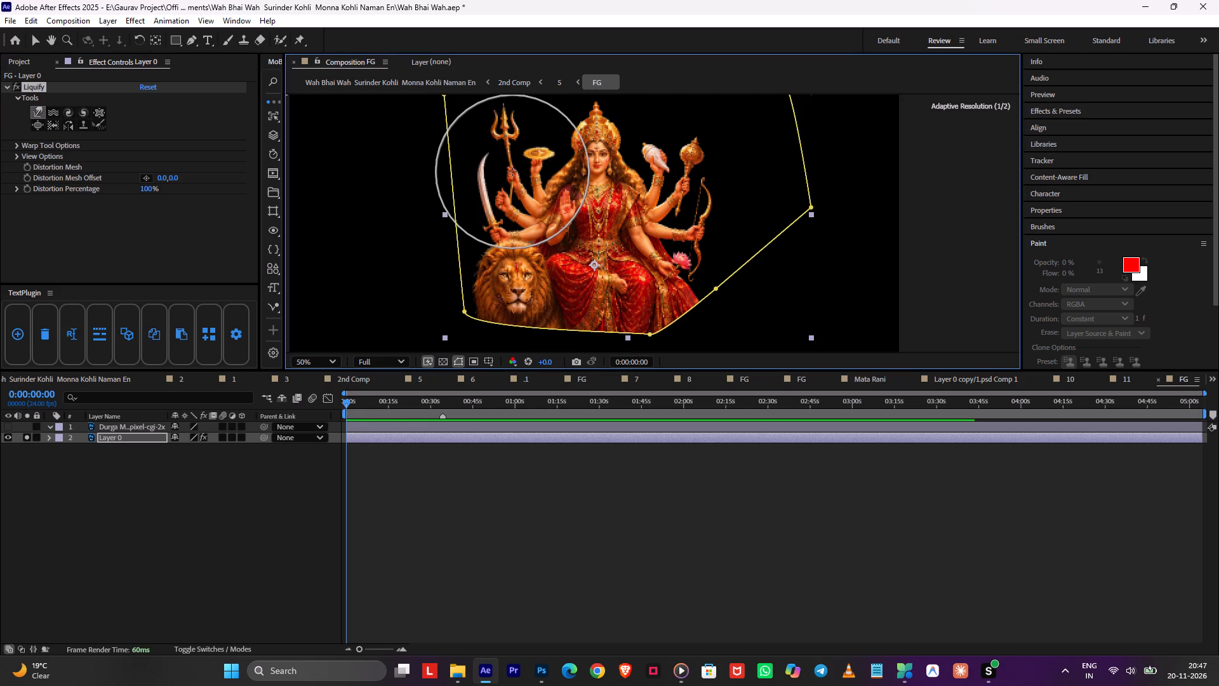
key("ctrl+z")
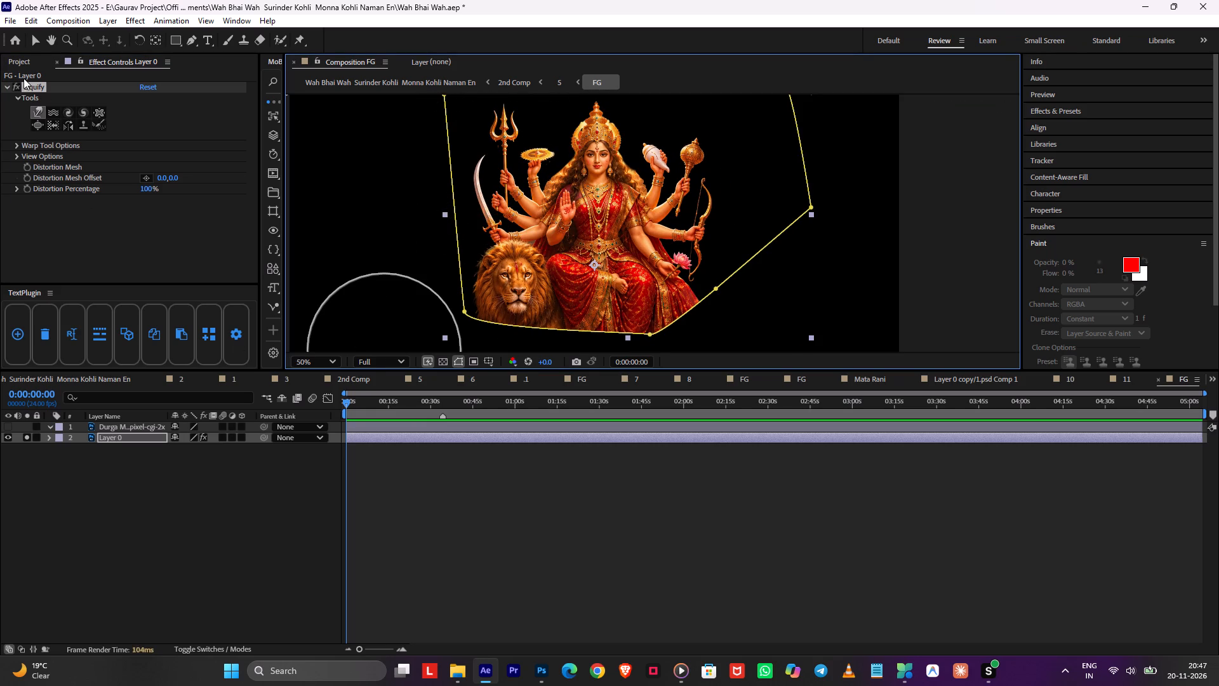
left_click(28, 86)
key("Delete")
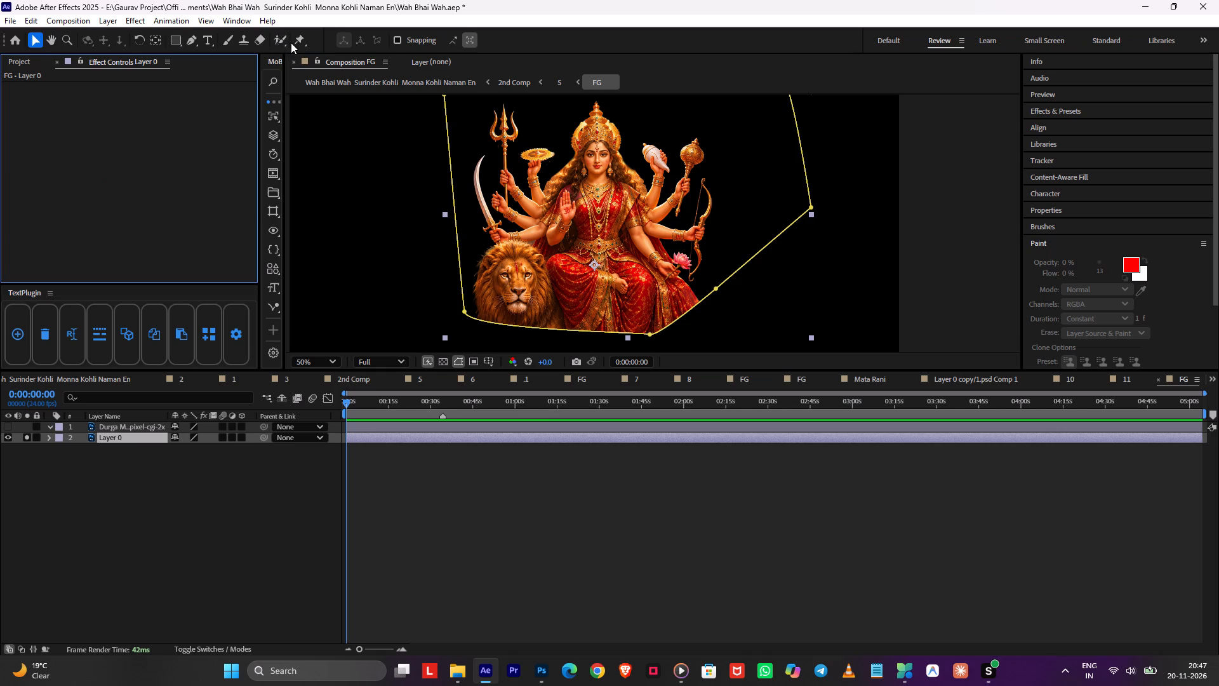
Place Puppet position pins on Layer 0 at the lion, Durga's lap, the knee below the lotus, and the bow, mace and conch arms.
left_click(293, 43)
left_click(514, 285)
left_click(588, 306)
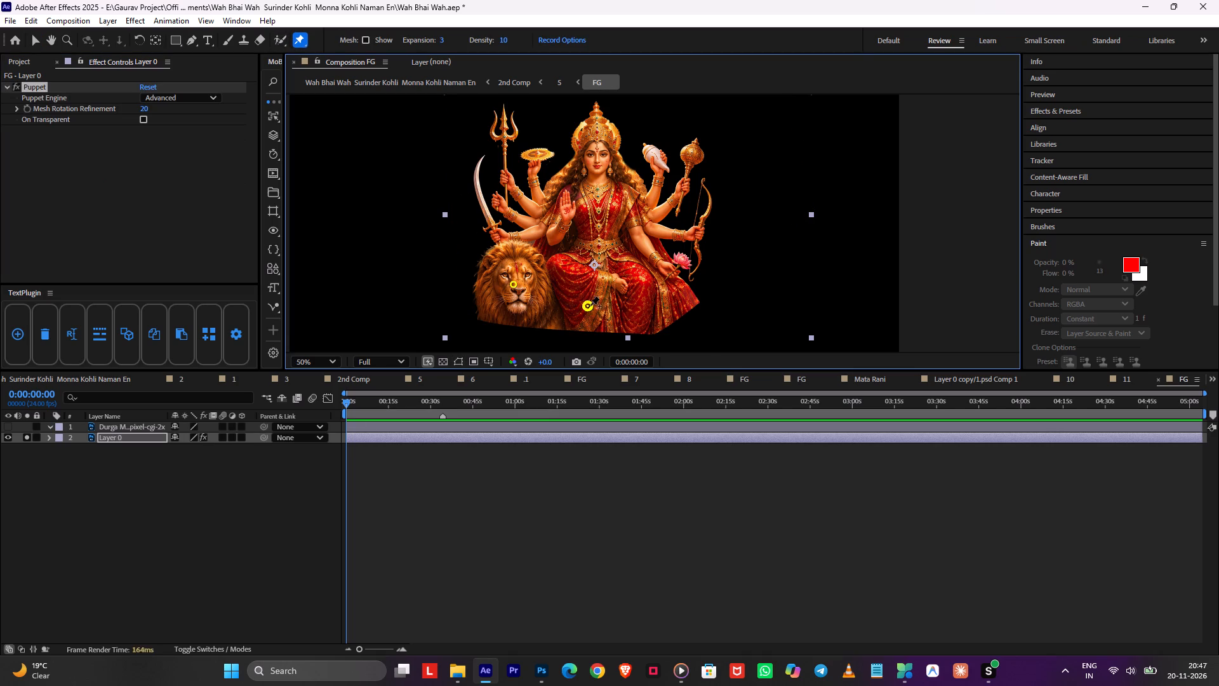
left_click(672, 287)
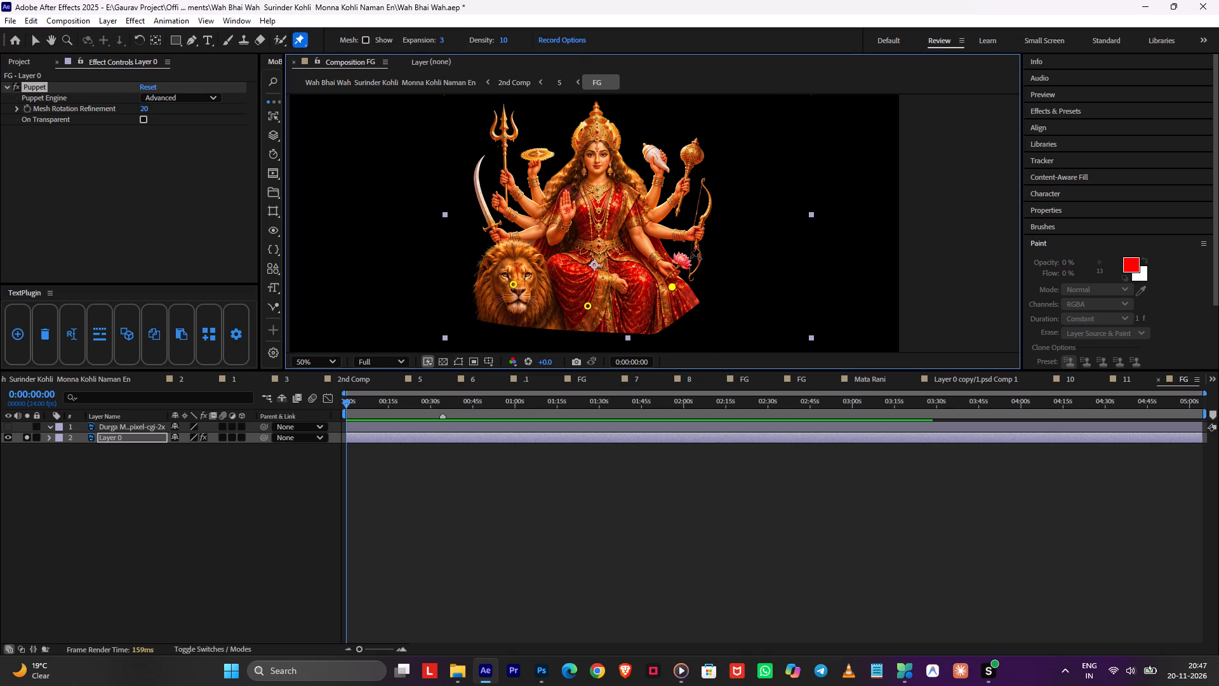
left_click(688, 238)
left_click(681, 190)
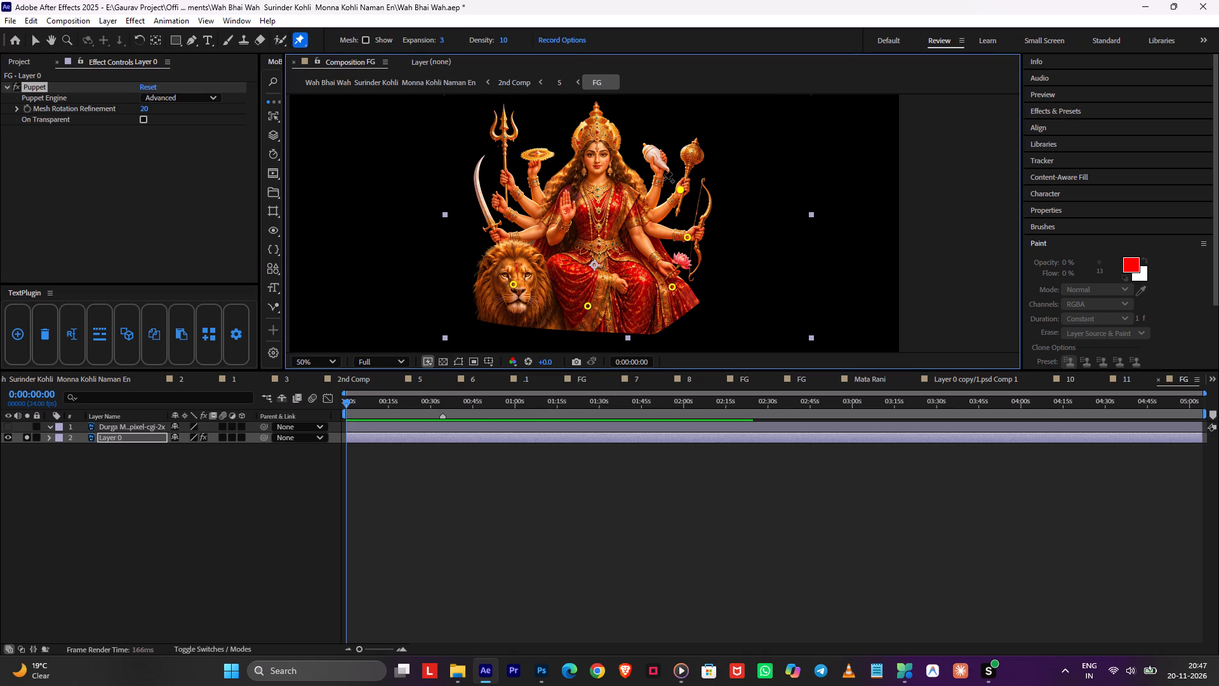
left_click(658, 178)
Add Puppet pins to the discus arm, Durga's face, the trident hand, the hand below it and the sword hand.
left_click(533, 179)
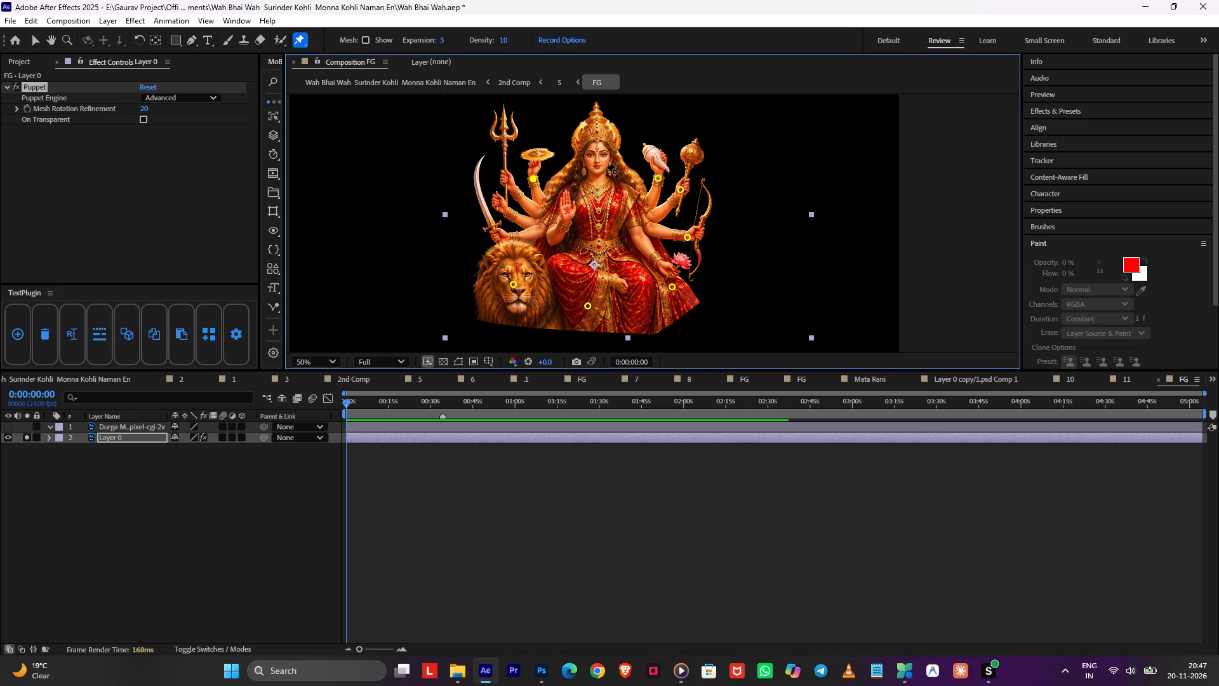
left_click(598, 165)
left_click(513, 186)
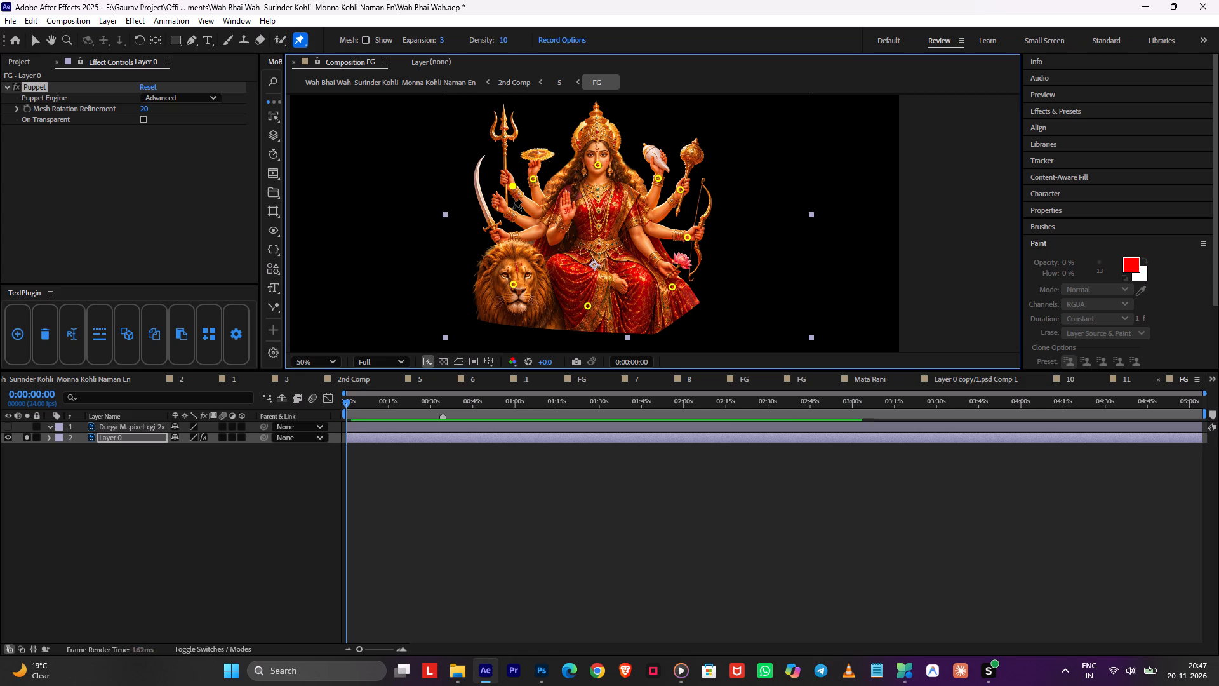
left_click(502, 211)
left_click(496, 238)
key("v")
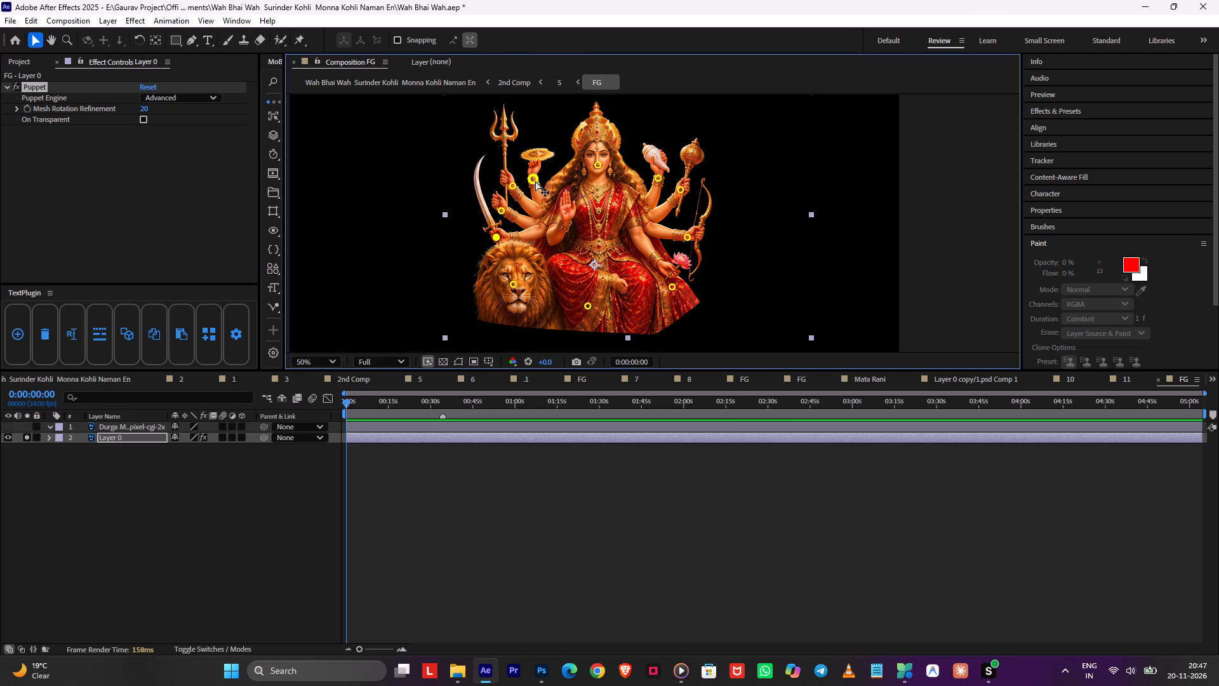
Select the discus, trident and lower hand Puppet pins along with the sword-hand pin, and set the current time to 0:00:04:00.
left_click(535, 178, "shift")
left_click(512, 187, "shift")
left_click(501, 214, "shift")
left_click_drag(387, 410, 379, 410)
scroll(365, 415, "up", 3, "alt")
left_click_drag(369, 405, 327, 416)
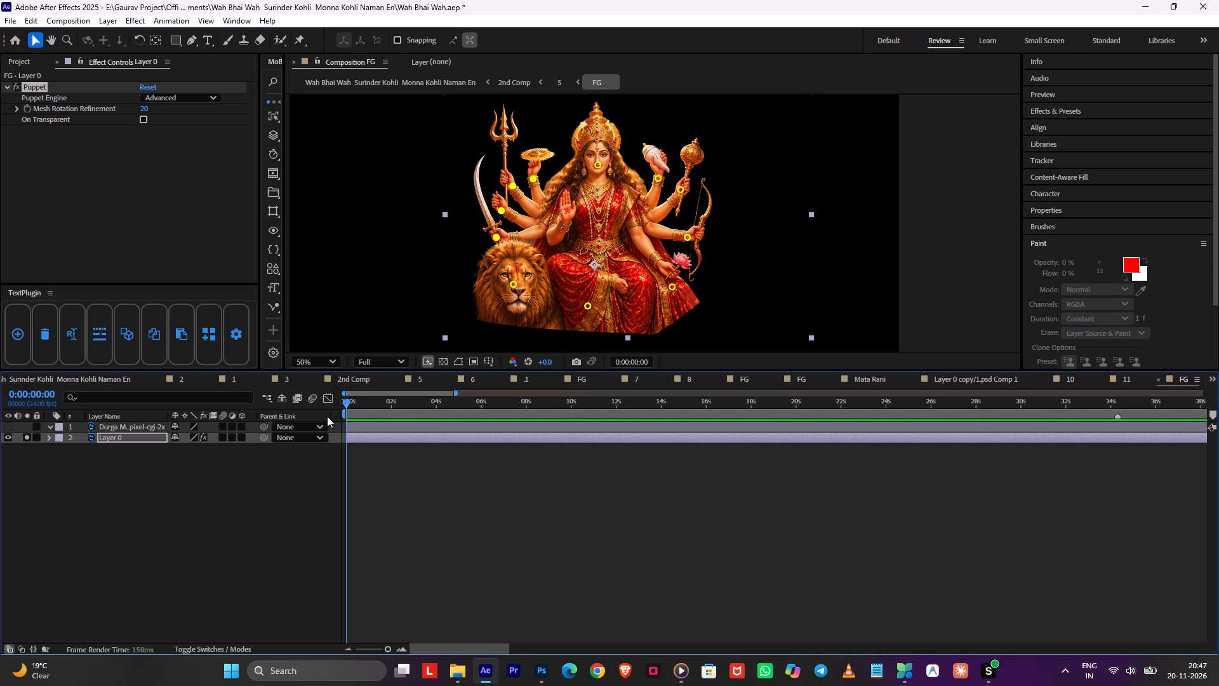
left_click_drag(327, 416, 398, 415)
scroll(397, 416, "up", 1, "alt")
left_click_drag(430, 405, 472, 410)
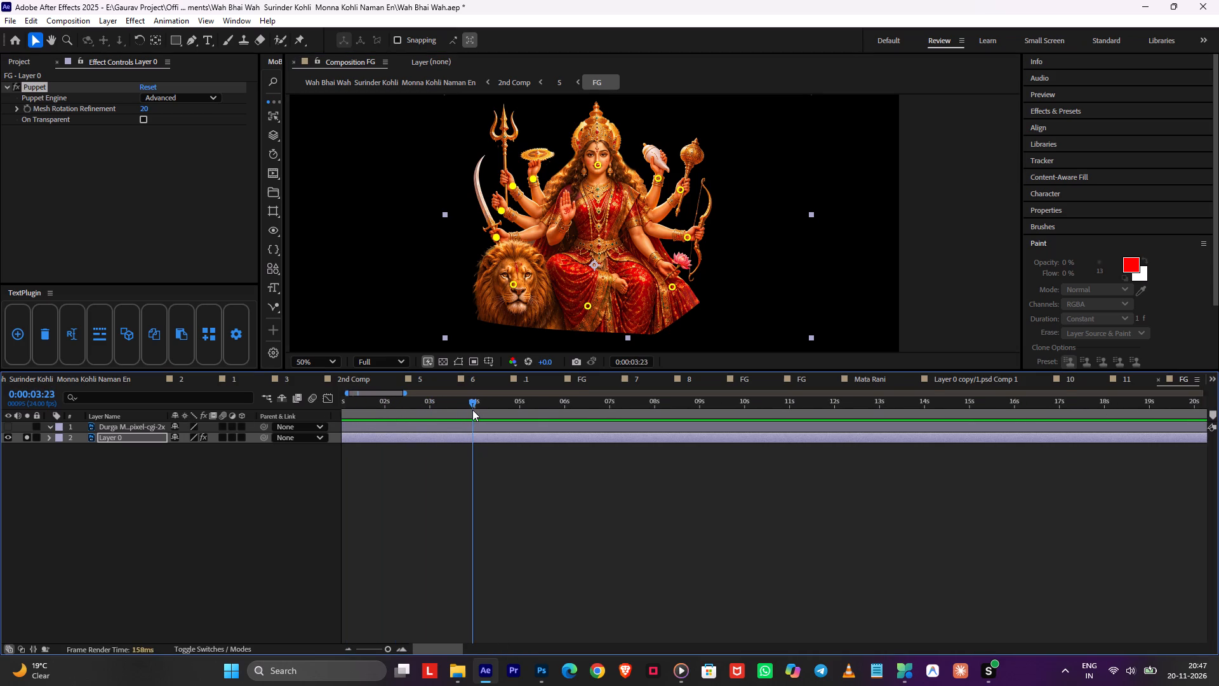
left_click_drag(472, 410, 474, 410)
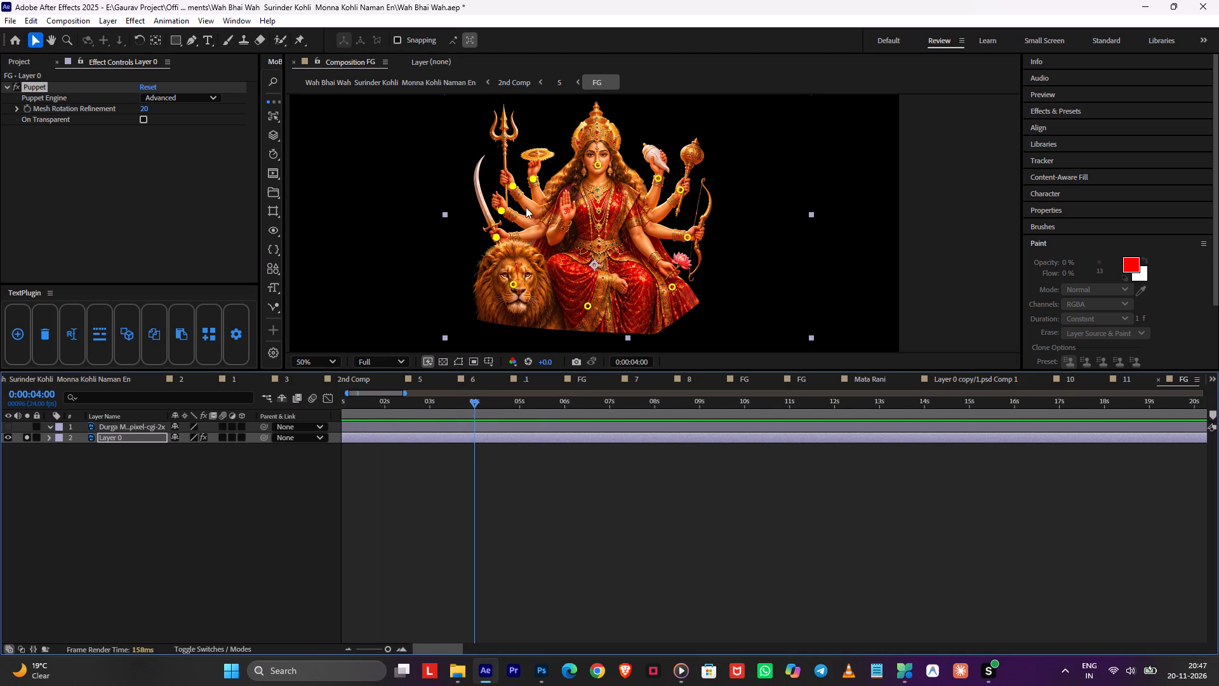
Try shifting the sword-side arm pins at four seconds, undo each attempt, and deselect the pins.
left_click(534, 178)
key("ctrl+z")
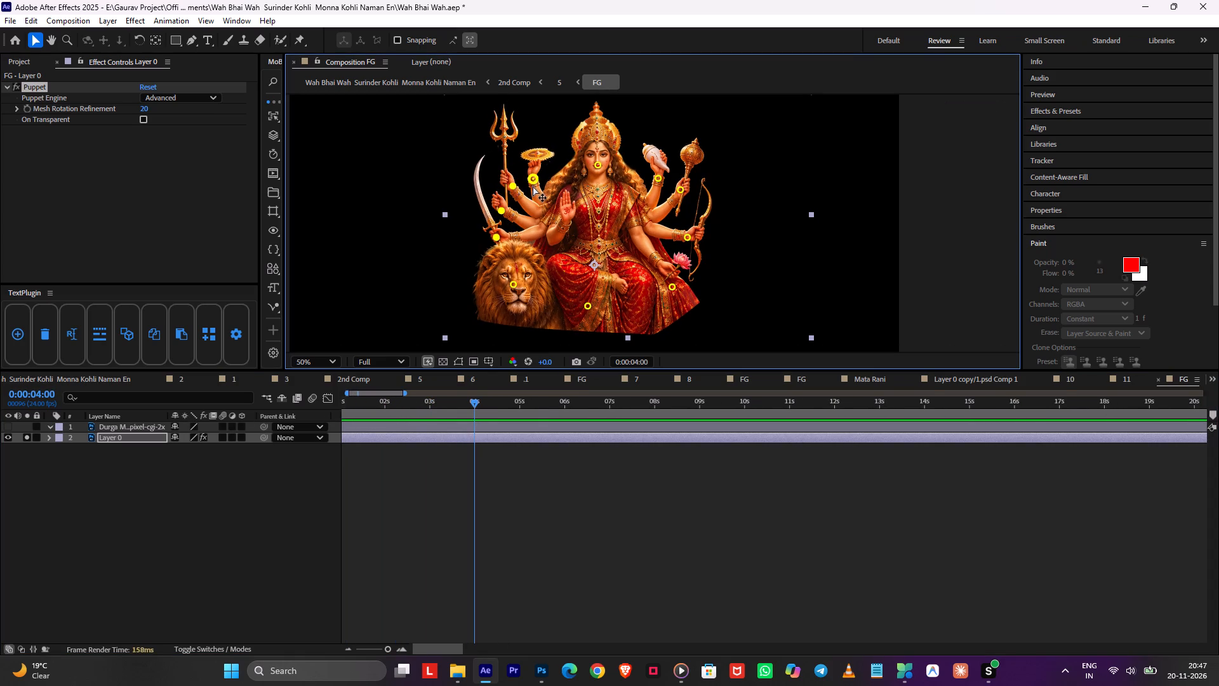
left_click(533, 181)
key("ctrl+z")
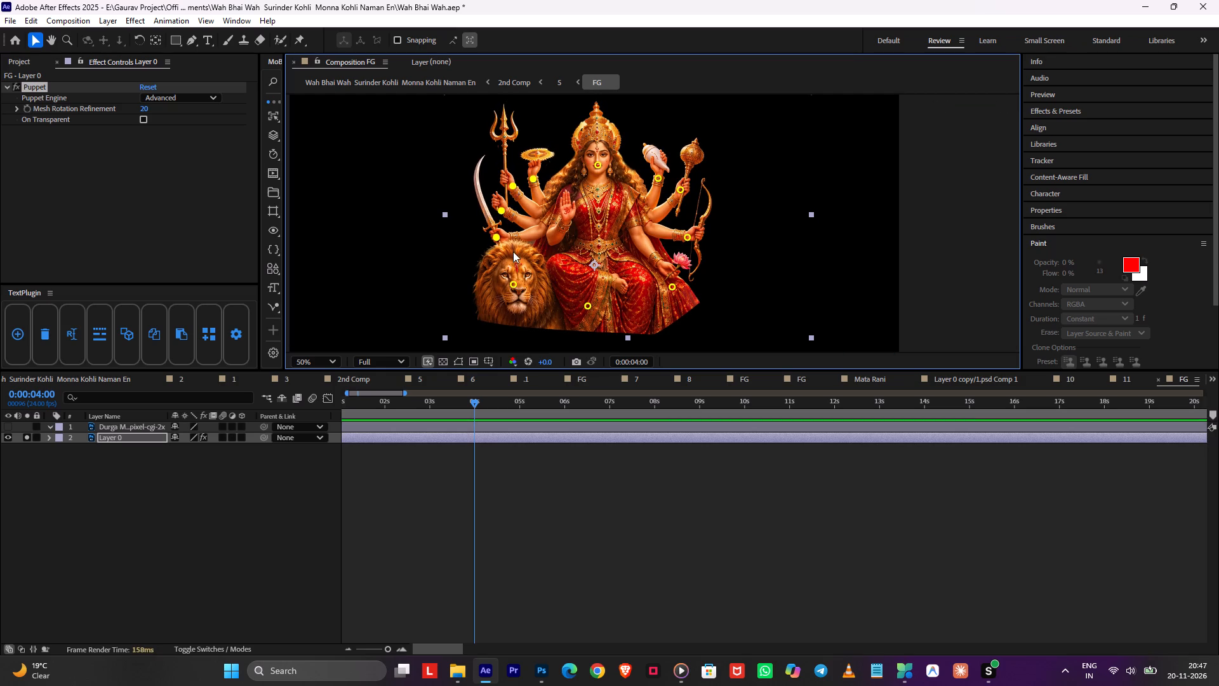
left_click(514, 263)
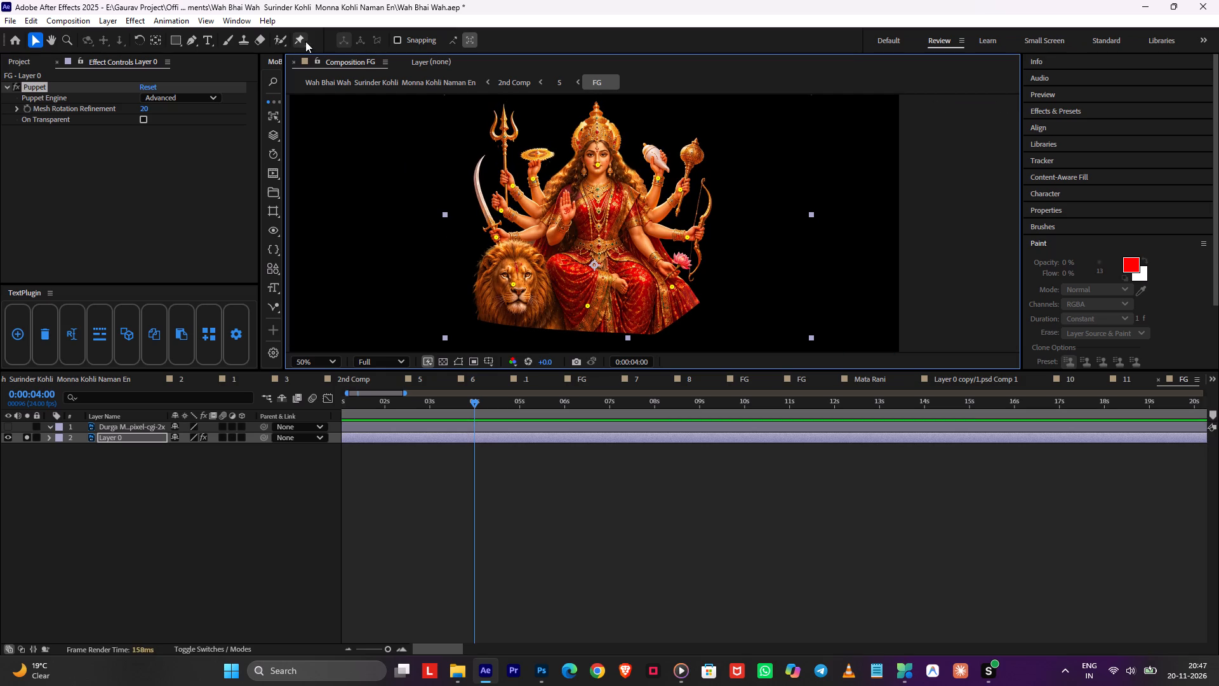
Add two Puppet position pins on the lion, one atop its head and one at the mane's outer edge.
left_click(304, 41)
left_click(512, 250)
left_click(482, 266)
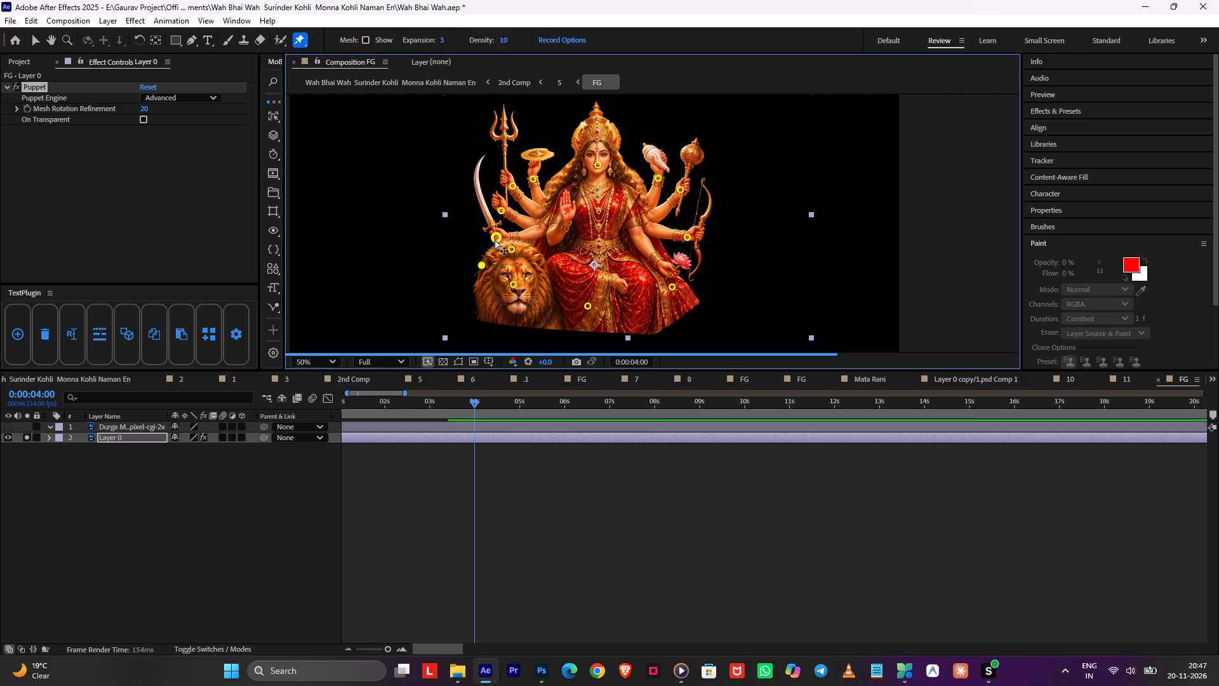
At 0:00:04:00, shift the sword, lower hand, trident and discus pins together slightly upward and inward toward Durga, redoing the first attempt.
left_click(495, 239)
left_click(500, 211, "shift")
left_click(512, 189, "shift")
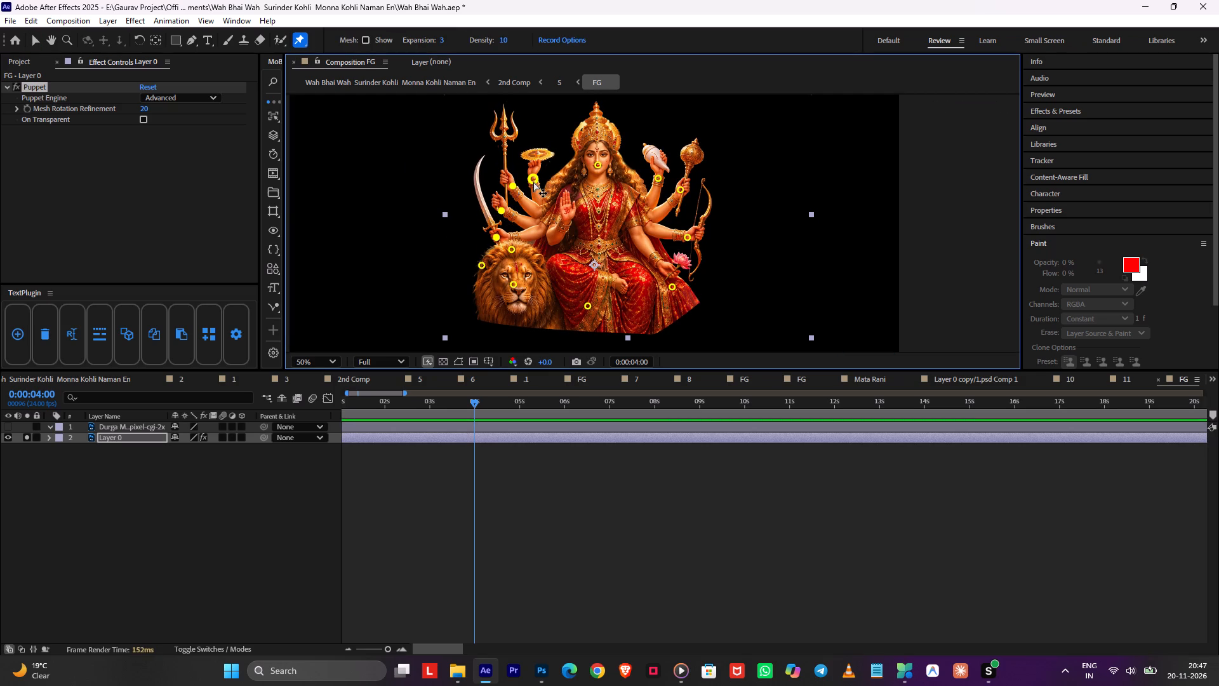
left_click(534, 182, "shift")
left_click(531, 183)
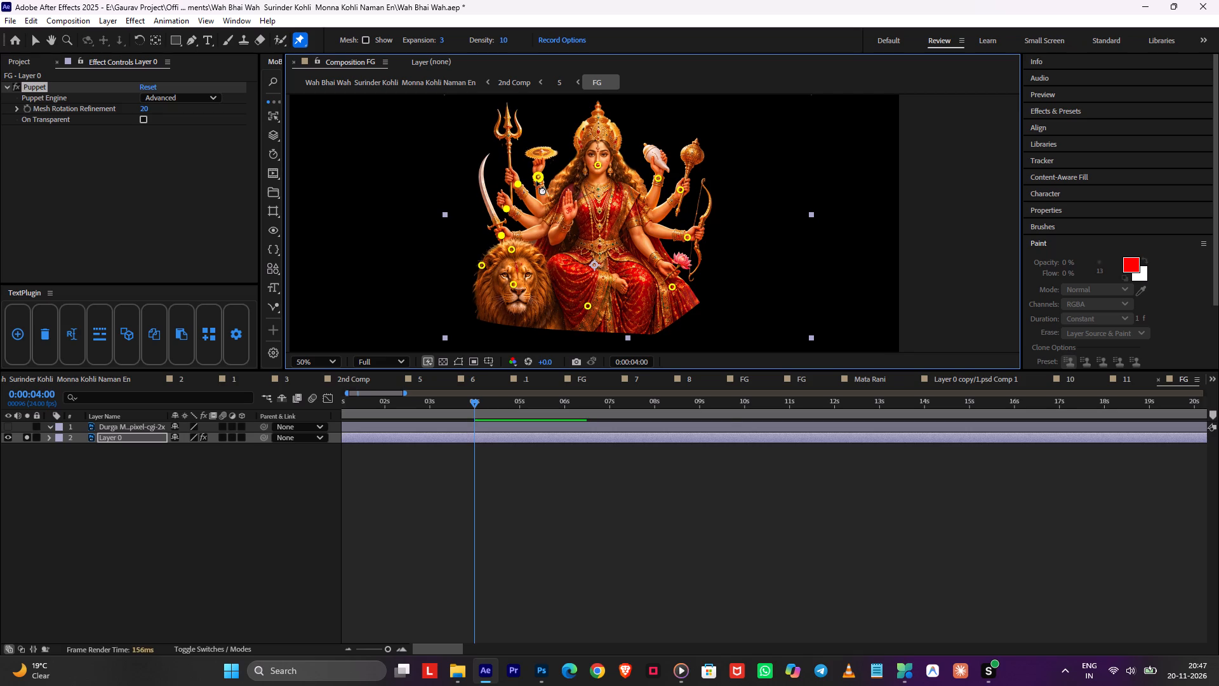
key("ctrl+z")
left_click(533, 182)
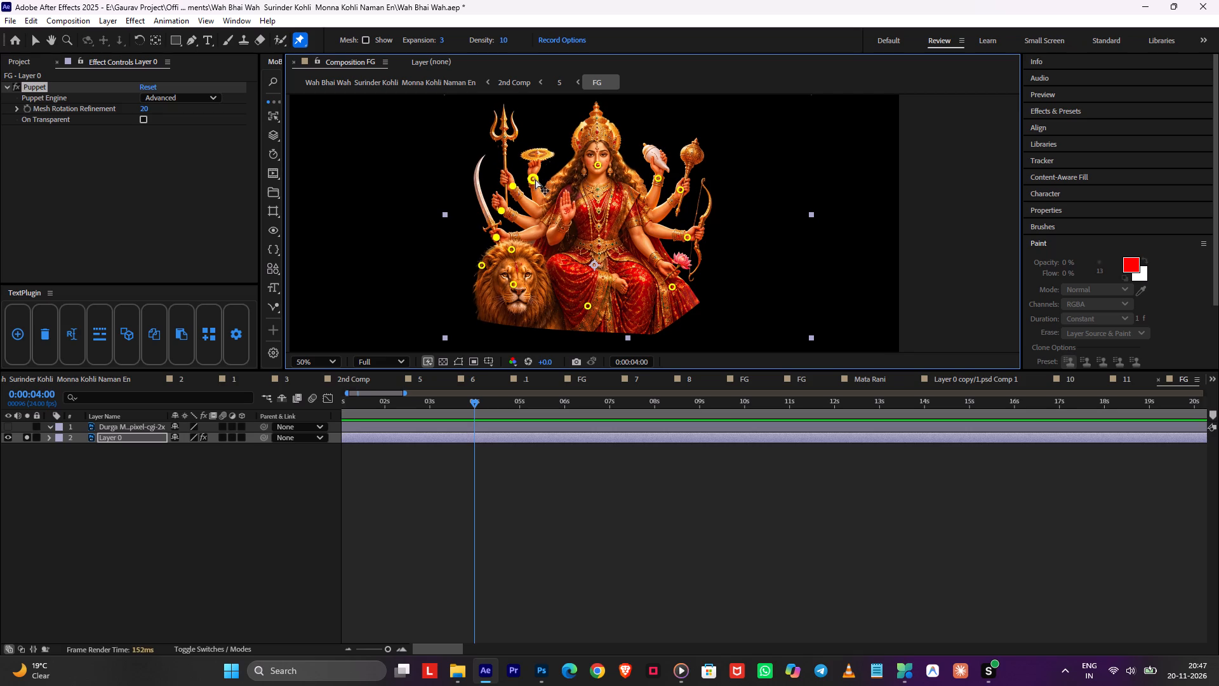
At 0:00:04:00, raise the bow, mace and conch arm pins together slightly, undoing and retrying until the shift is subtle.
left_click(688, 236)
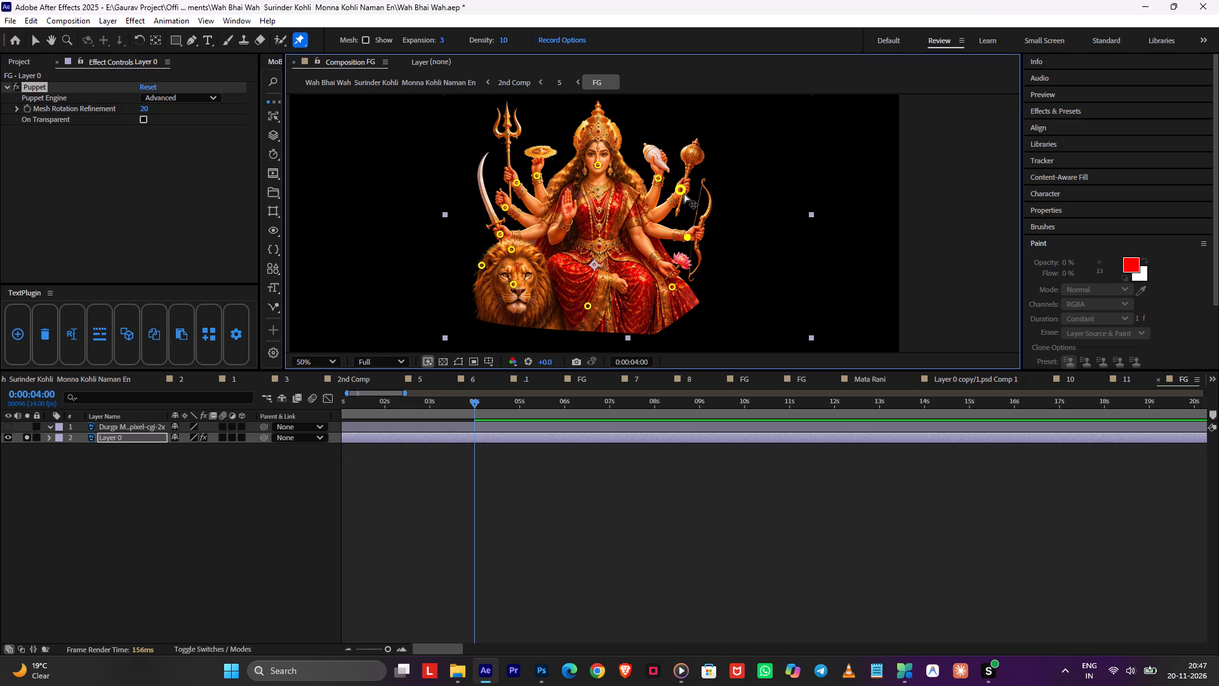
left_click(684, 192, "shift")
left_click(658, 178, "shift")
left_click_drag(687, 239, 689, 234)
key("ctrl+z")
left_click_drag(688, 234, 687, 228)
key("ctrl+z")
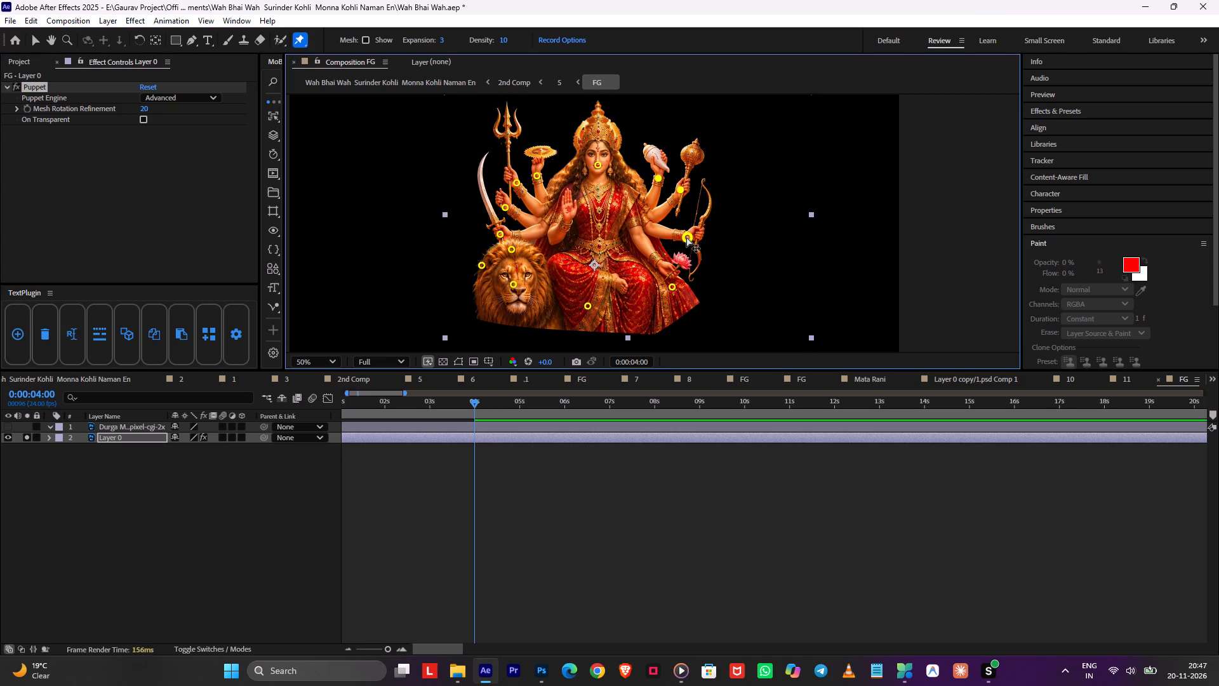
left_click_drag(686, 237, 687, 229)
key("ctrl+z")
left_click(689, 236)
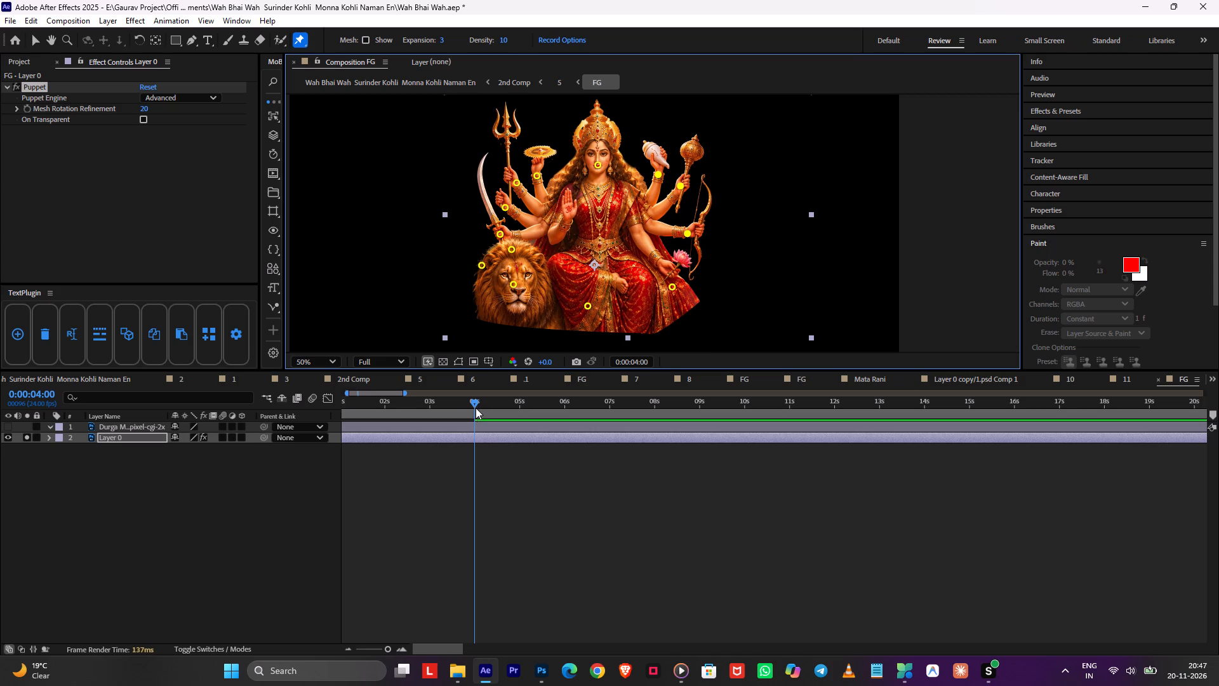
Return the current time to 0:00:00:00 and save the project.
left_click_drag(472, 407, 165, 469)
key("ctrl+s")
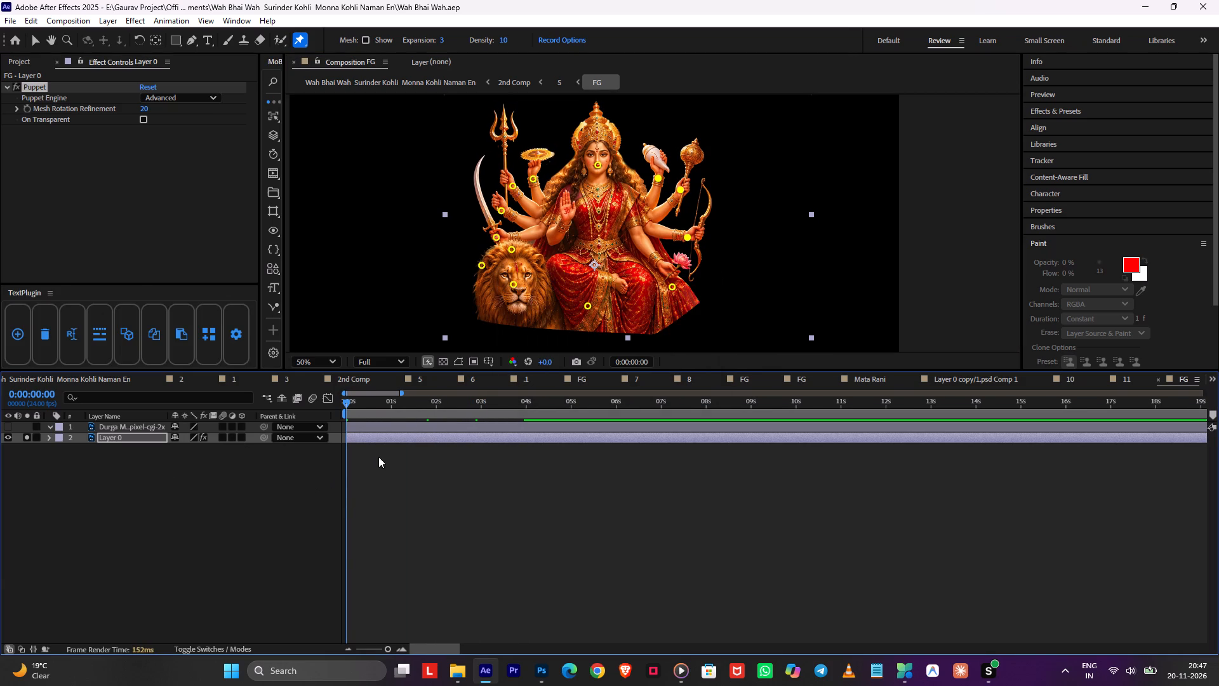
Reveal Layer 0's keyframes and apply Easy Ease to the position keyframes of Puppet Pins 4 through 13.
key("u")
left_click_drag(562, 484, 246, 664)
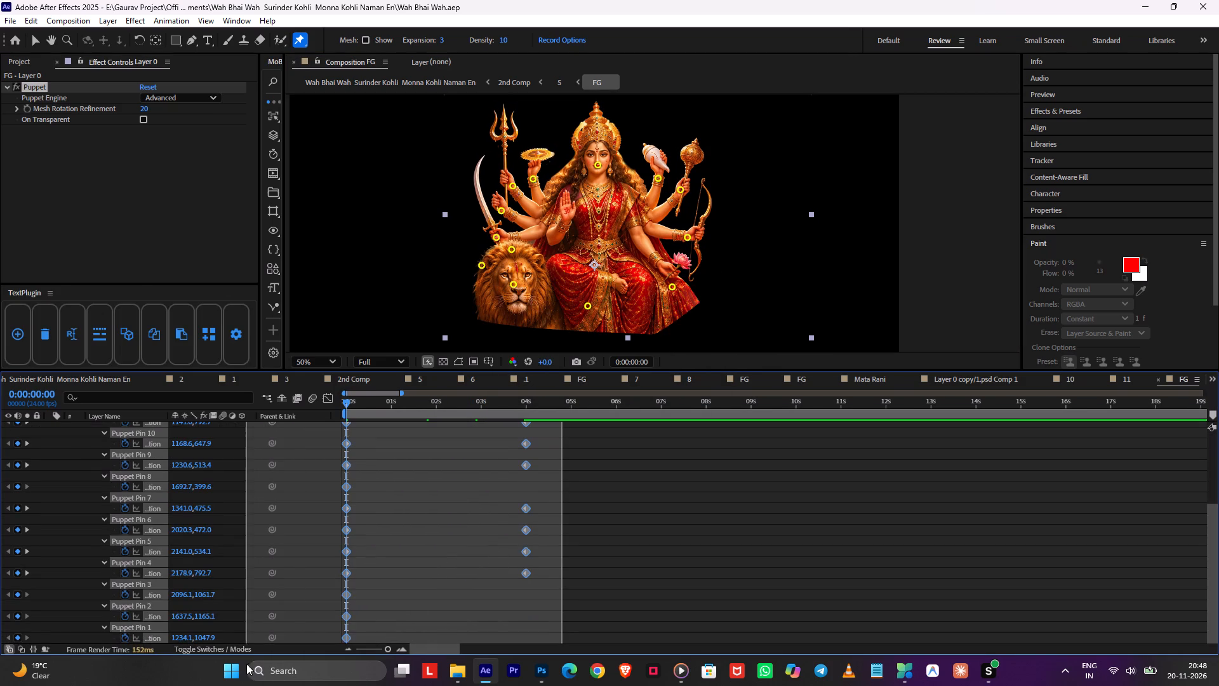
left_click_drag(246, 664, 250, 576)
key("F9")
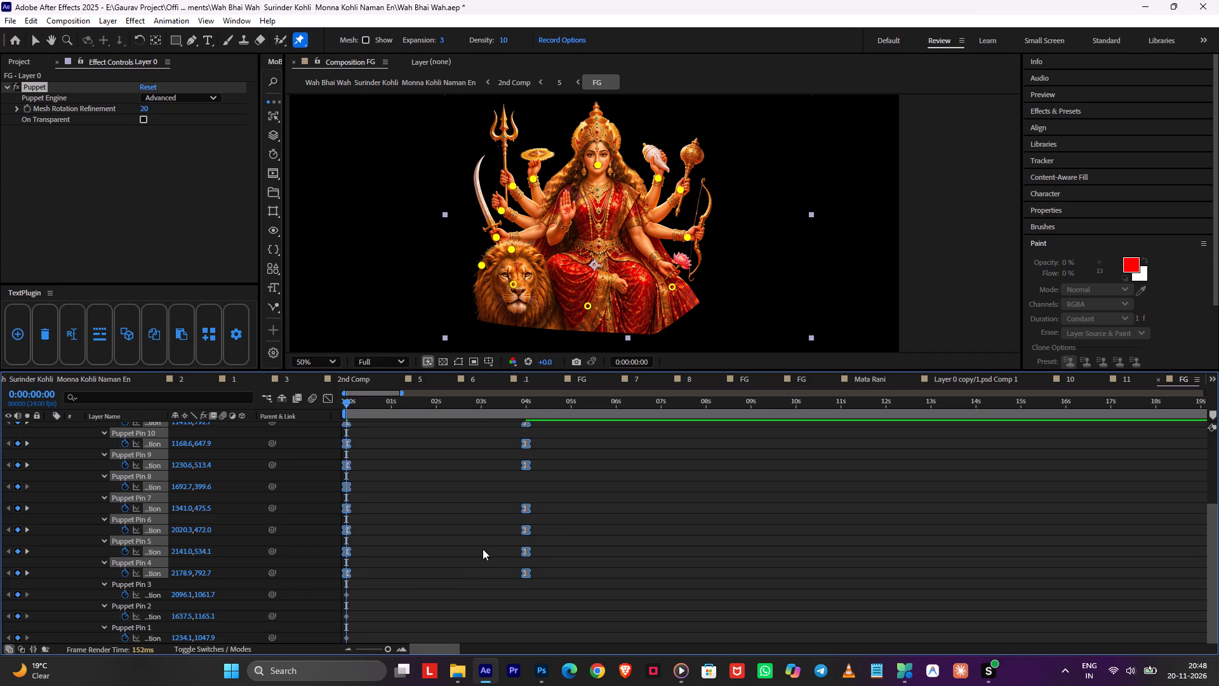
In the speed graph, select the pin position keyframes and lengthen the outgoing ease of the starting keyframes.
scroll(477, 548, "up", 1)
scroll(477, 548, "down", 1)
scroll(477, 548, "up", 5)
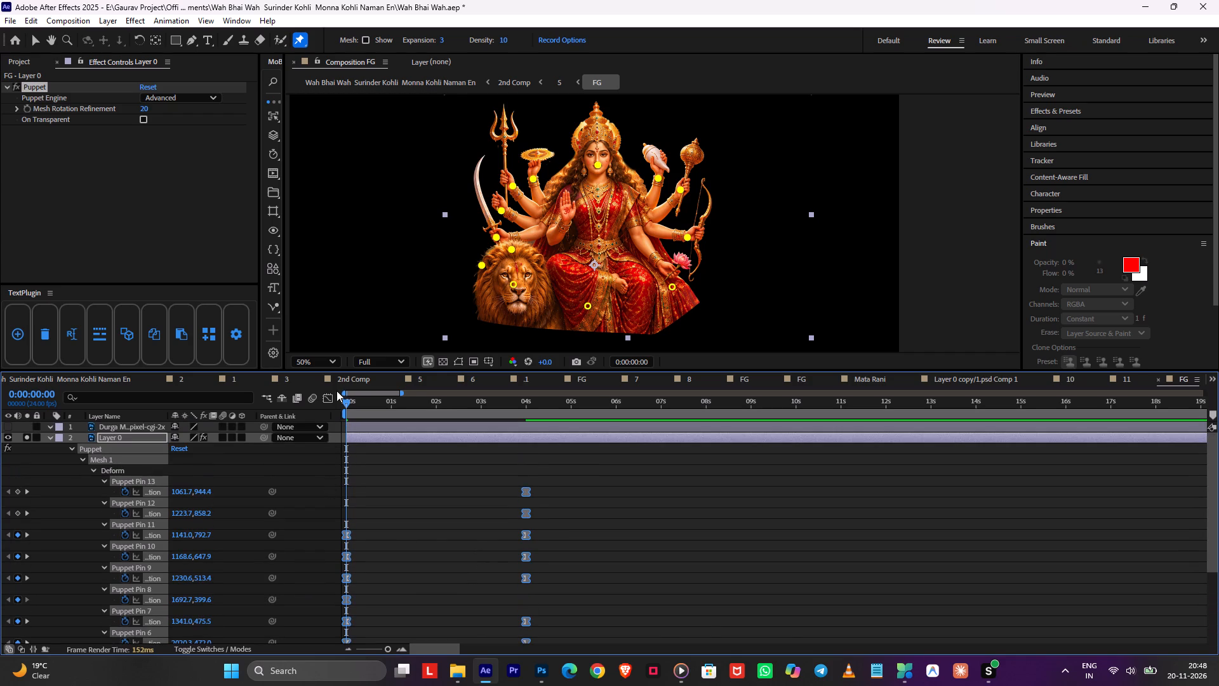
left_click(331, 394)
left_click_drag(573, 514, 178, 683)
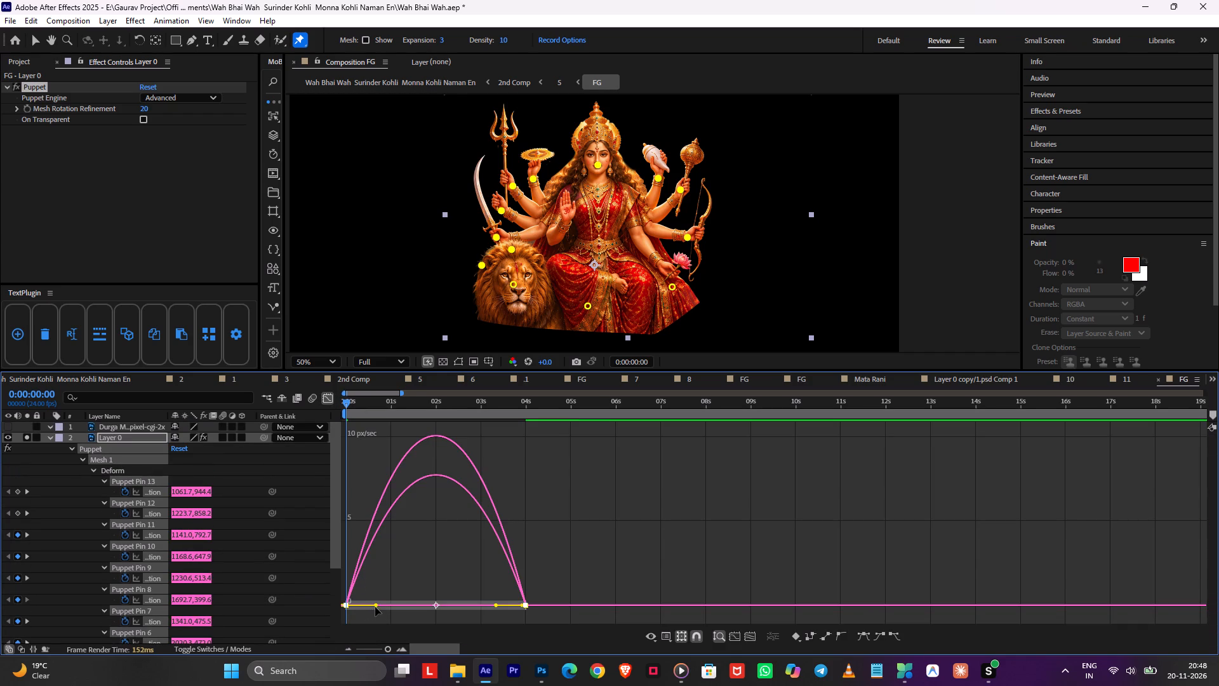
left_click(376, 607)
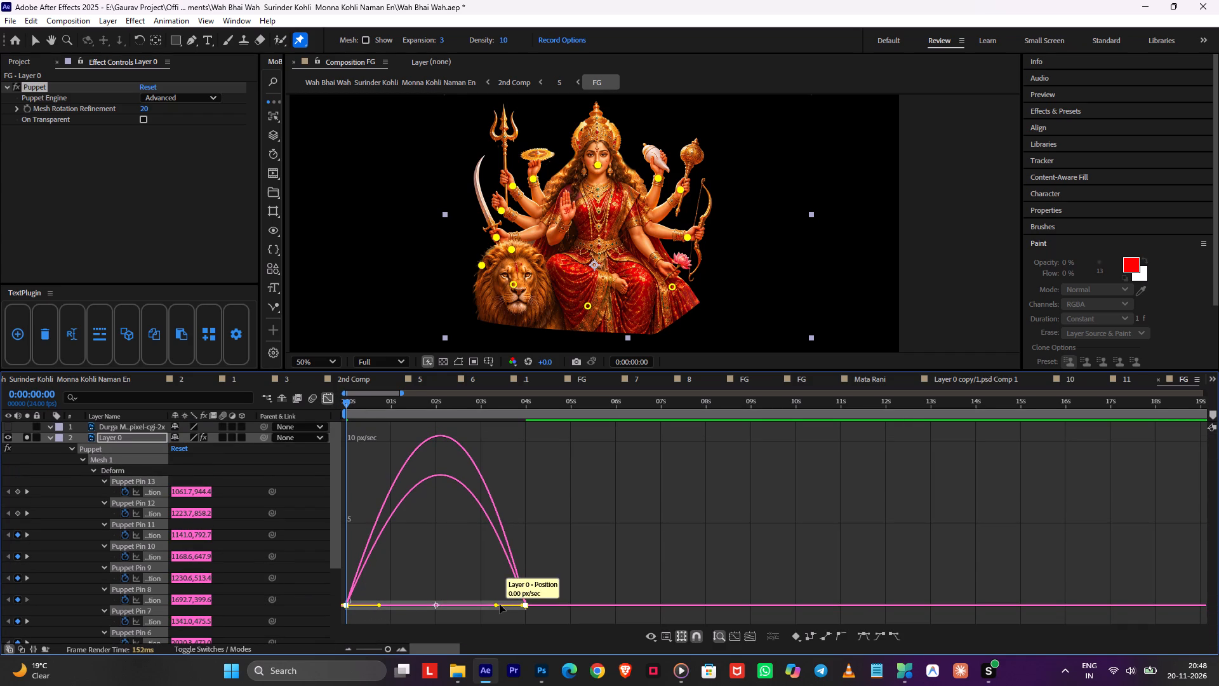
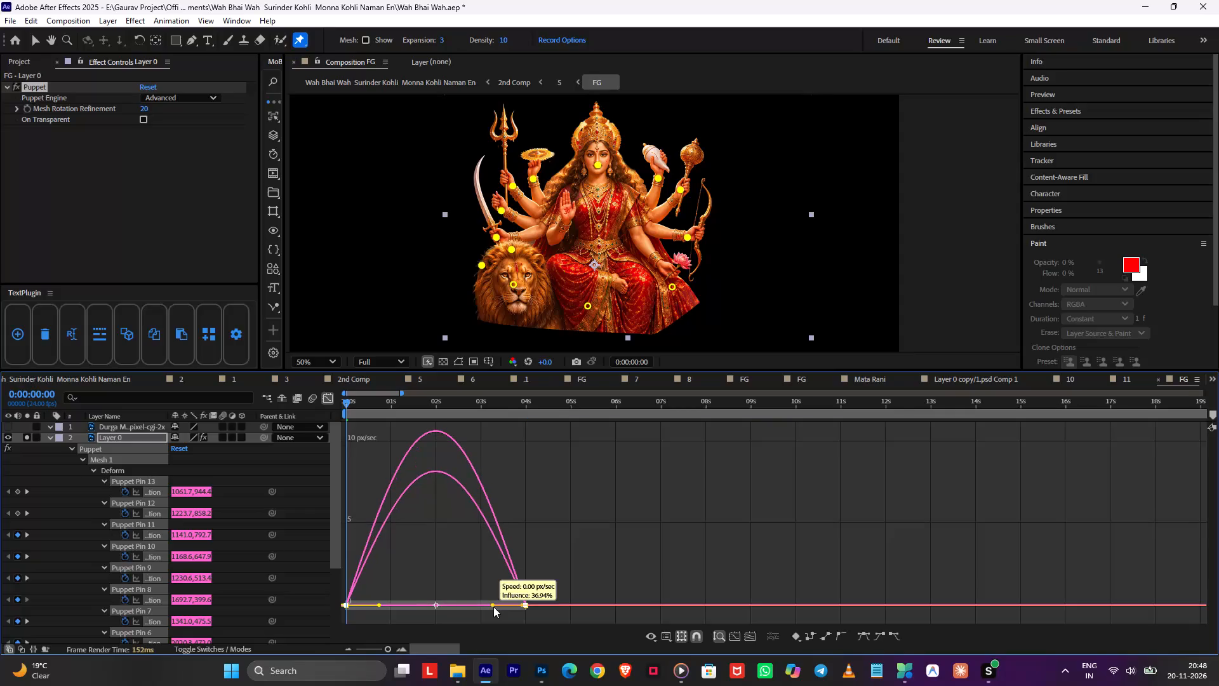
Exit the graph view and enable position expressions on Puppet Pins 4 to 13 of Layer 0.
left_click(329, 402)
left_click(423, 499)
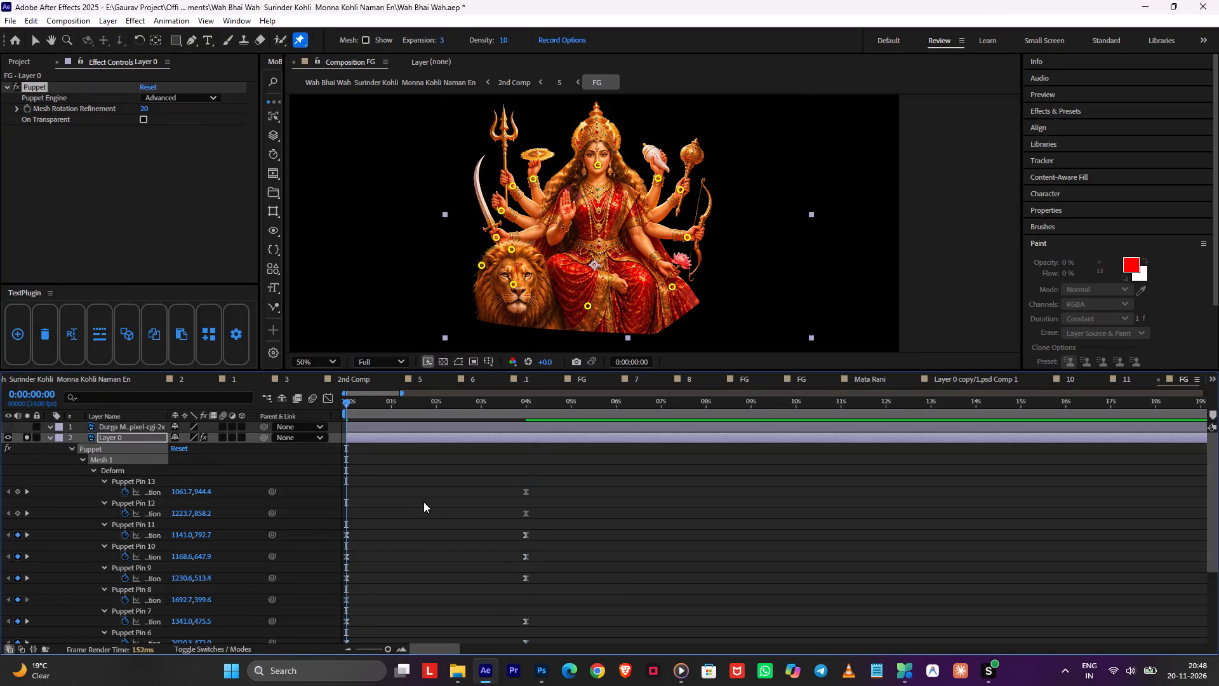
scroll(424, 503, "down", 2)
left_click_drag(555, 450, 287, 514)
left_click(559, 493)
scroll(549, 497, "up", 2)
left_click_drag(557, 483, 342, 615)
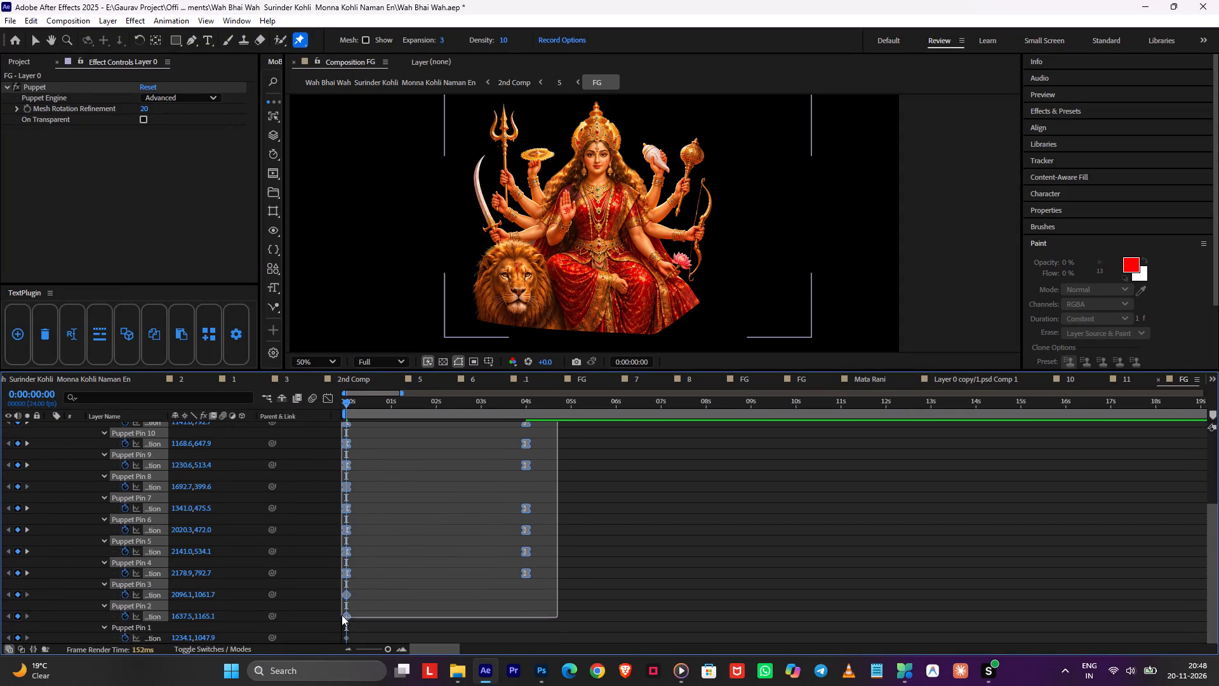
left_click_drag(342, 615, 342, 575)
left_click(124, 570, "alt")
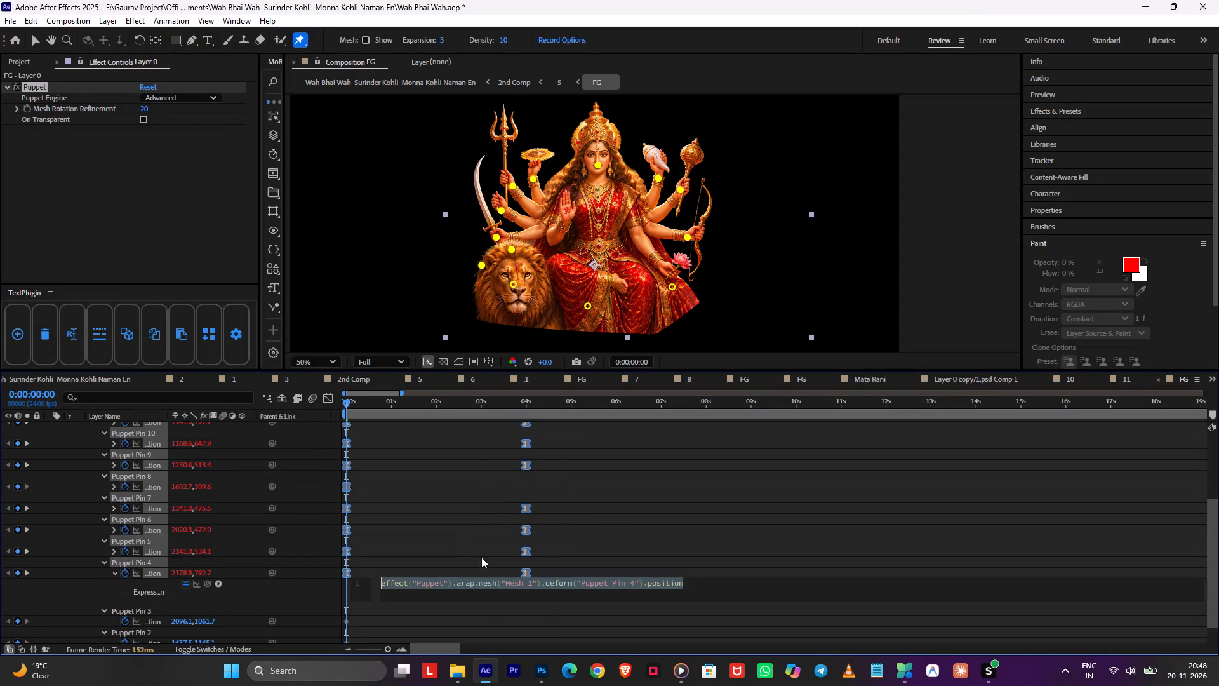
Replace Puppet Pin 4's position expression with loopOut('pingpong') and copy it for reuse.
left_click(478, 607)
left_click(472, 593)
type("loo")
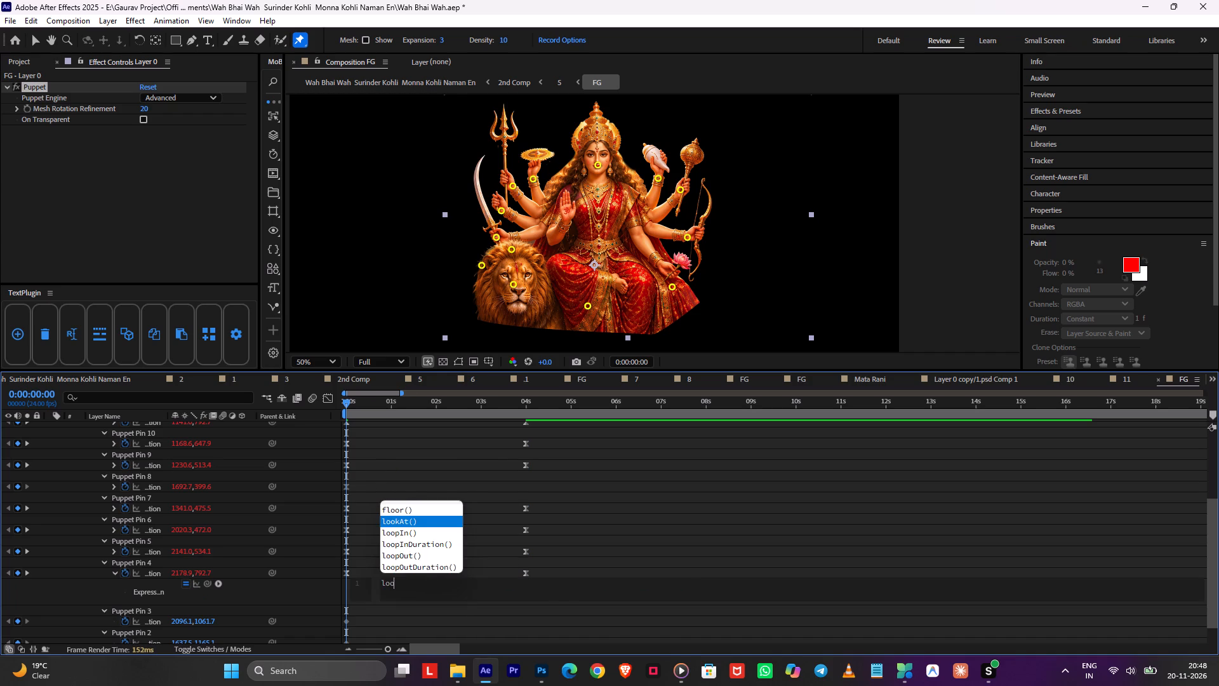
double_click(429, 553)
type("'pi")
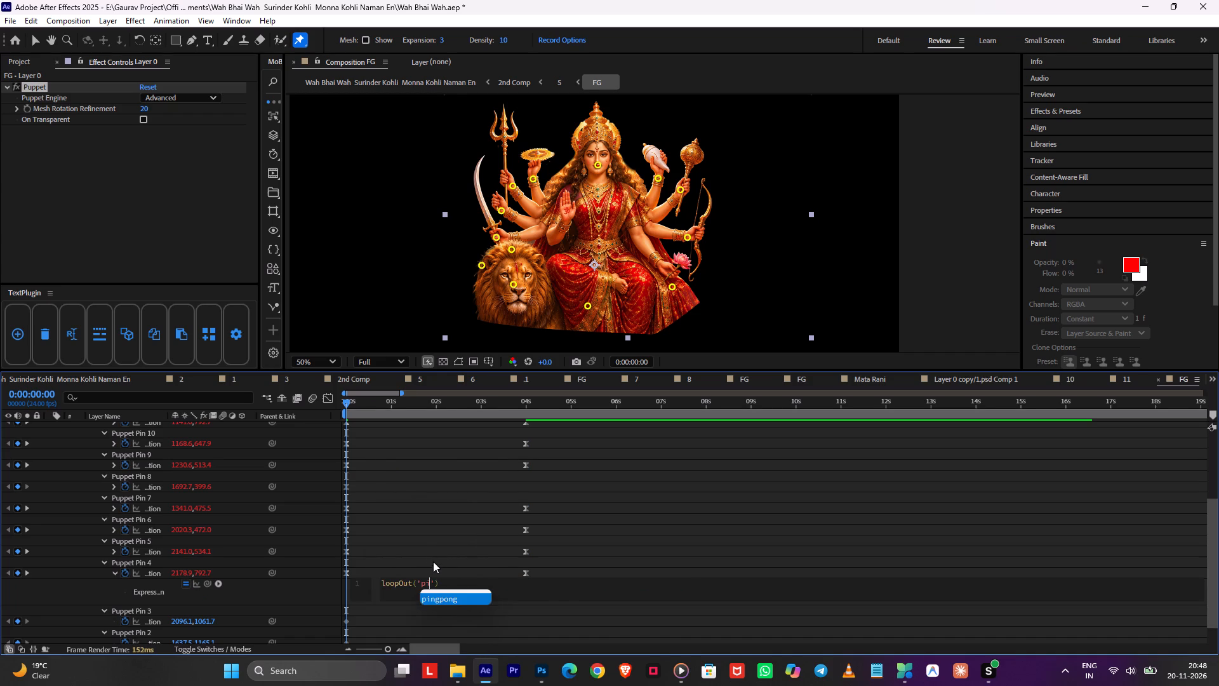
double_click(437, 600)
triple_click(430, 584)
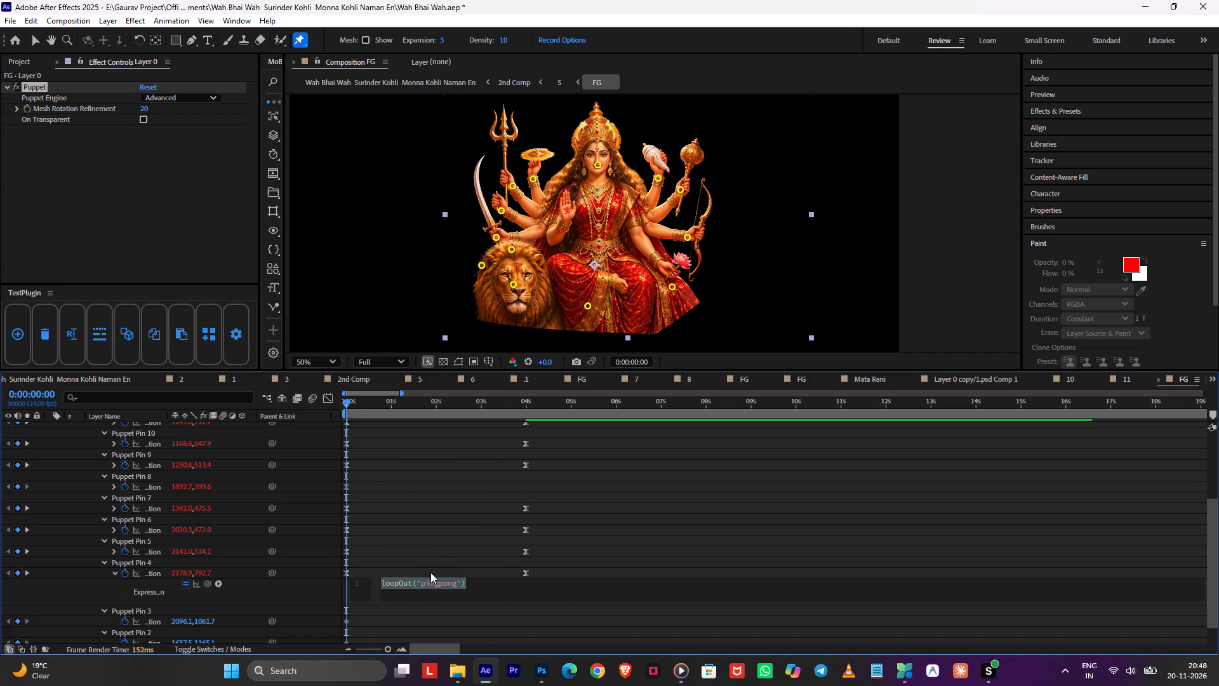
key("ctrl+c")
left_click(451, 528)
Replace the position expressions of Puppet Pins 5 and 6 with loopOut('pingpong').
left_click(112, 553)
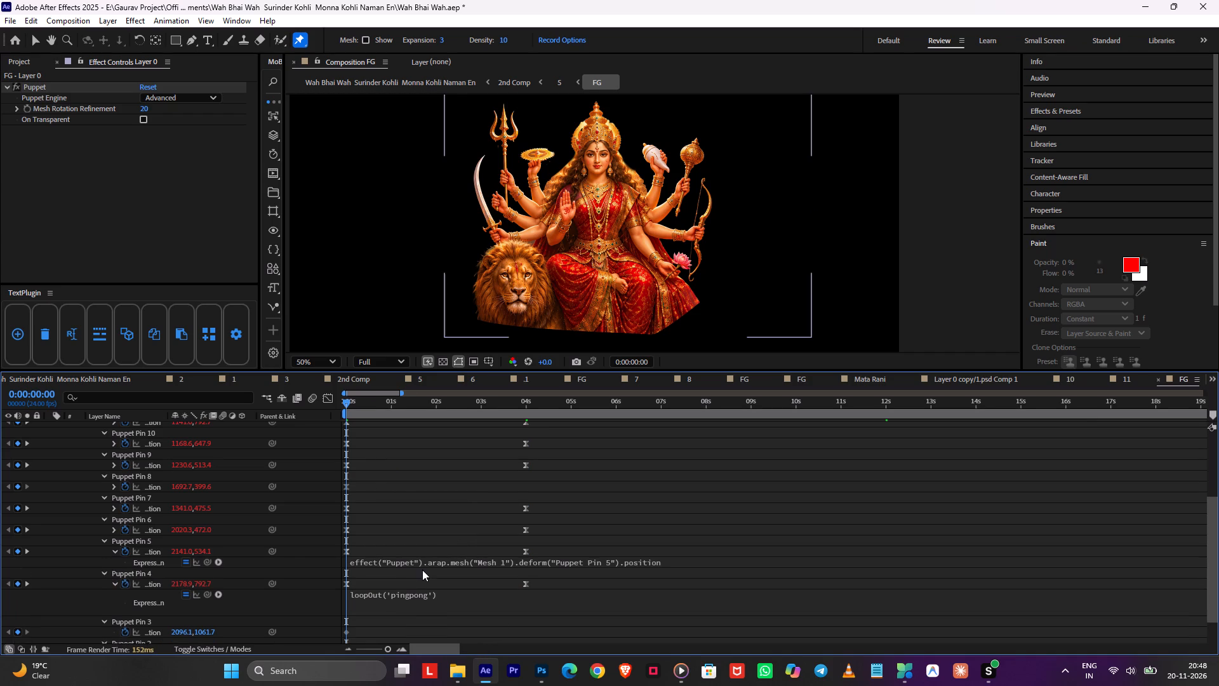
left_click(423, 567)
left_click(423, 563)
key("ctrl+v")
left_click(429, 497, "ctrl")
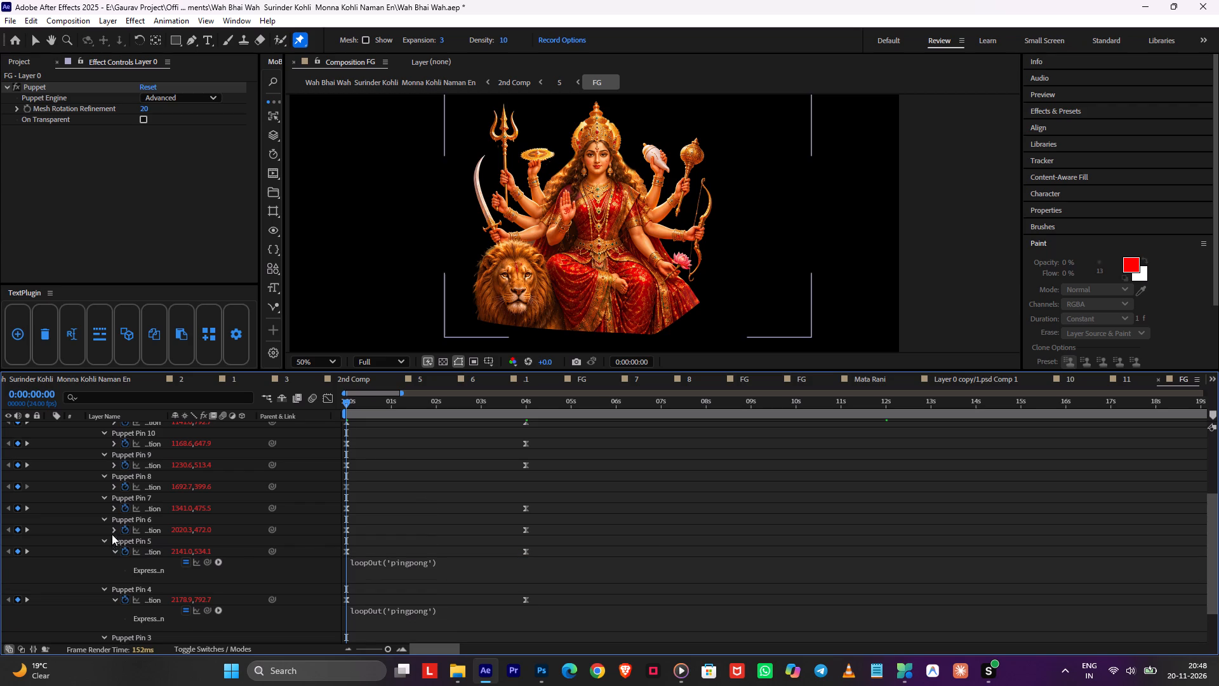
left_click(115, 526)
left_click(411, 540)
key("ctrl+v")
left_click(419, 500)
Replace the position expressions of Puppet Pins 7, 8 and 9 with loopOut('pingpong').
left_click(117, 506)
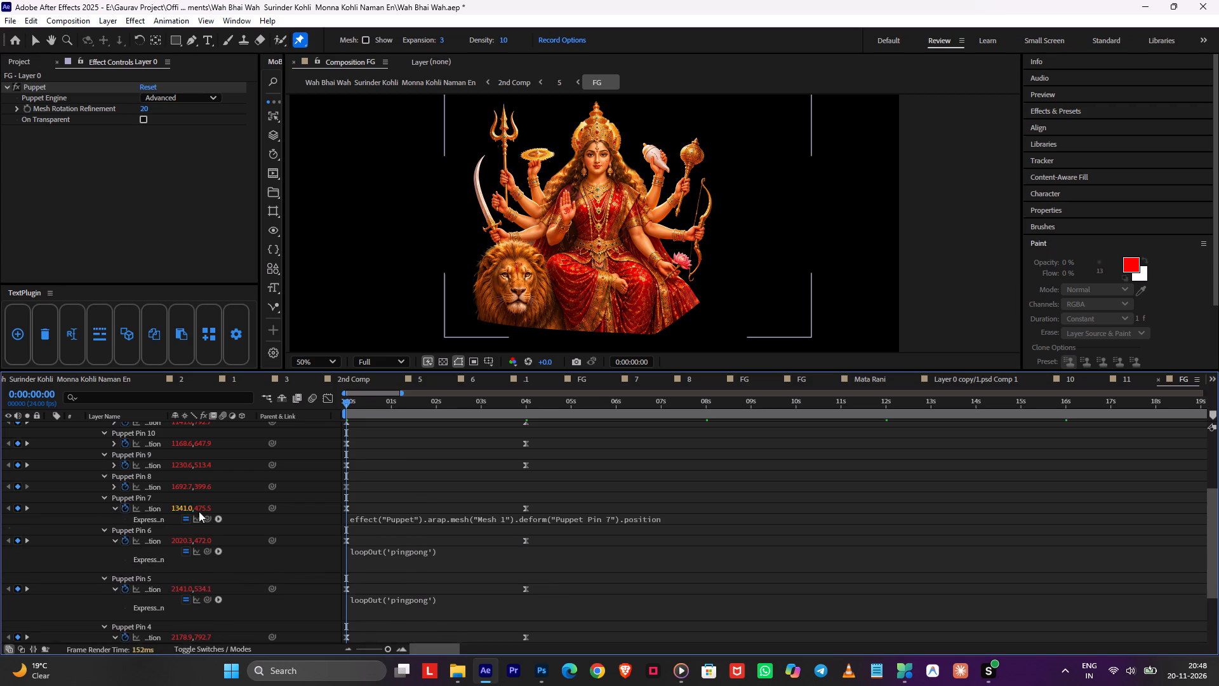
left_click(413, 518)
key("ctrl+v")
left_click(412, 483)
left_click(113, 486)
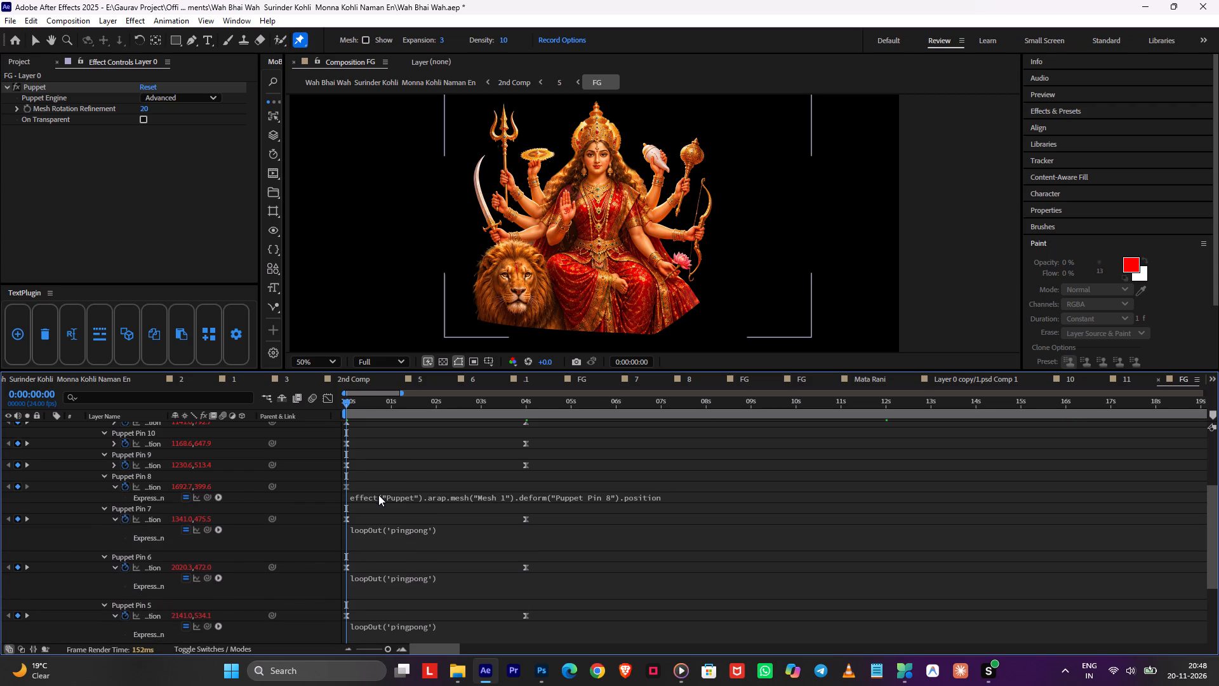
left_click(379, 495)
key("ctrl+v")
left_click(399, 468, "ctrl")
left_click(110, 467)
left_click(372, 476)
key("ctrl+v")
left_click(395, 448, "ctrl")
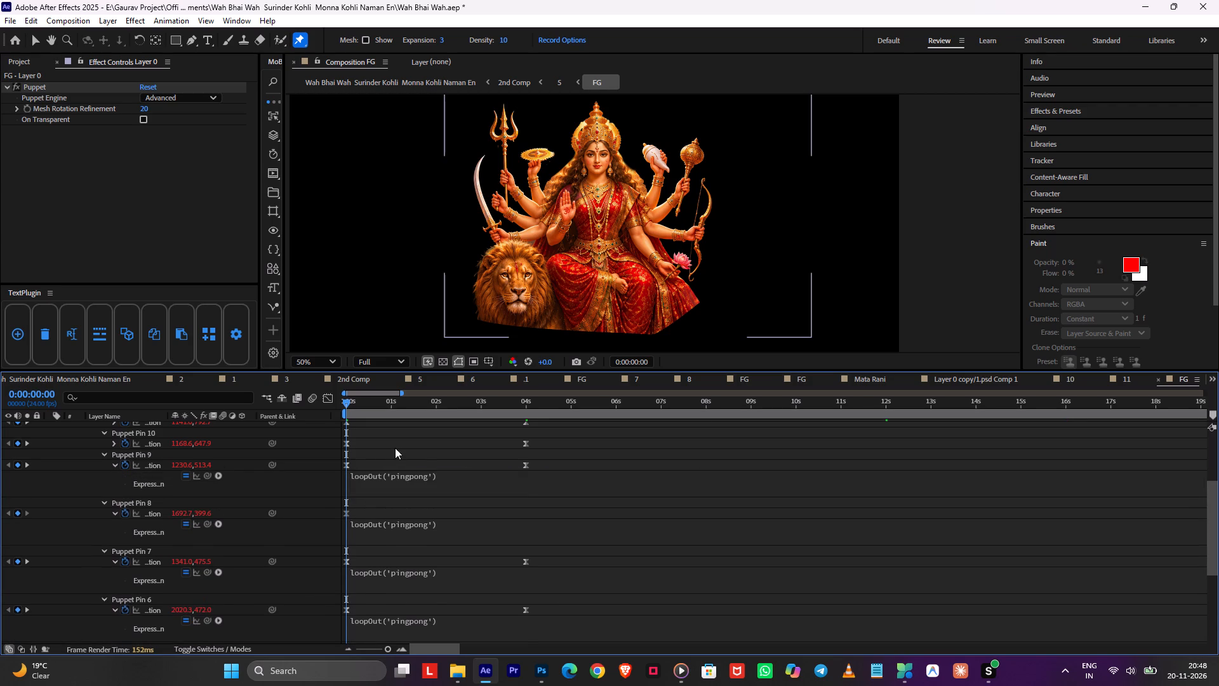
Replace the position expressions of Puppet Pins 10 and 11 with loopOut('pingpong').
scroll(392, 451, "up", 1)
left_click(111, 473)
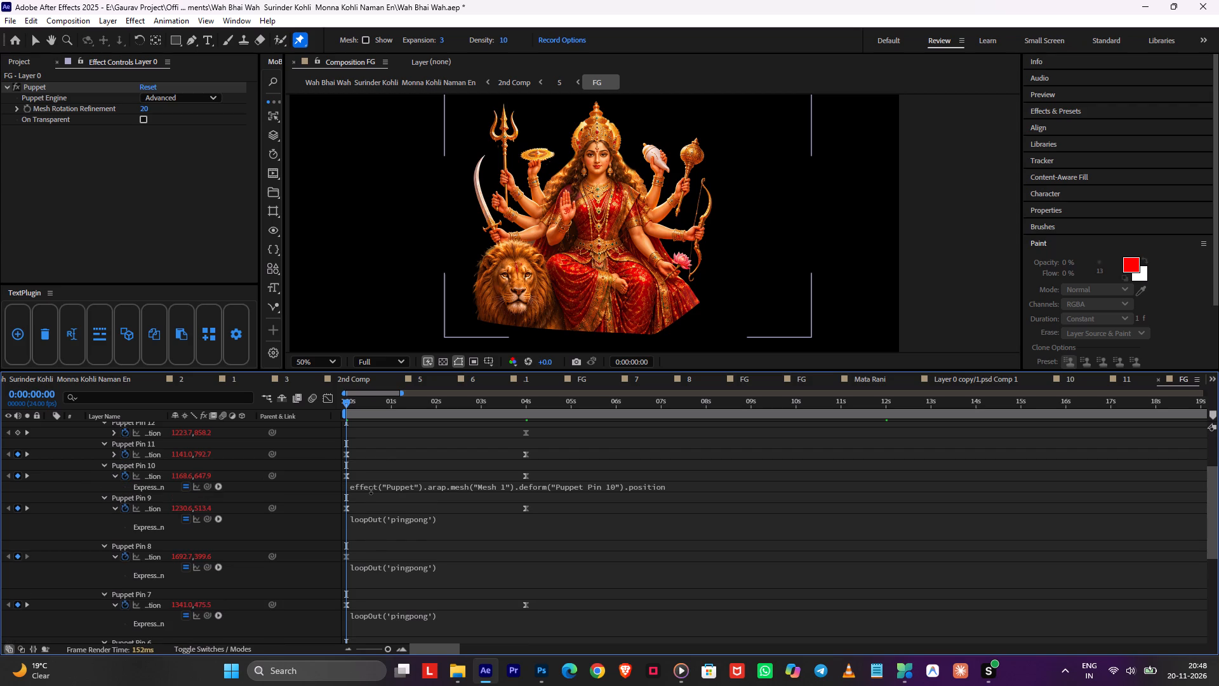
left_click(371, 490)
key("ctrl+v")
left_click(386, 481)
double_click(380, 489)
key("ctrl+v")
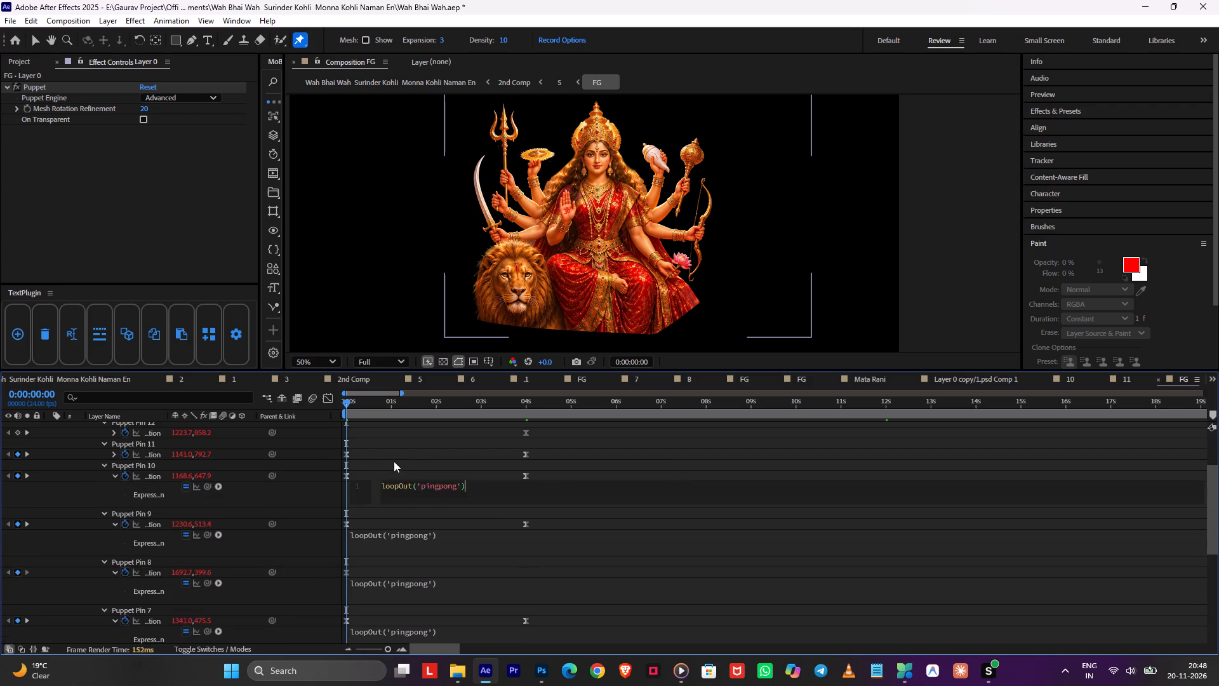
left_click(394, 461)
scroll(375, 467, "up", 2)
left_click(112, 518)
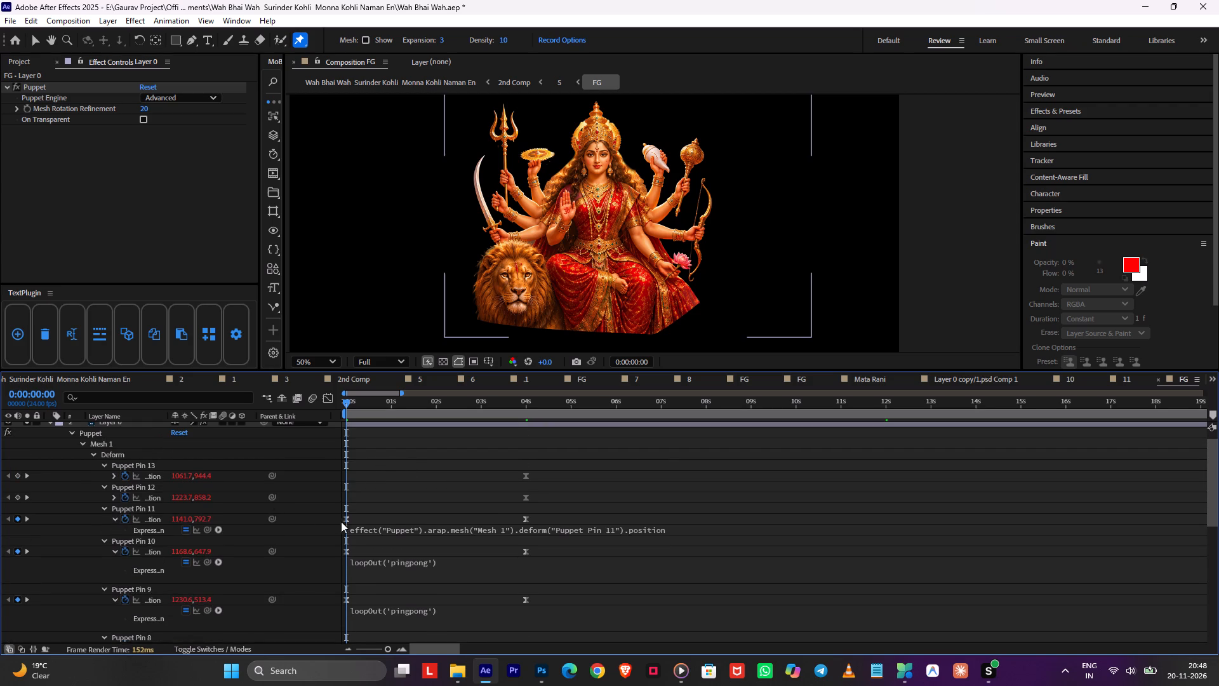
left_click(361, 527)
key("ctrl+v")
left_click(404, 485)
Replace the position expressions of Puppet Pins 12 and 13 with loopOut('pingpong') and save the project.
left_click(112, 494)
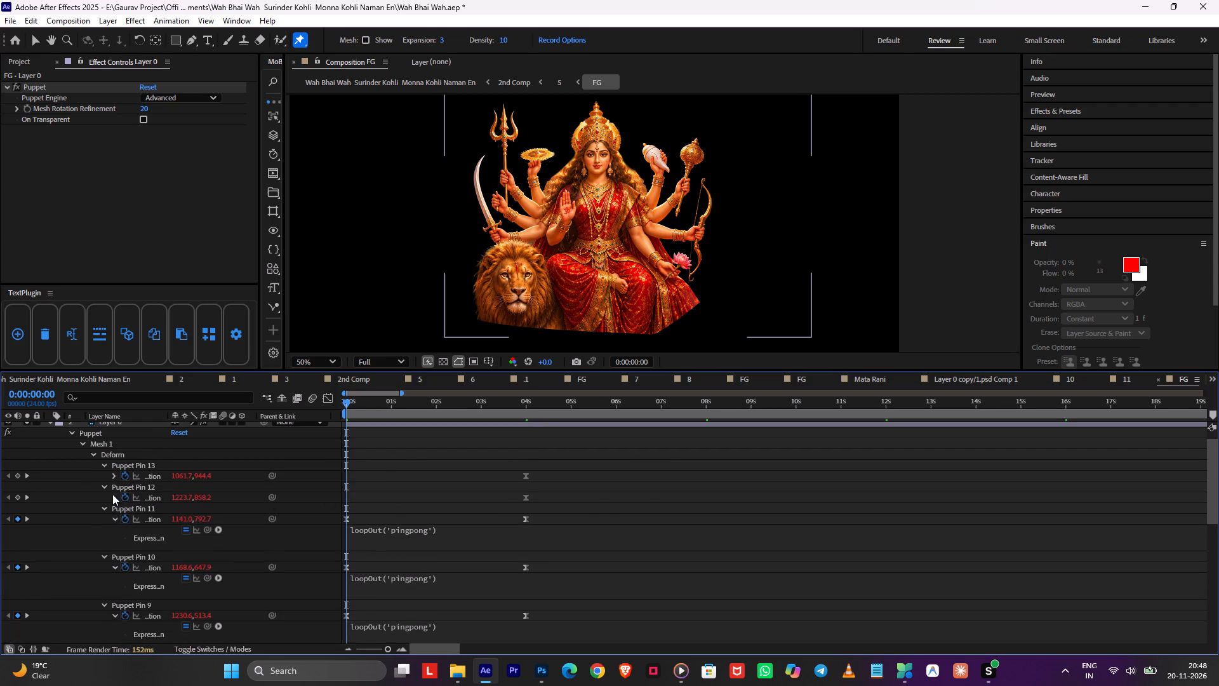
left_click(411, 511)
key("ctrl+v")
left_click(410, 505)
key("ctrl+v")
left_click(427, 478)
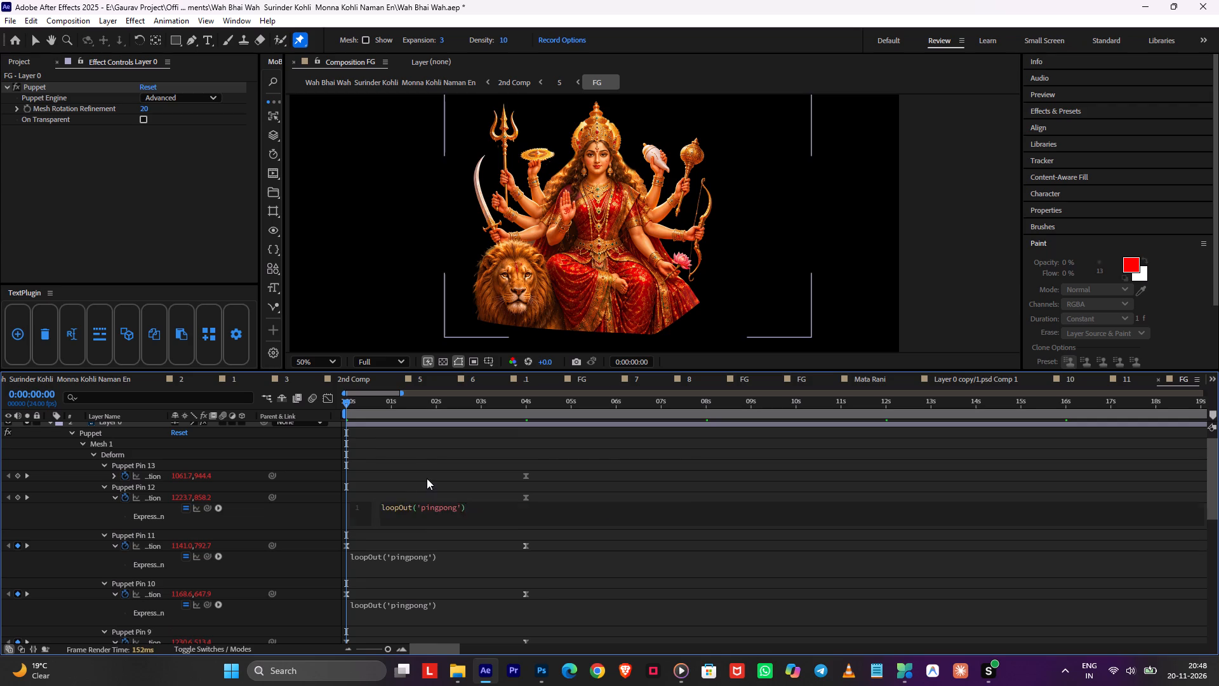
left_click(110, 480)
double_click(392, 489)
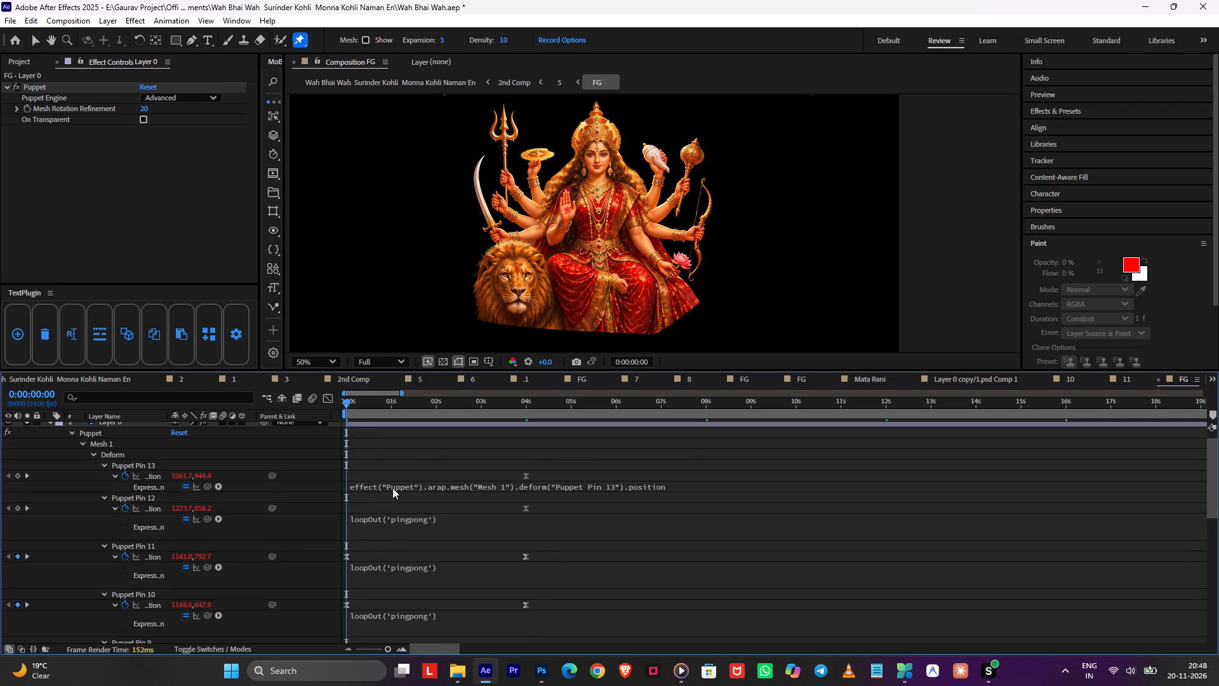
key("ctrl+v")
left_click(406, 467)
key("ctrl+s")
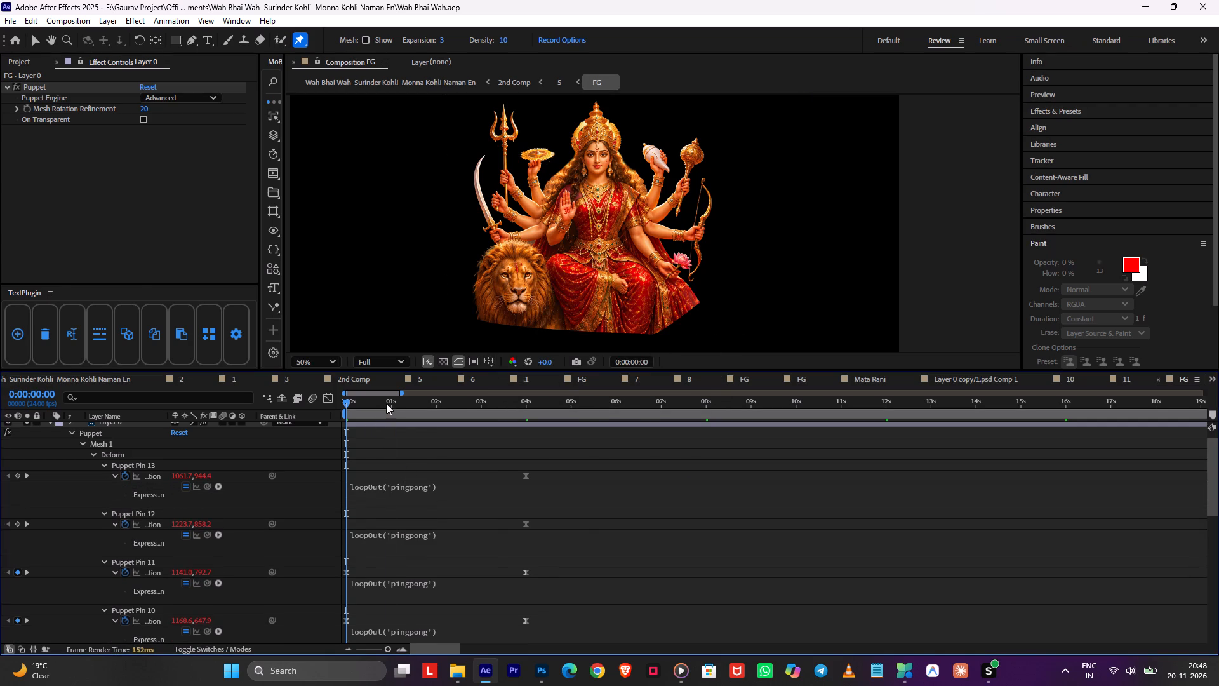
Move the puppet pins' end keyframes from 4 seconds to 0:00:05:00.
left_click_drag(390, 402, 467, 453)
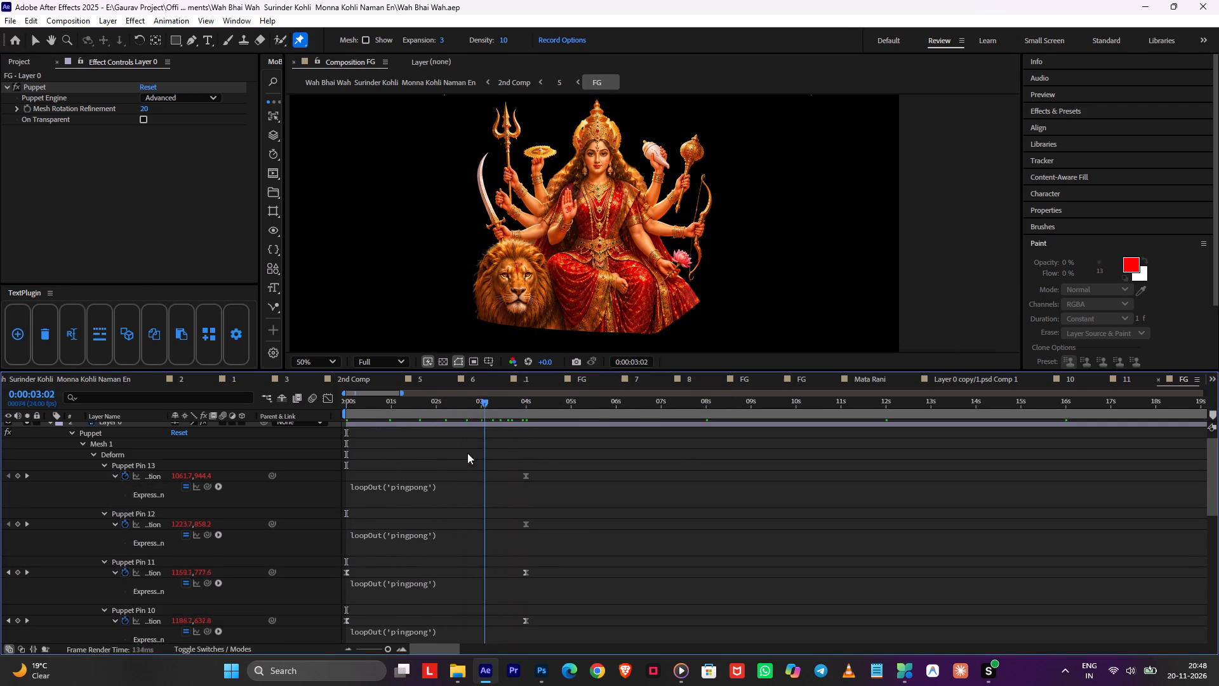
left_click_drag(467, 453, 569, 468)
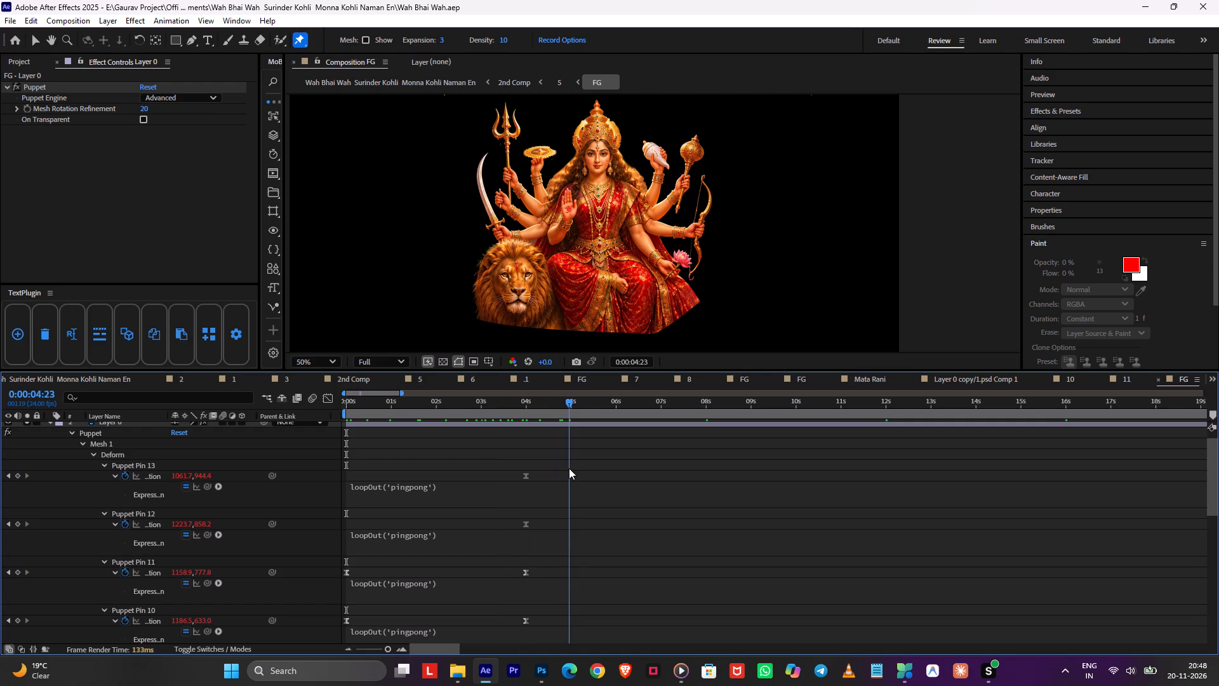
left_click_drag(569, 468, 572, 468)
key("ctrl+Left")
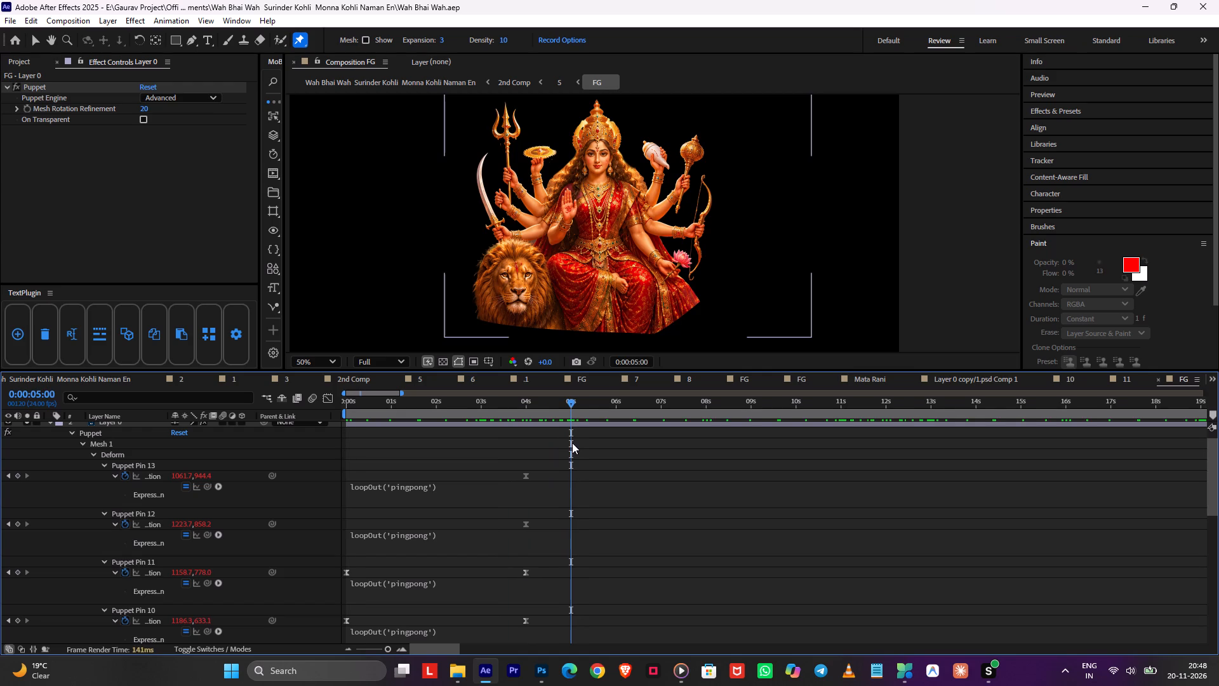
left_click_drag(551, 455, 208, 685)
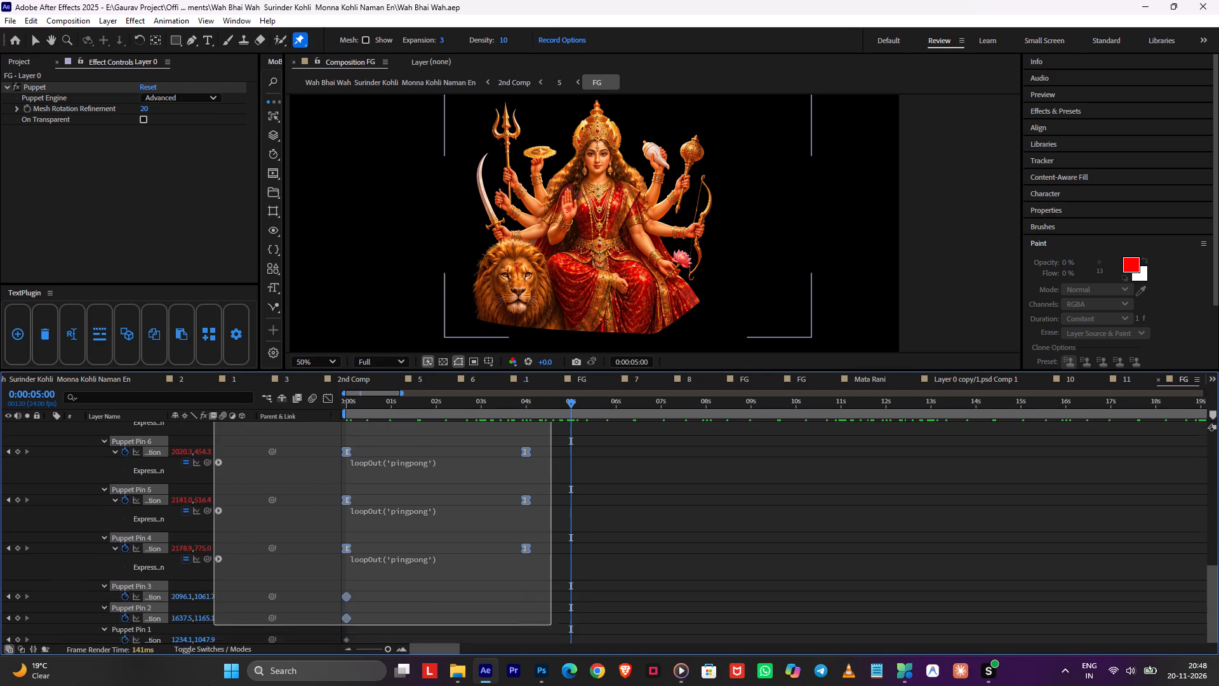
left_click_drag(208, 685, 198, 685)
scroll(487, 562, "down", 3)
left_click_drag(525, 546, 535, 548, "alt")
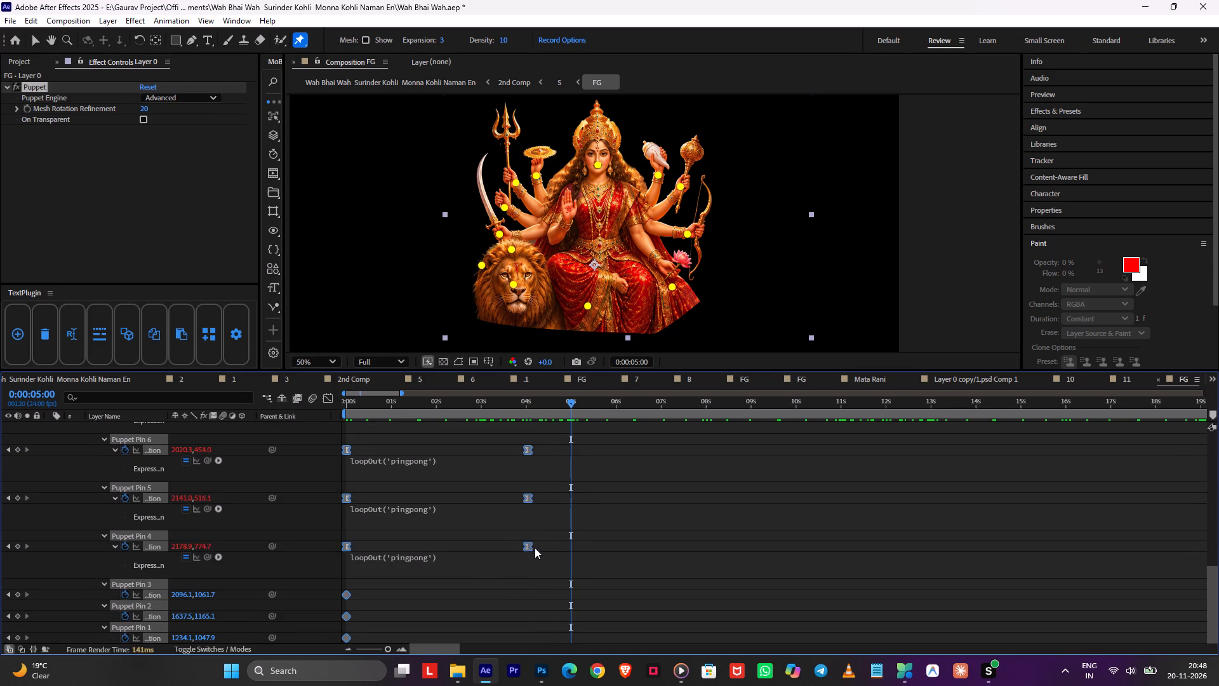
left_click_drag(535, 548, 564, 551, "alt")
Return the playhead to 0:00:00:00 and collapse Layer 0's properties.
left_click_drag(563, 404, 133, 467)
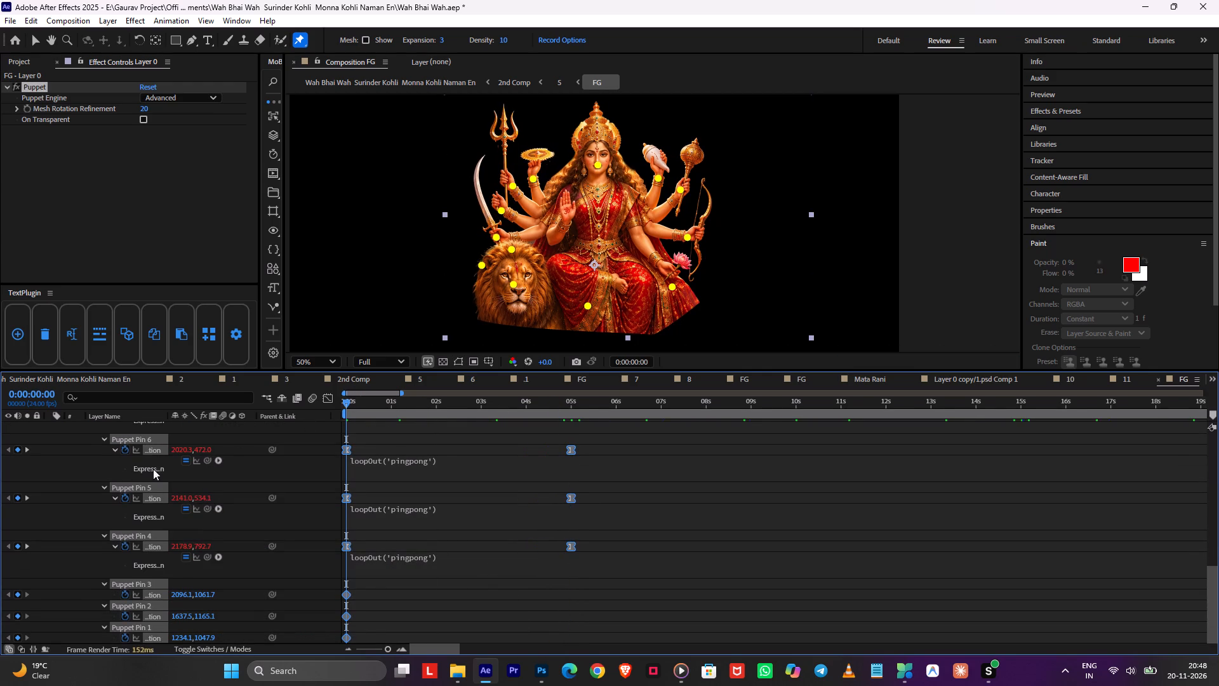
left_click(441, 449)
key("u")
left_click(440, 471)
Turn off solo for Layer 0 and duplicate the layer.
key("Tab")
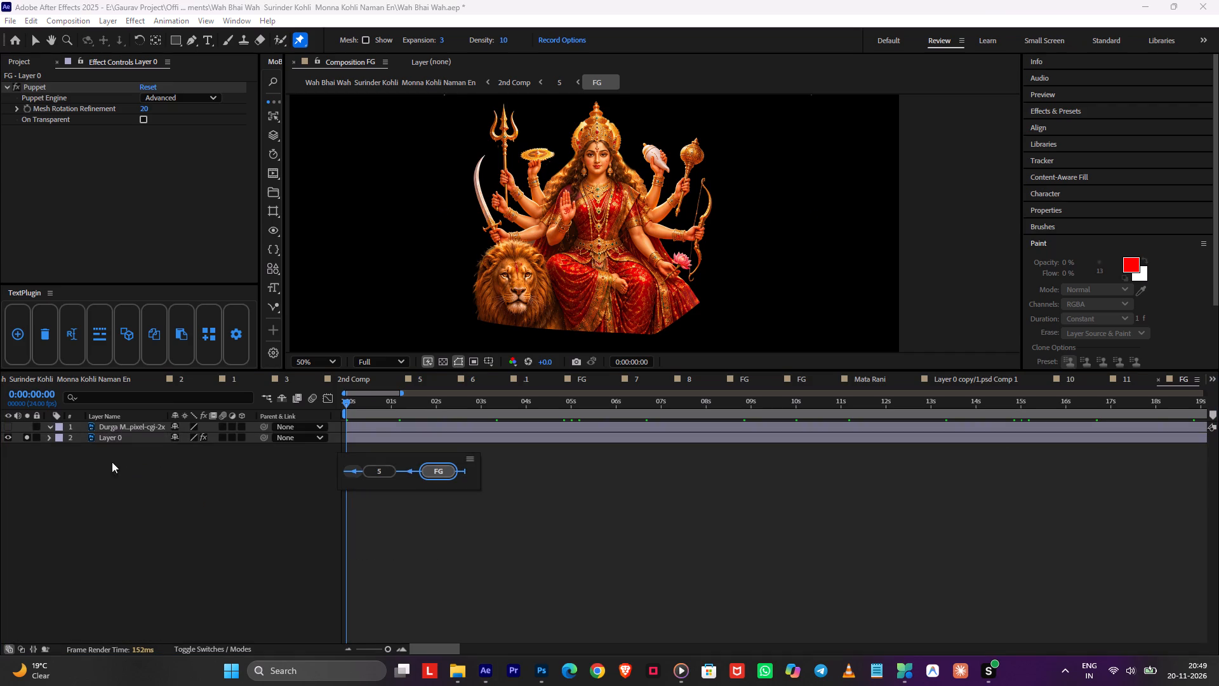
left_click(27, 441)
left_click(137, 436)
key("ctrl+d")
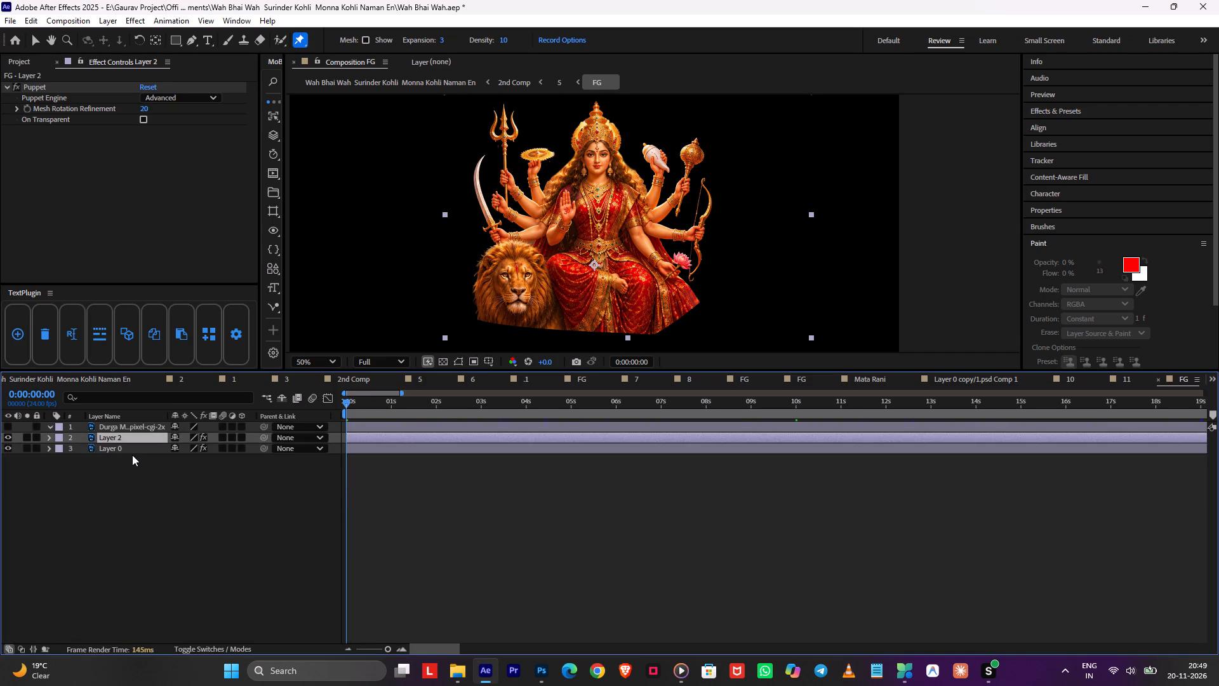
Set Mask 1 on the original Layer 0 to Subtract.
double_click(132, 455)
key("m")
left_click(195, 464)
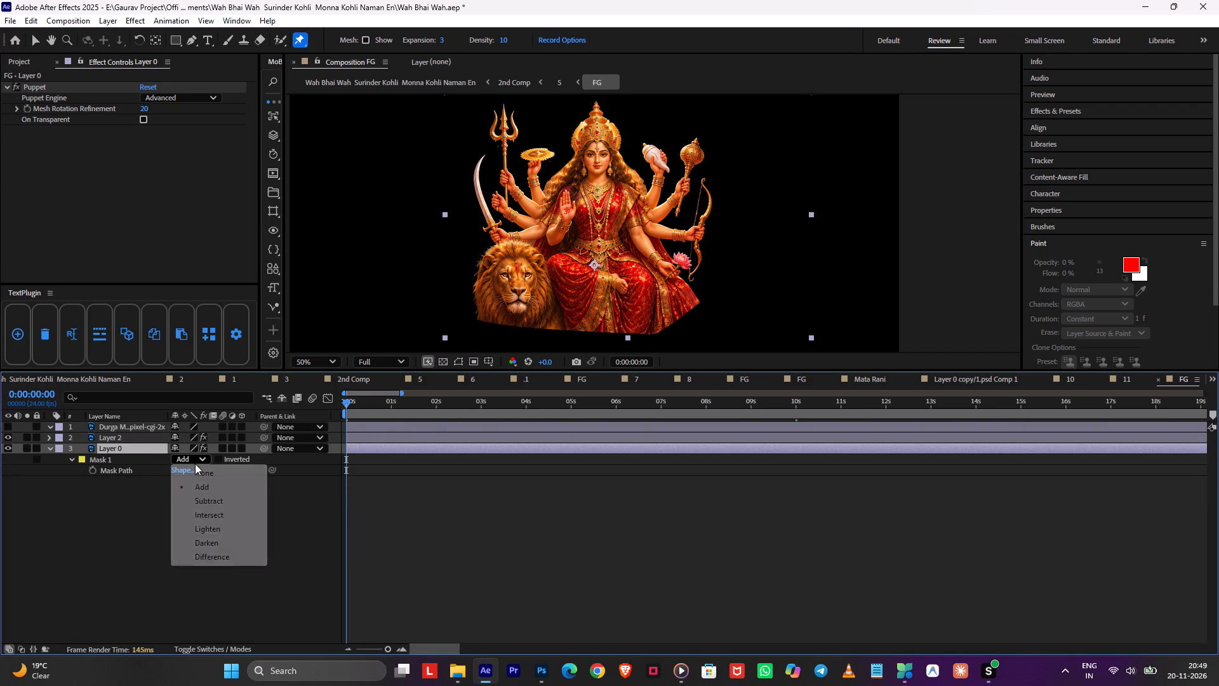
left_click(203, 499)
Delete the Puppet effect from the original Layer 0.
left_click(43, 84)
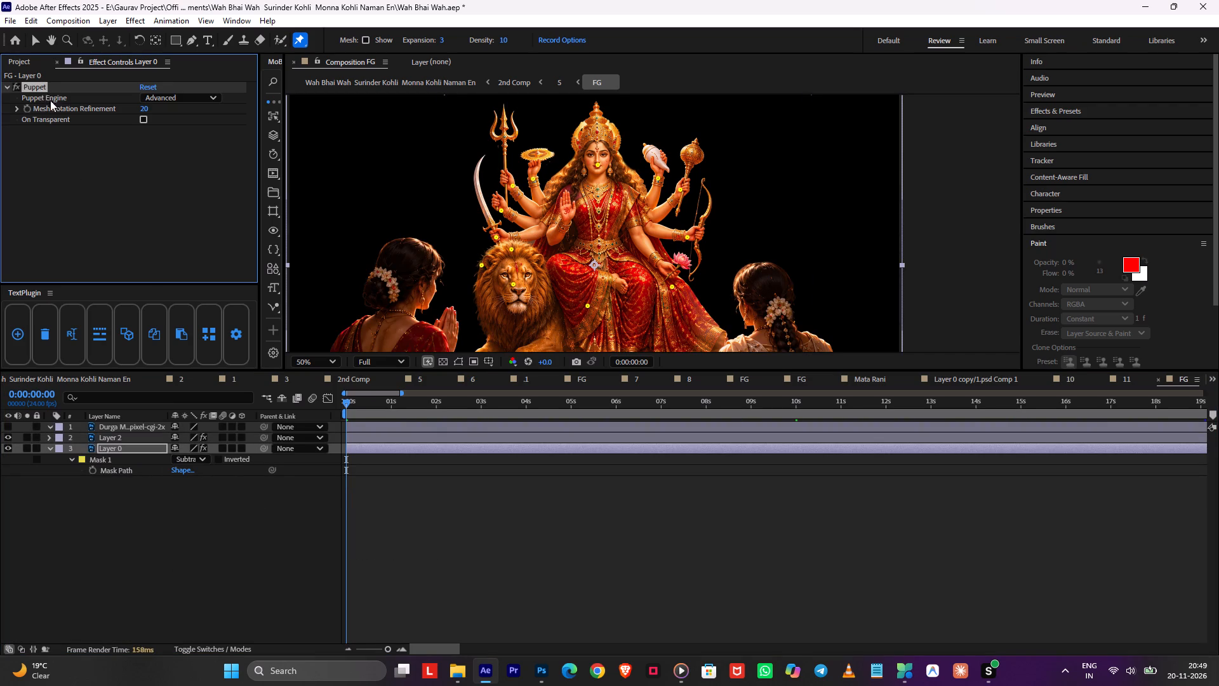
key("Delete")
Return to the parent composition 5 and save the project.
left_click(512, 531)
key("Tab")
left_click(399, 527)
key("ctrl+s")
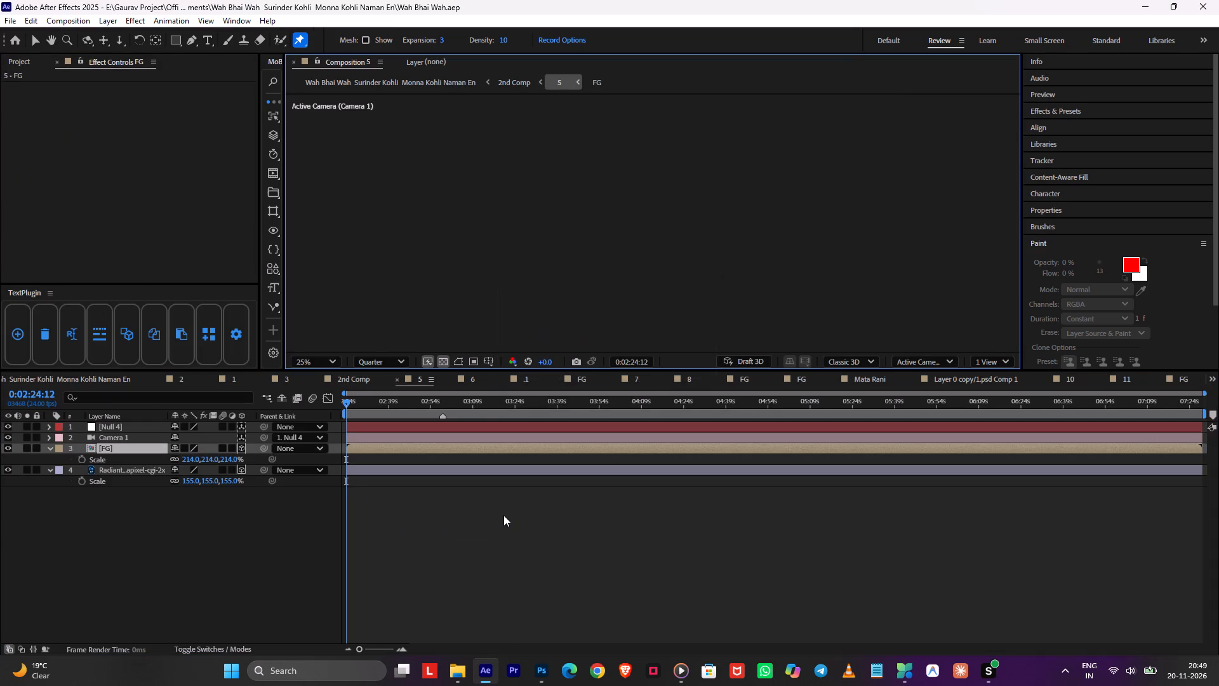
Switch to Microsoft PC Manager and run a PC boost.
left_click(893, 663)
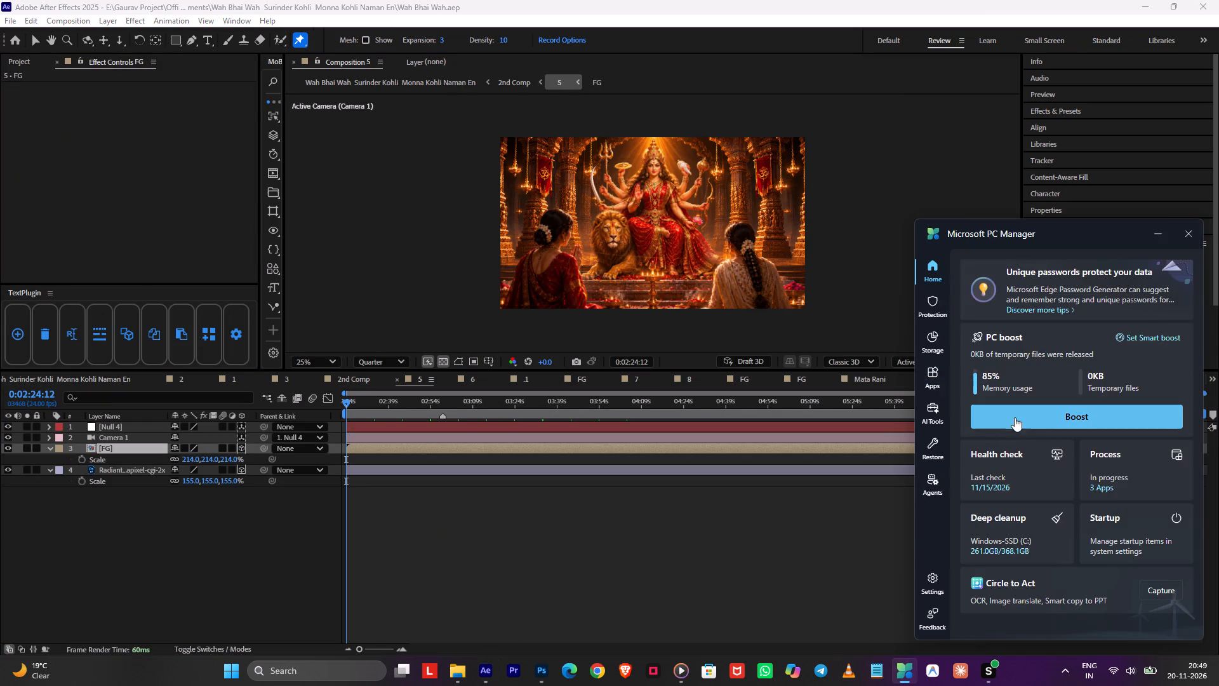
left_click(1019, 408)
In process management, end the Telegram Desktop process.
left_click(1096, 448)
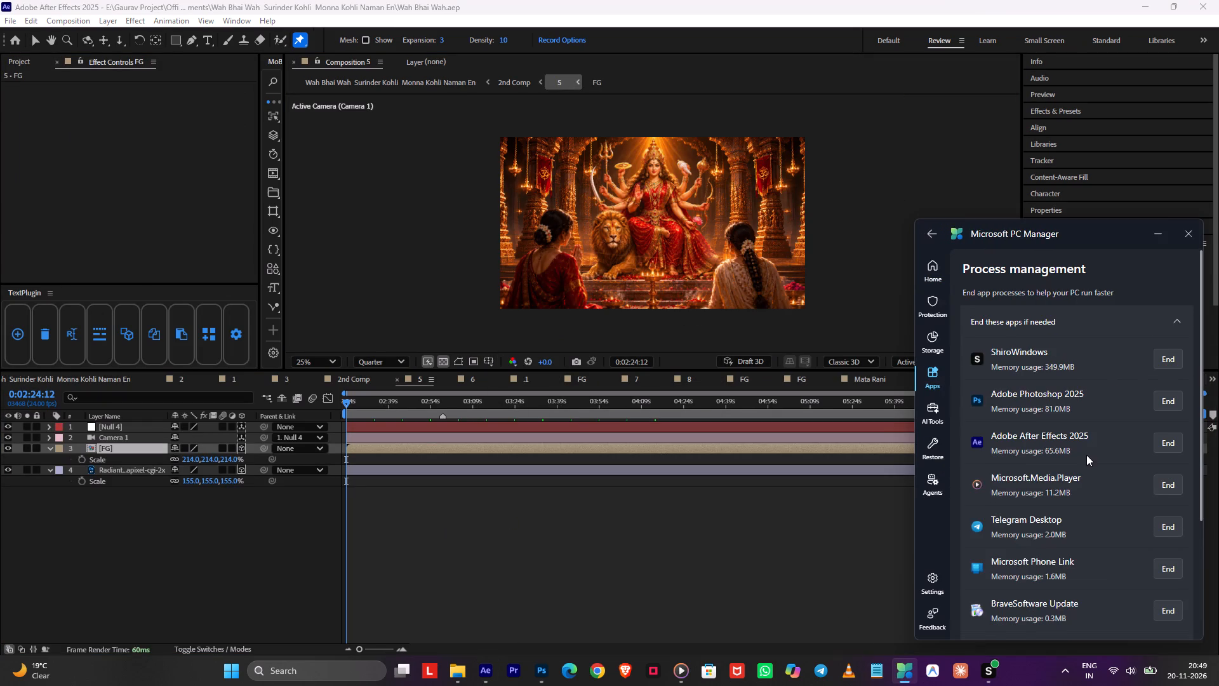
scroll(1086, 454, "down", 8)
scroll(1086, 454, "up", 1)
scroll(1086, 454, "down", 3)
left_click(1169, 349)
key("space")
End the MicrosoftStartFeedProvider, WidgetBoard and NahimicSvc32 background processes in process management.
scroll(1163, 478, "down", 5)
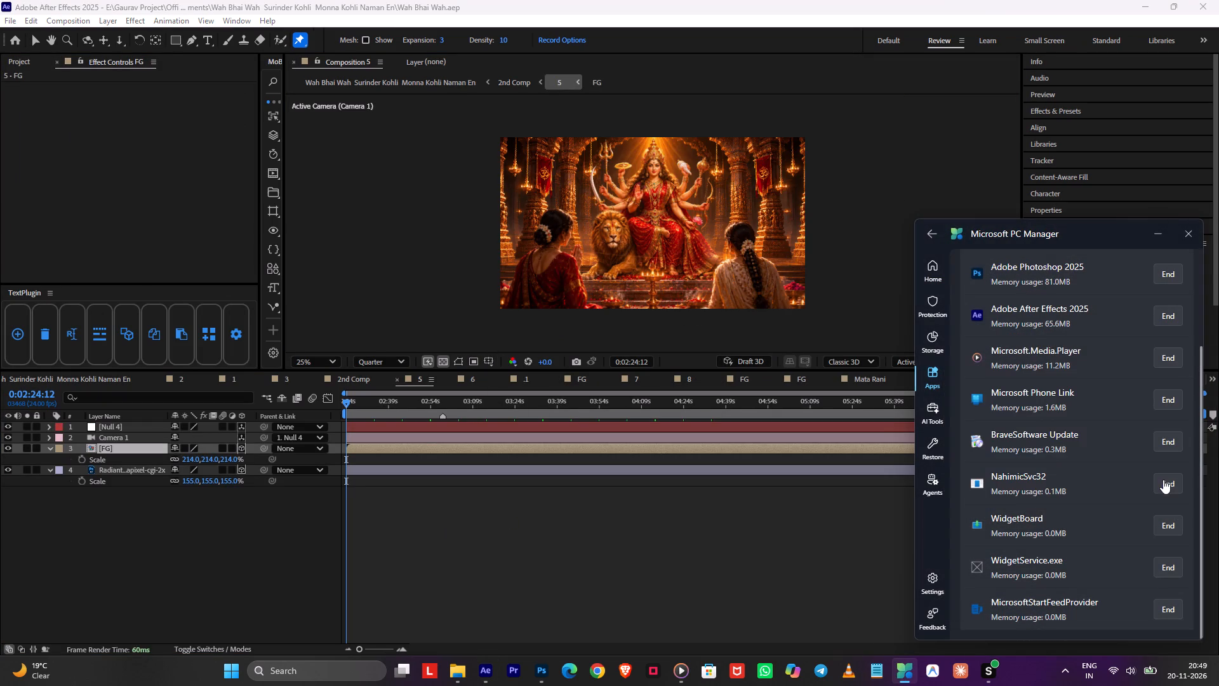
left_click(1176, 607)
key("space")
left_click(1176, 608)
key("space")
left_click(1176, 608)
key("space")
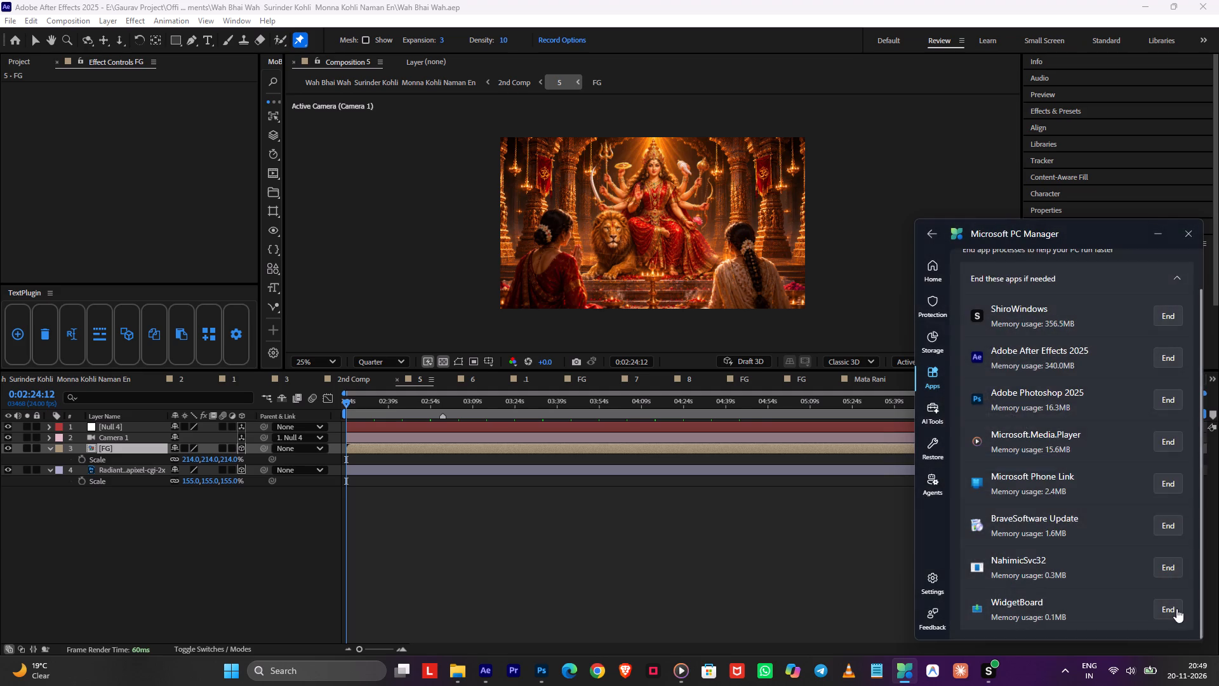
left_click(1176, 609)
key("space")
left_click(1169, 610)
key("space")
left_click(1169, 610)
key("space")
End the WidgetService.exe, BraveSoftware Update and Microsoft Phone Link processes.
left_click(1169, 578)
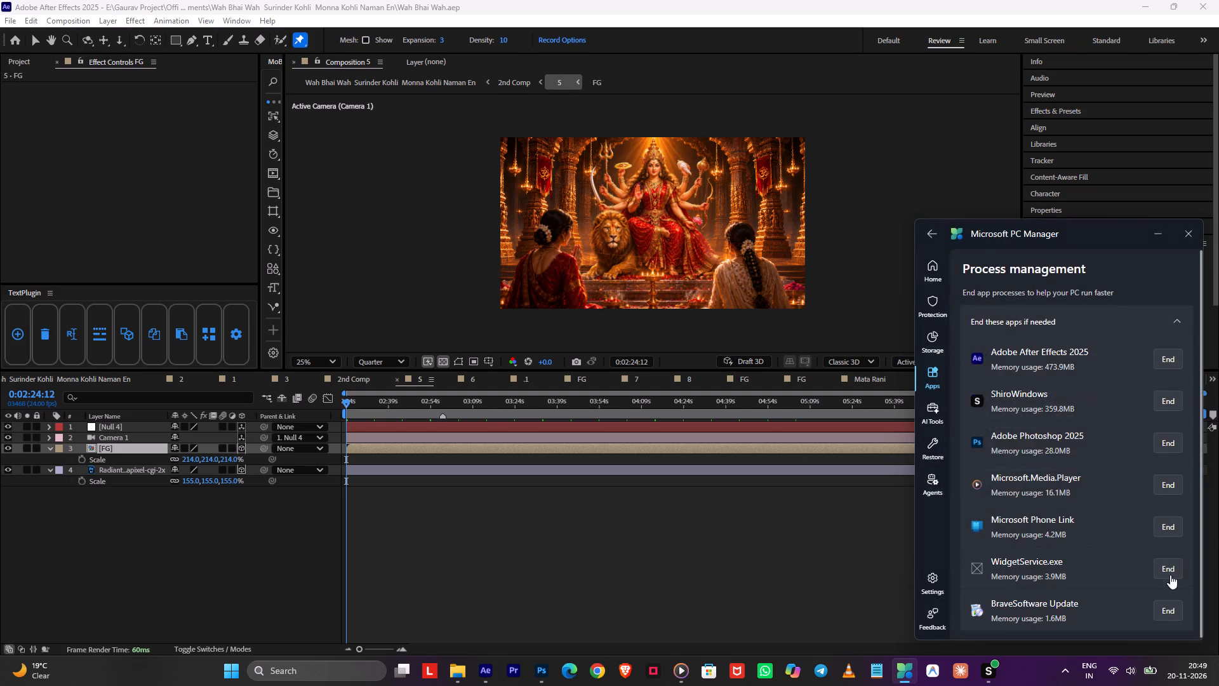
left_click(1170, 573)
key("space")
left_click(1170, 572)
key("space")
left_click(1177, 514)
key("space")
left_click(1159, 520)
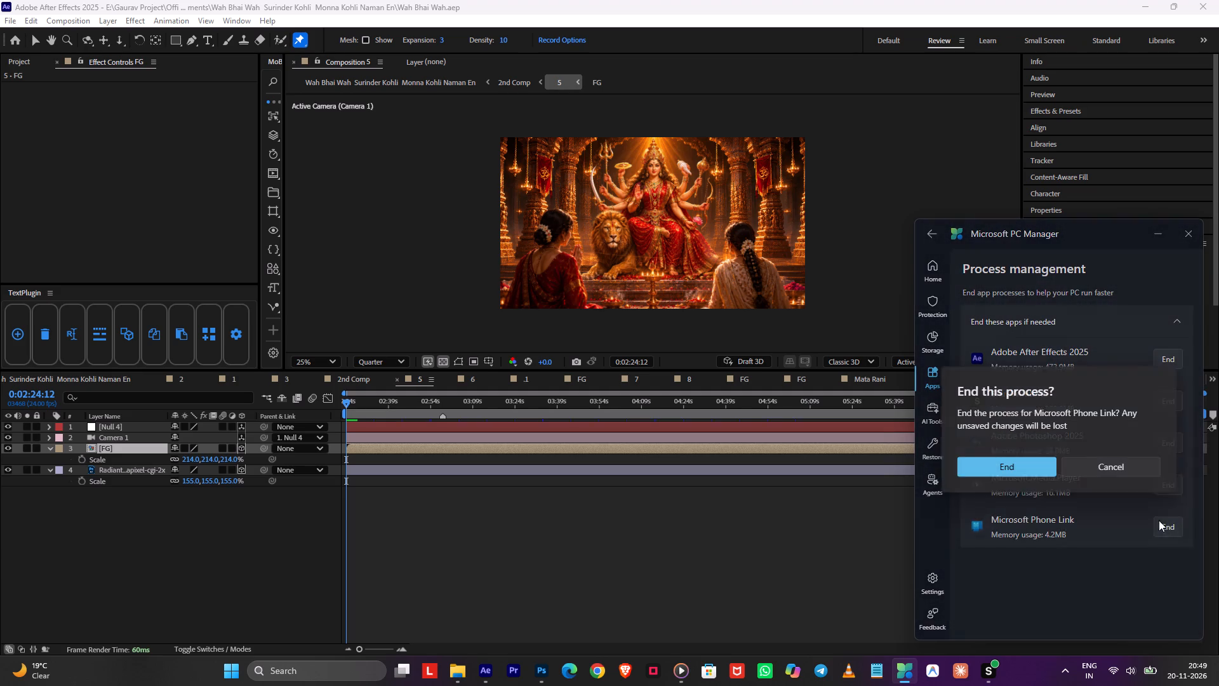
key("space")
Switch to After Effects and set composition 5's start timecode to 0:00:00:00 in its composition settings.
left_click(711, 512)
left_click_drag(456, 403, 357, 410)
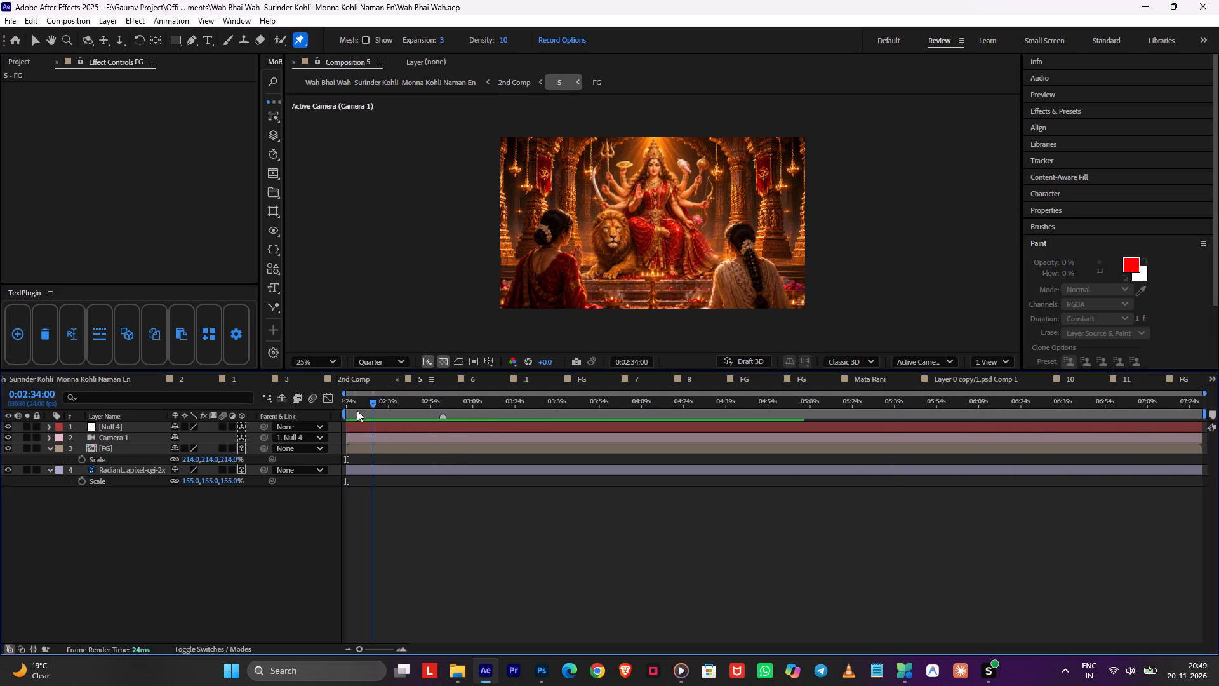
left_click_drag(357, 410, 294, 435)
key("ctrl+k")
left_click(530, 396)
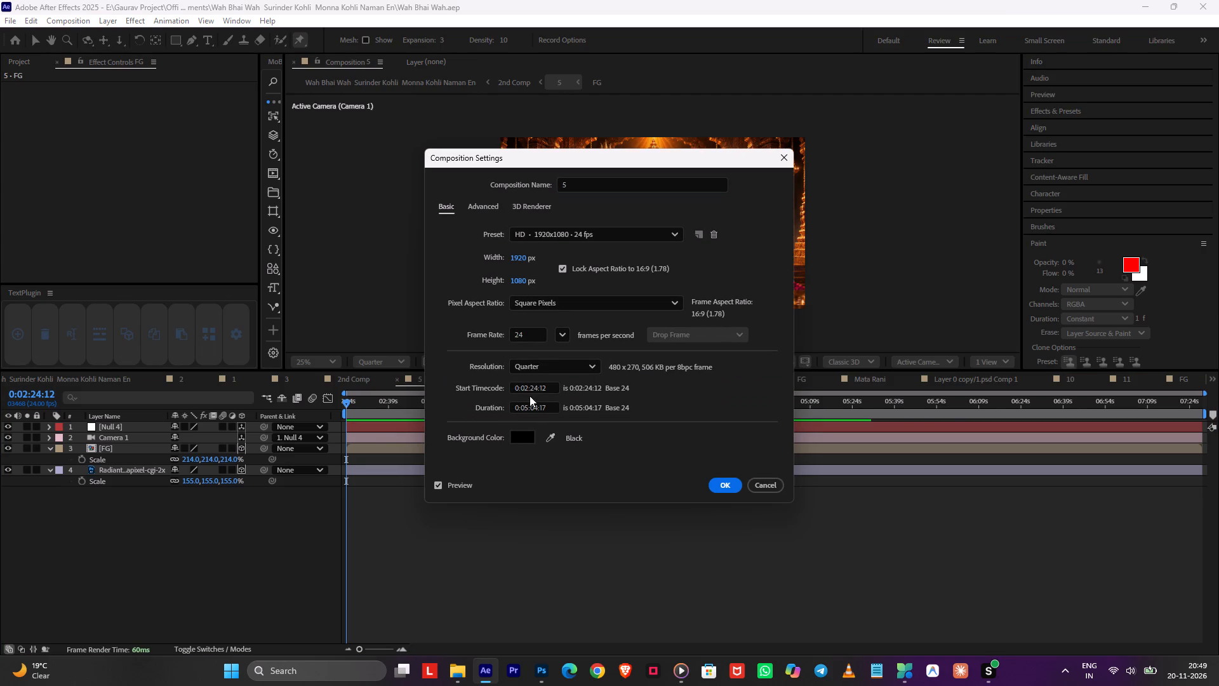
double_click(534, 392)
key("space")
left_click(720, 488)
left_click(578, 518)
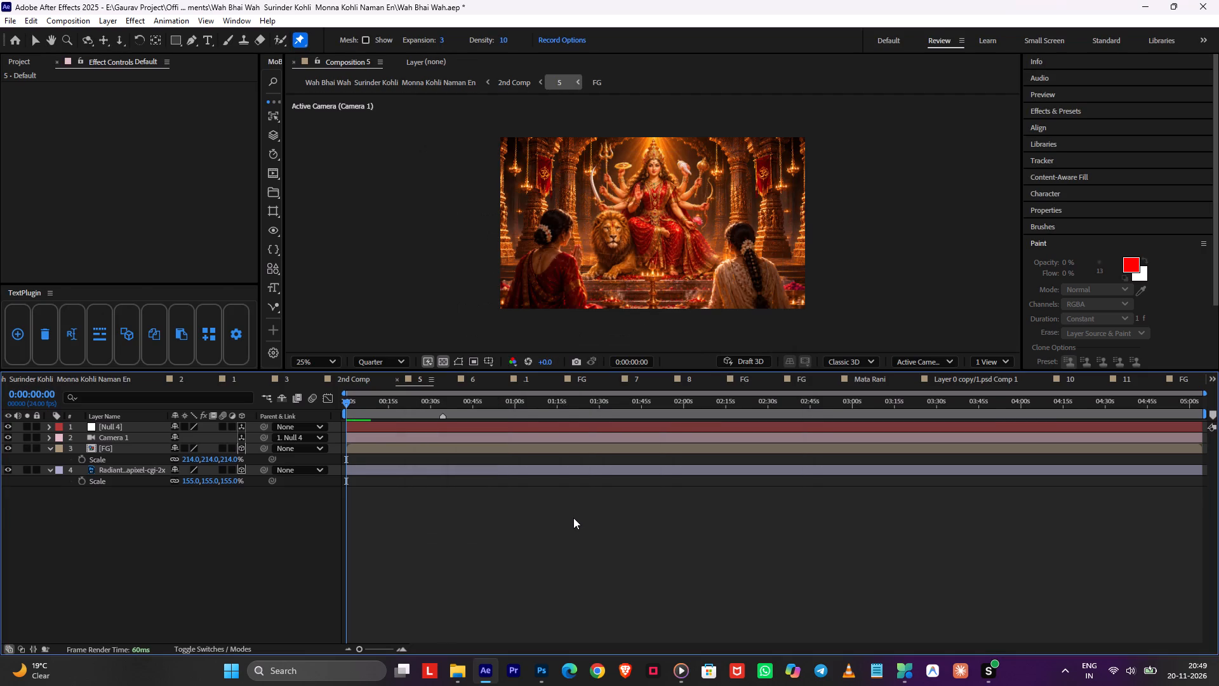
Go to 2nd Comp, save the project, and reopen composition 5 from the start of its layer.
key("Tab")
left_click(474, 512)
key("ctrl+s")
left_click_drag(668, 405, 707, 422)
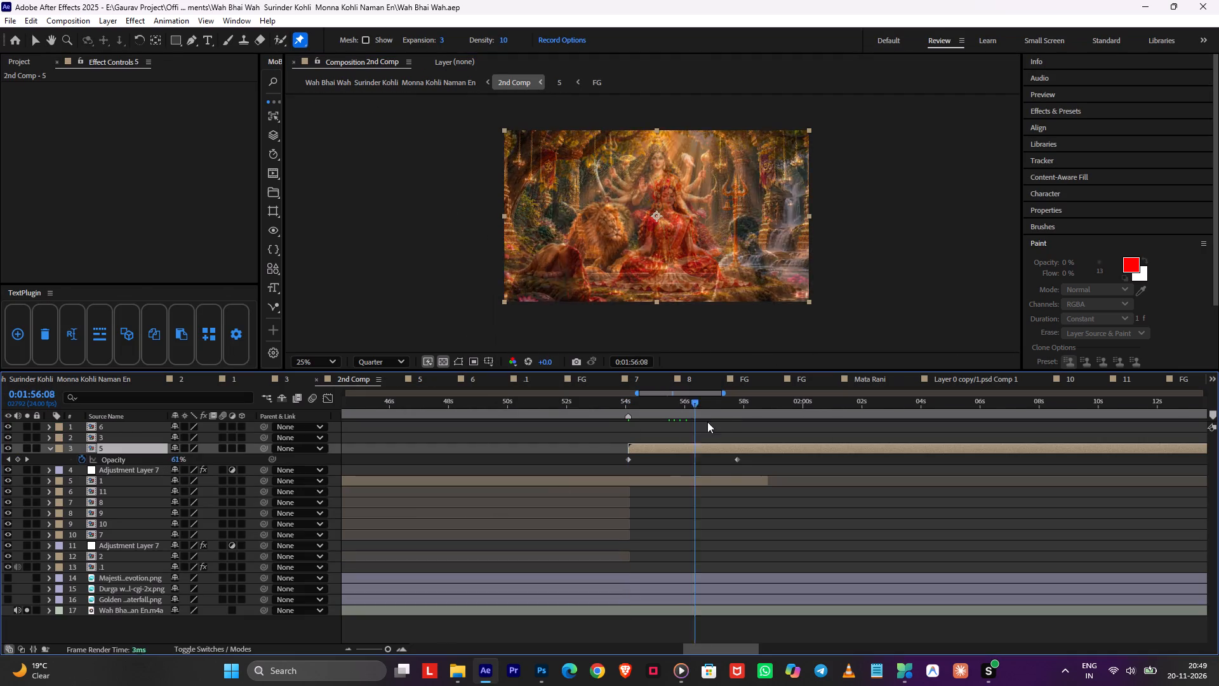
left_click_drag(707, 422, 629, 454)
double_click(645, 449)
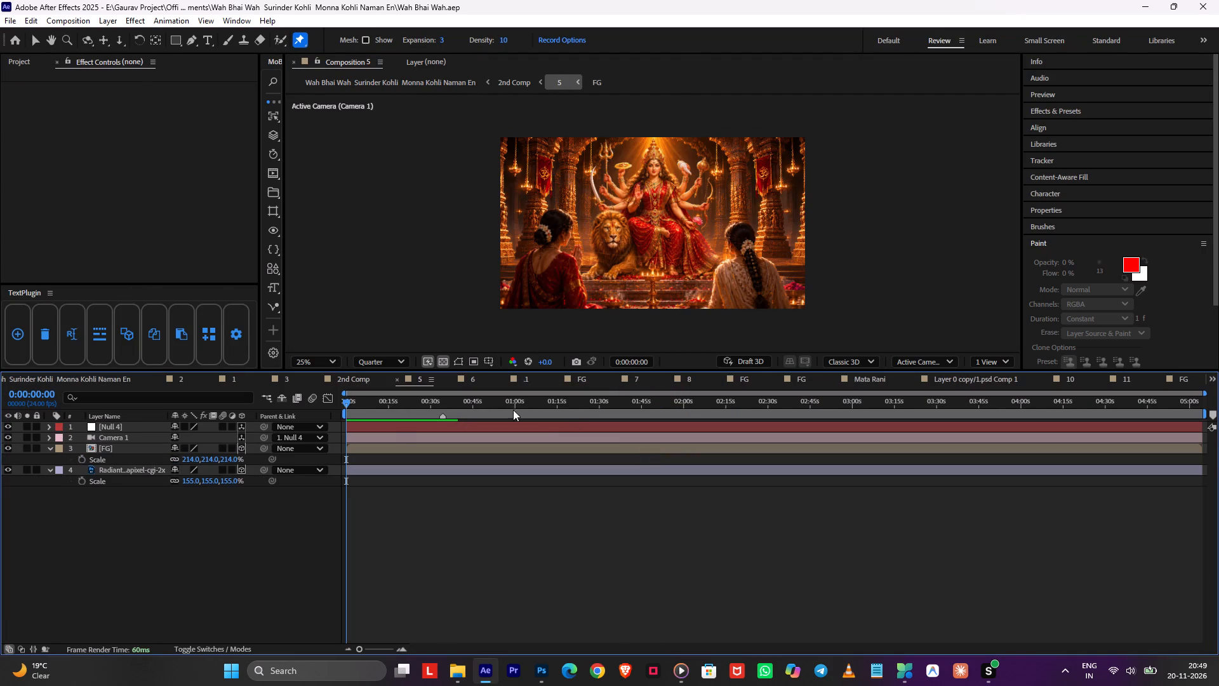
Add a Position keyframe to Null 4 at 0:00:00:00.
left_click(391, 431)
key("p")
left_click(77, 435)
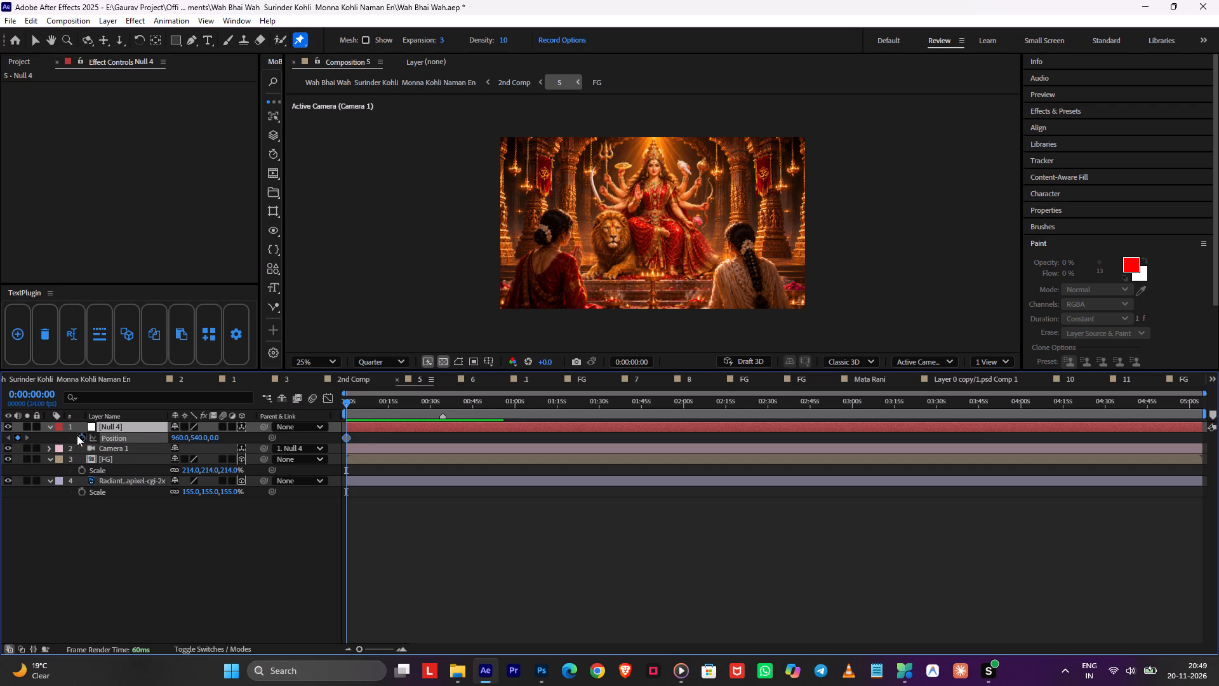
End the work area at 0:01:15:00, trim composition 5 to it, and save the project.
left_click_drag(418, 405, 556, 403)
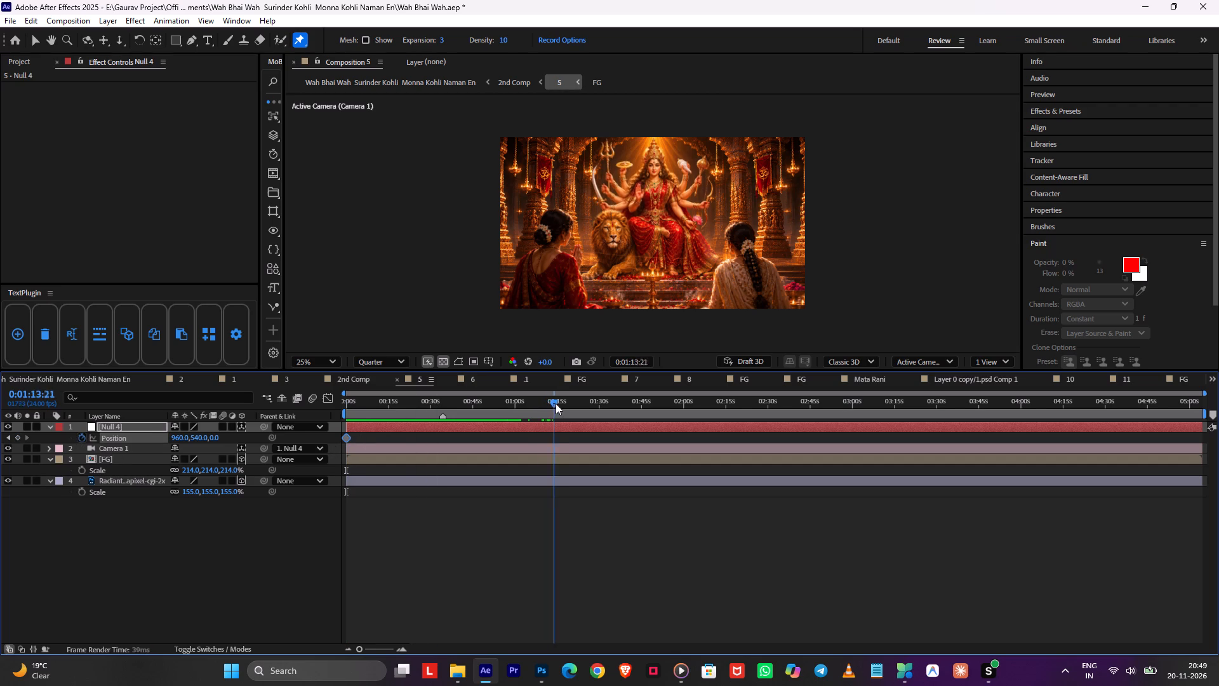
left_click_drag(556, 403, 557, 415)
key("n")
right_click(523, 410)
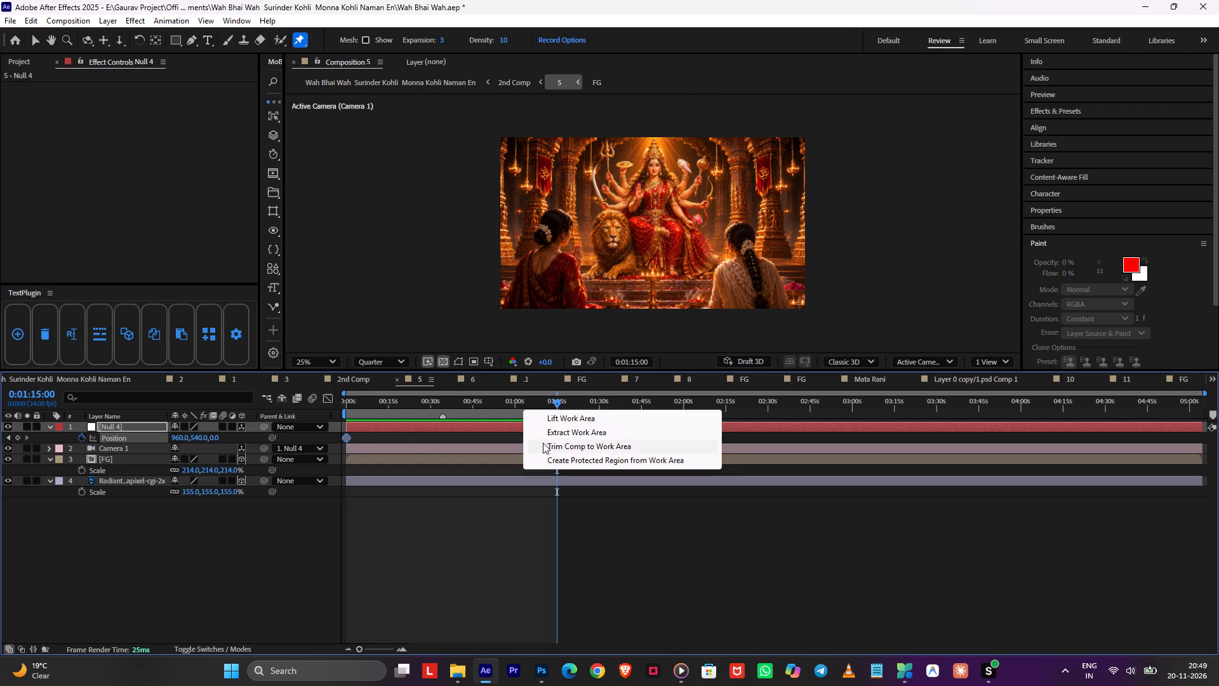
left_click(544, 443)
key("ctrl+s")
At 0:00:00:00, set Null 4's Position to 960, 201, 1761 to frame the goddess in close-up.
left_click(531, 516)
left_click_drag(512, 403, 195, 426)
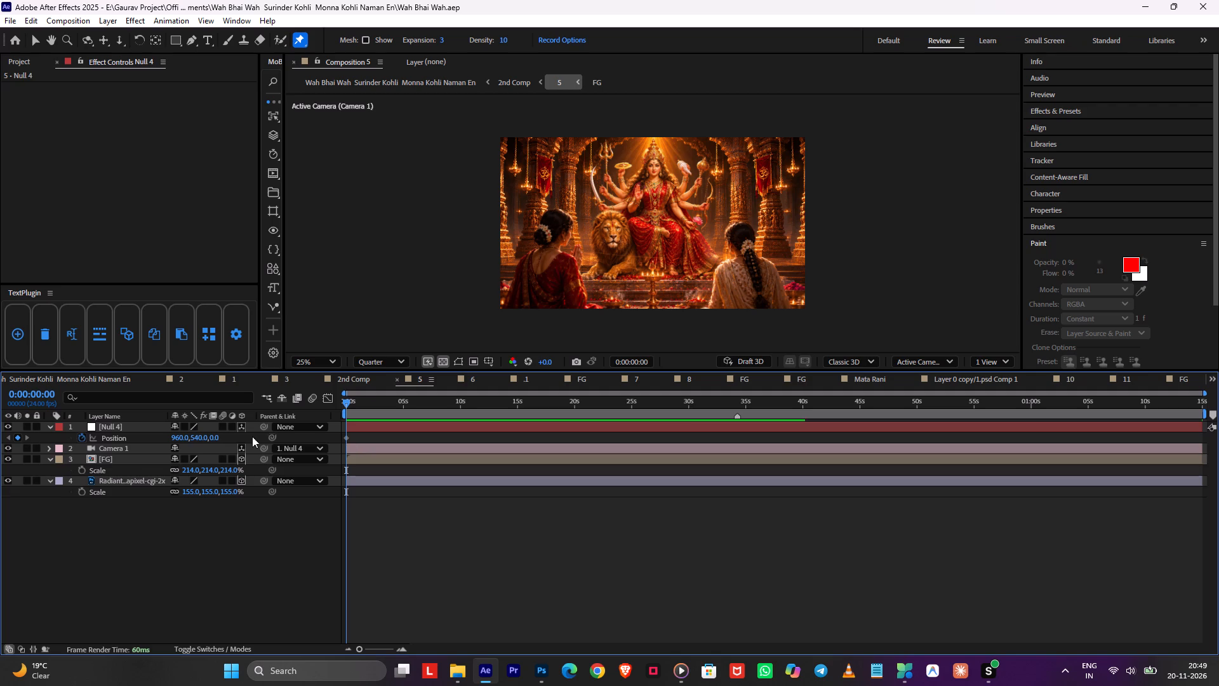
left_click_drag(214, 438, 962, 378)
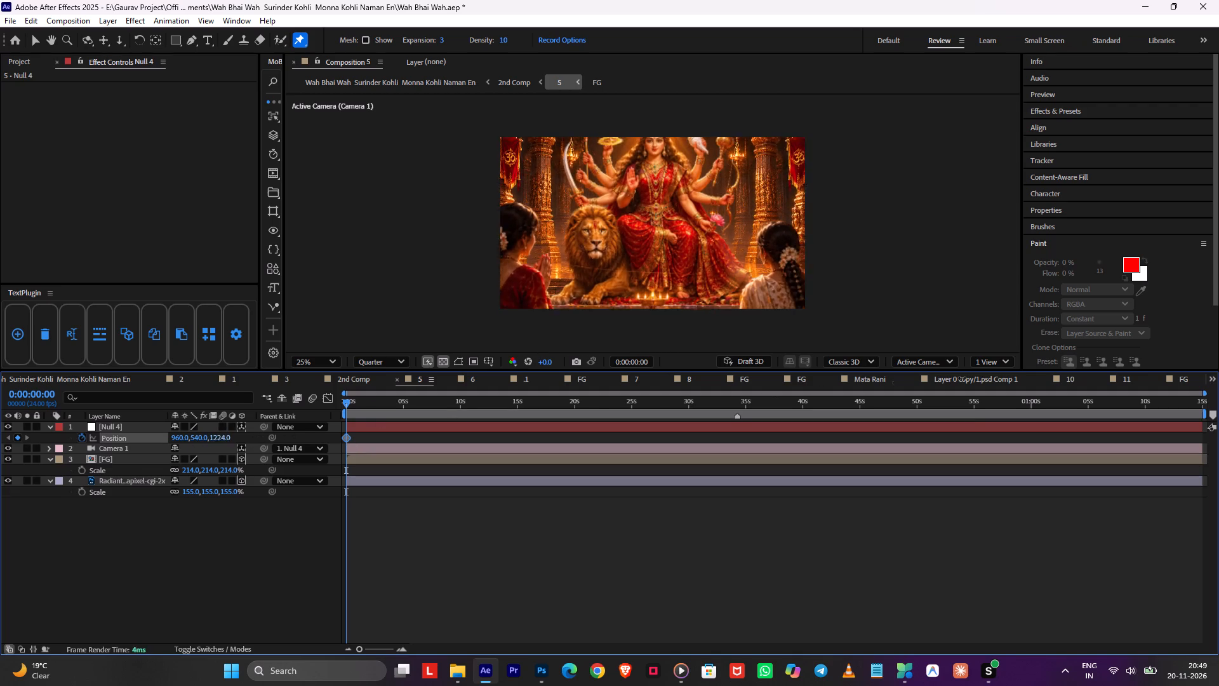
left_click_drag(962, 378, 1020, 374)
left_click_drag(203, 440, 0, 513)
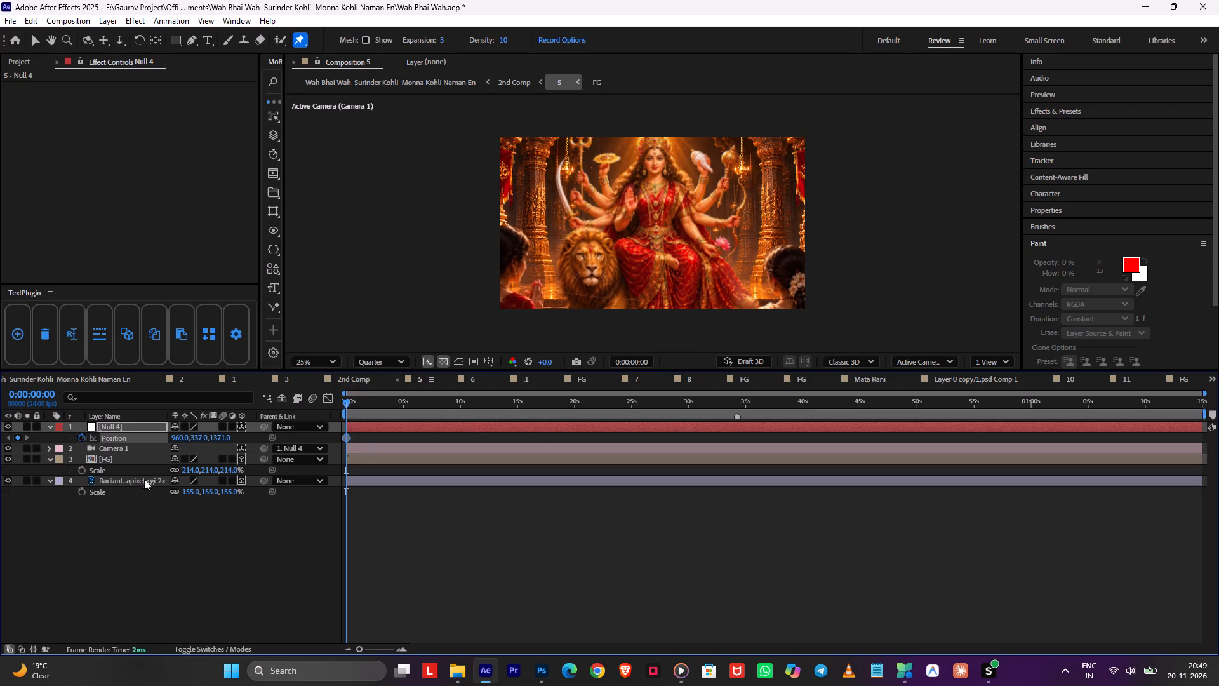
left_click_drag(211, 436, 354, 422)
left_click_drag(195, 440, 76, 482)
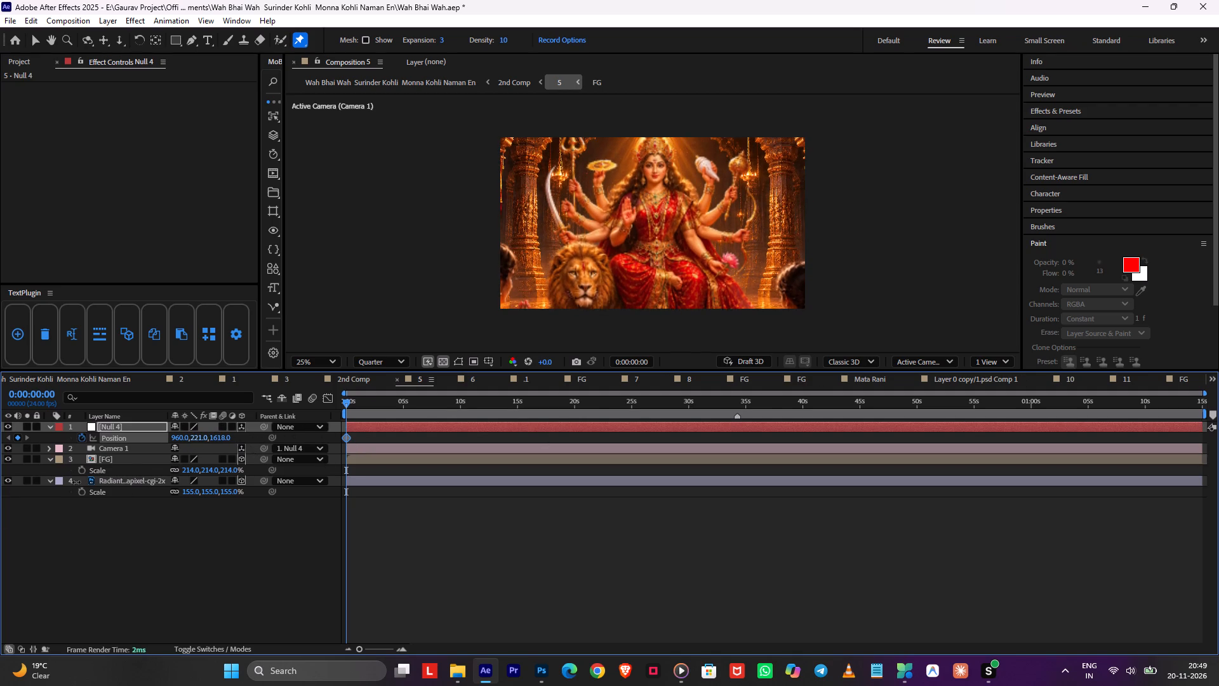
left_click_drag(76, 482, 63, 486)
left_click_drag(225, 438, 310, 433)
At 0:00:20:00, set Null 4's Position to 960, 540, 65 for a camera pull-back and apply Easy Ease to the keyframe.
left_click_drag(522, 404, 550, 419)
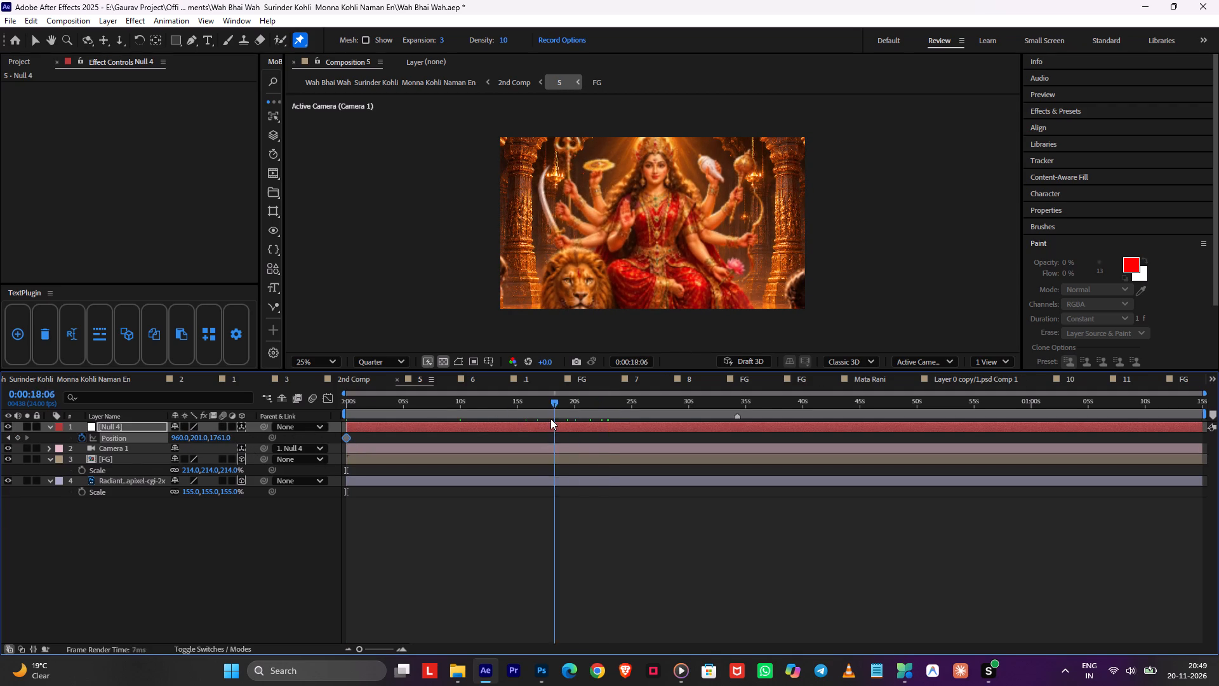
left_click_drag(550, 419, 574, 423)
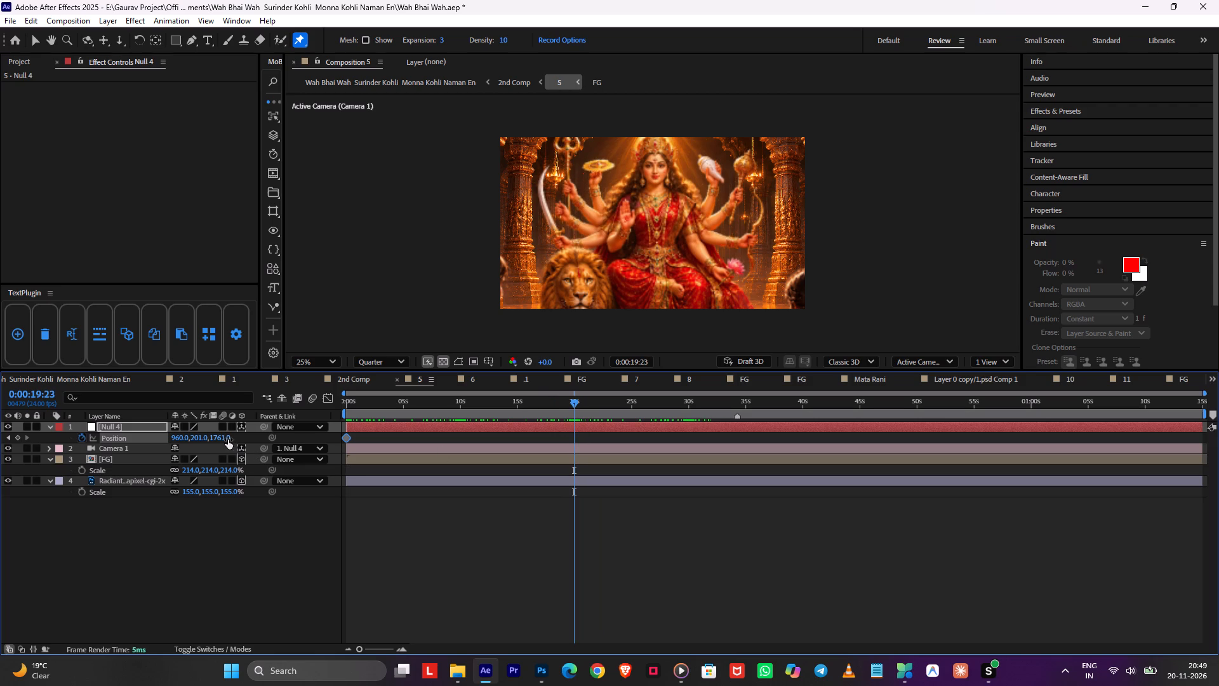
key("ctrl+Right")
key("ctrl+s")
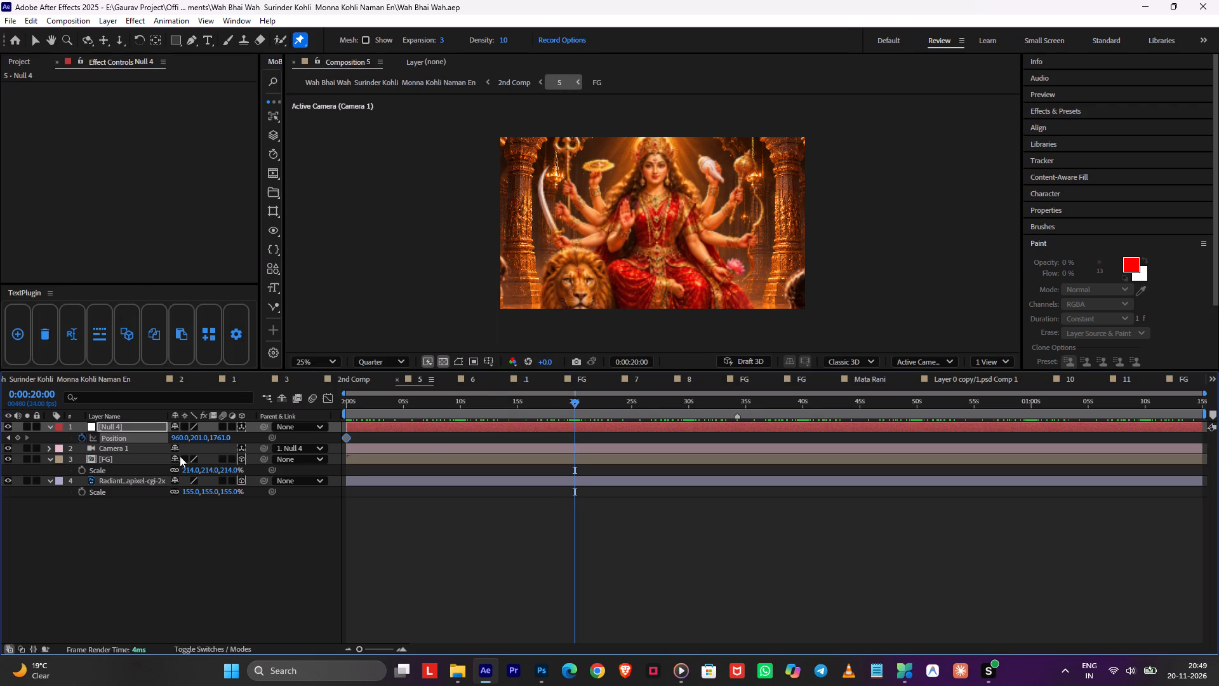
left_click_drag(223, 441, 0, 459)
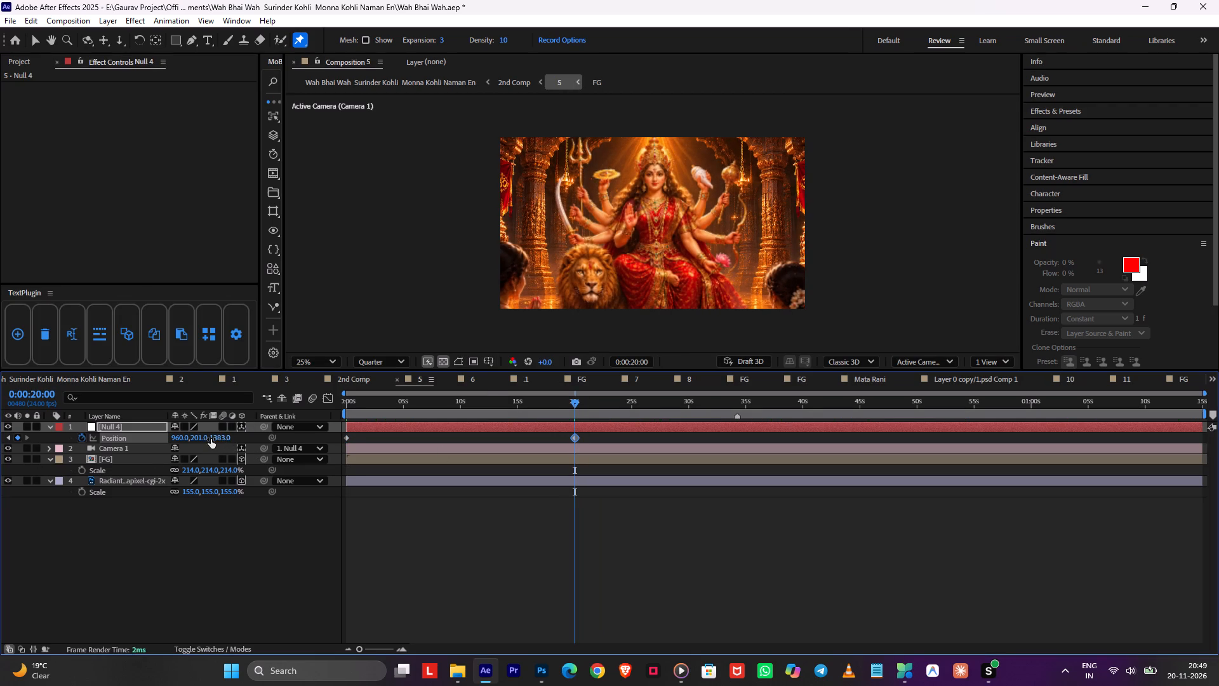
left_click_drag(223, 438, 0, 454)
left_click_drag(227, 442, 0, 459)
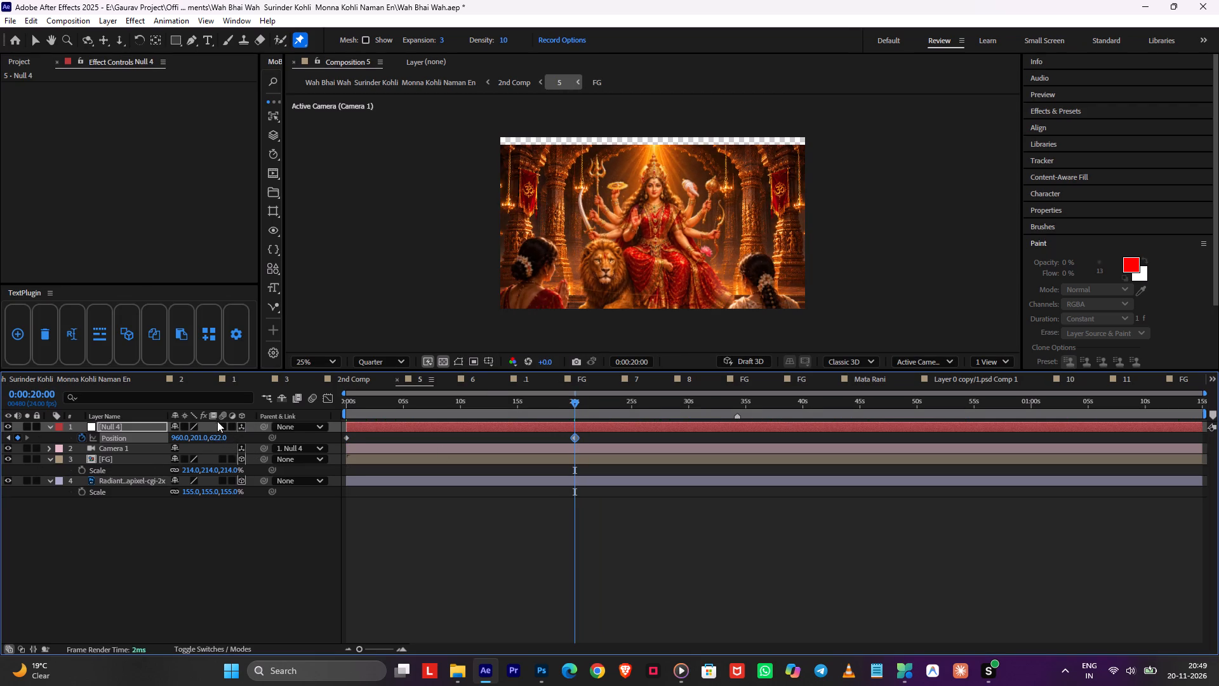
left_click_drag(225, 439, 0, 459)
left_click_drag(195, 438, 417, 433)
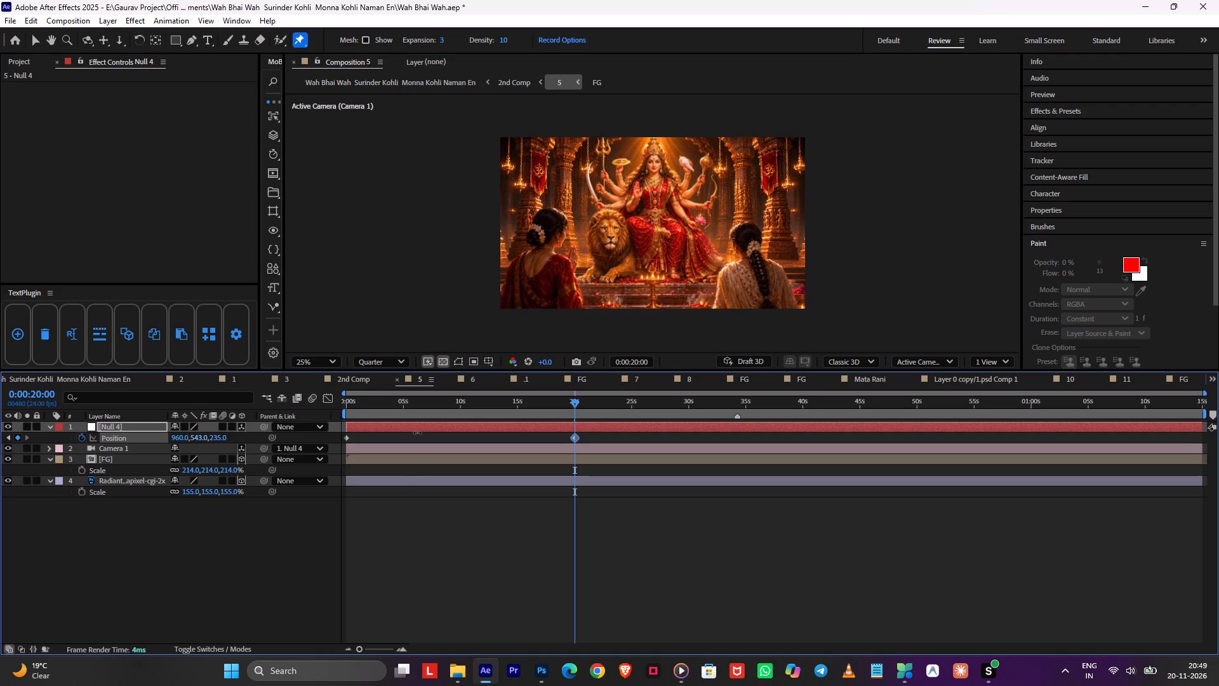
left_click_drag(417, 433, 415, 433)
left_click_drag(223, 437, 128, 450)
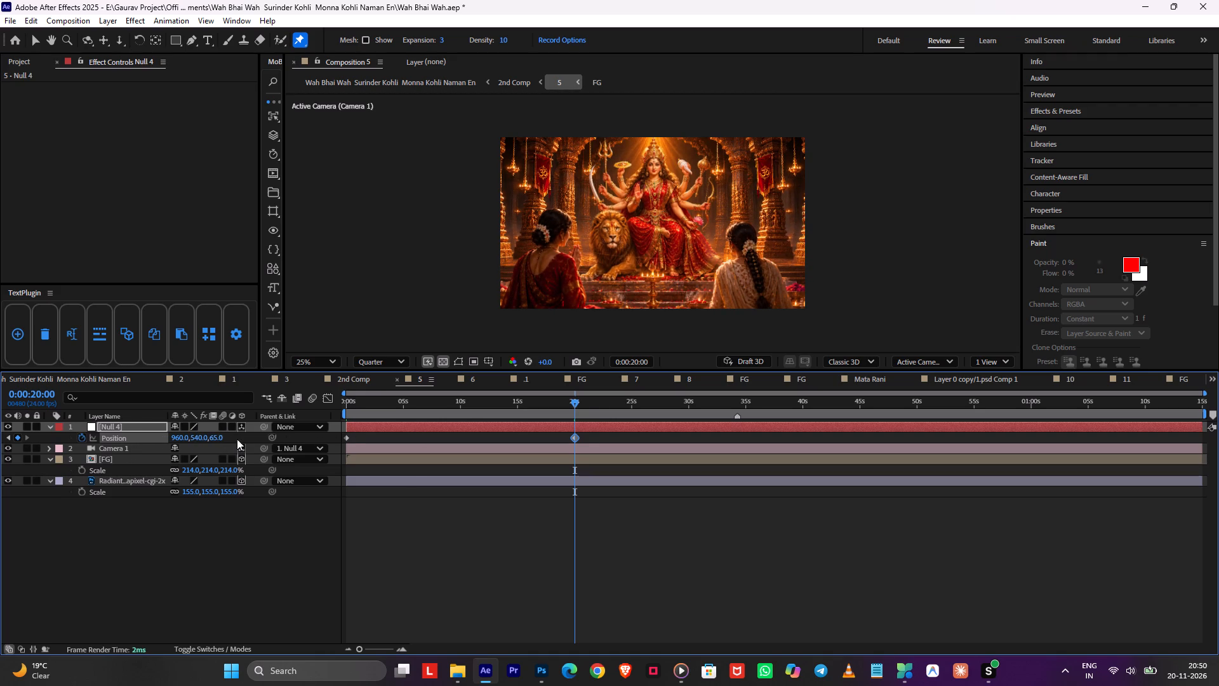
key("F9")
Play the pull-back from the start of composition 5, return to 2nd Comp and save the project.
left_click_drag(418, 408, 94, 446)
key("space")
key("Tab")
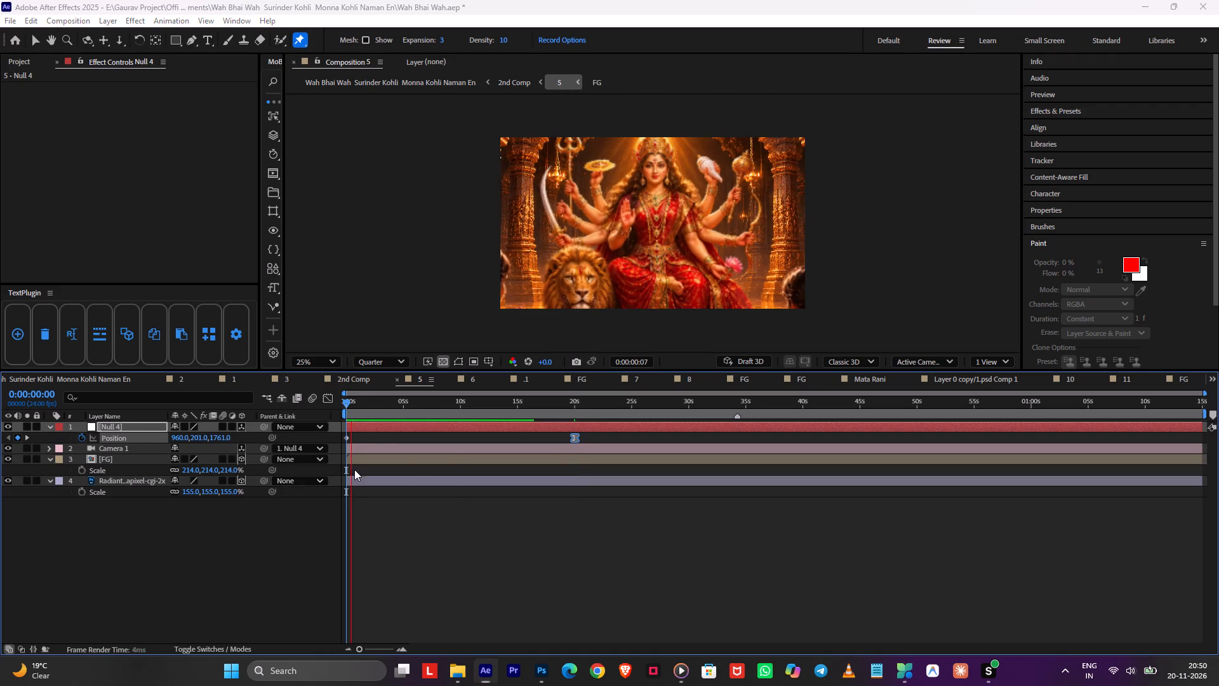
left_click(290, 471)
key("ctrl+s")
Preview layer 5's fade-in and camera pull-back in 2nd Comp up to about 0:02:12:00.
key("space")
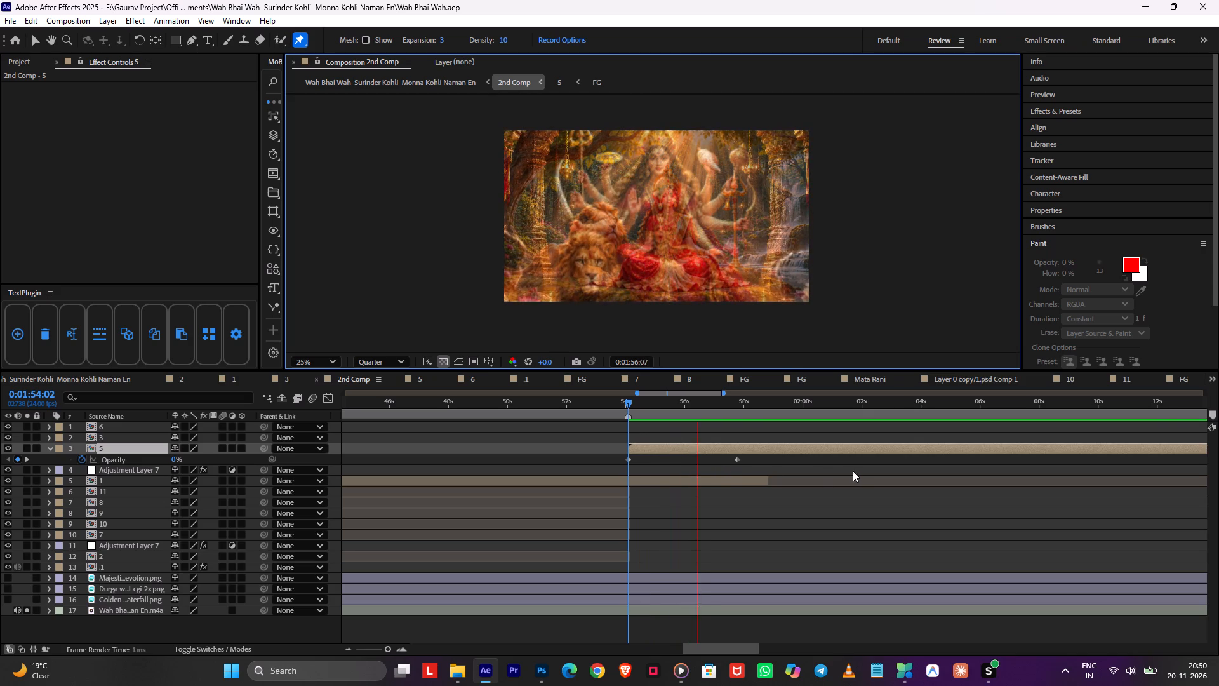
left_click_drag(817, 402, 1082, 443)
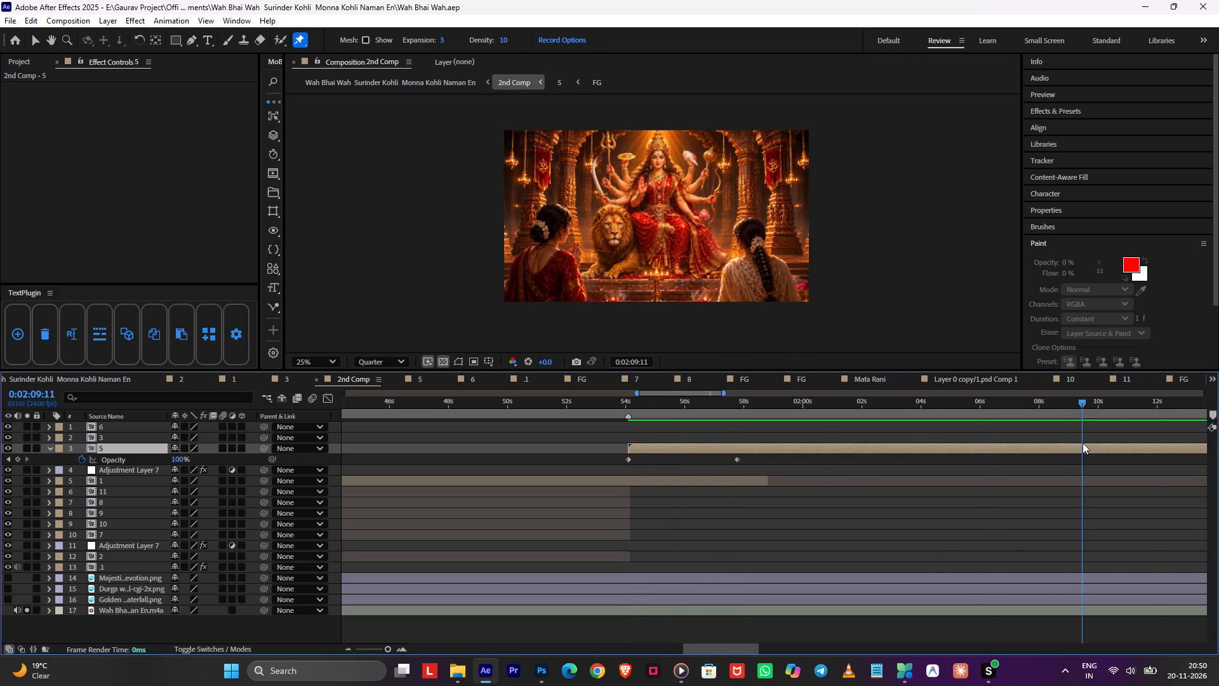
left_click_drag(1082, 443, 1157, 447)
scroll(1154, 447, "down", 2, "alt")
middle_click_drag(1151, 458, 766, 490)
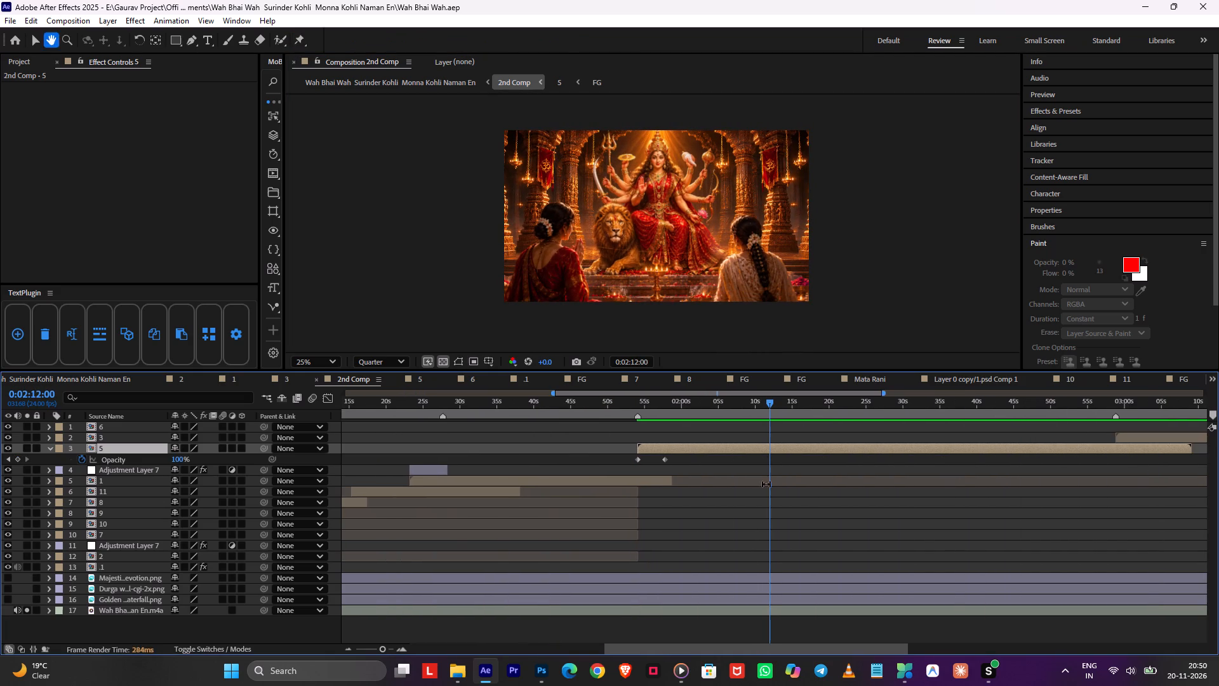
key("space")
key("space")
In composition 5, move Null 4's second Position keyframe to about 0:00:30 and return to 2nd Comp.
double_click(808, 447)
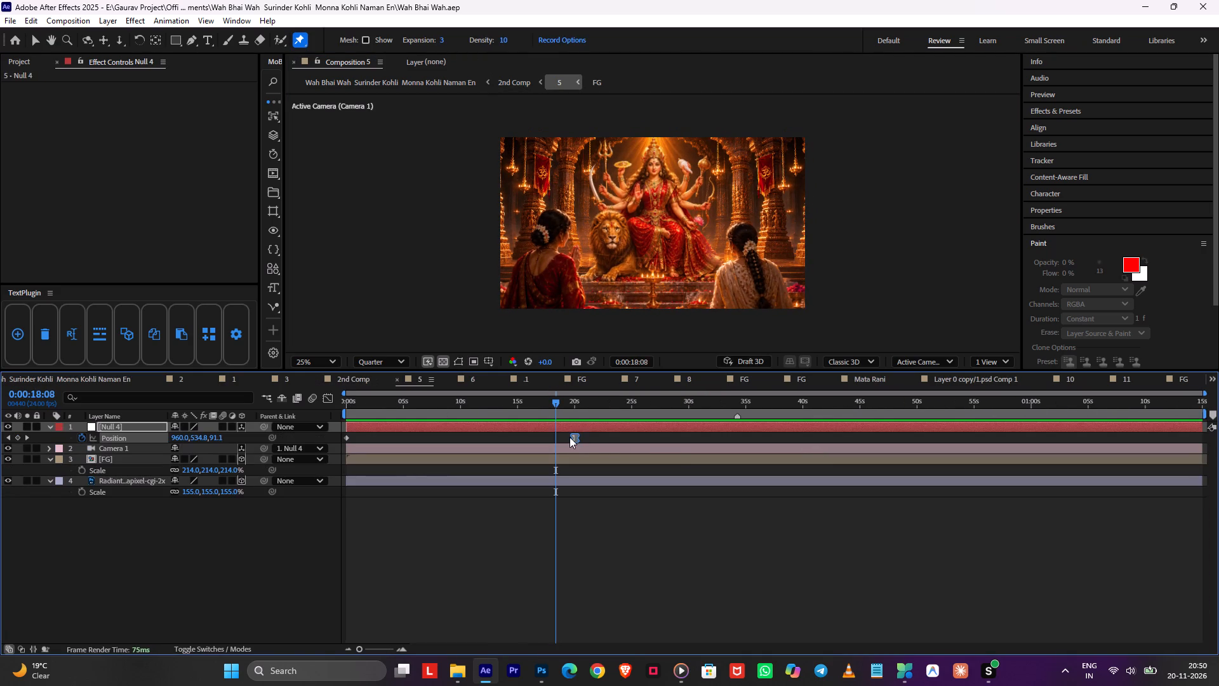
left_click_drag(573, 438, 684, 442)
key("Tab")
left_click(597, 443)
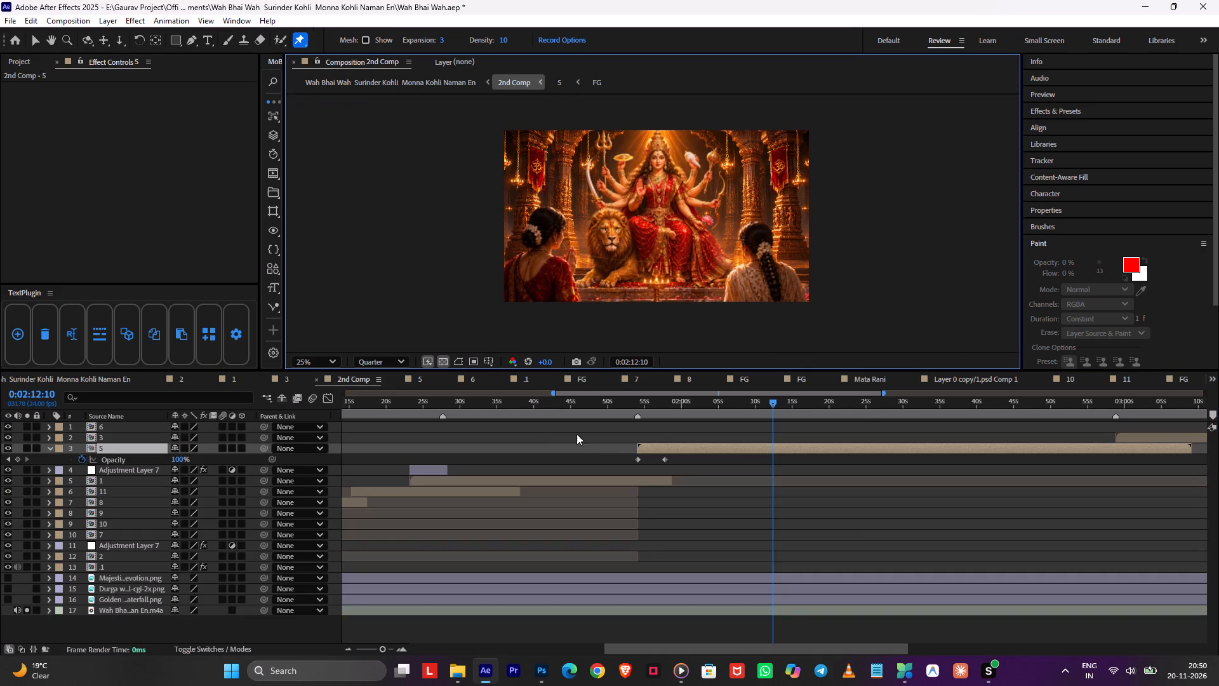
Save the project and preview the slower pull-back in 2nd Comp from the start of layer 5.
left_click_drag(647, 400, 630, 402)
key("space")
key("ctrl+s")
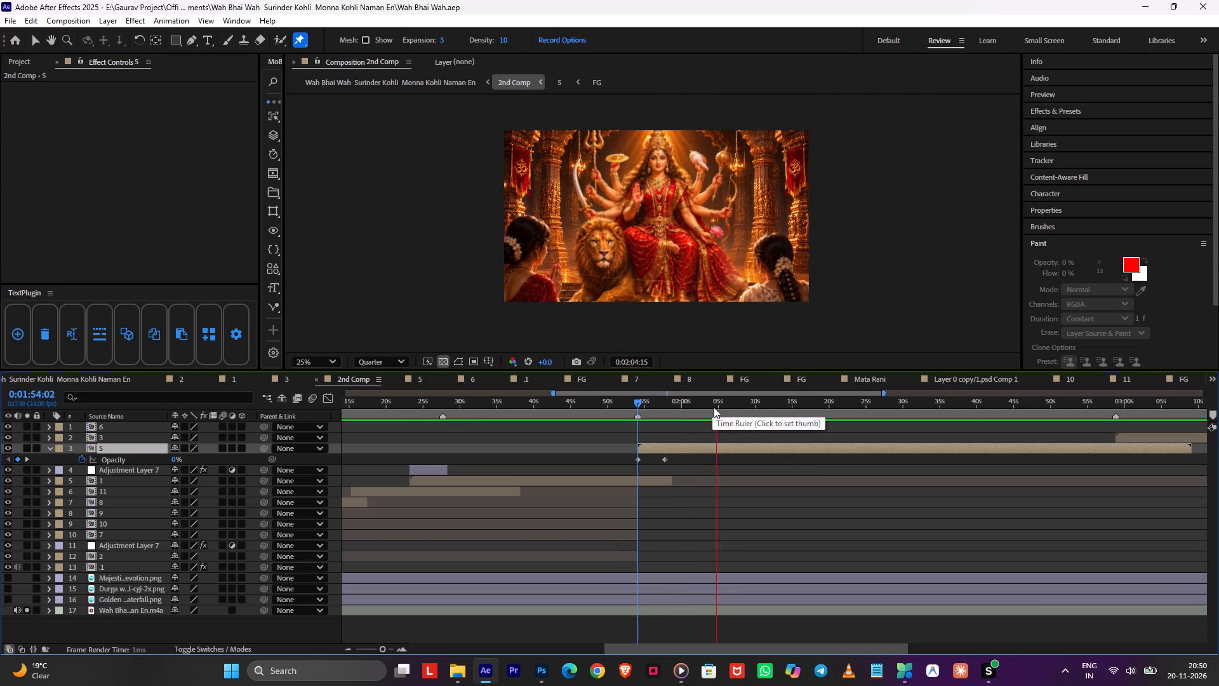
left_click_drag(714, 407, 747, 426)
key("space")
key("space")
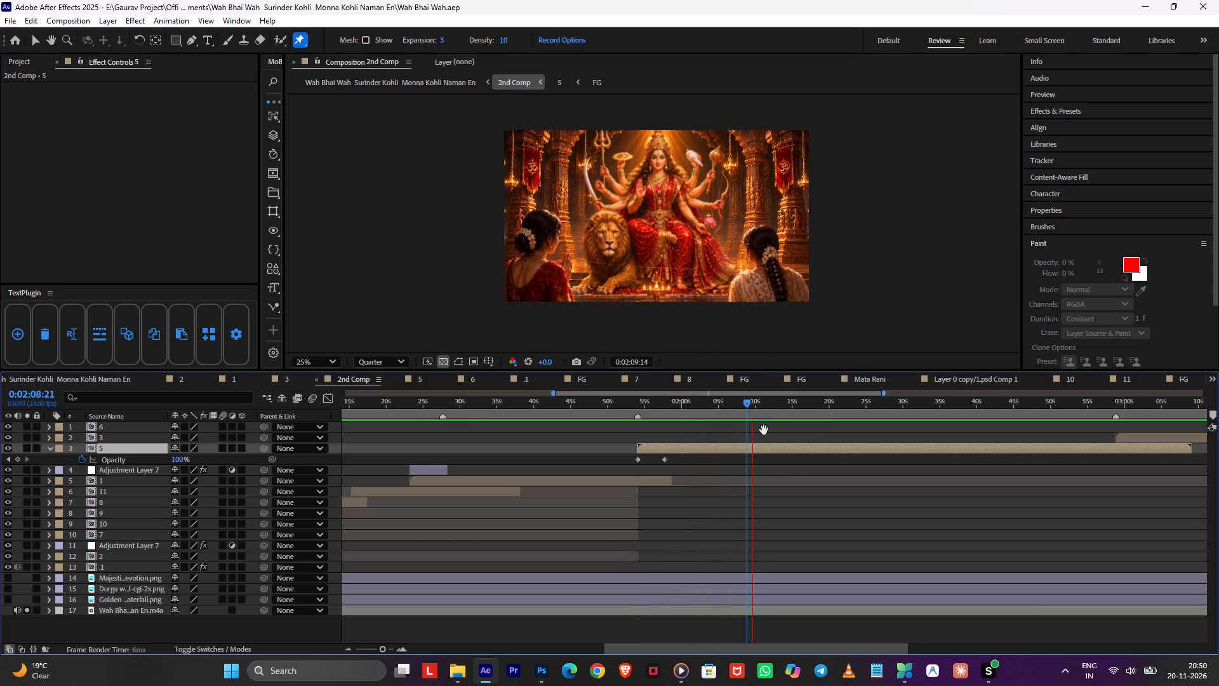
key("space")
key("space")
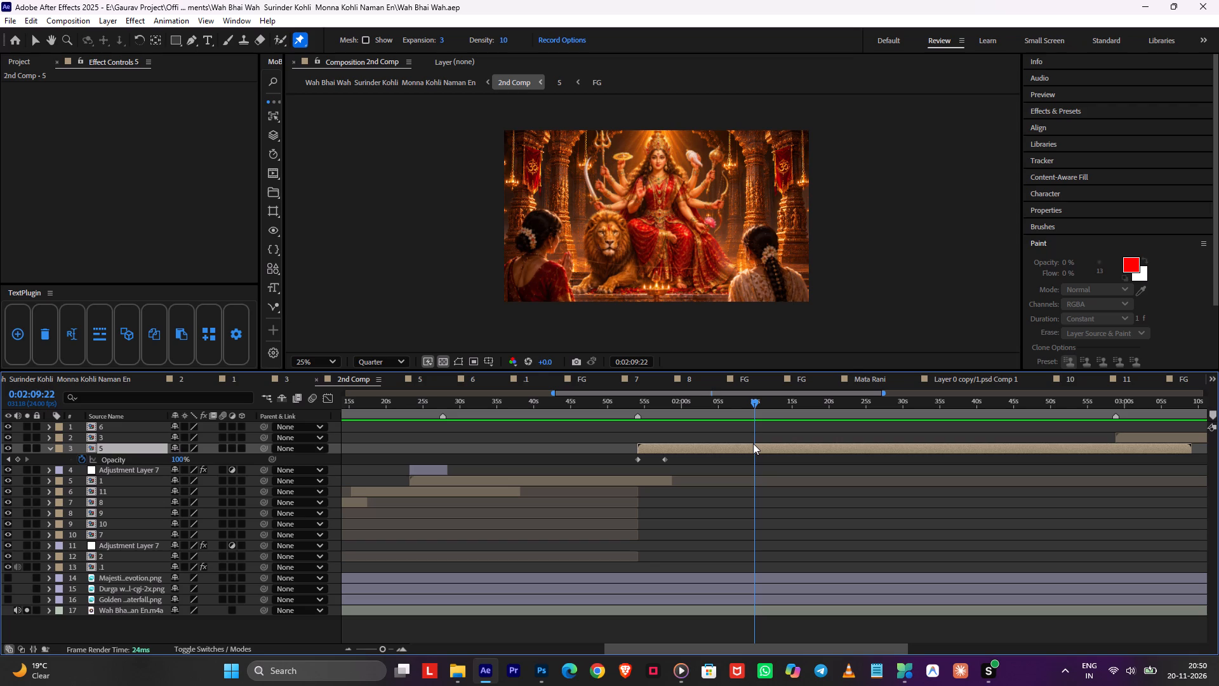
In the FG composition nested in composition 5, set Layer 2's Mask 1 expansion to 28 pixels.
double_click(753, 446)
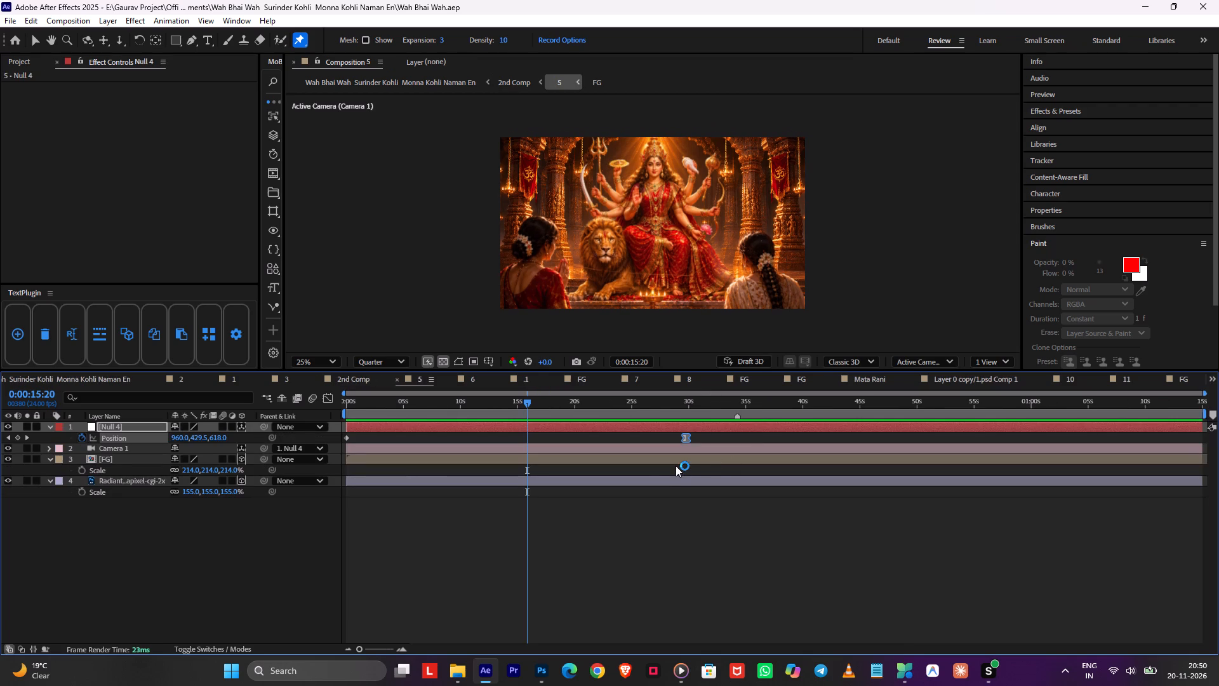
double_click(676, 465)
double_click(655, 462)
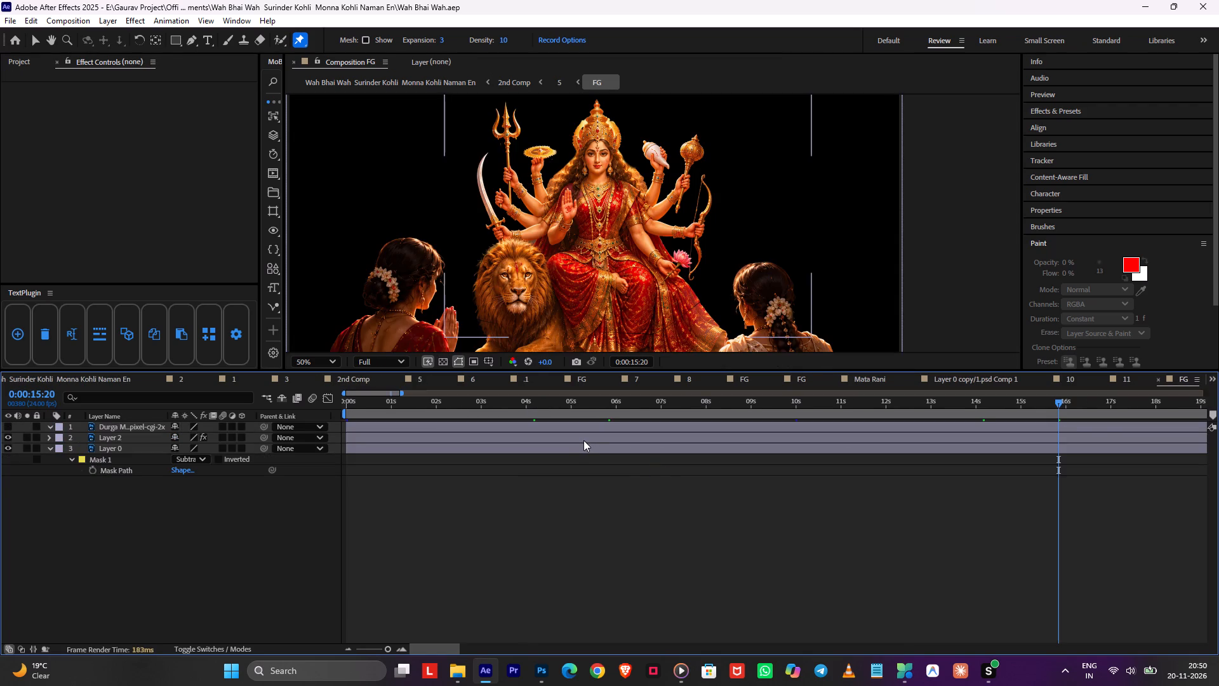
left_click(583, 440)
key("m")
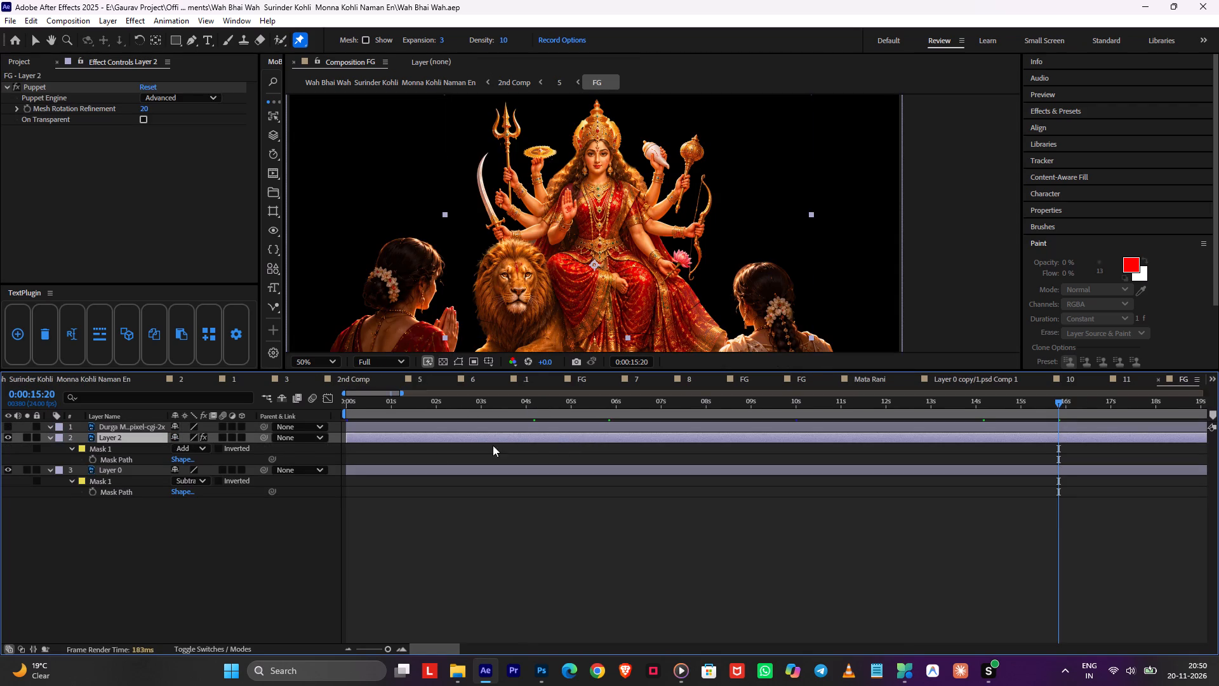
type("mm")
left_click_drag(176, 492, 189, 492)
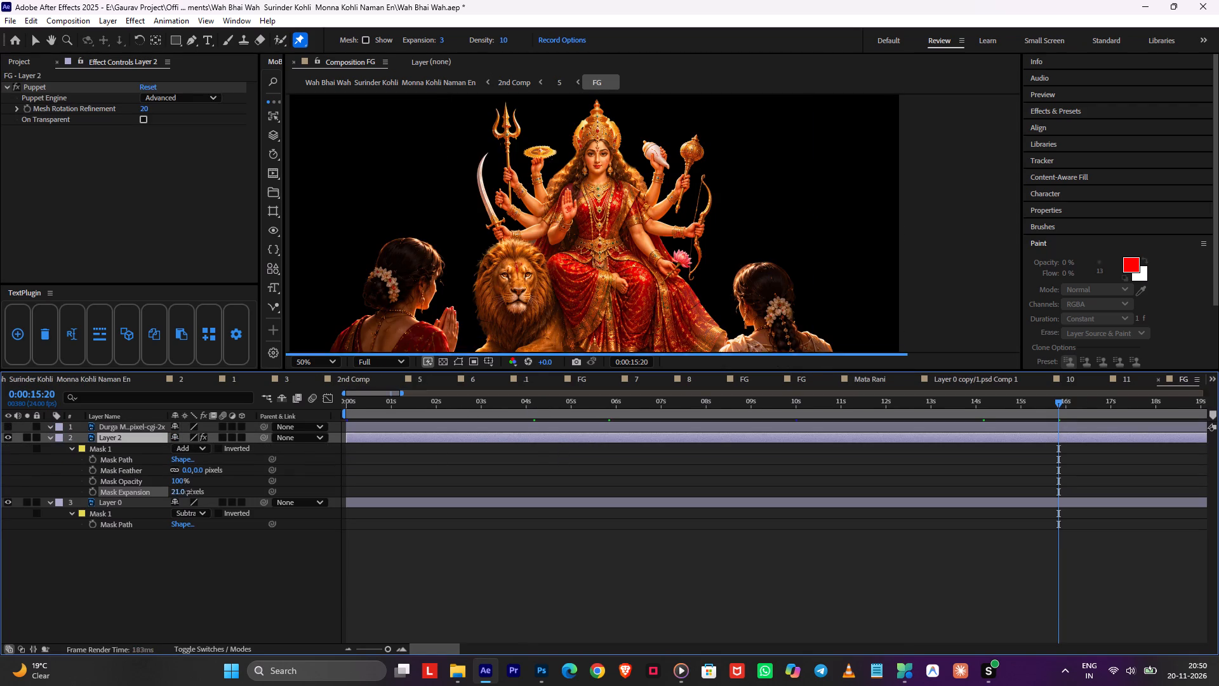
left_click_drag(189, 492, 164, 483)
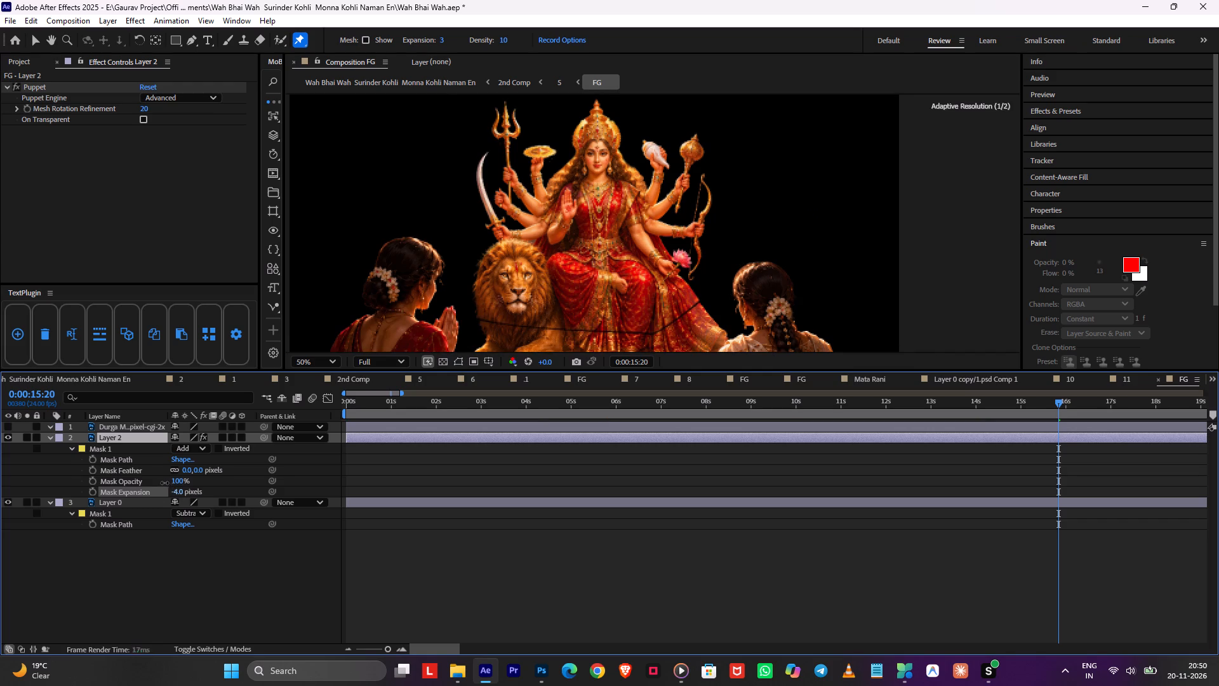
left_click_drag(164, 483, 184, 487)
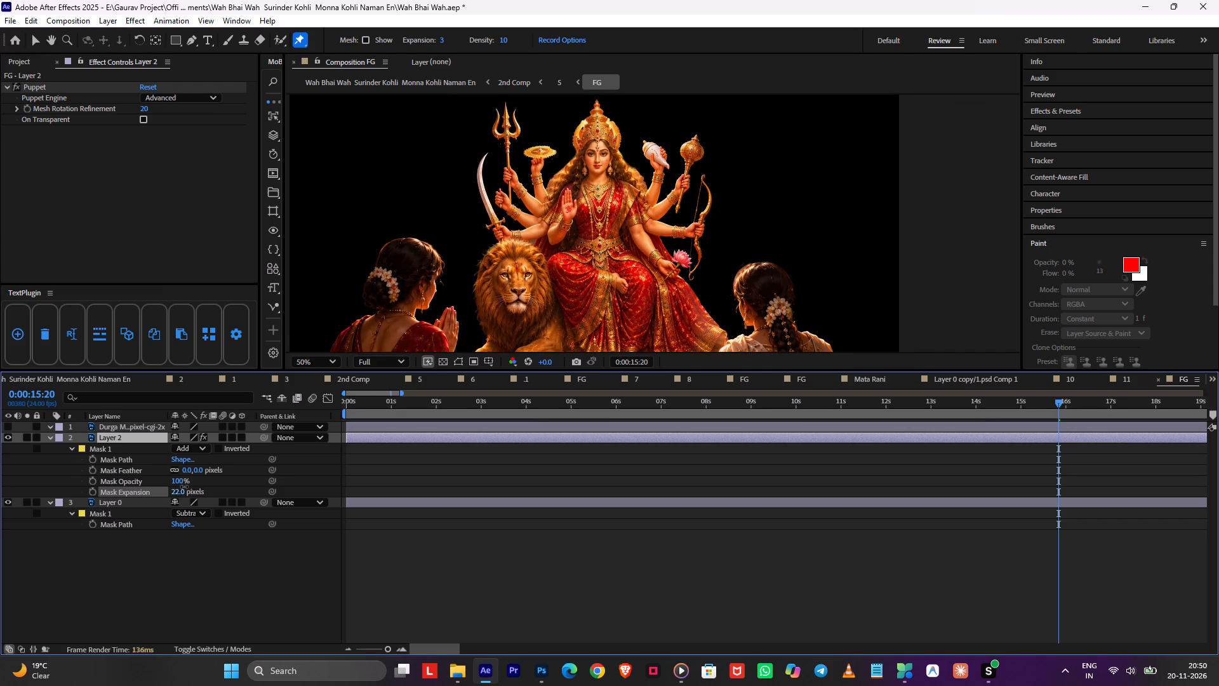
left_click_drag(184, 487, 187, 485)
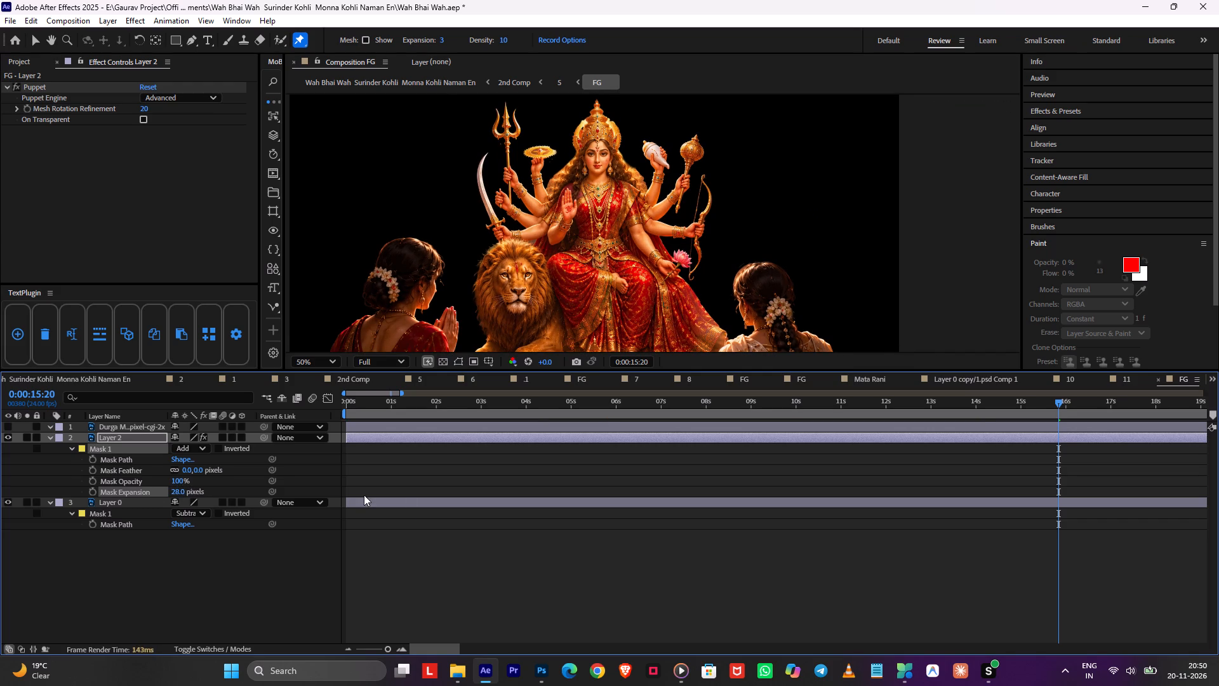
Move Layer 2 below Layer 0 in FG, return to composition 5 and save the project.
left_click_drag(121, 436, 122, 506)
left_click(490, 534)
key("Tab")
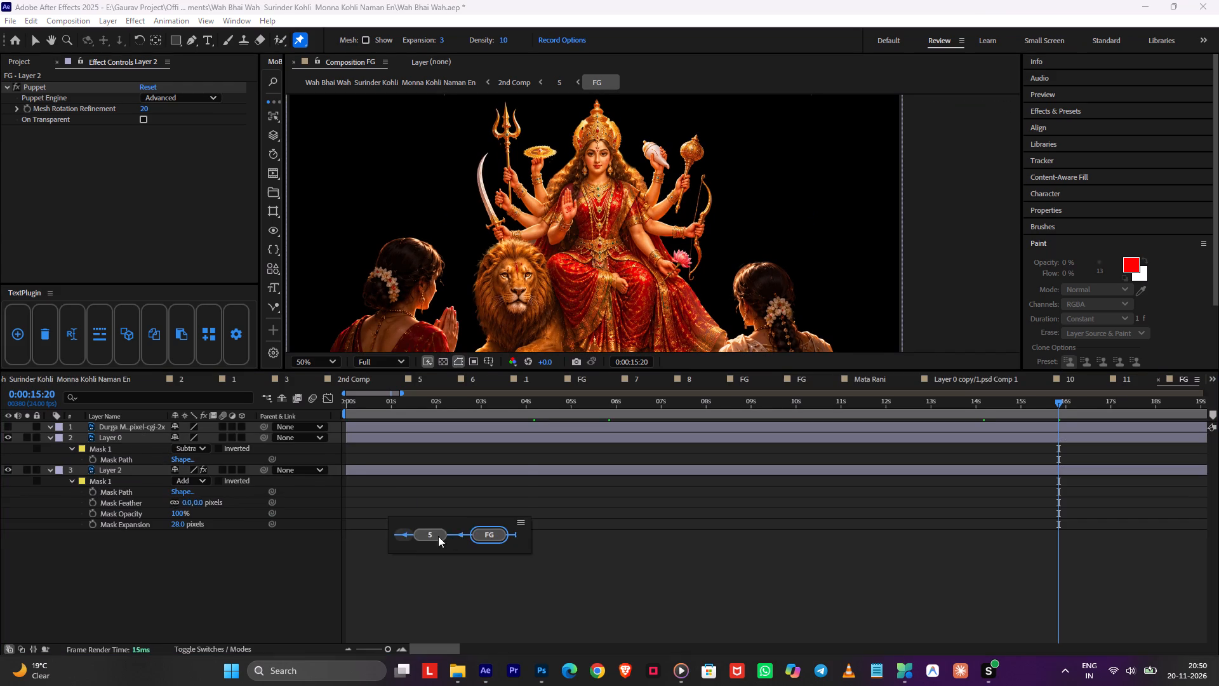
left_click(436, 536)
key("ctrl+s")
Scrub through composition 5's camera pull-back, go back to its start and return to 2nd Comp.
left_click_drag(539, 397, 627, 405)
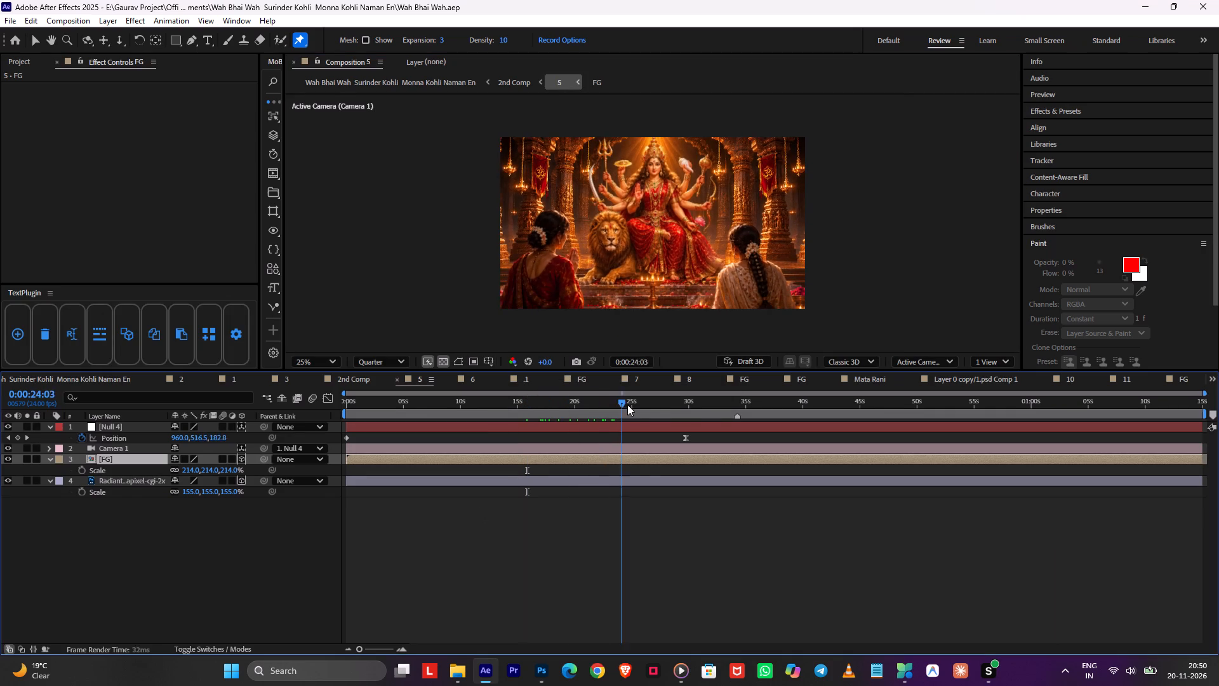
left_click_drag(627, 405, 310, 419)
key("Tab")
left_click(226, 419)
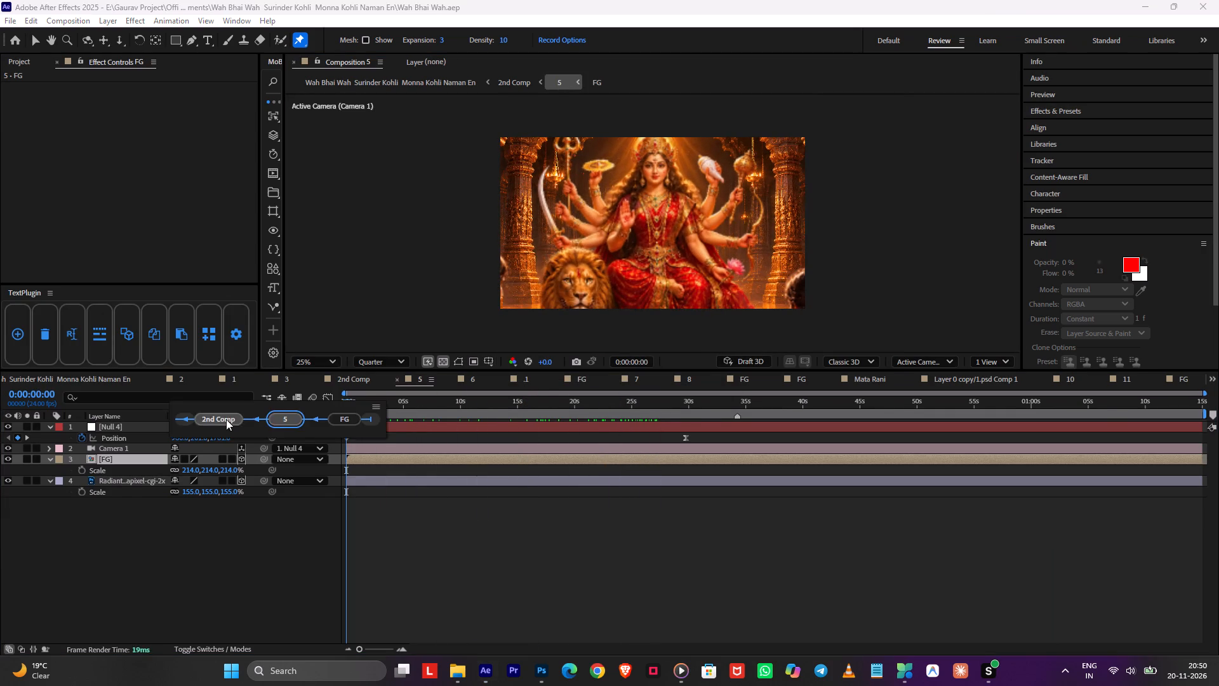
Preview layer 5's fade-in and opening pull-back in 2nd Comp from the layer's start at 0:01:54:02.
key("space")
middle_click_drag(728, 428, 642, 428)
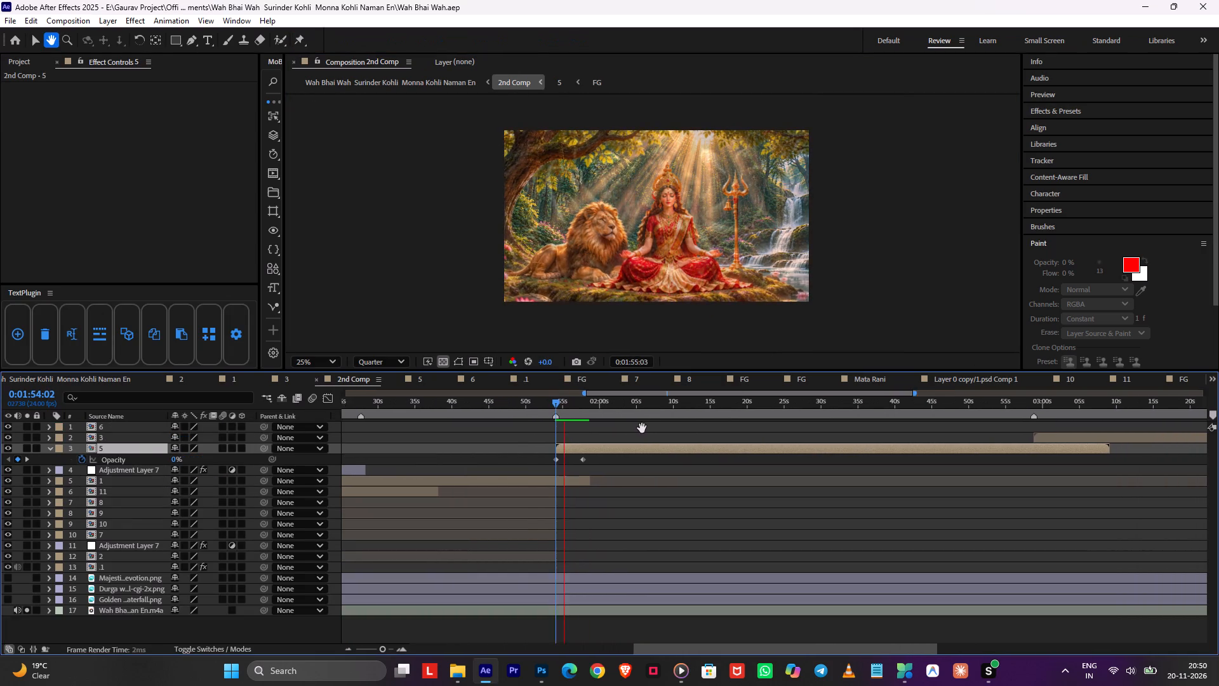
middle_click_drag(642, 428, 615, 429)
left_click_drag(524, 402, 487, 405)
scroll(540, 446, "down", 3, "alt")
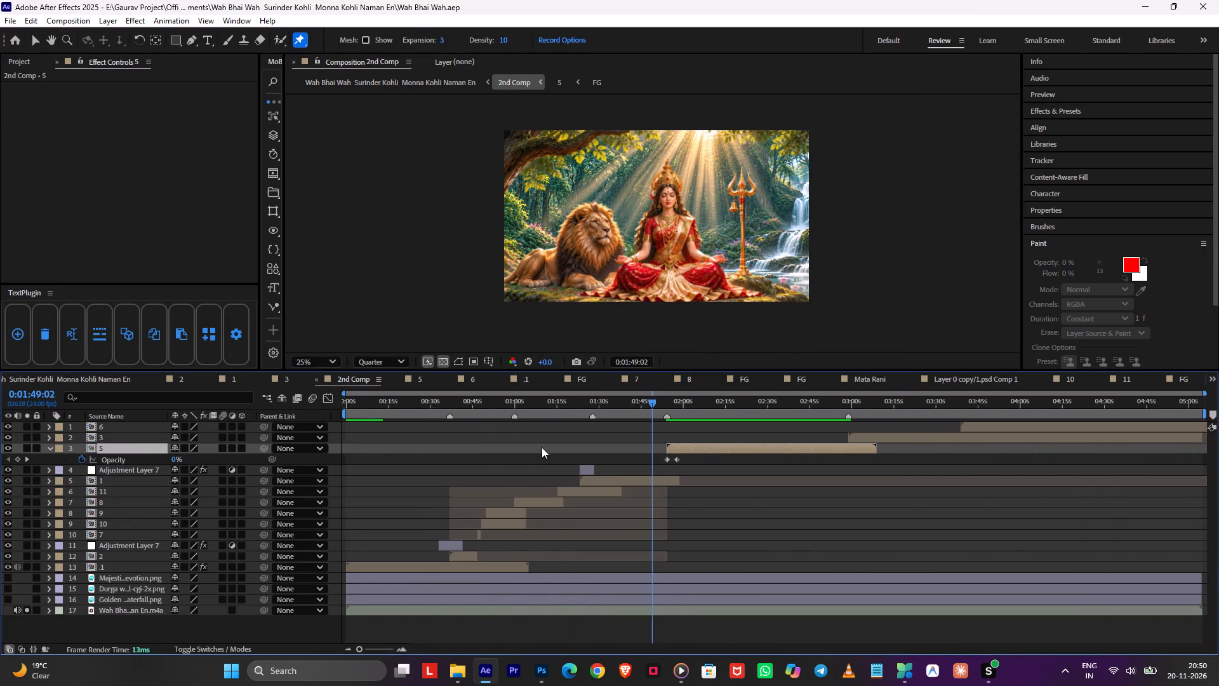
scroll(641, 458, "down", 1, "alt")
scroll(719, 466, "up", 1)
left_click_drag(672, 407, 659, 402)
key("space")
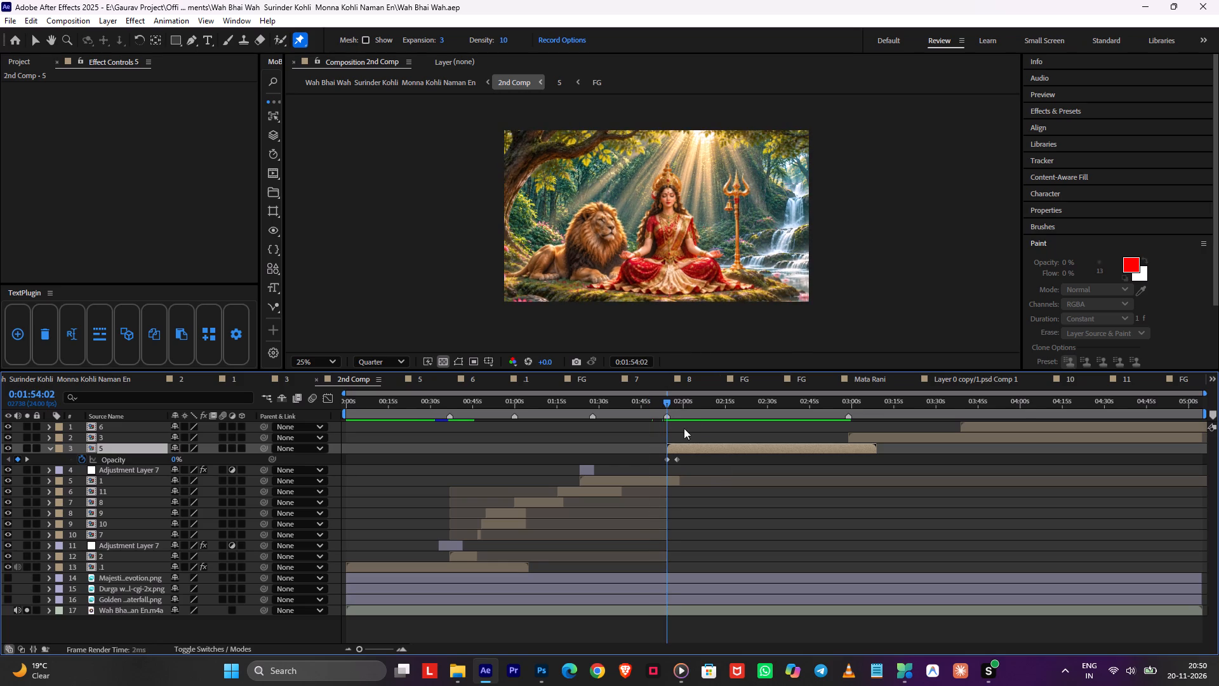
scroll(684, 431, "up", 1, "alt")
middle_click_drag(700, 440, 462, 436)
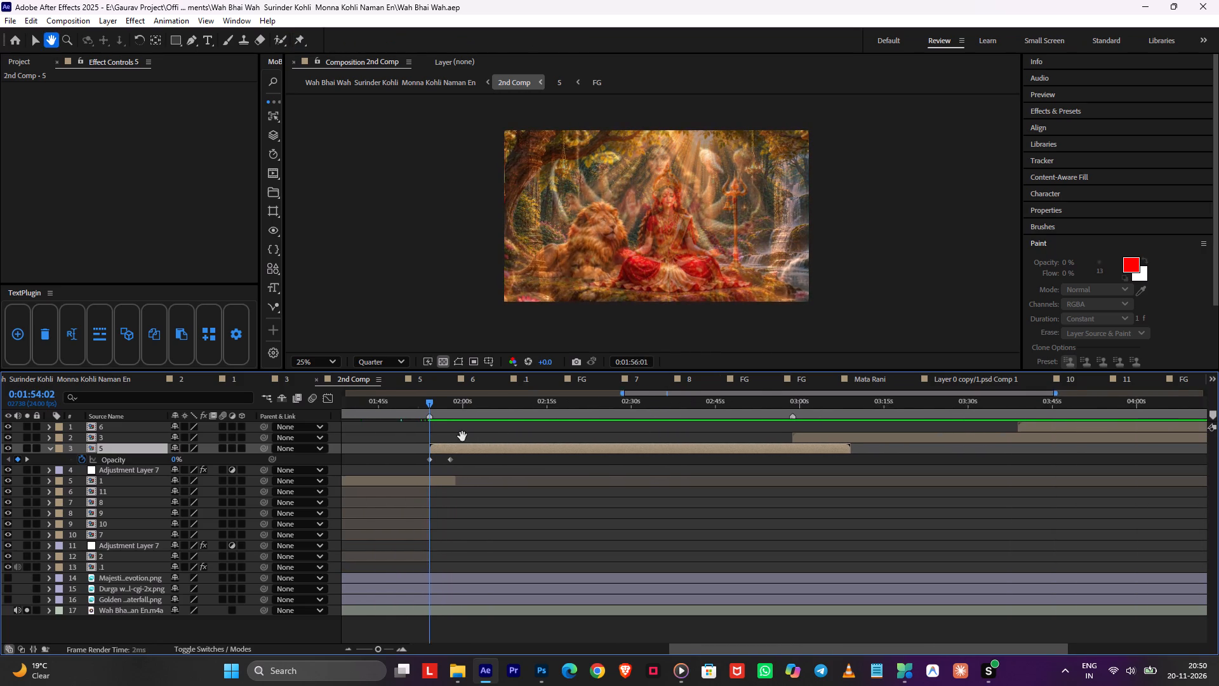
middle_click_drag(462, 436, 436, 439)
scroll(550, 433, "down", 1, "alt")
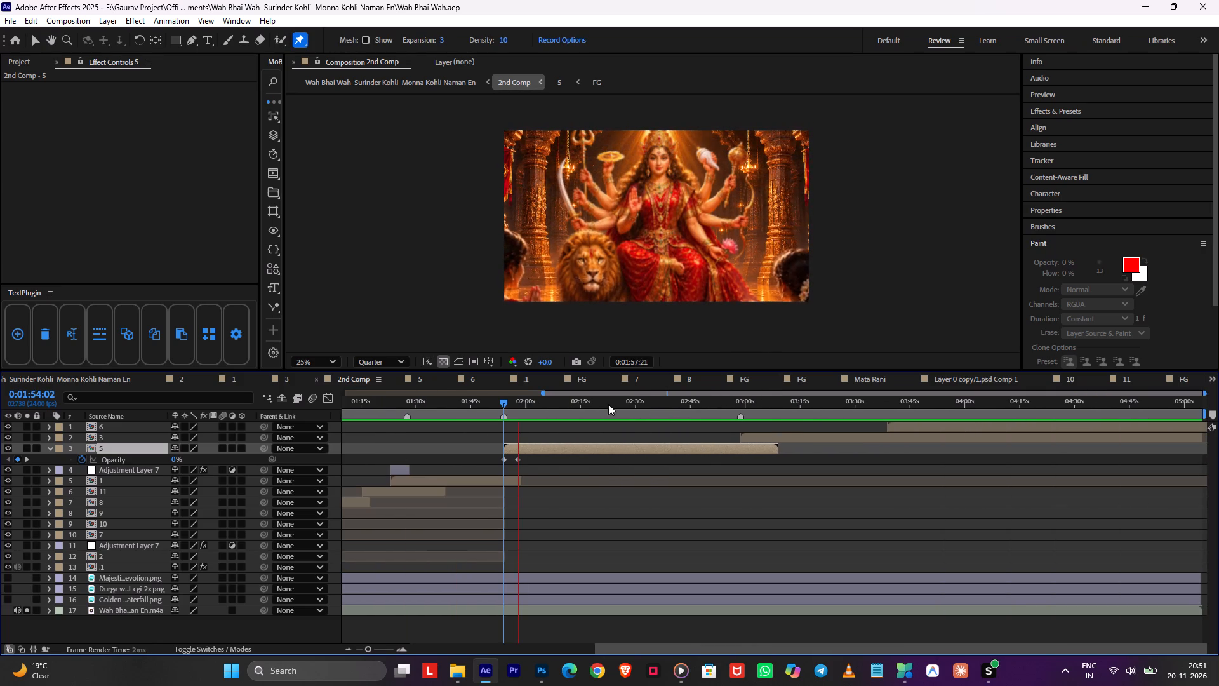
key("space")
key("space")
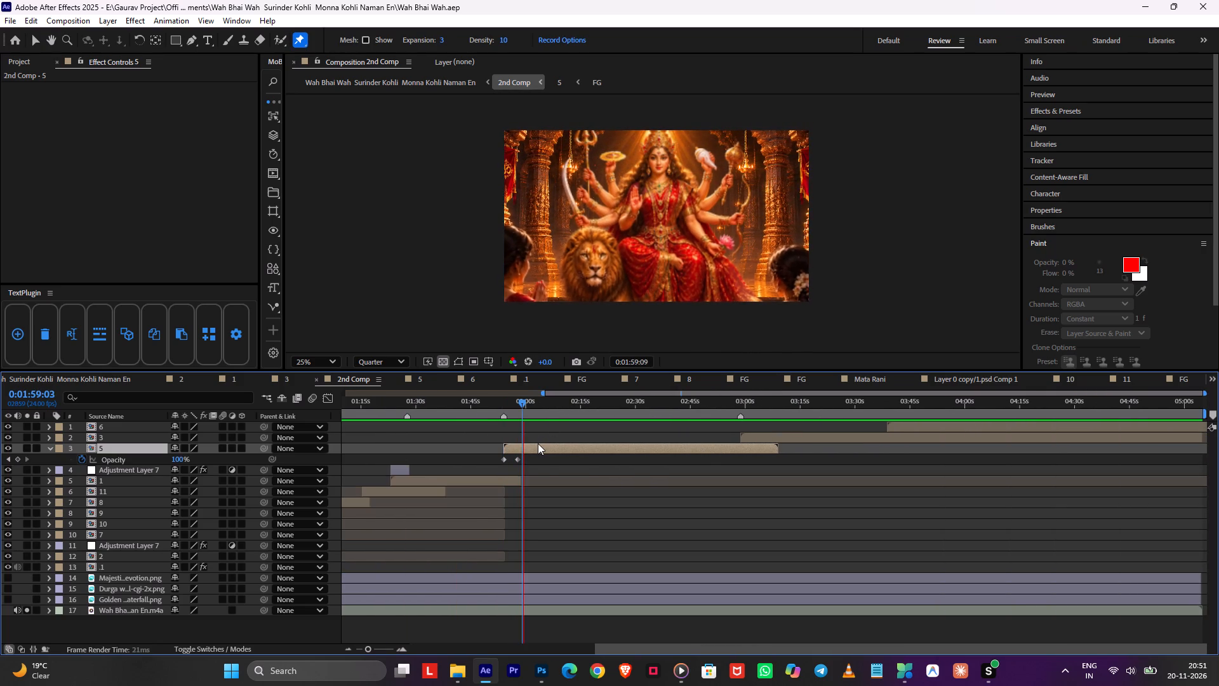
Split layer 5 in 2nd Comp at 0:02:14:17, replay from about 0:02:05:01 and save the project.
left_click_drag(544, 407, 568, 414)
key("space")
scroll(571, 422, "up", 1, "alt")
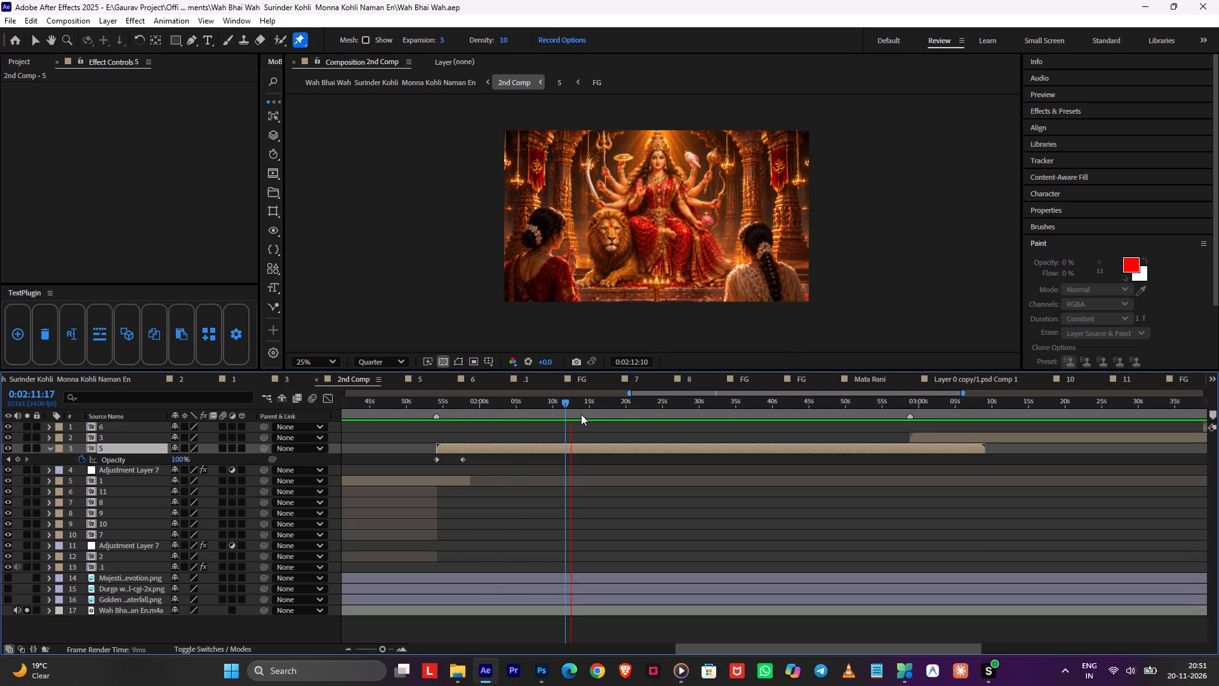
key("space")
key("space")
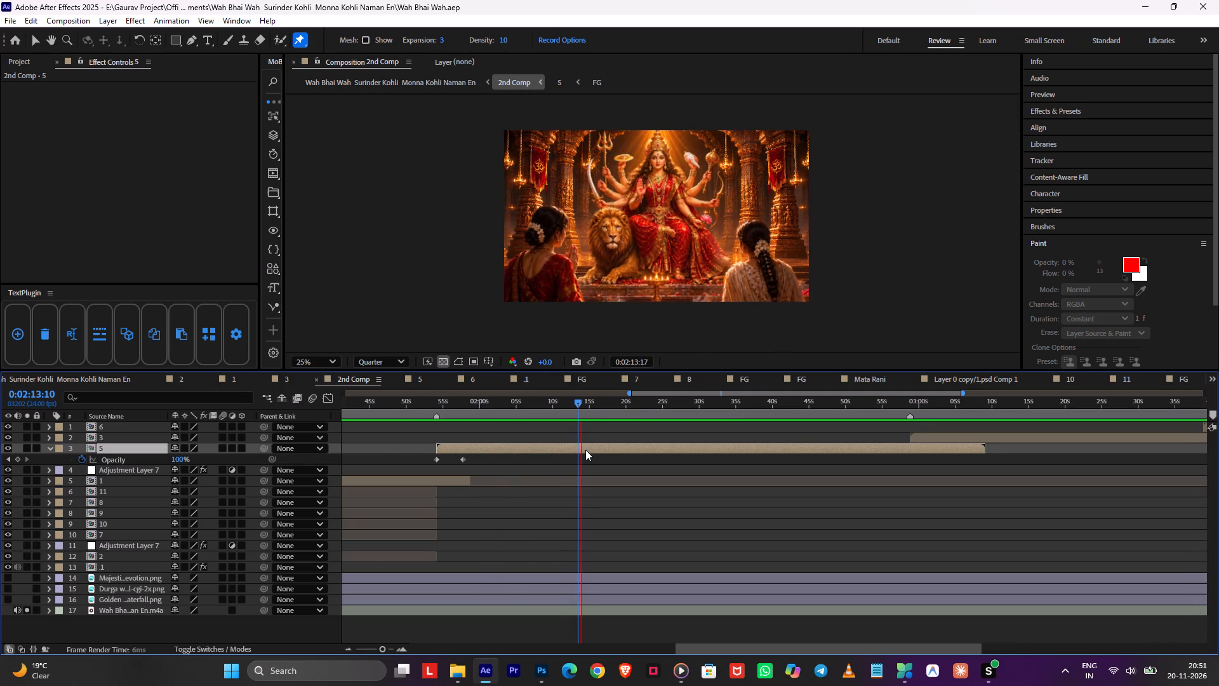
key("space")
key("ctrl+shift+d")
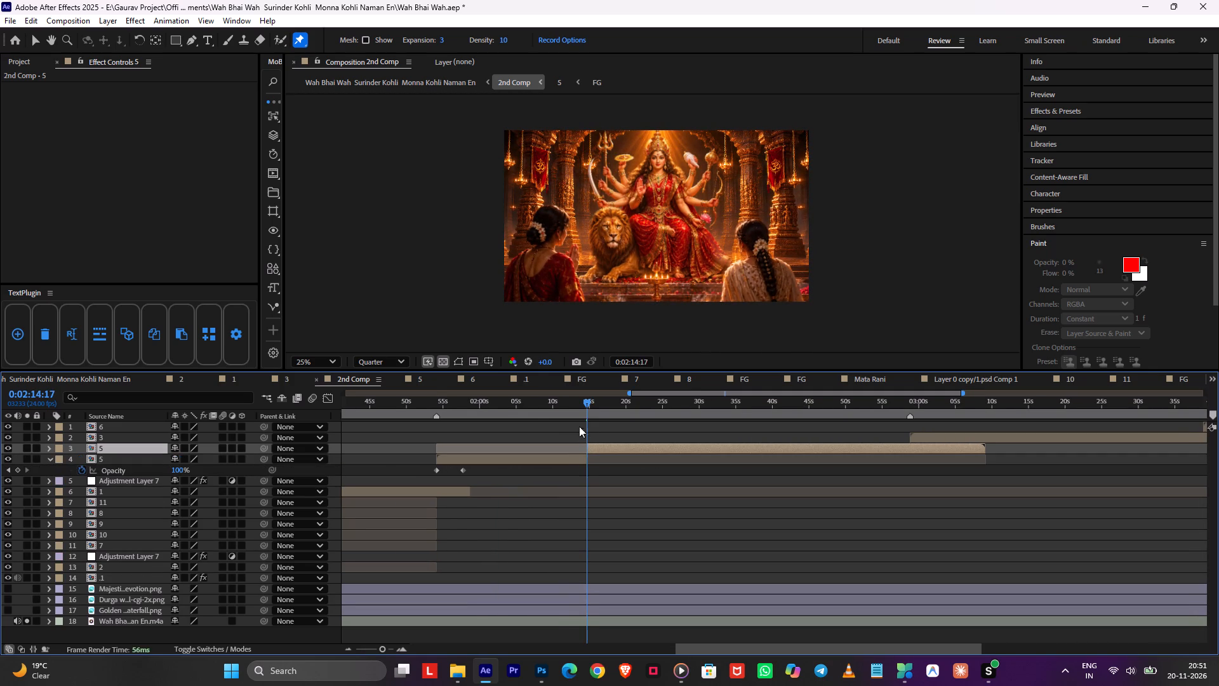
left_click_drag(570, 402, 516, 402)
key("space")
key("ctrl+s")
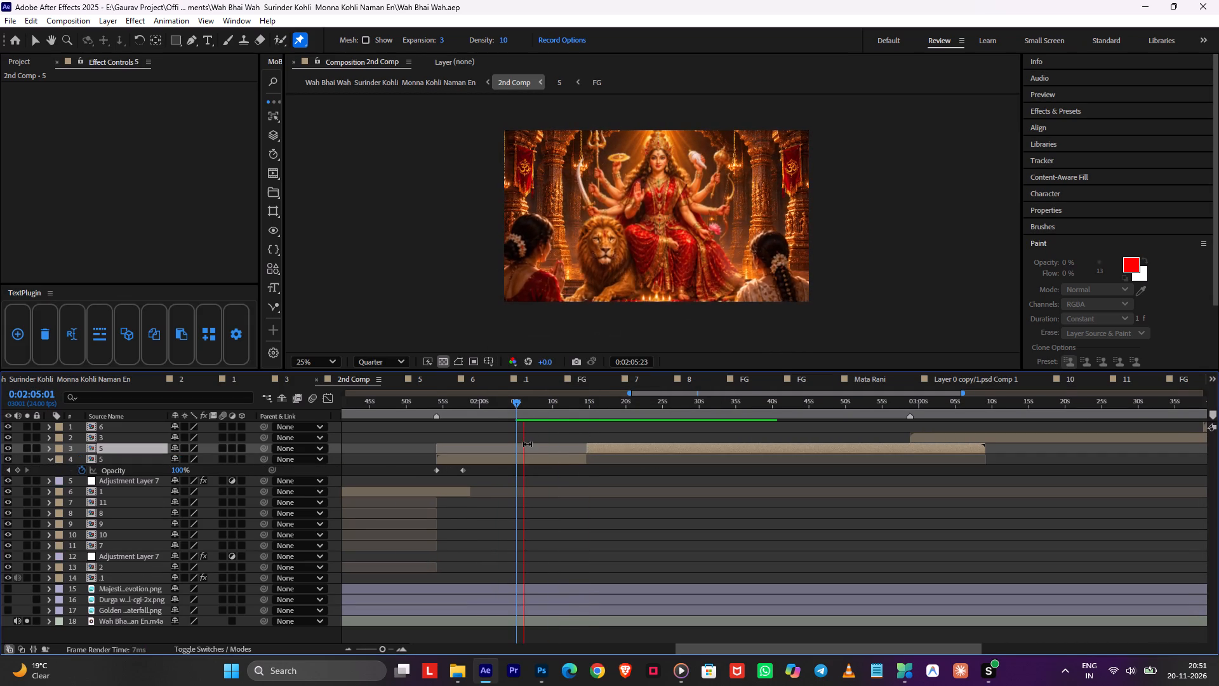
In composition 5, move Null 4's second Position keyframe to about 0:00:30:17 and reduce its Z position.
left_click_drag(566, 404, 591, 418)
double_click(589, 464)
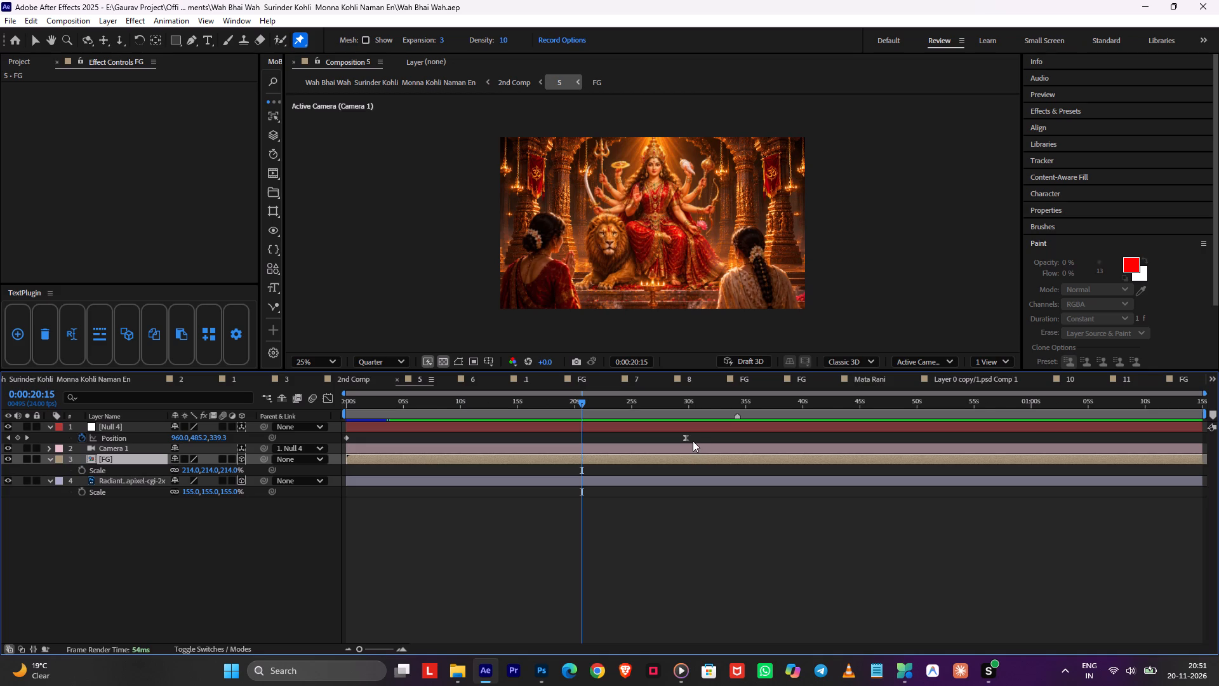
left_click_drag(686, 439, 697, 440)
left_click_drag(697, 400, 707, 405)
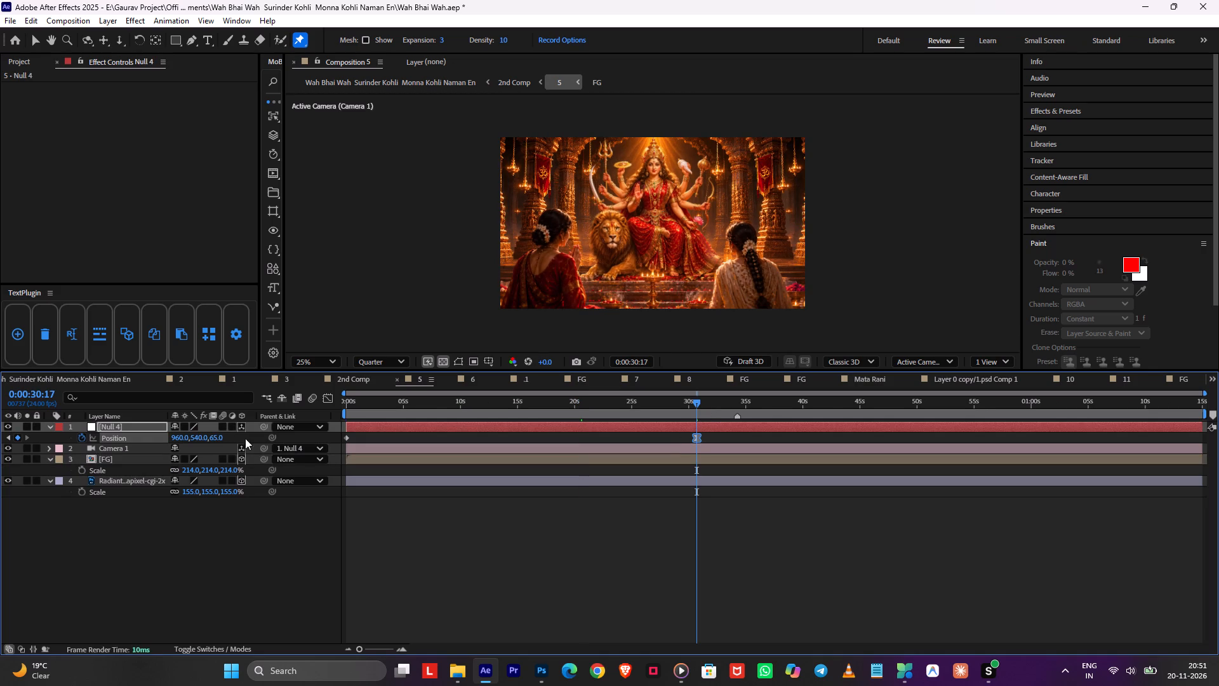
left_click_drag(218, 441, 127, 427)
At composition 5's start, set Null 4's Z position to 2132 and lower Y below 145, then return to 2nd Comp and save.
left_click_drag(356, 412, 203, 429)
left_click_drag(199, 436, 149, 452)
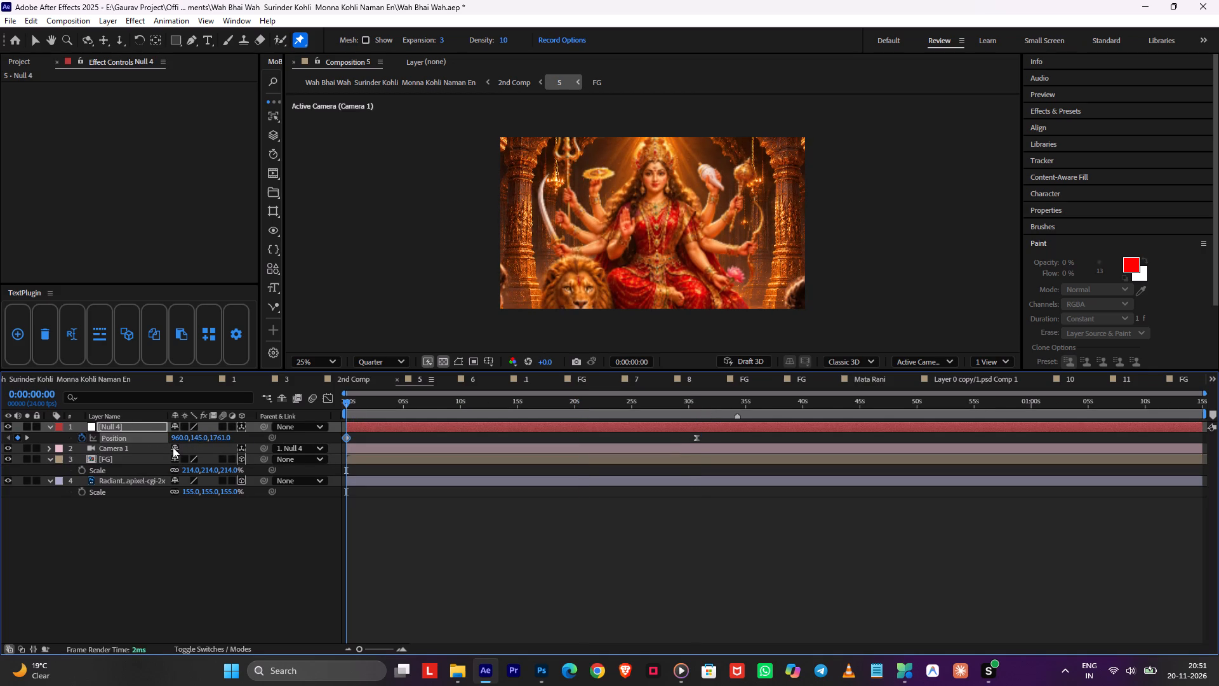
left_click_drag(216, 440, 434, 422)
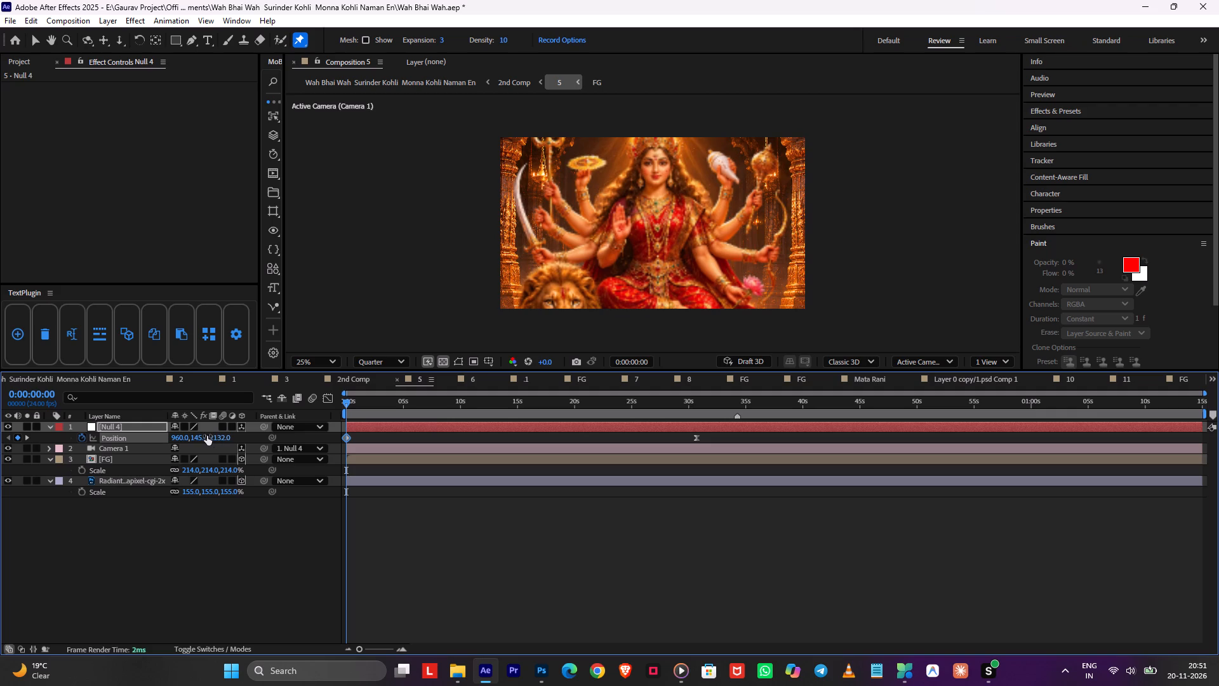
left_click_drag(204, 437, 177, 445)
key("Tab")
left_click(103, 450)
key("ctrl+s")
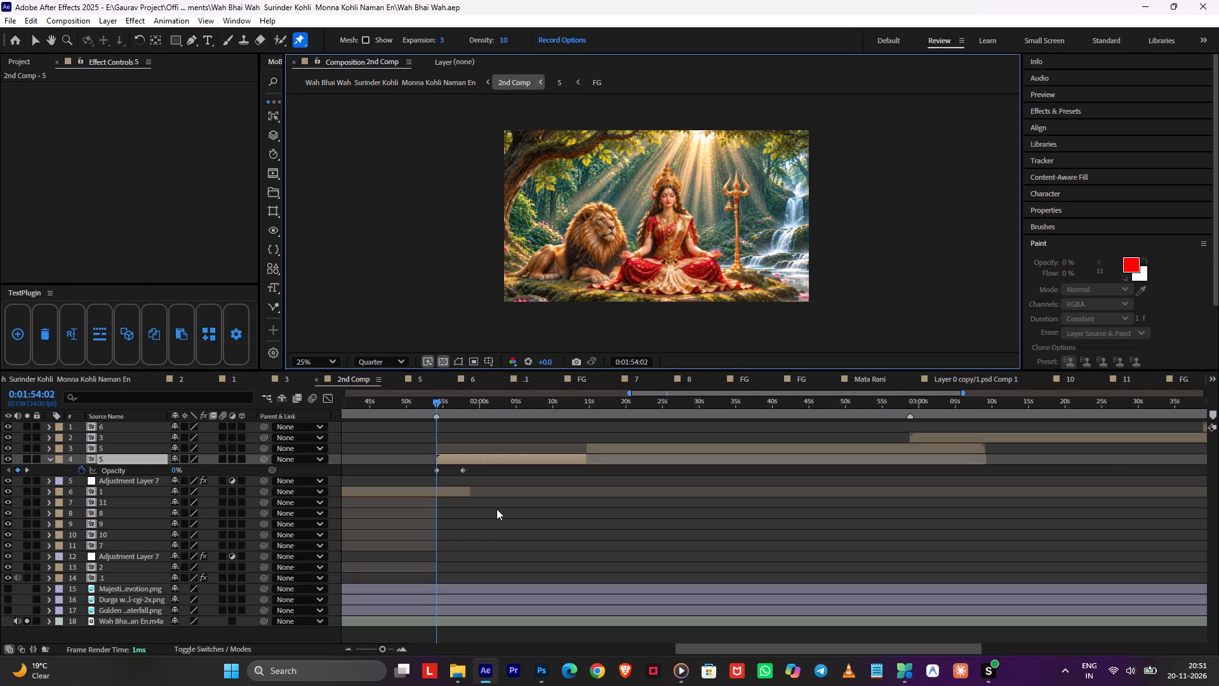
Clear the disk cache for all versions.
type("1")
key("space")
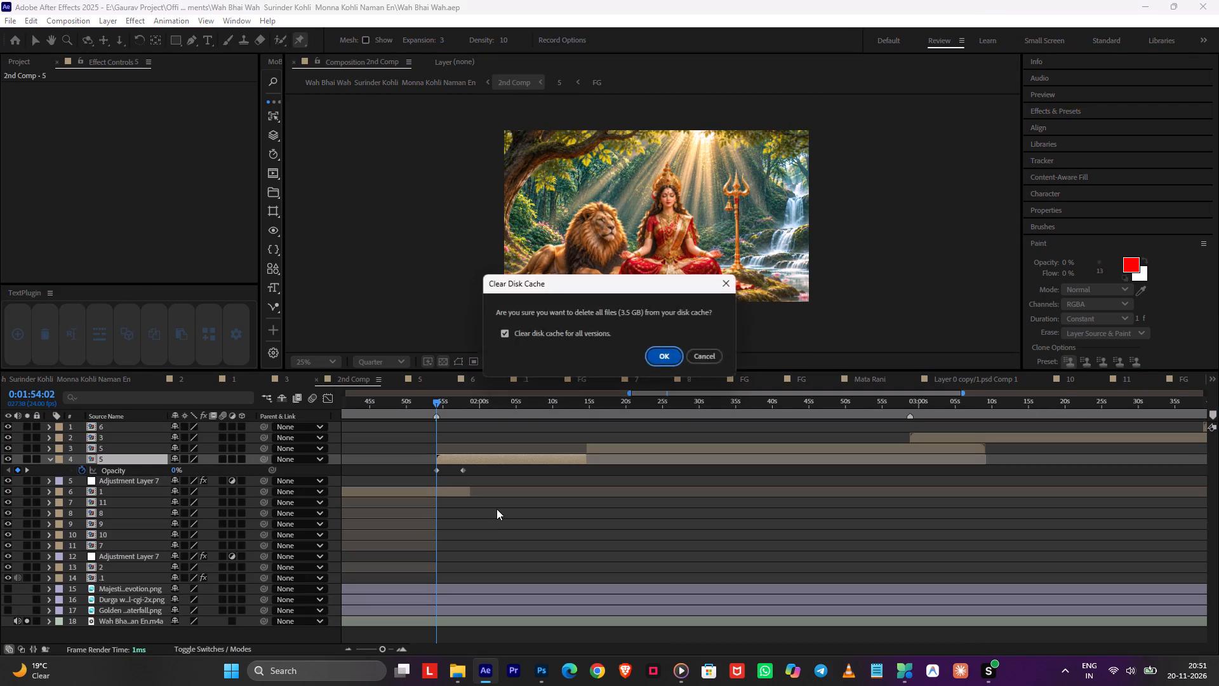
Switch to Task Manager and check the computer's CPU, memory, disk and GPU usage on its Performance page.
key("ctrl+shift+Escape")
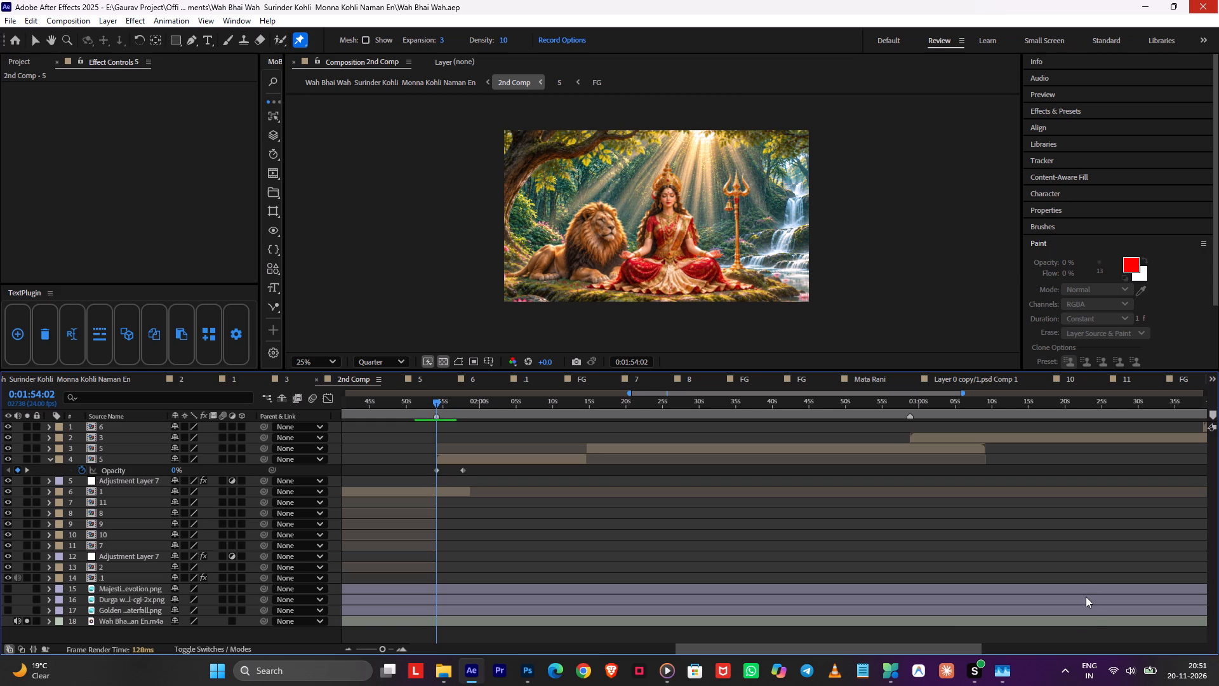